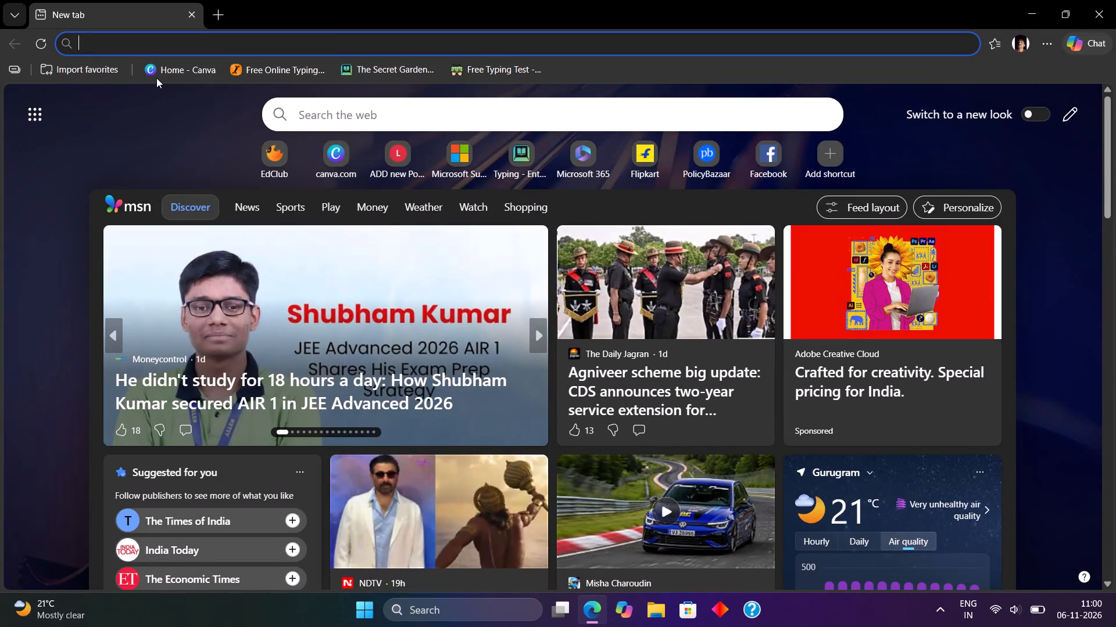
Open the Canva home page from the saved favorites in the browser.
click(159, 74)
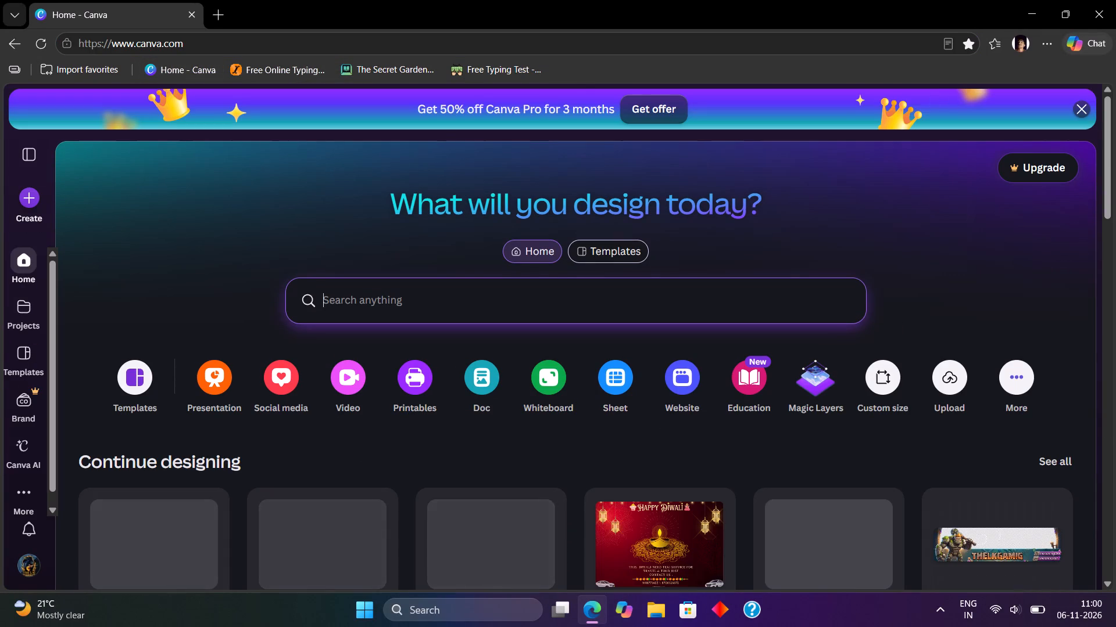
Minimize the browser window and launch Kuro from the desktop.
click(1014, 16)
click(1046, 10)
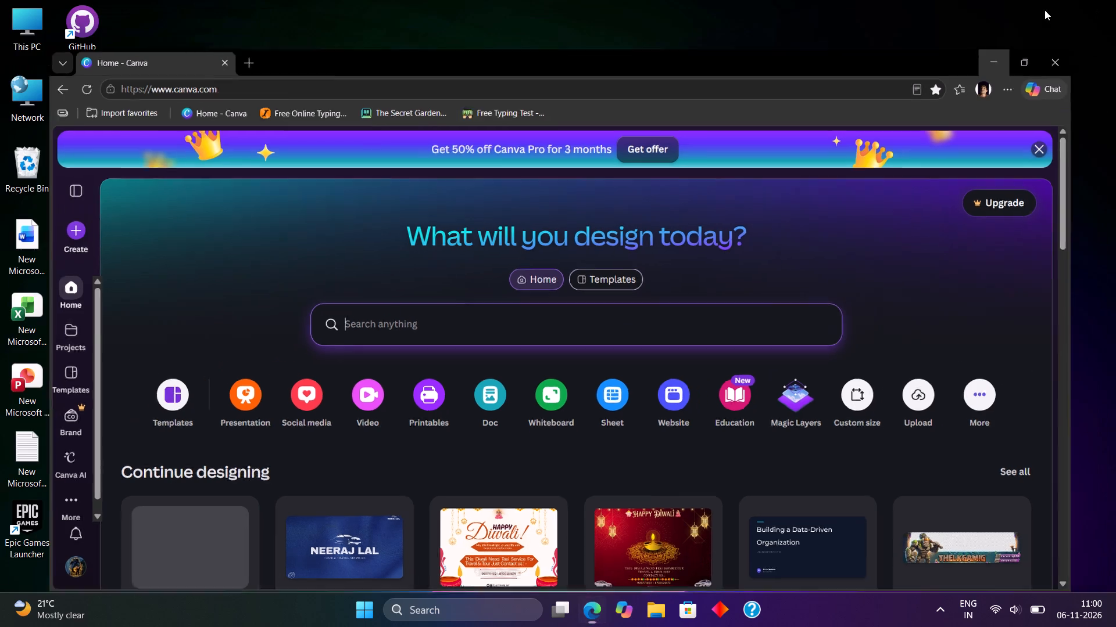
double_click(89, 238)
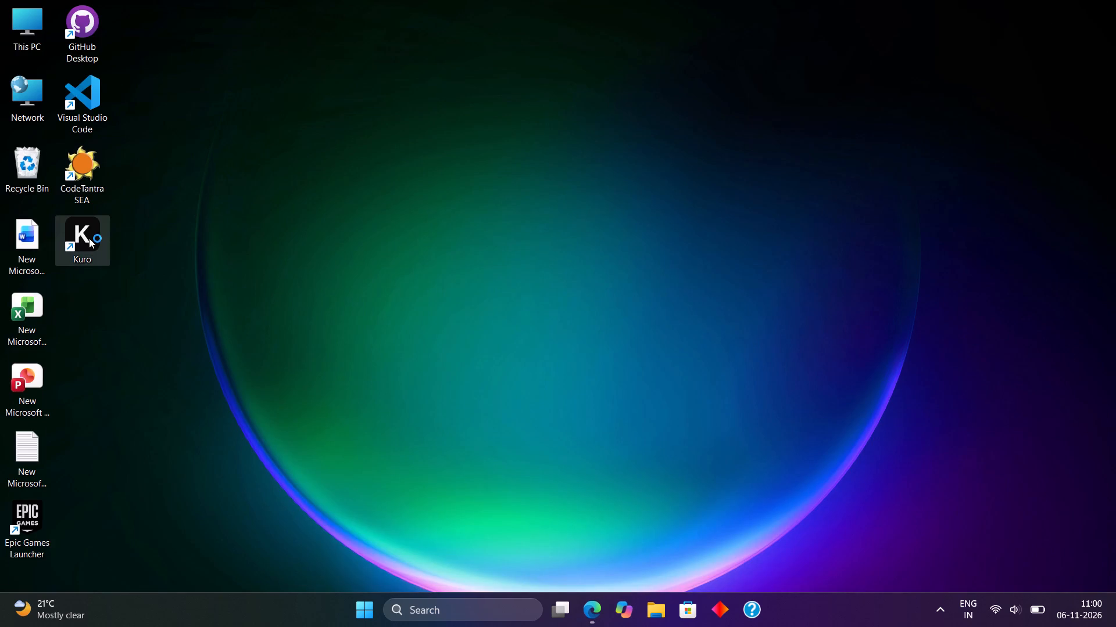
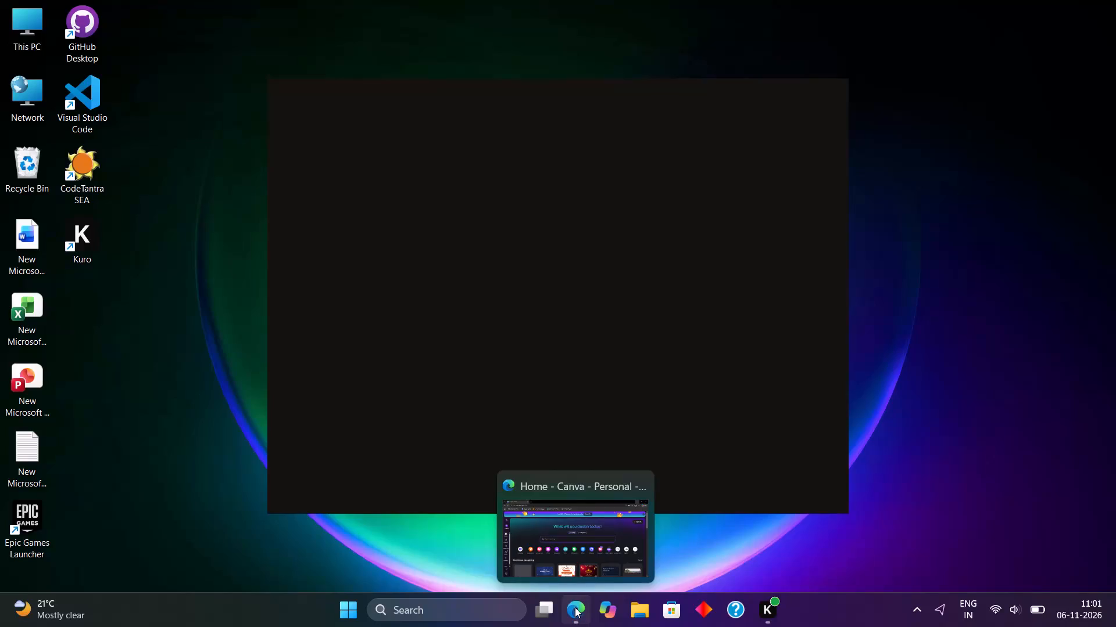
Switch back to the Canva home page in Microsoft Edge and show the Templates view.
click(575, 607)
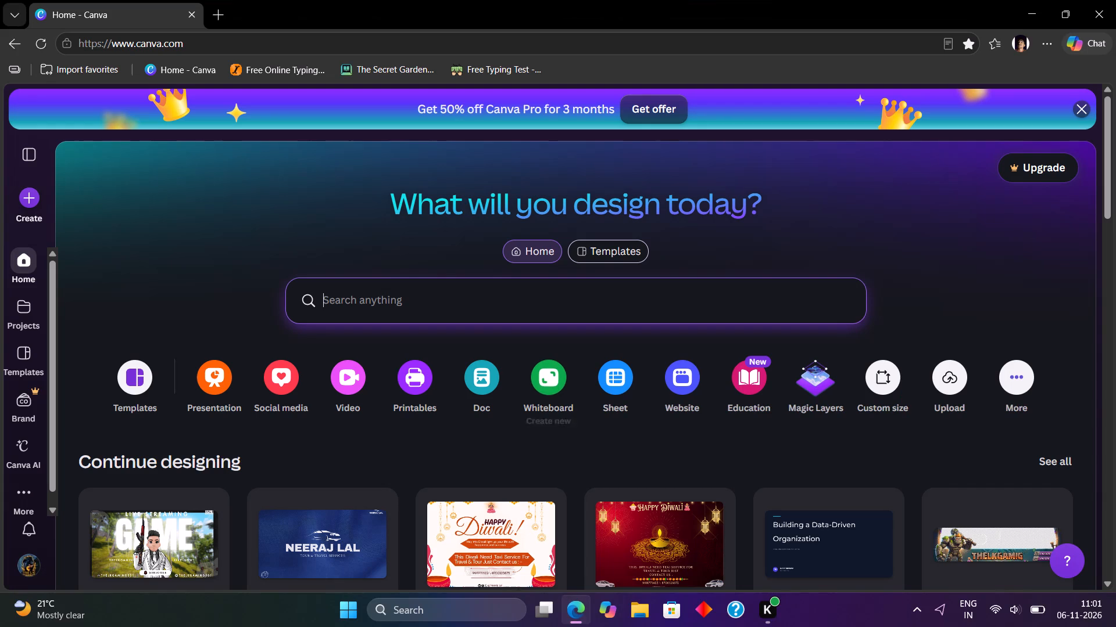
click(625, 250)
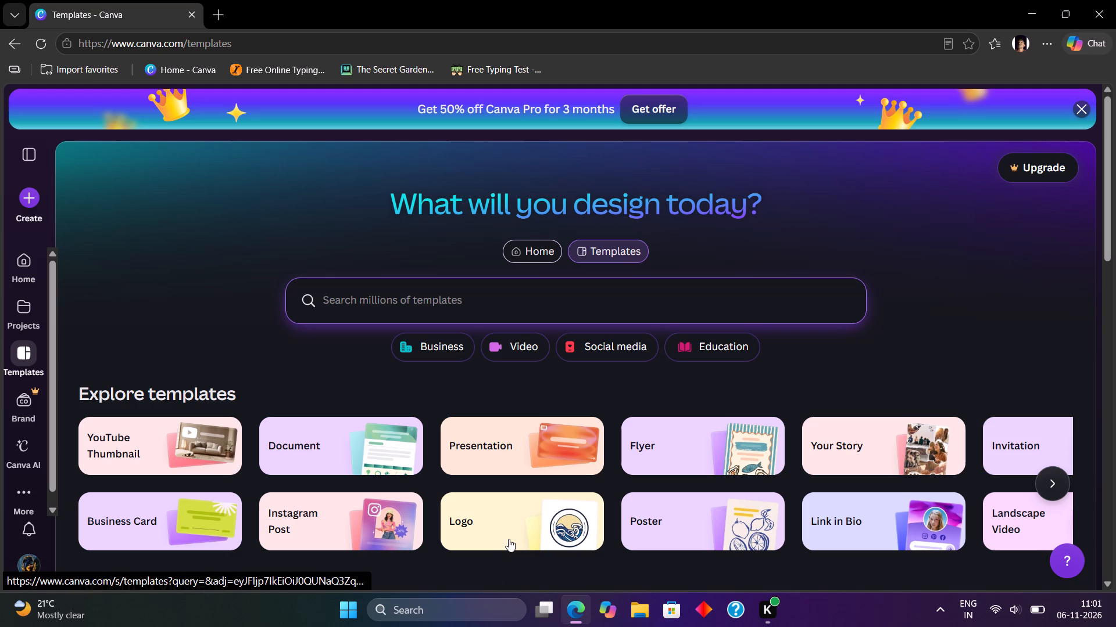
Show the Poster template category and browse through its designs.
click(727, 534)
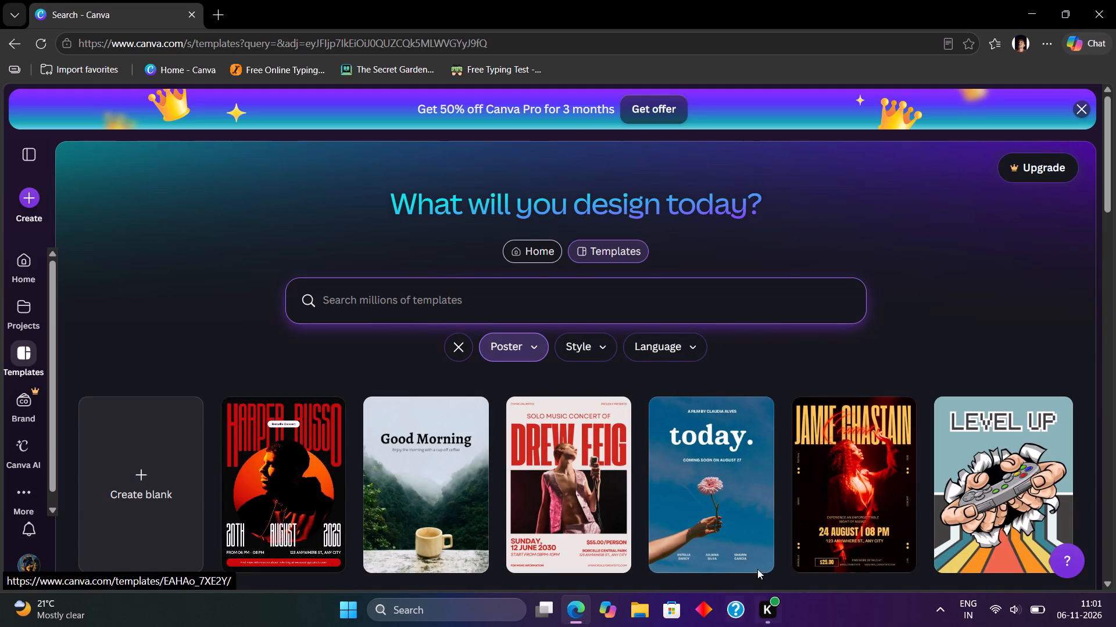
scroll(795, 480, down, 3)
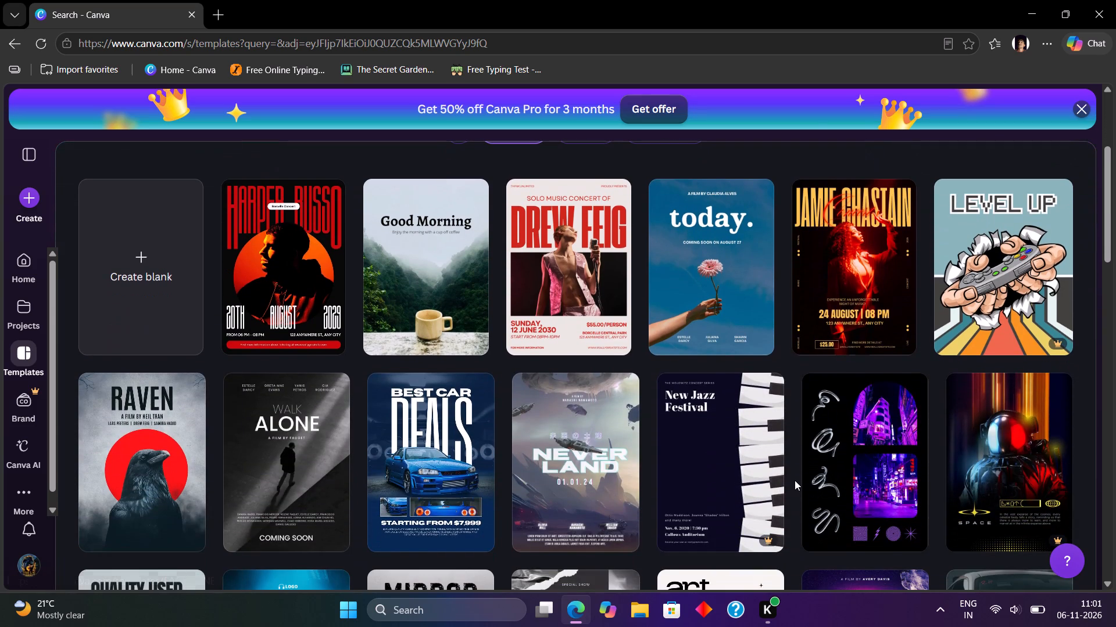
scroll(795, 479, down, 2)
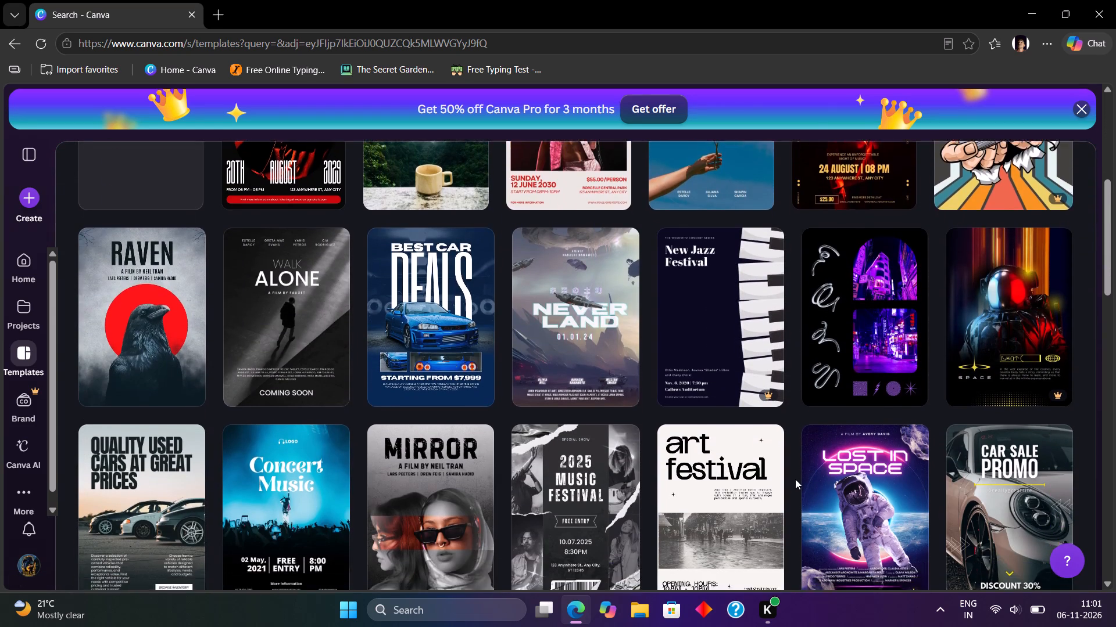
scroll(795, 479, down, 1)
scroll(777, 475, up, 6)
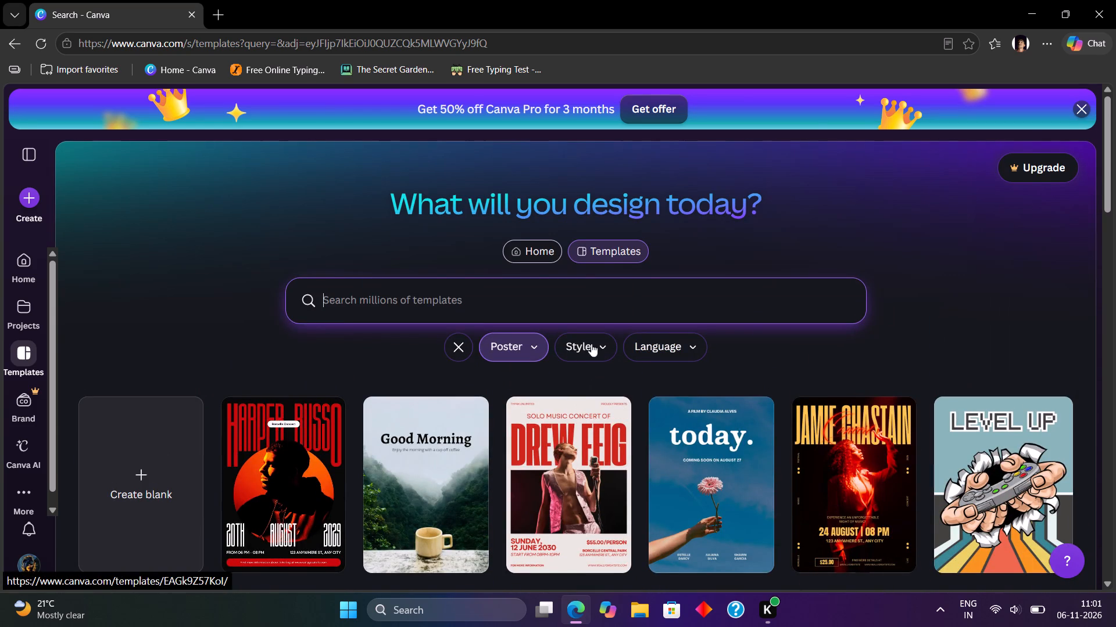
Check the category and style filters, and switch the template category from Poster to Instagram Post.
click(538, 352)
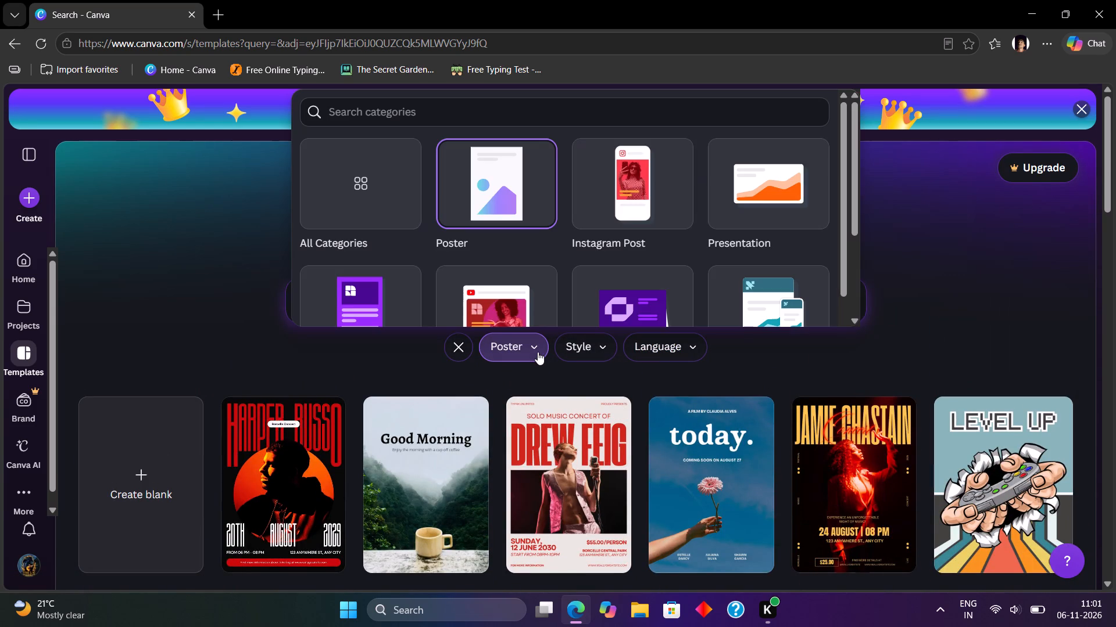
click(538, 352)
click(538, 352)
click(598, 344)
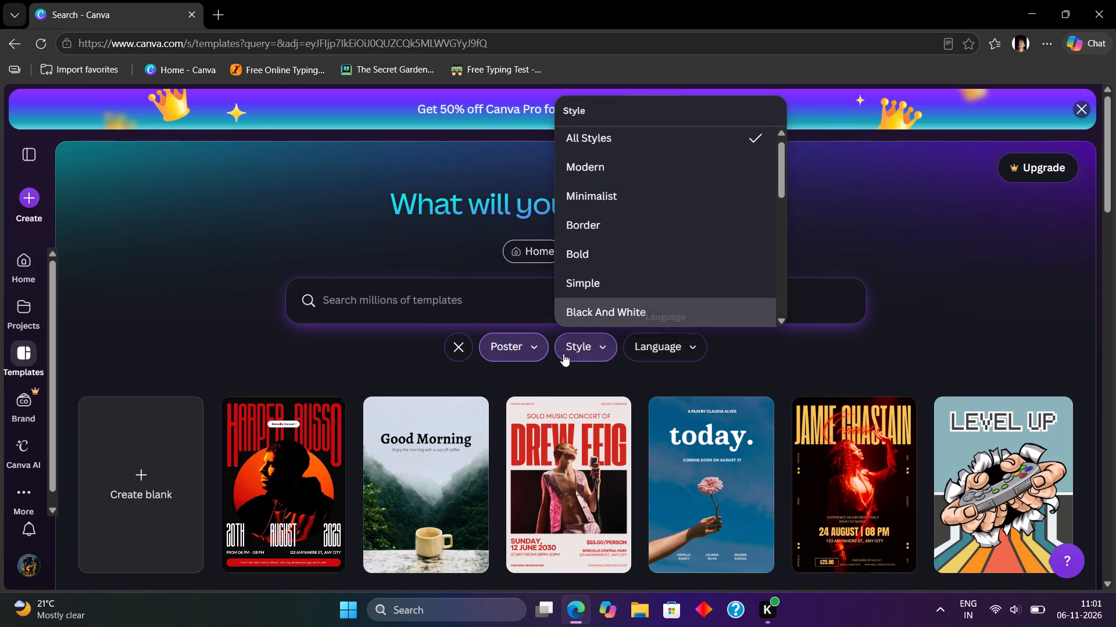
click(530, 342)
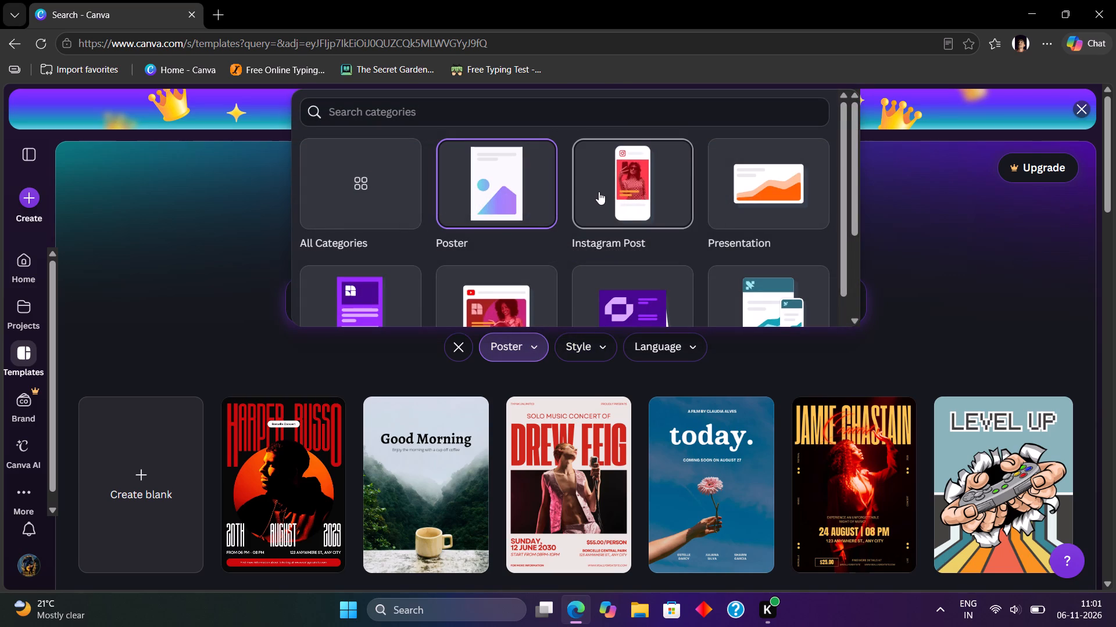
click(624, 181)
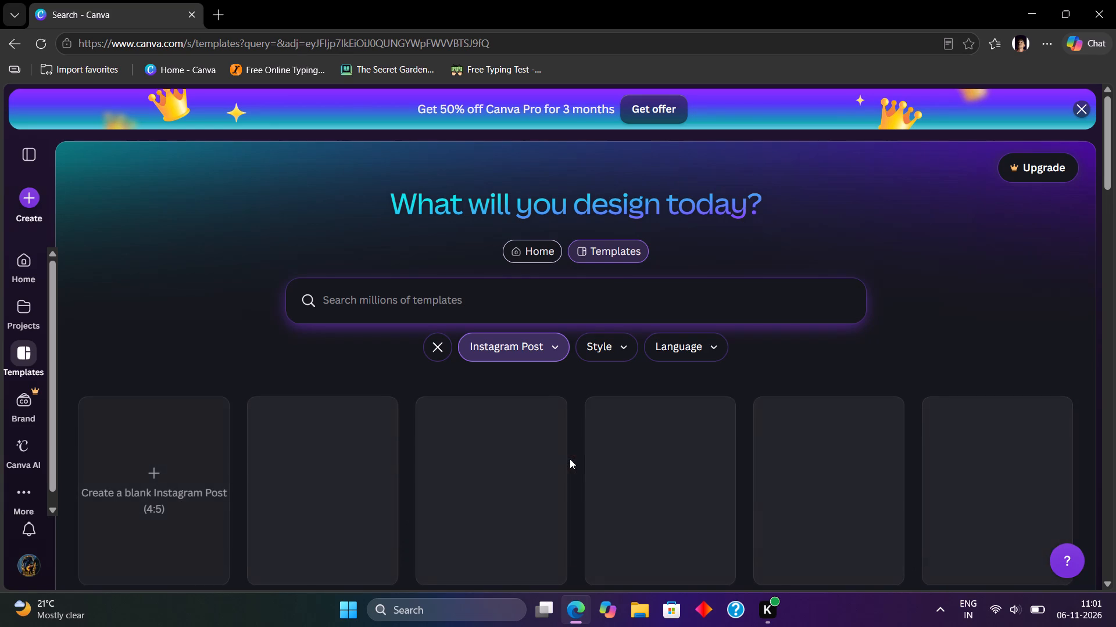
Find the blue "Quality Used Cars Deals" template among the Instagram posts and open it as a new editable design.
scroll(564, 475, down, 1)
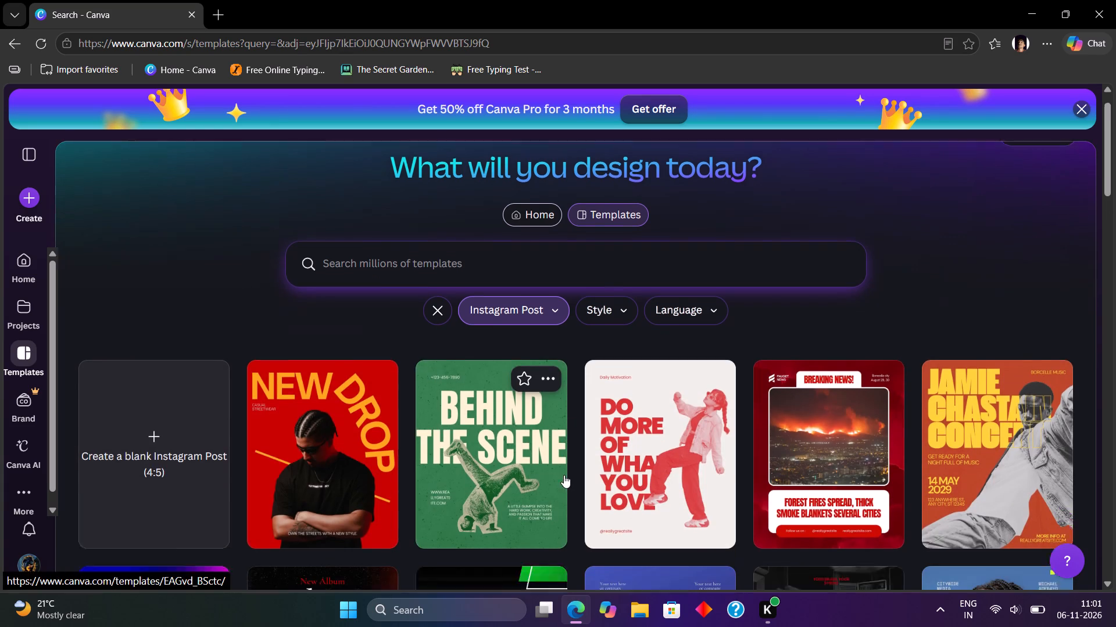
scroll(564, 475, down, 5)
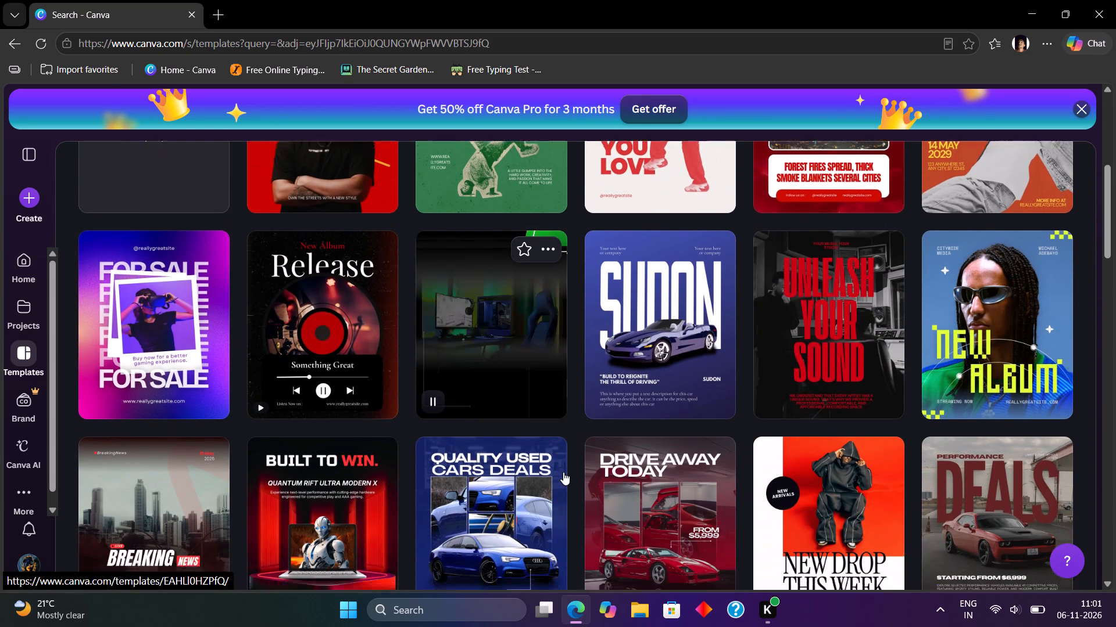
scroll(563, 471, down, 1)
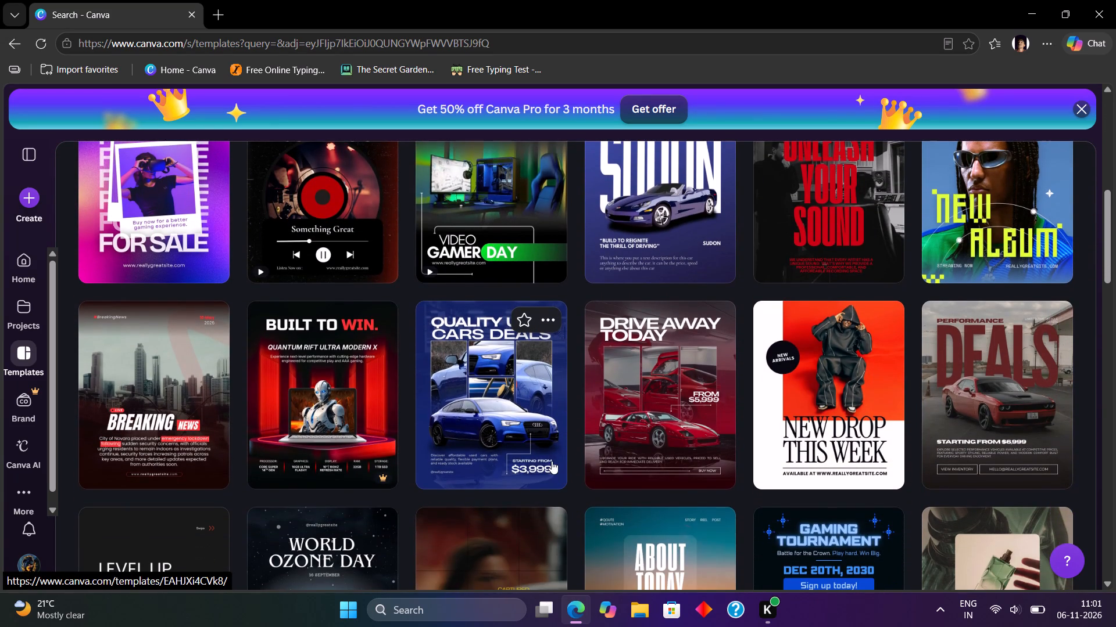
click(522, 433)
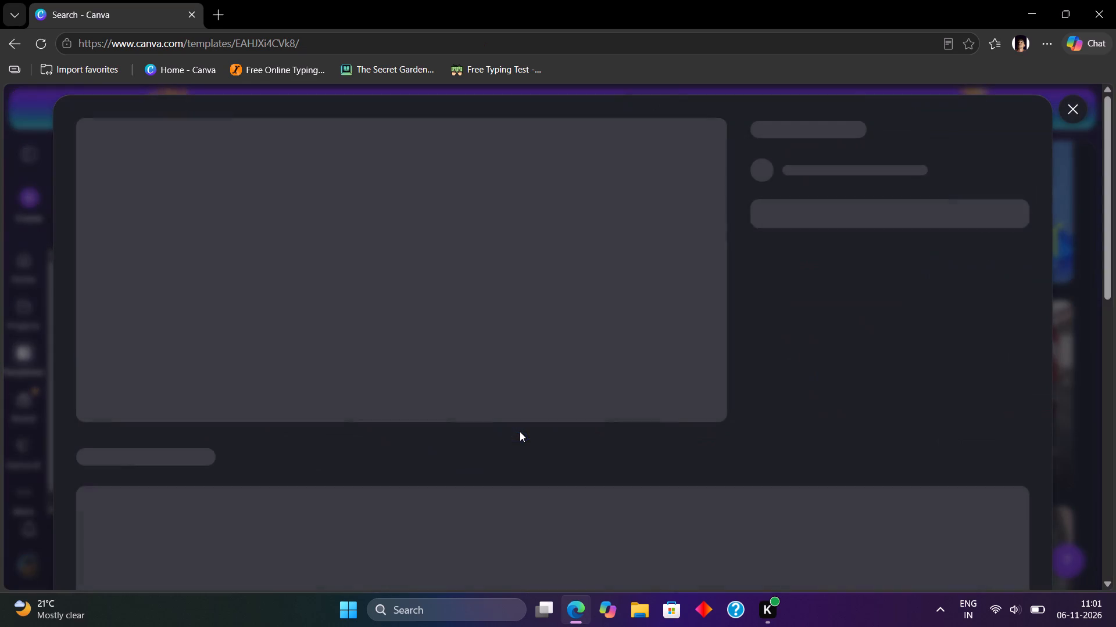
click(833, 261)
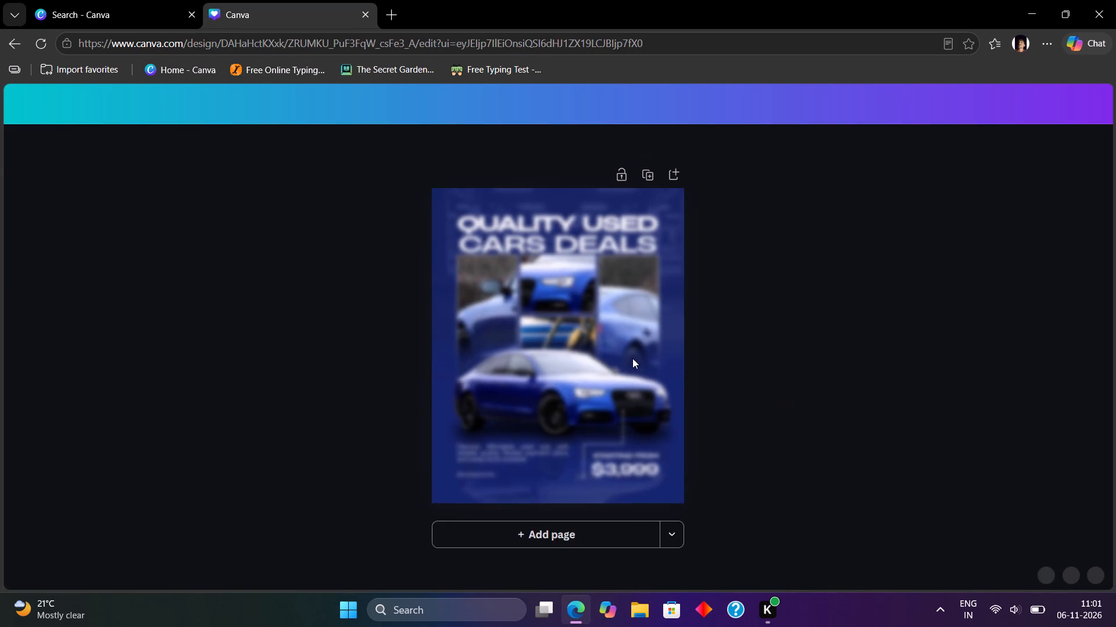
Open the "QUALITY USED" heading line of the car design for text editing.
double_click(563, 223)
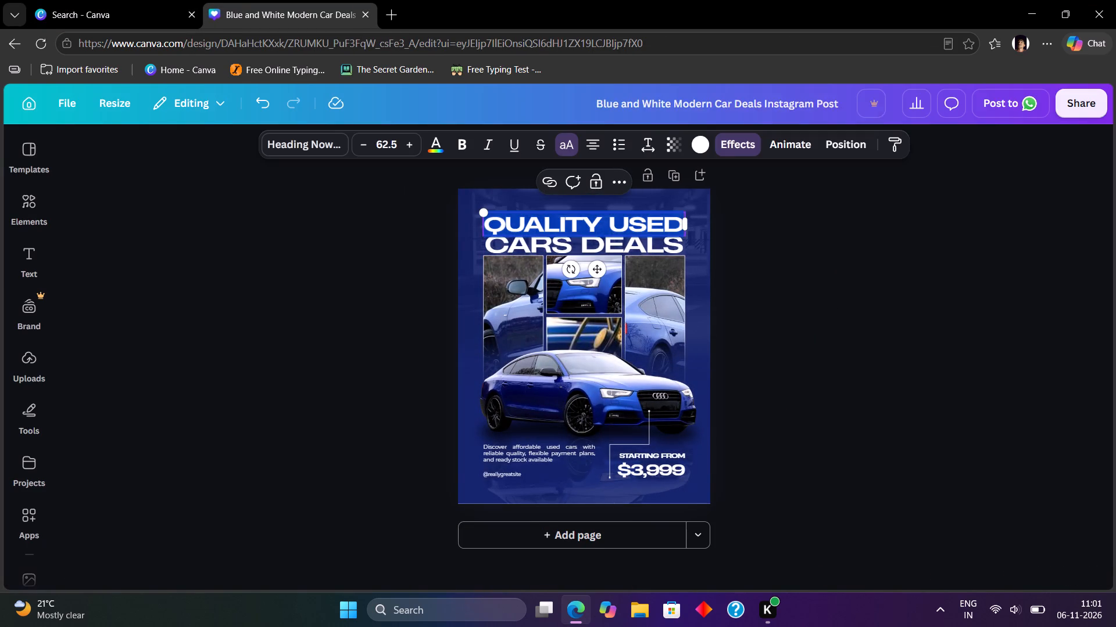
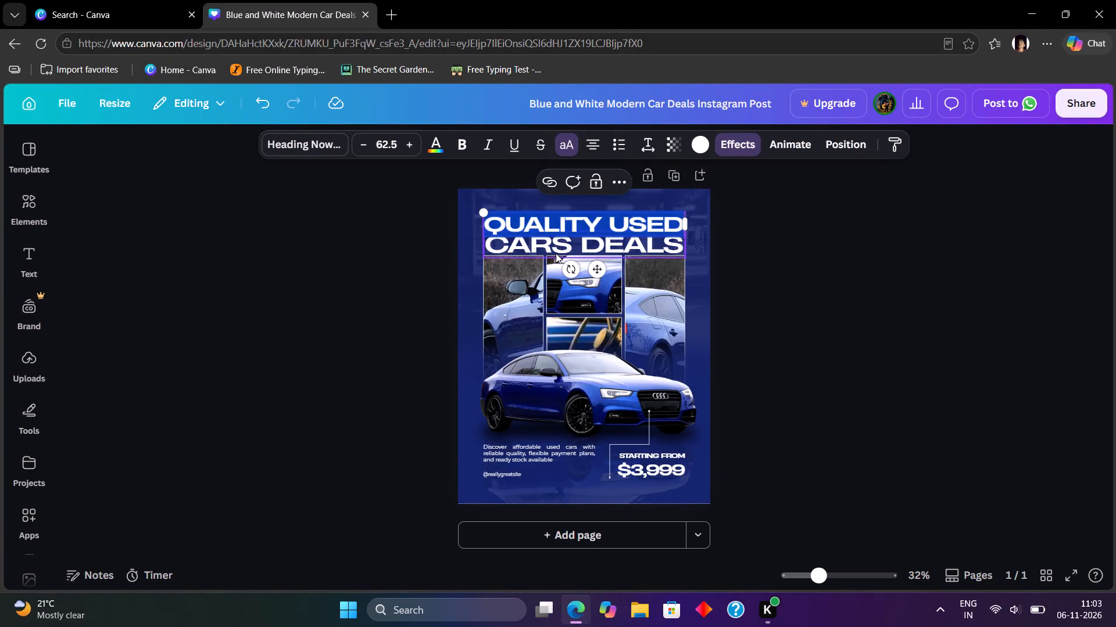
Replace the headline's first line, "Quality Used", with "Neeraj" above "Cars Deals".
double_click(566, 237)
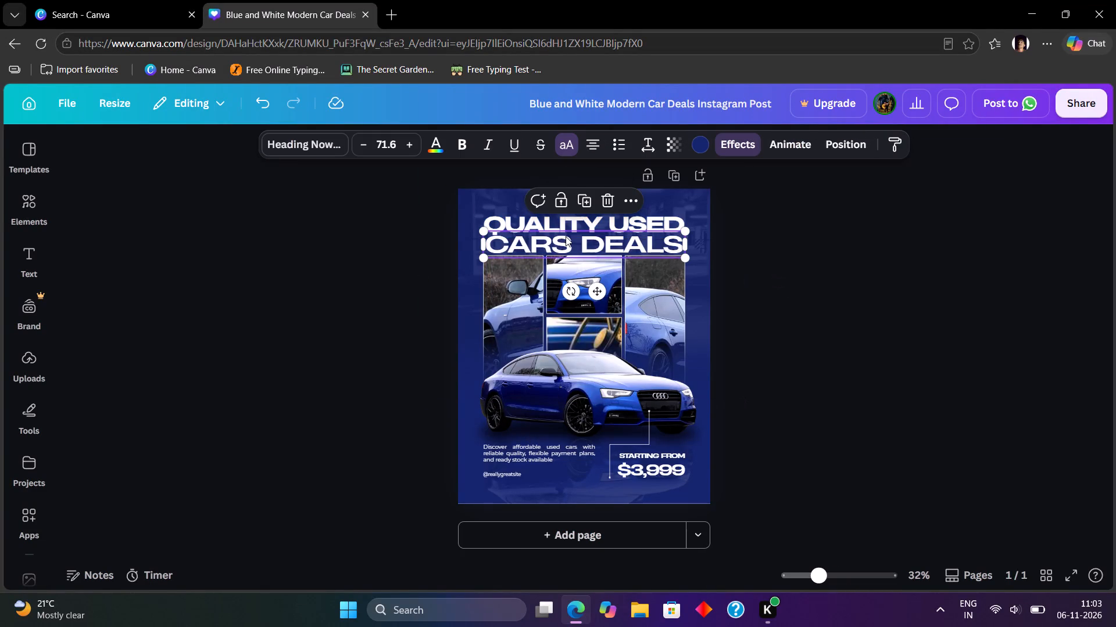
double_click(566, 236)
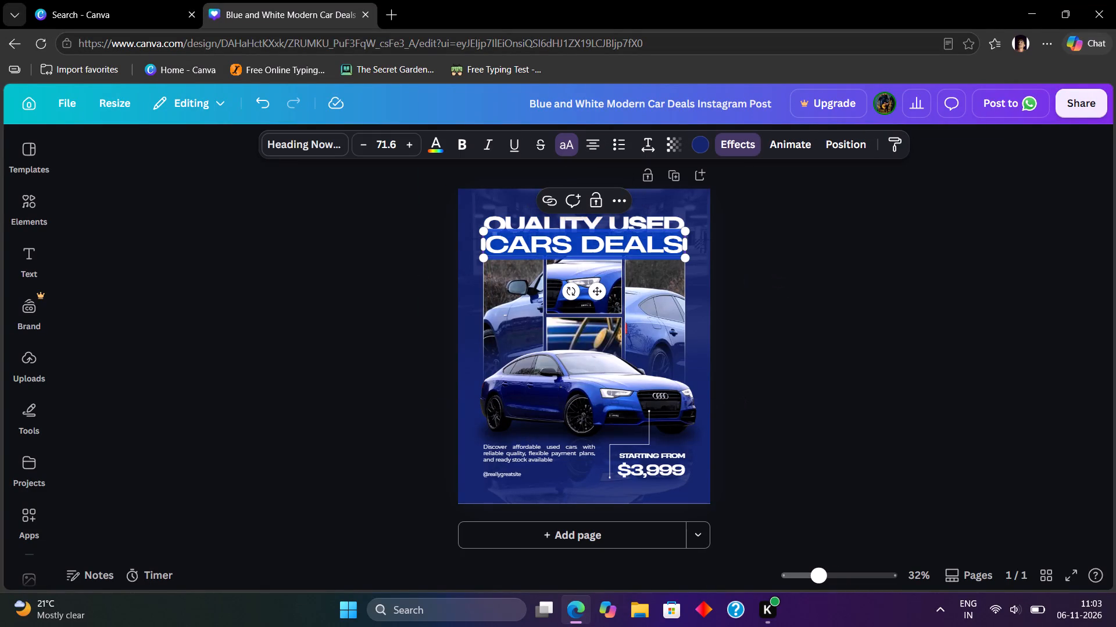
double_click(559, 227)
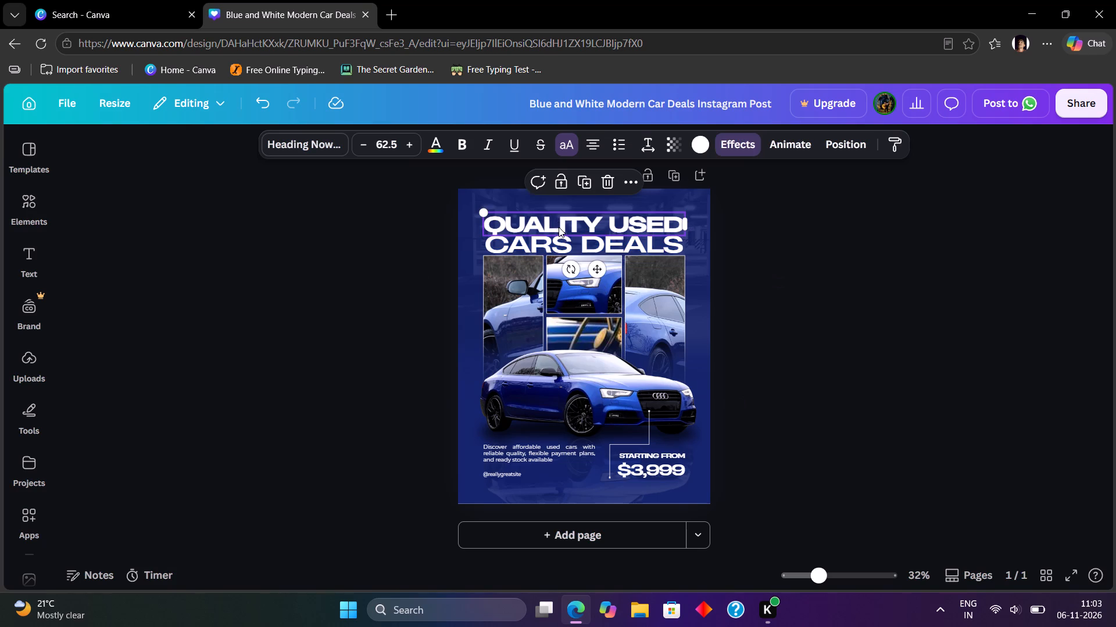
double_click(559, 226)
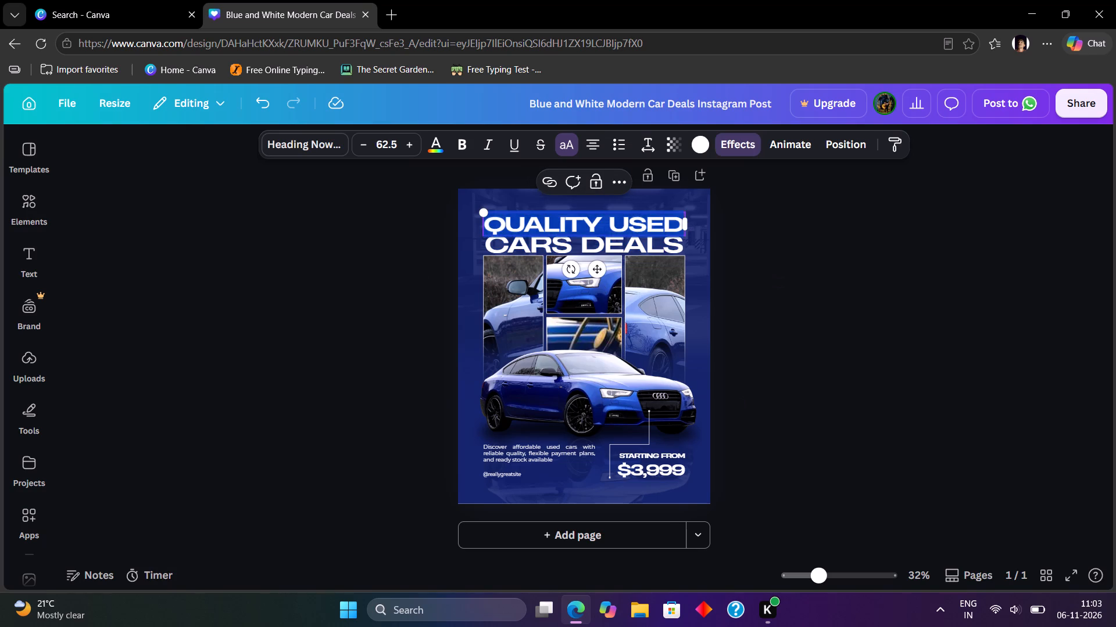
text(nee)
text(tal)
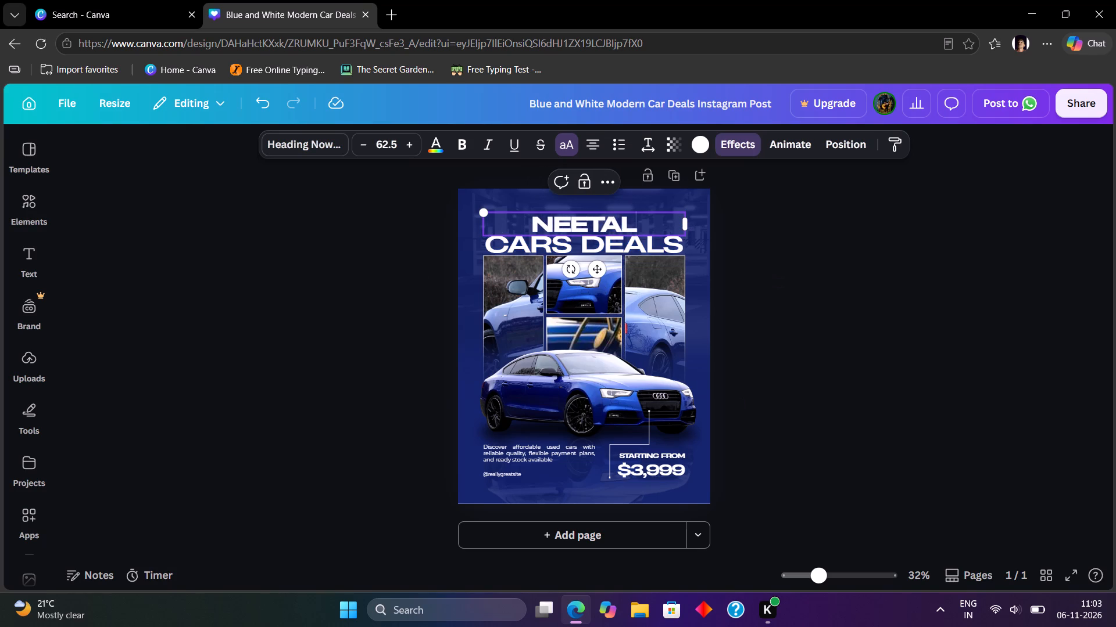
key(BackSpace)
key(BackSpace)
key(BackSpace)
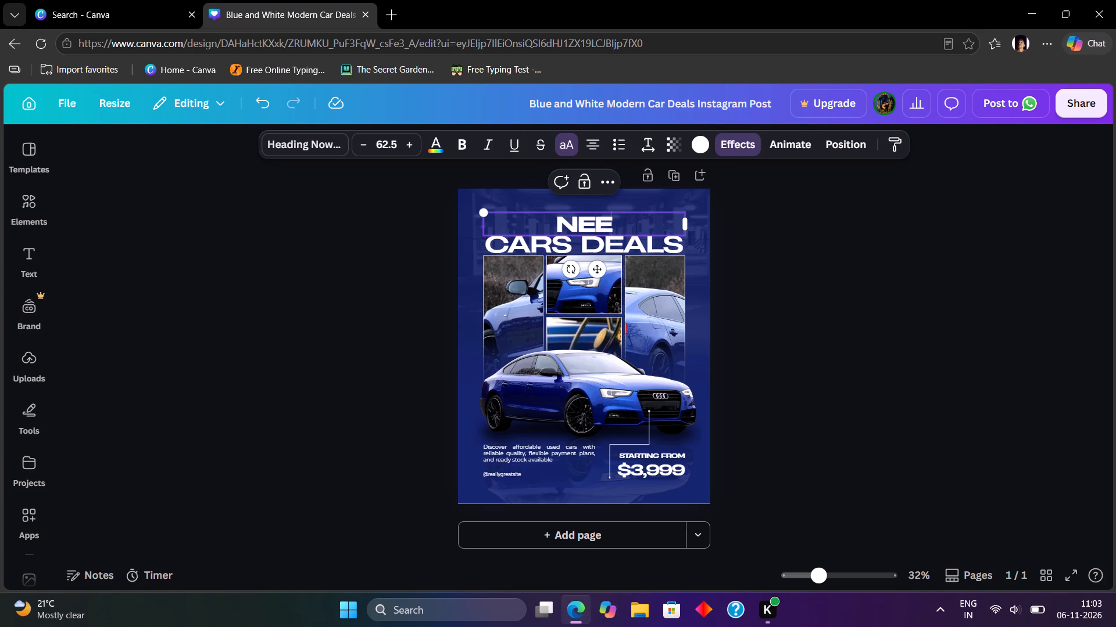
text(ral)
key(BackSpace)
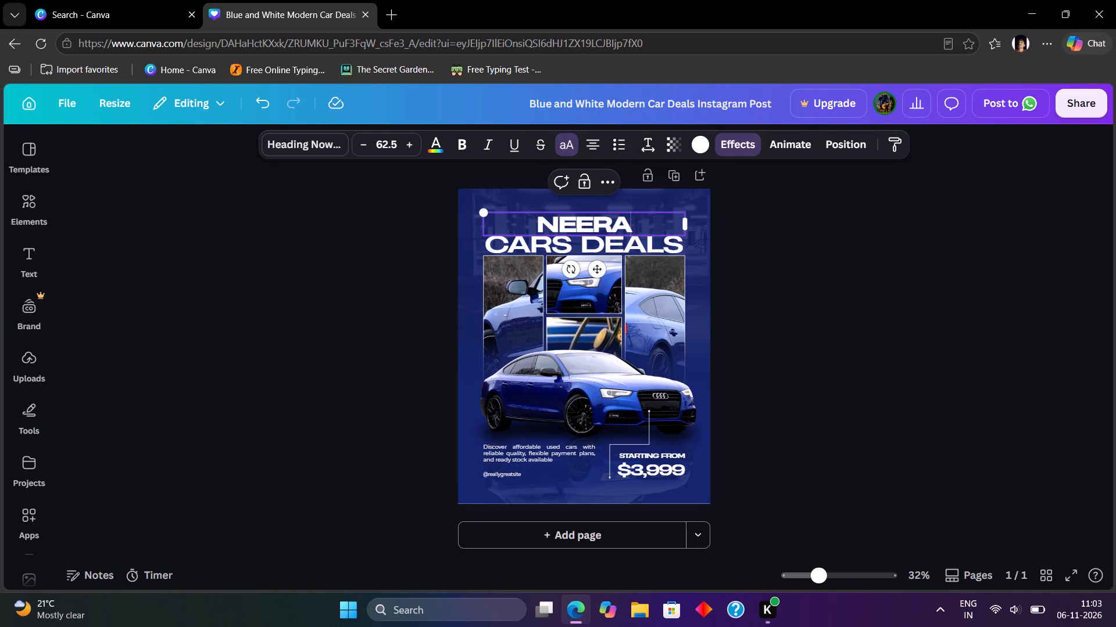
text(j)
key(space)
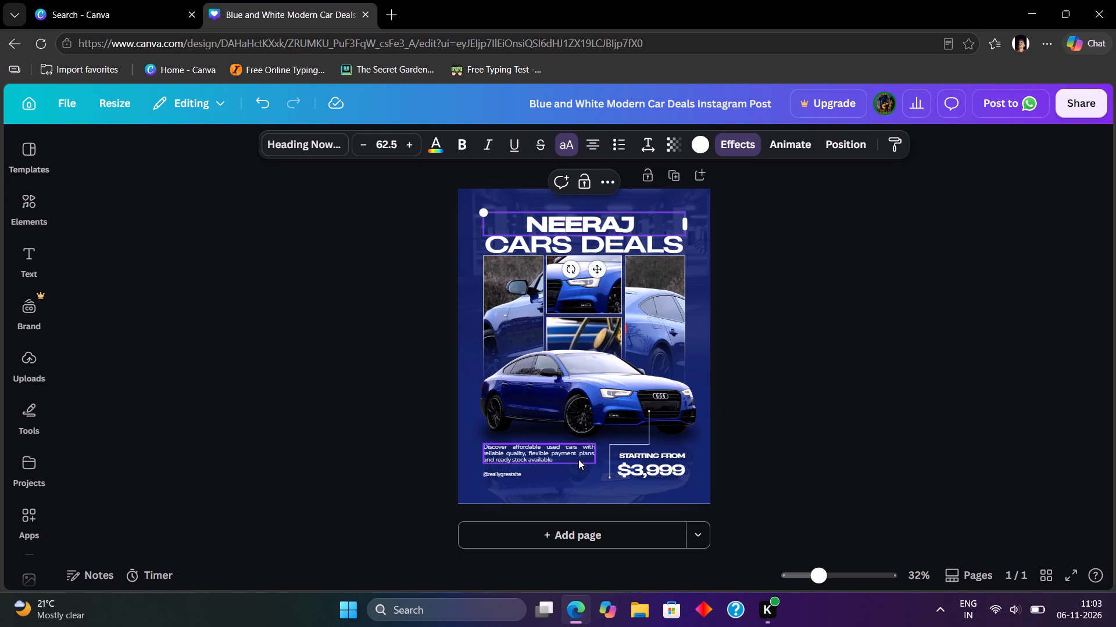
Change the starting price text beneath "Starting from" to $3,99.
click(534, 451)
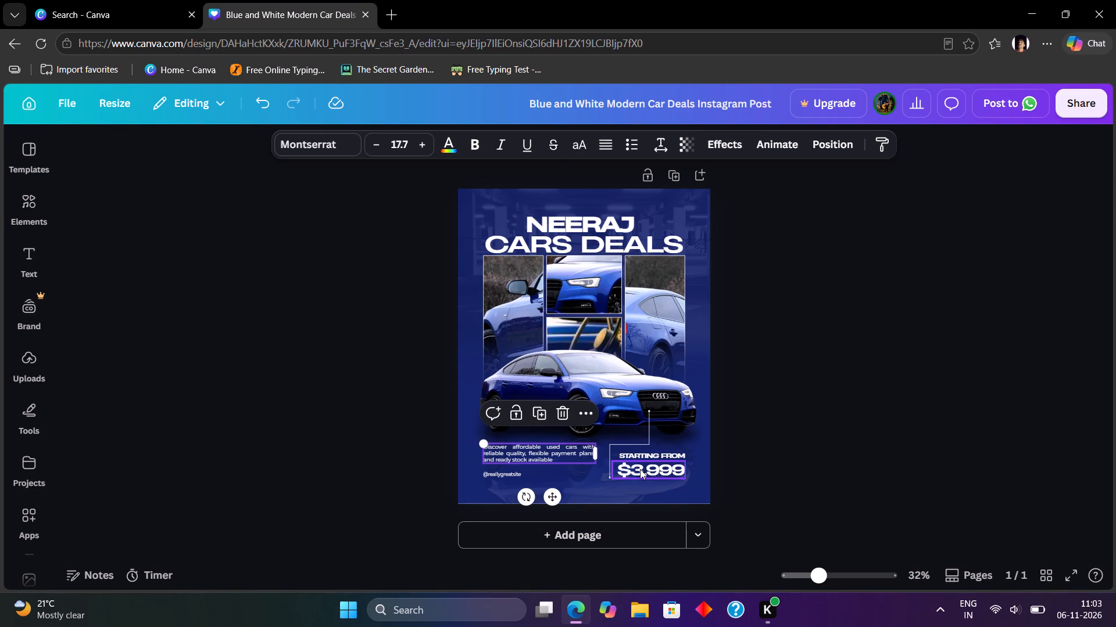
double_click(640, 469)
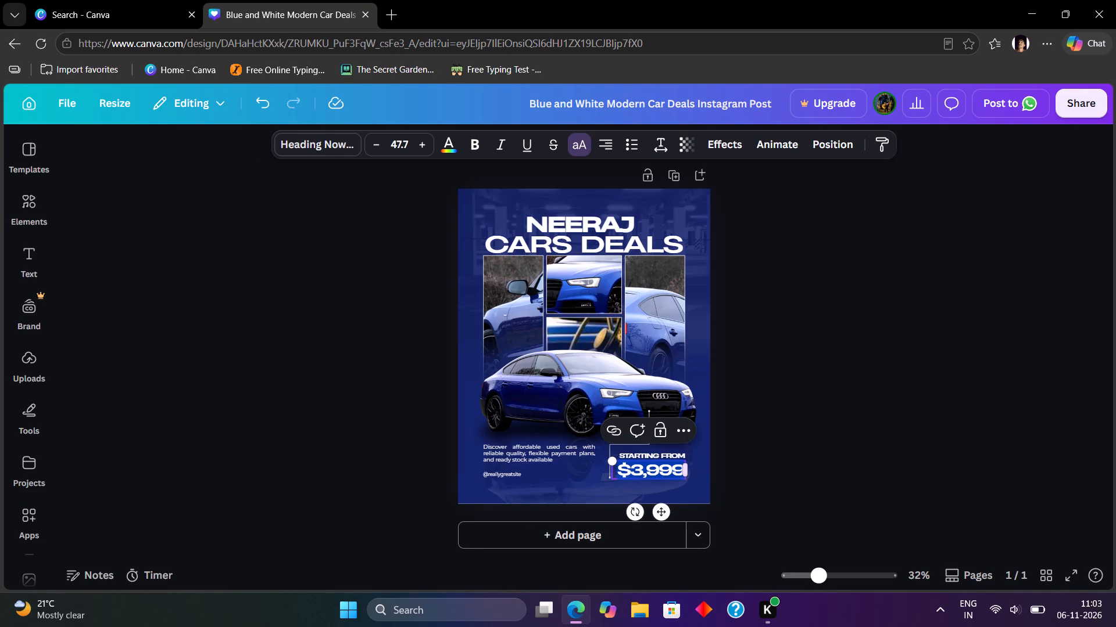
click(681, 473)
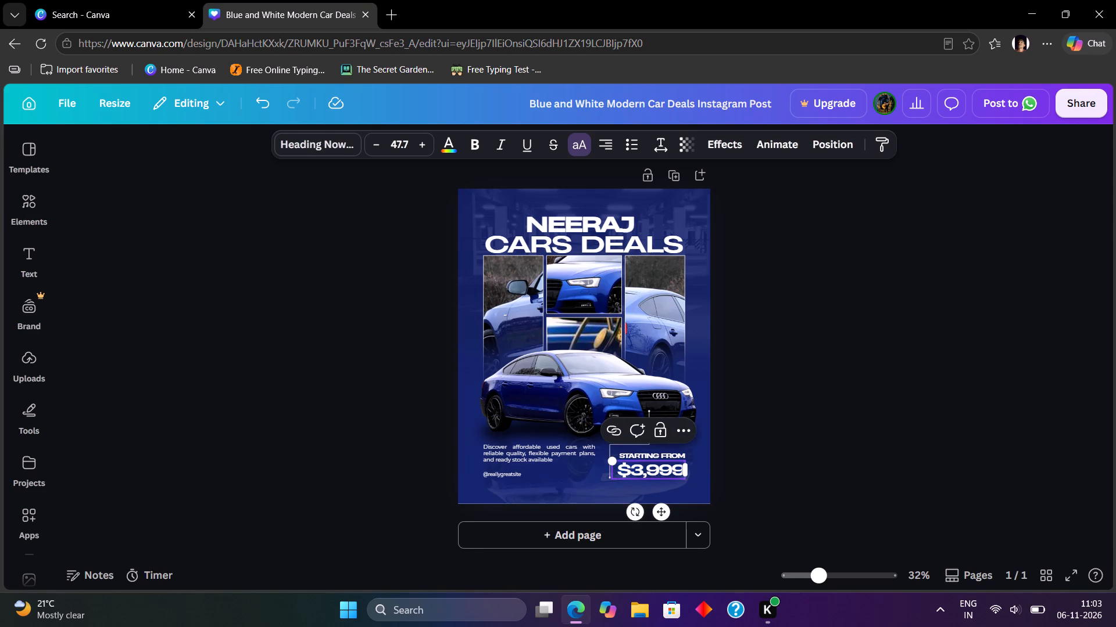
key(BackSpace)
key(BackSpace)
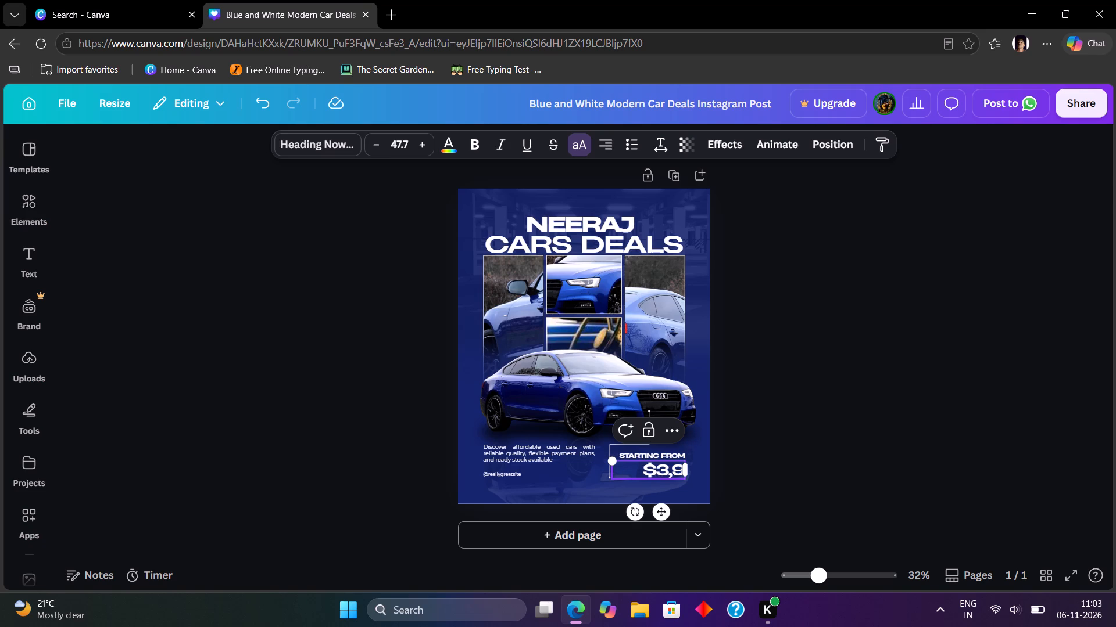
key(9)
click(513, 306)
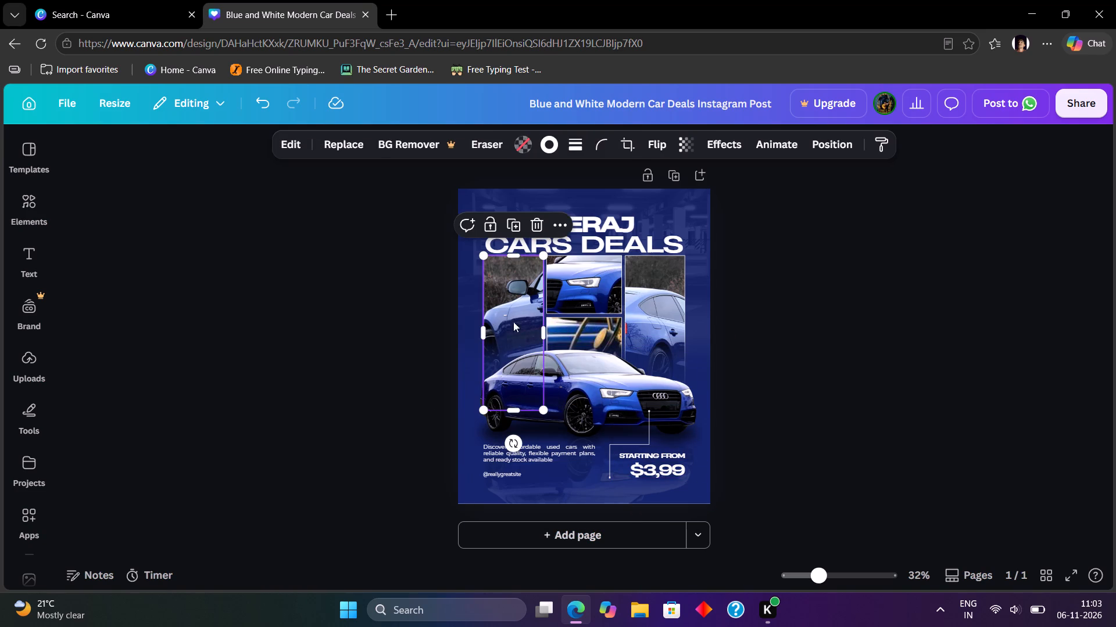
click(405, 323)
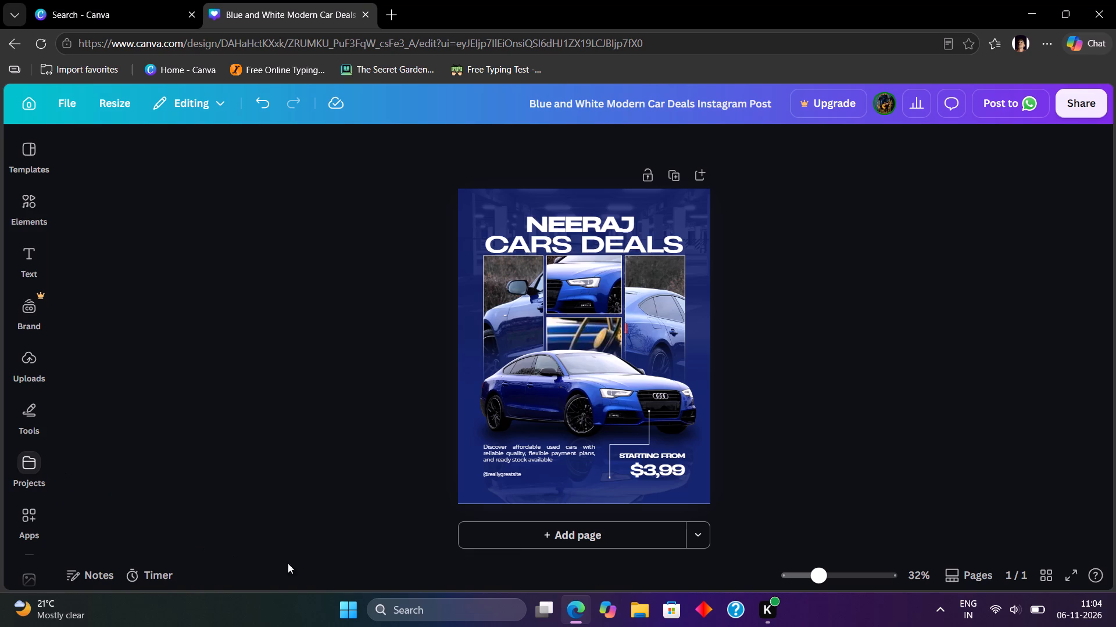
Add a second page and apply the front page of the White and Navy Modern Company business card project to it.
click(527, 542)
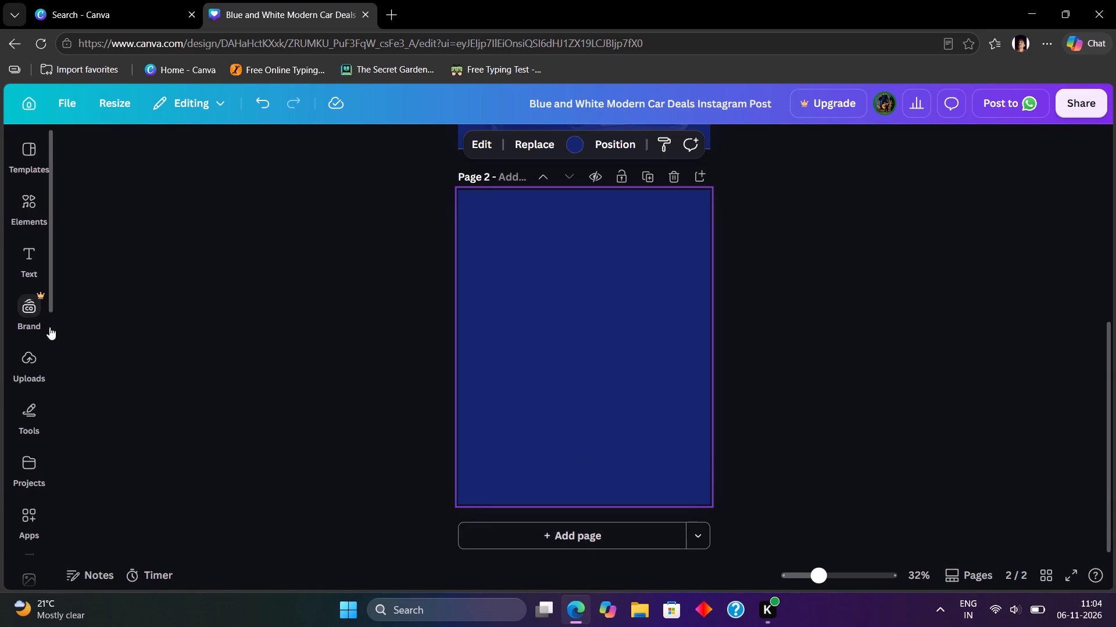
click(31, 484)
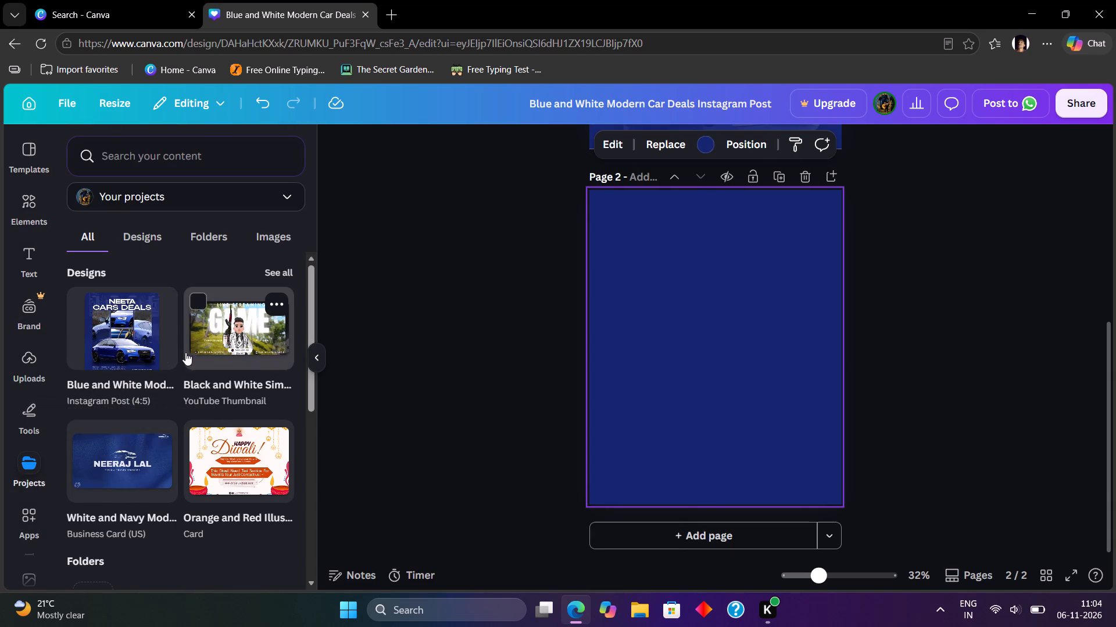
scroll(181, 354, down, 2)
click(110, 307)
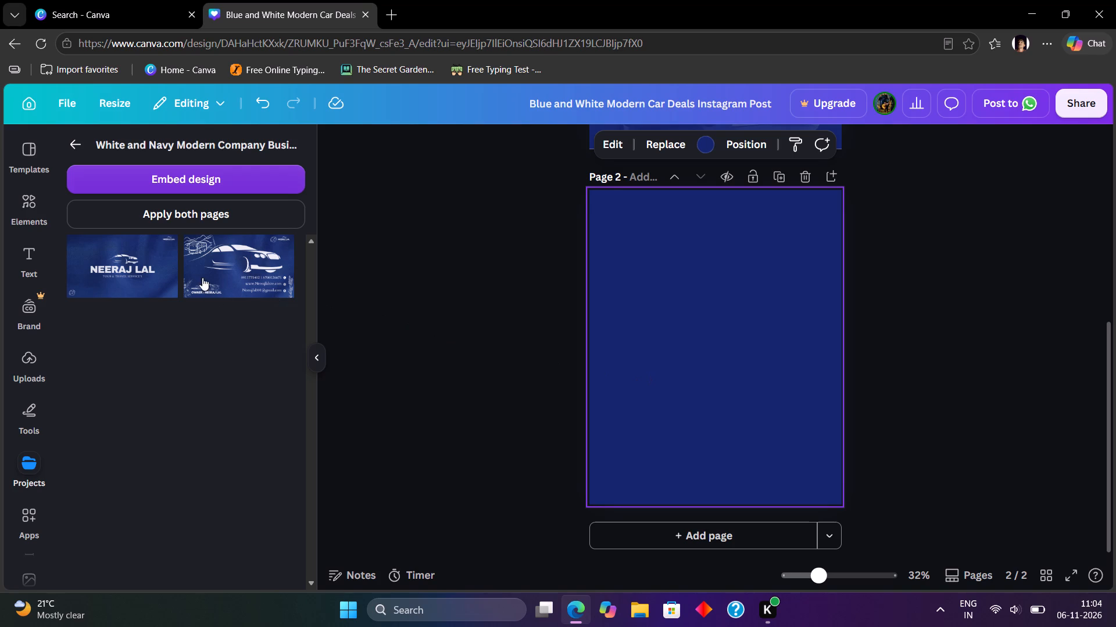
click(144, 265)
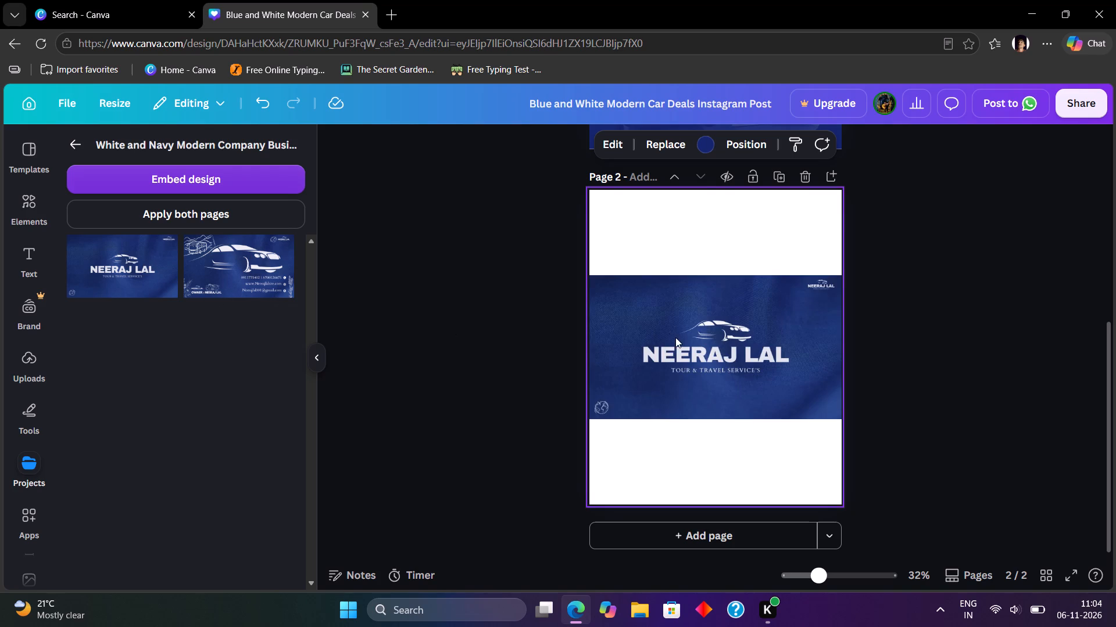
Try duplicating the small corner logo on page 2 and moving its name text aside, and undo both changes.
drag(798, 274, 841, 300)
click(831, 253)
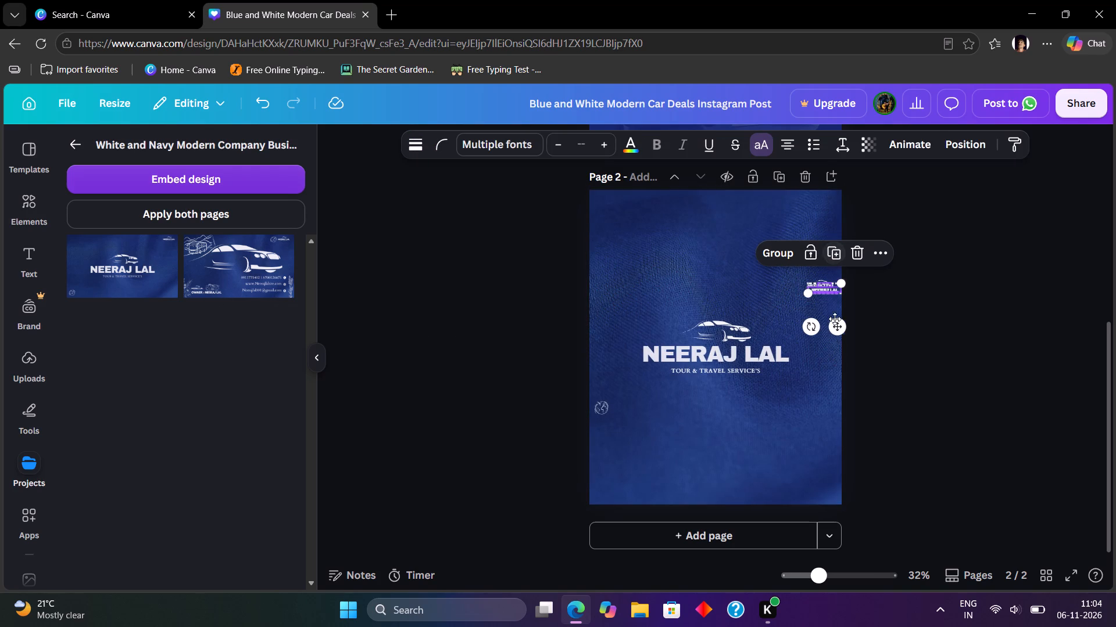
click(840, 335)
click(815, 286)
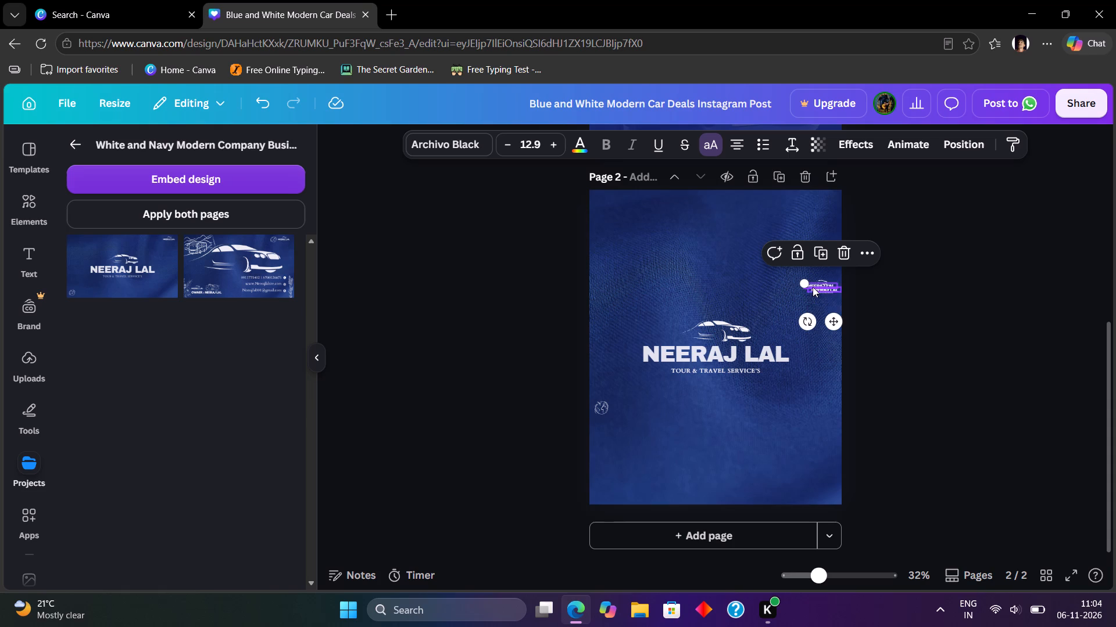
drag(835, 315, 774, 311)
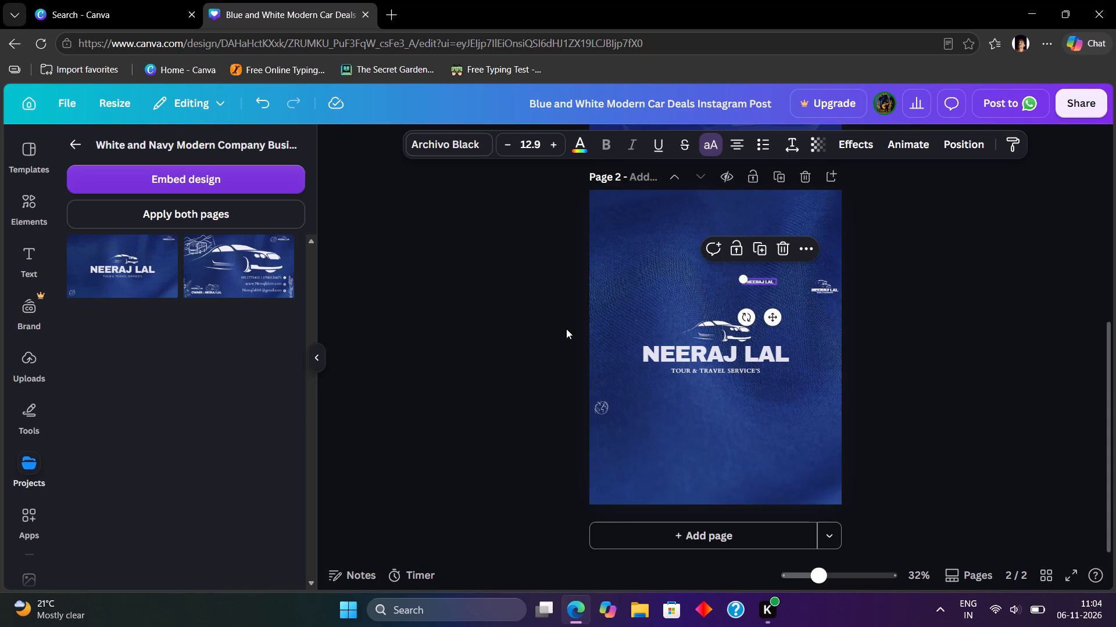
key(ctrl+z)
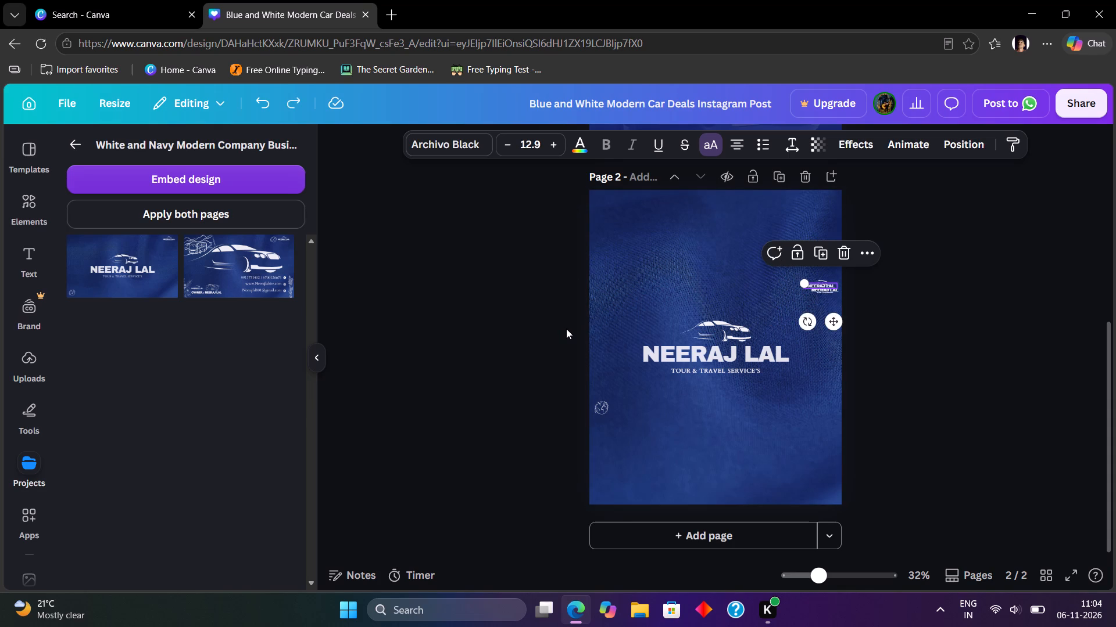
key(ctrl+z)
Duplicate all parts of the small corner logo on page 2, move the copy to the page's top centre and group it.
drag(807, 272, 822, 300)
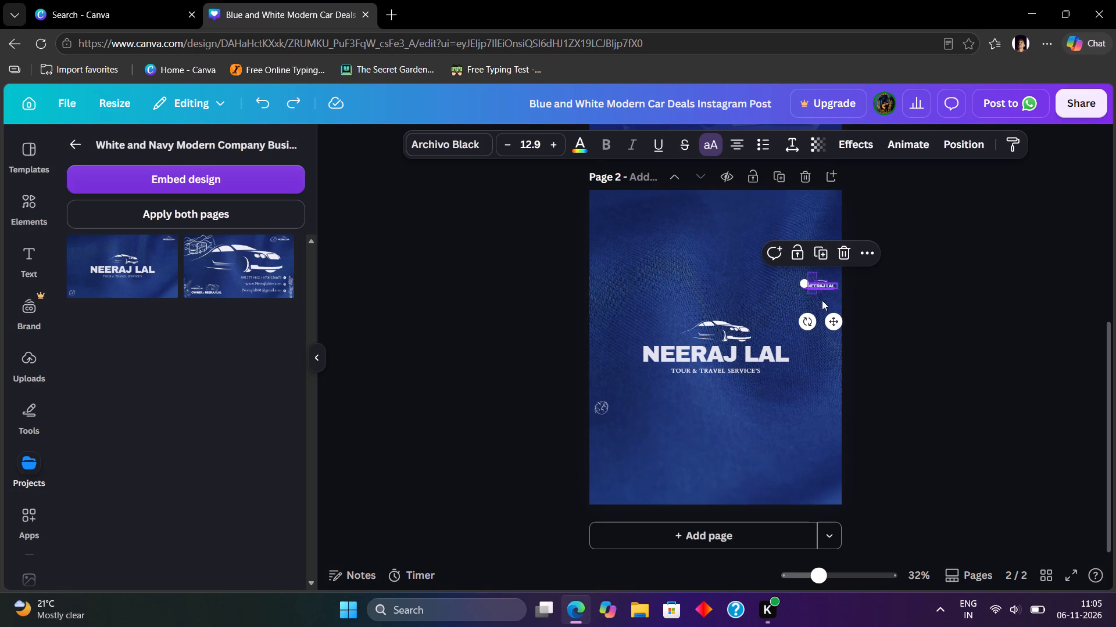
drag(822, 300, 841, 302)
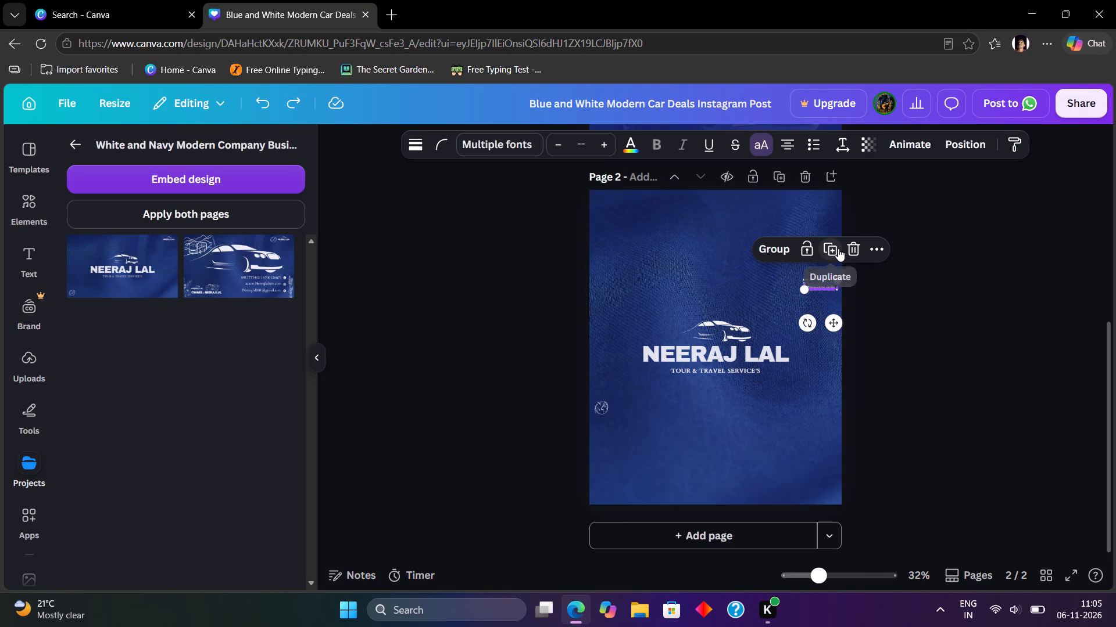
click(838, 248)
drag(839, 328, 741, 270)
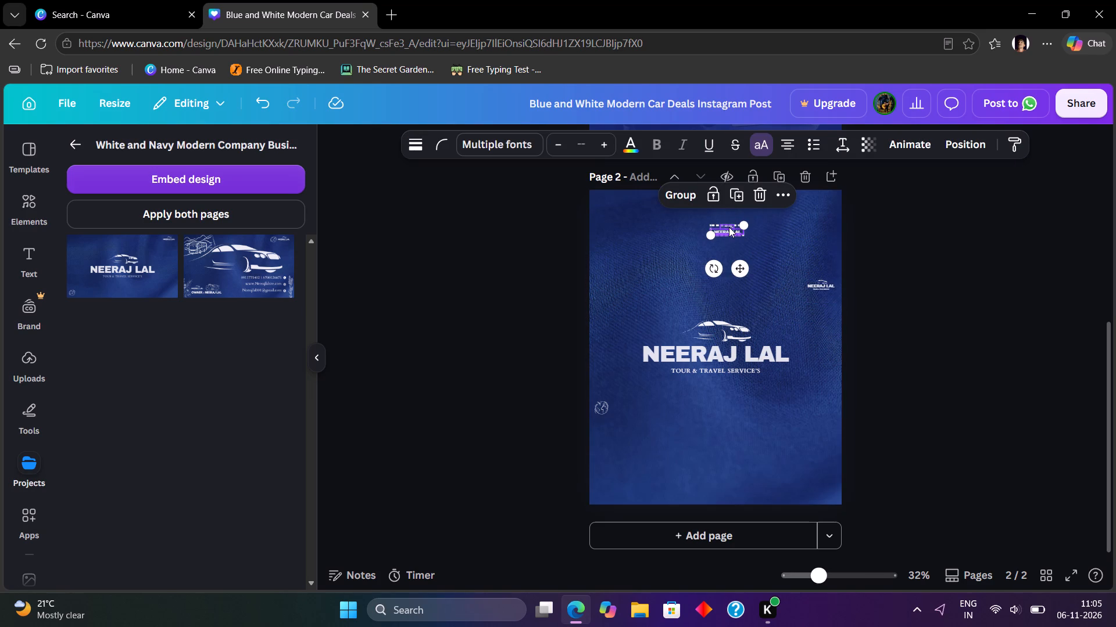
right_click(729, 227)
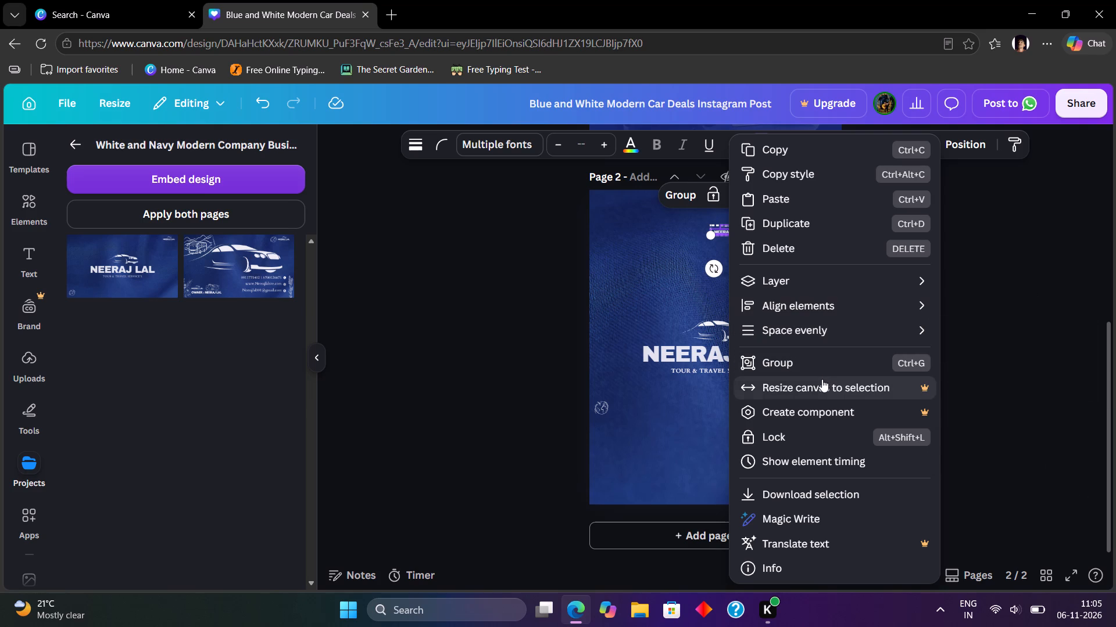
click(803, 367)
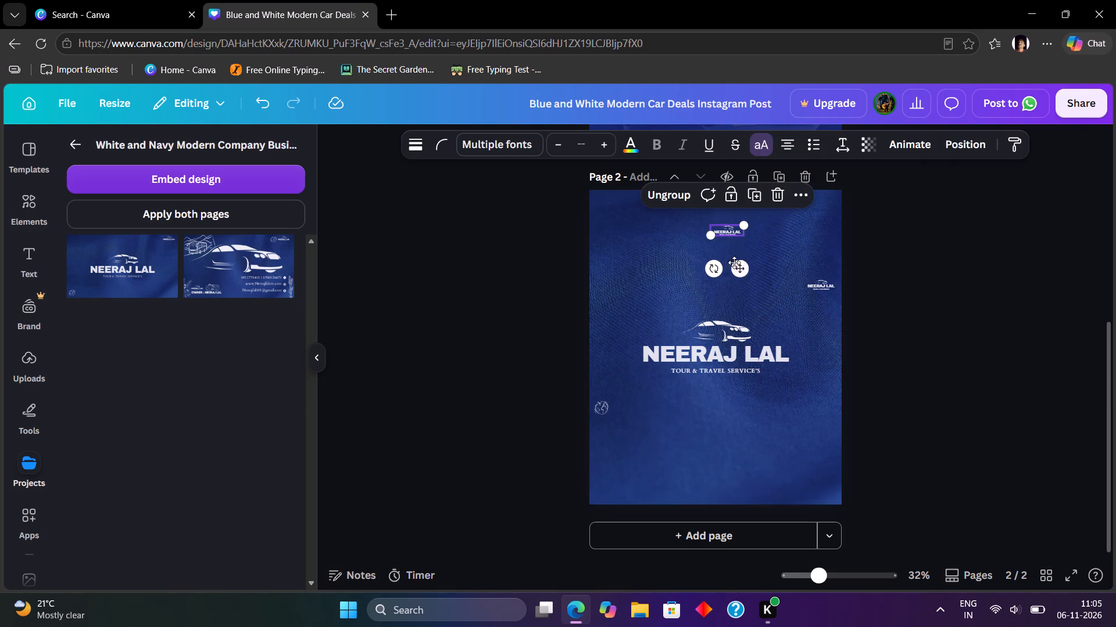
Move the grouped logo copy from page 2 onto page 1 and place it in the poster's top-right corner.
drag(738, 266, 731, 172)
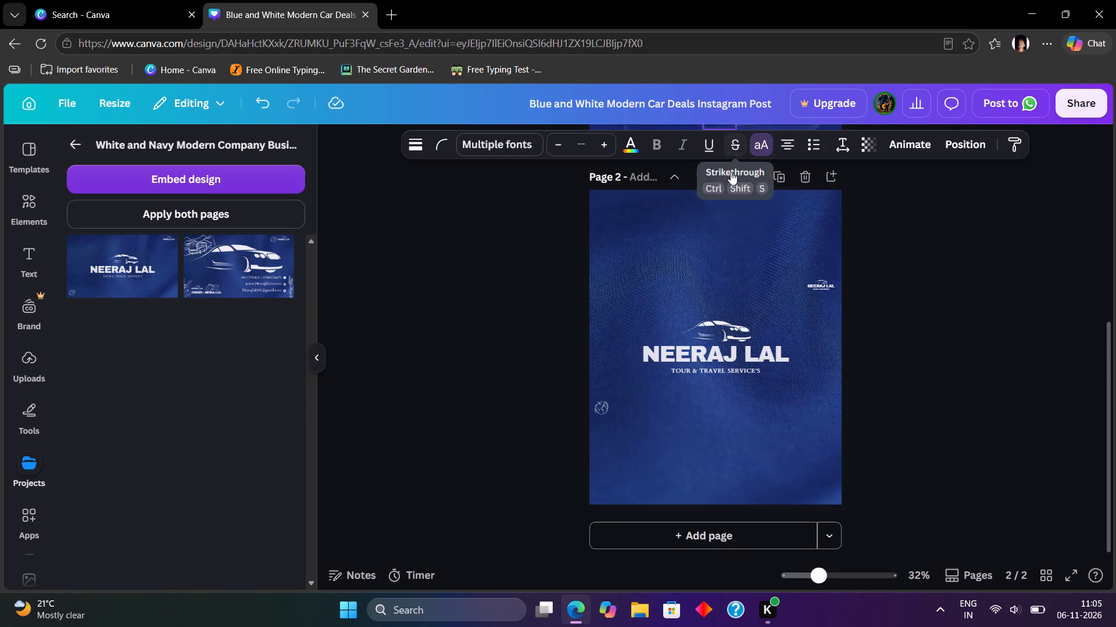
drag(731, 172, 702, 167)
scroll(721, 248, up, 2)
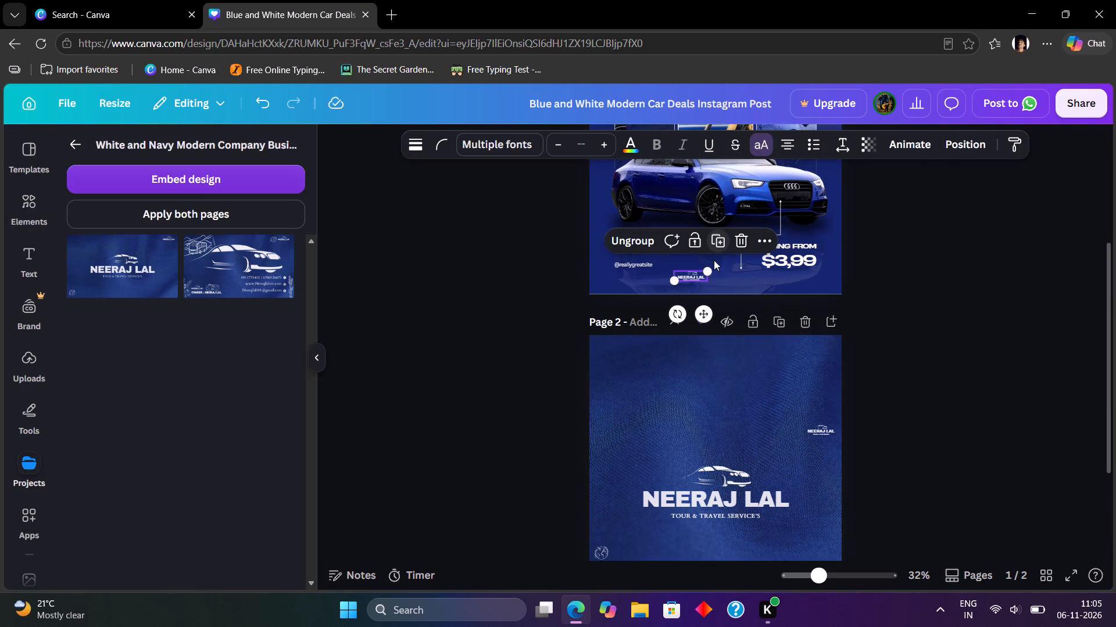
drag(707, 321, 811, 218)
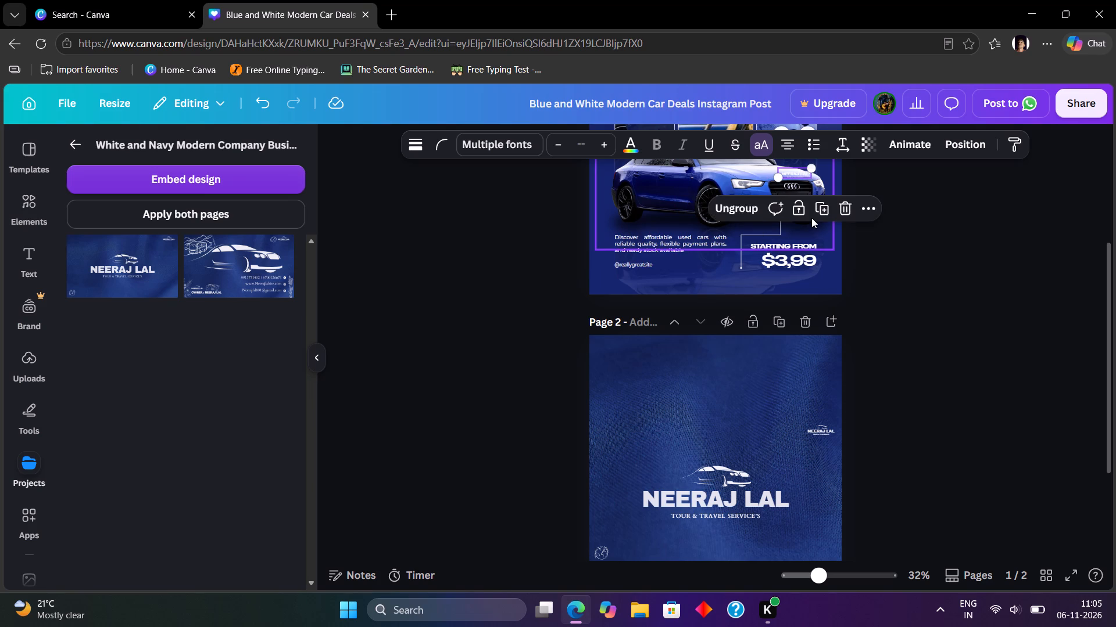
scroll(811, 218, up, 4)
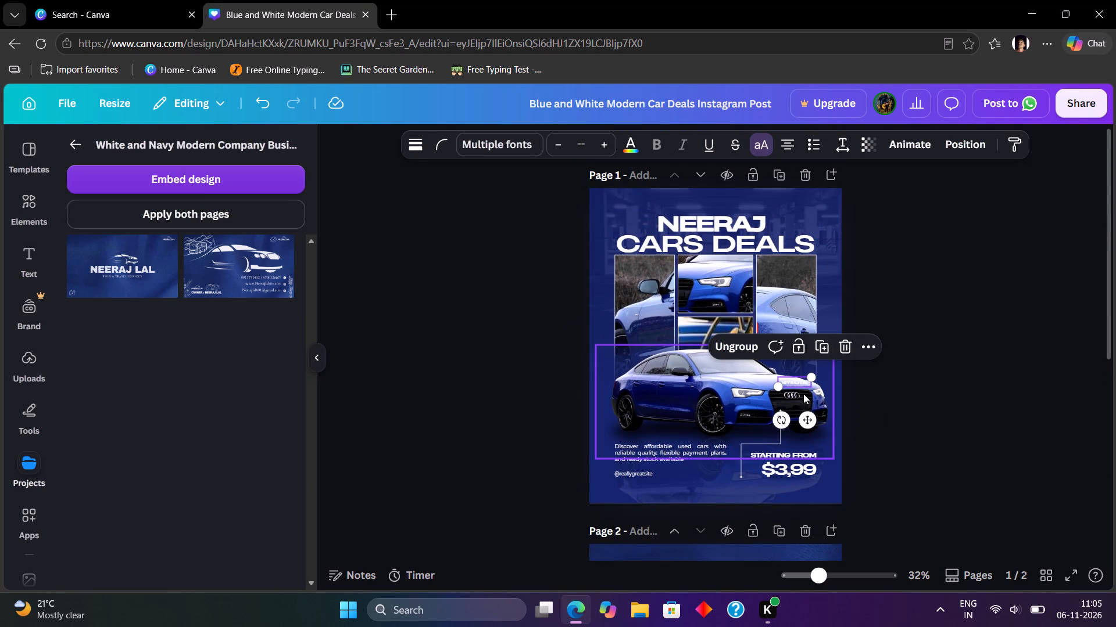
drag(811, 422, 818, 250)
scroll(818, 250, up, 1)
drag(803, 208, 827, 196)
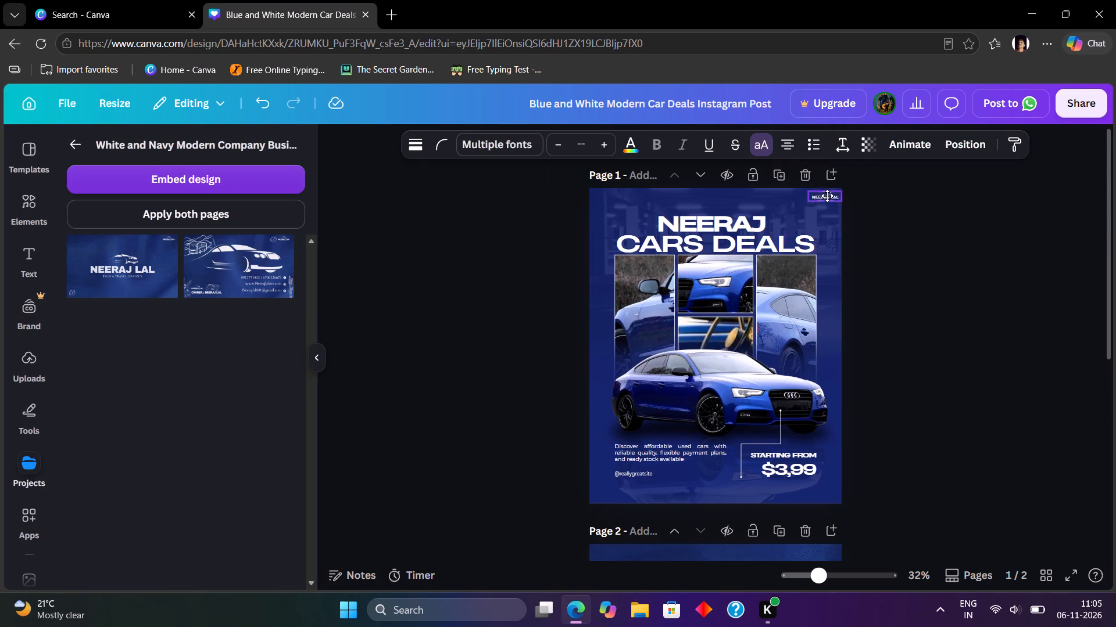
drag(827, 196, 821, 198)
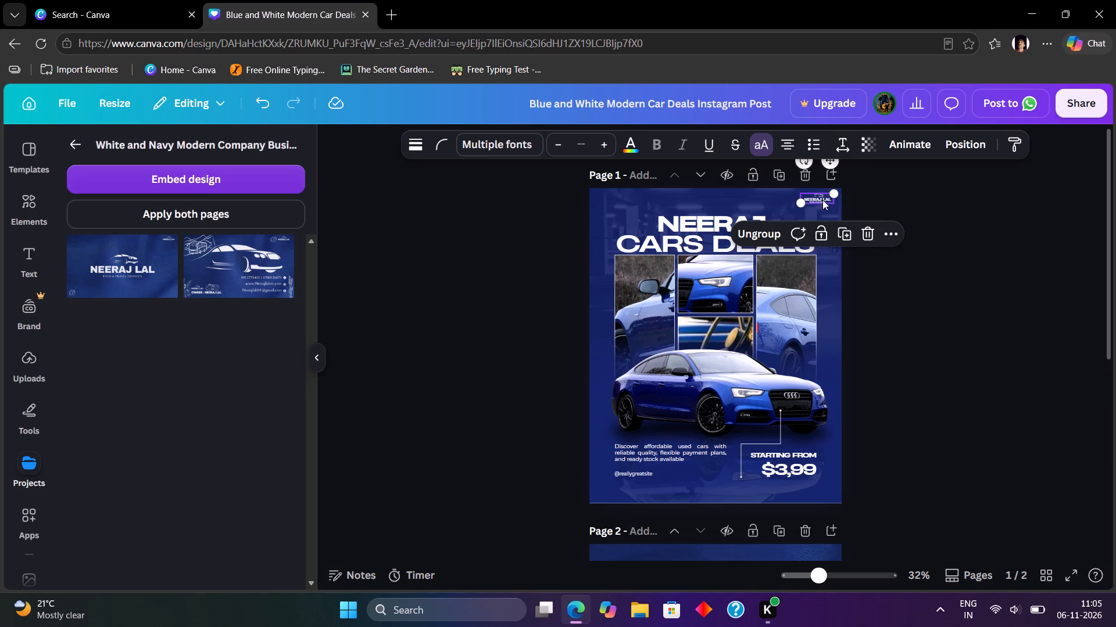
click(908, 289)
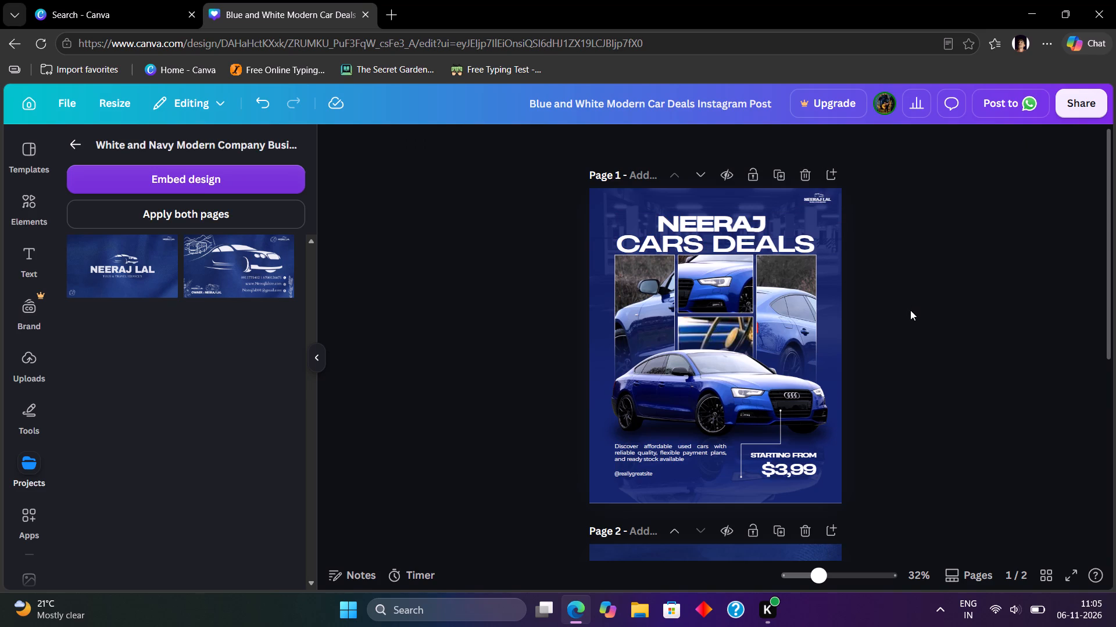
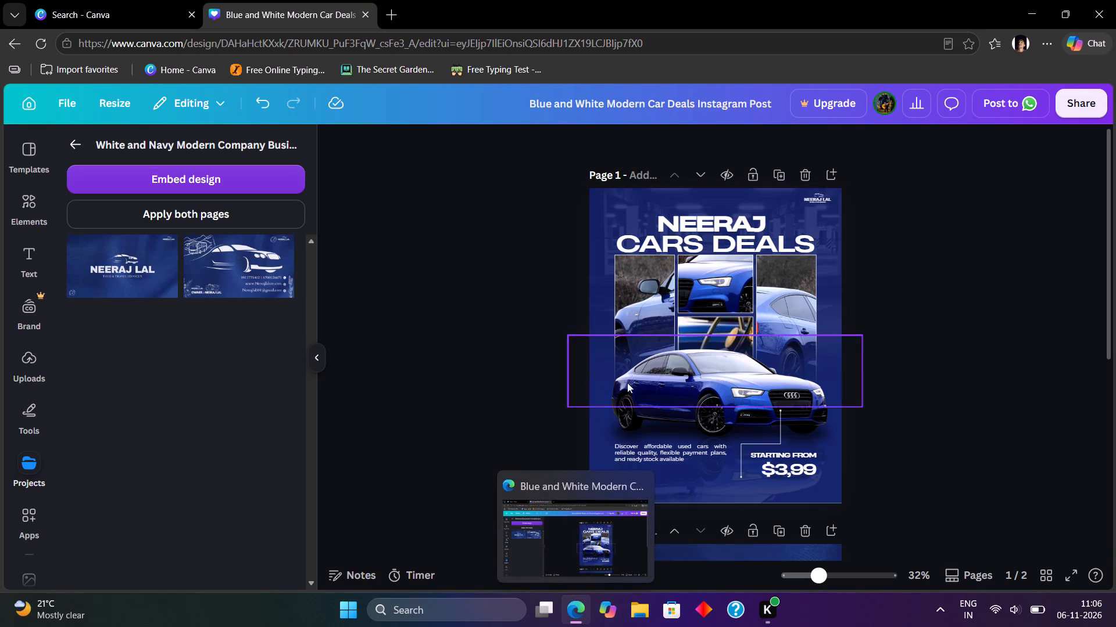
click(649, 378)
click(631, 477)
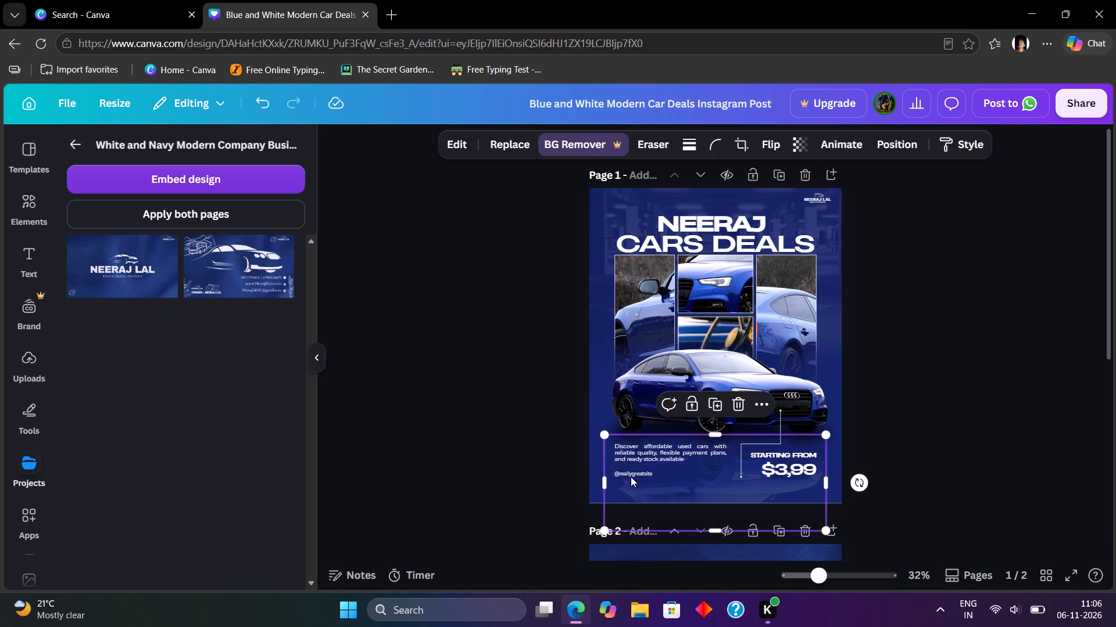
click(631, 472)
double_click(631, 472)
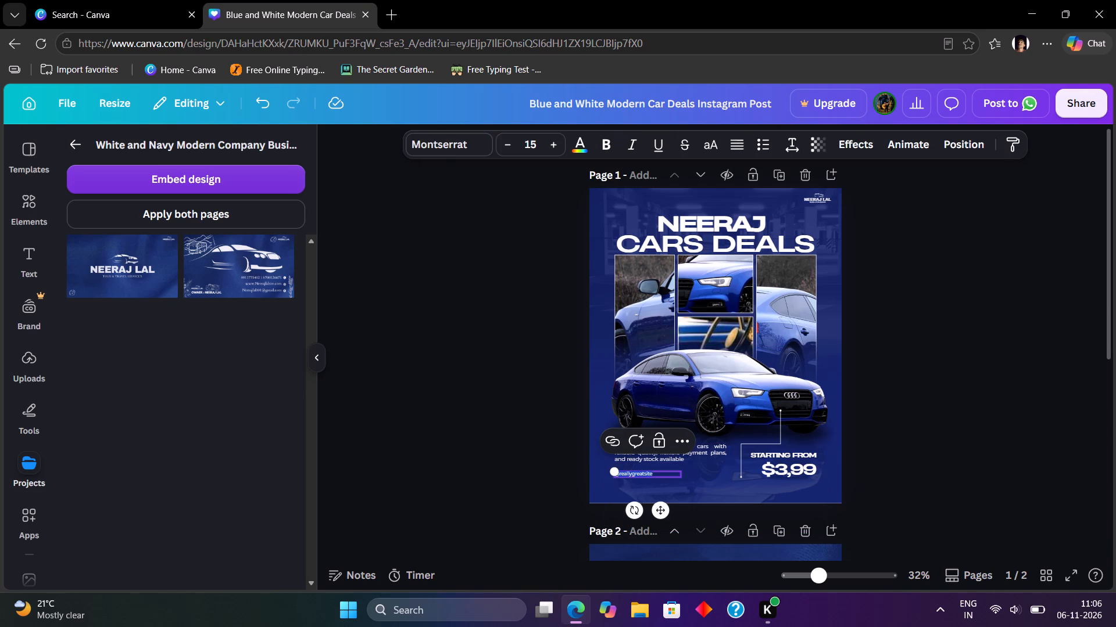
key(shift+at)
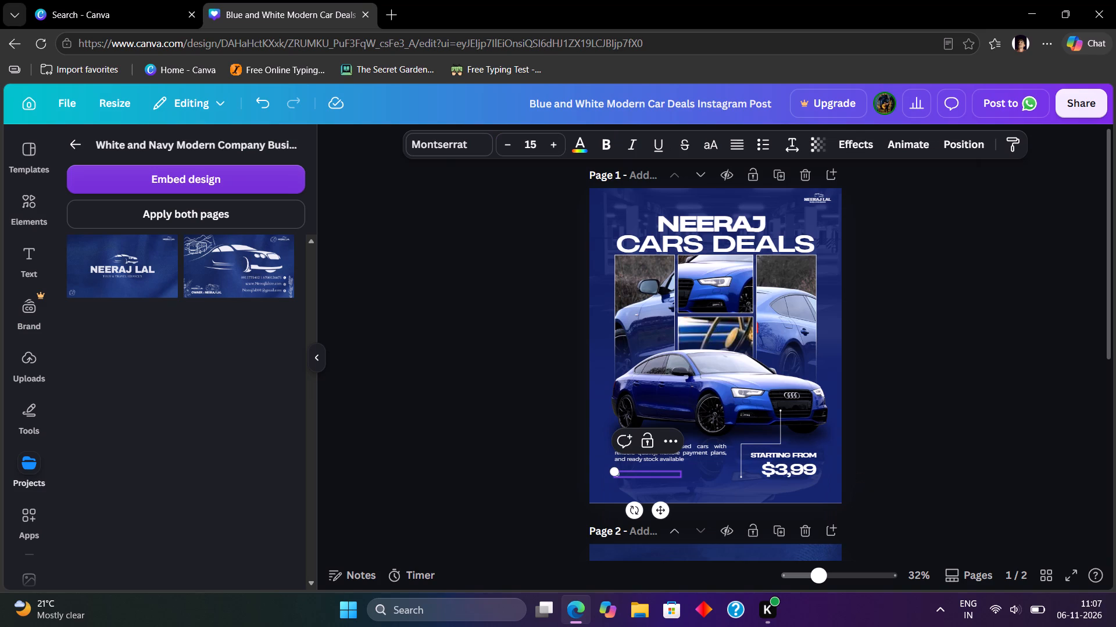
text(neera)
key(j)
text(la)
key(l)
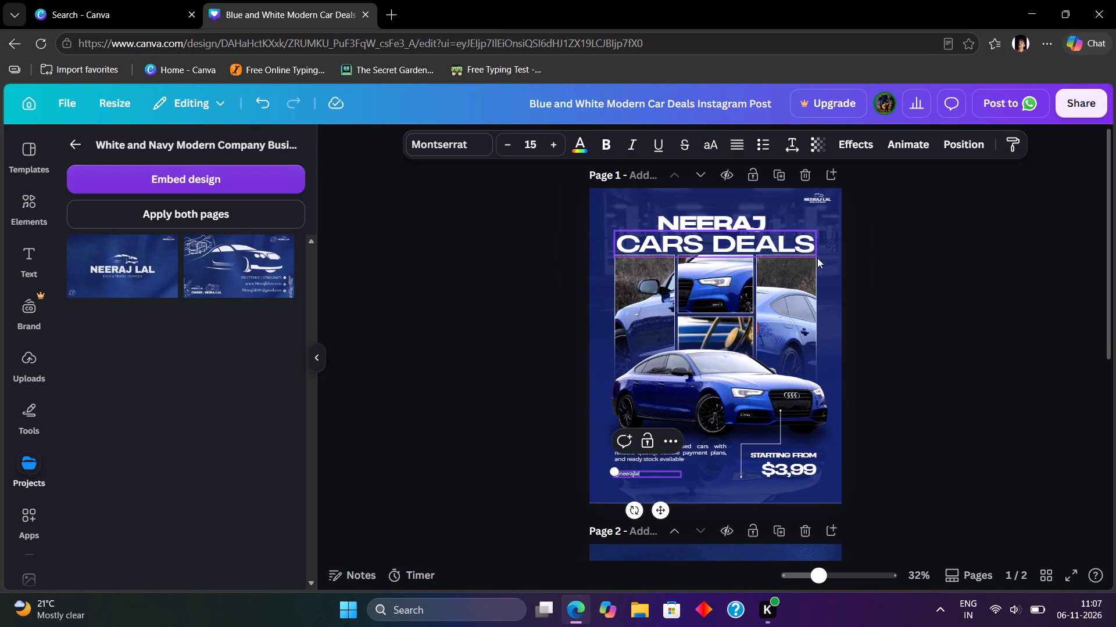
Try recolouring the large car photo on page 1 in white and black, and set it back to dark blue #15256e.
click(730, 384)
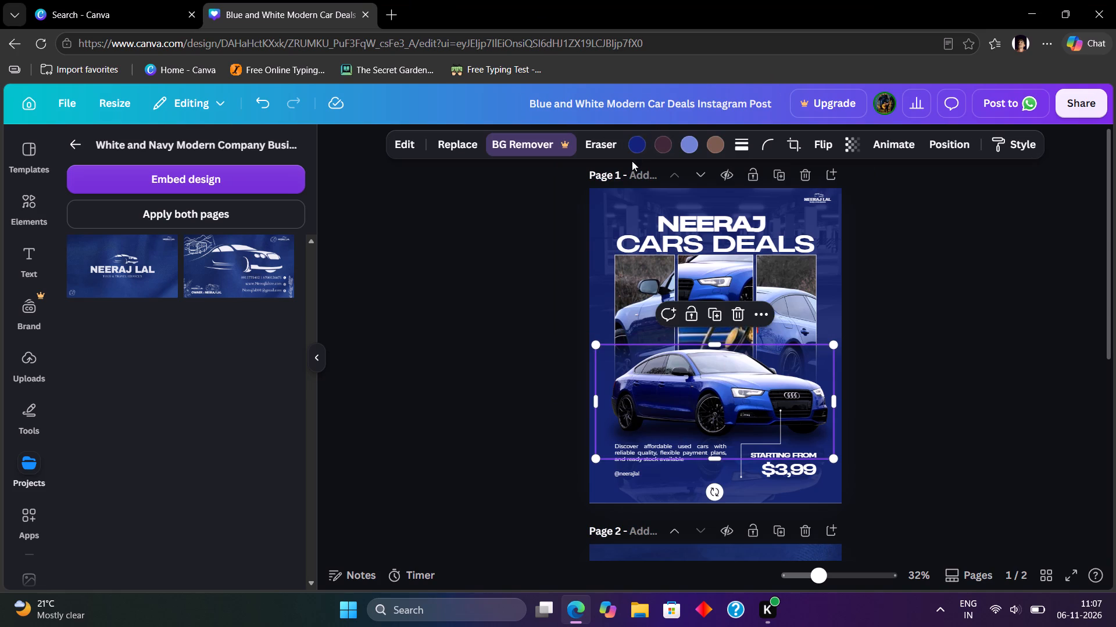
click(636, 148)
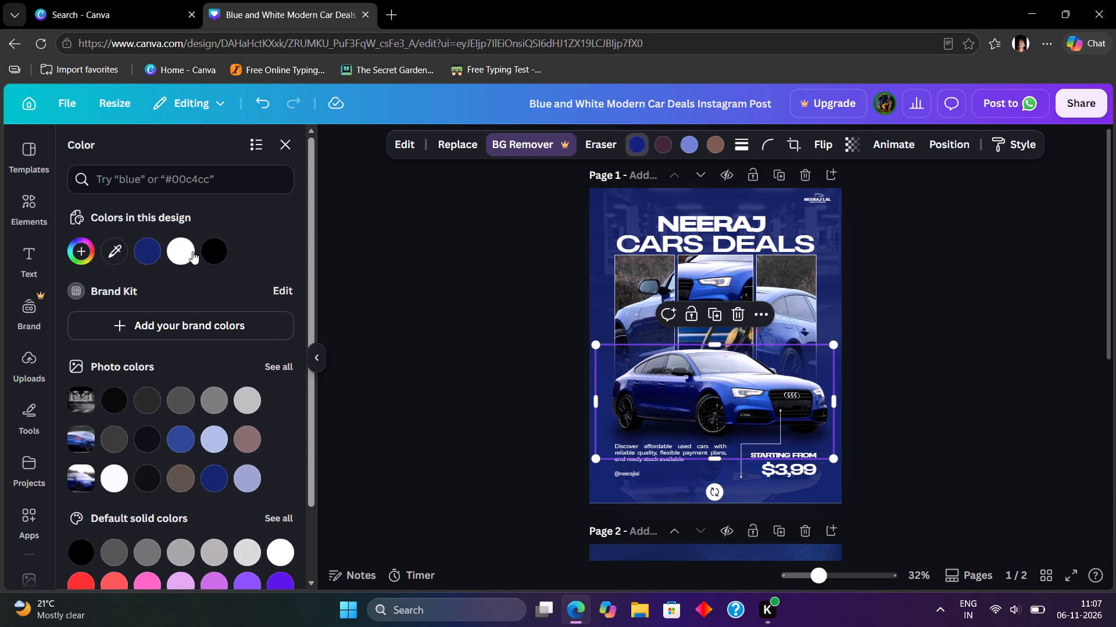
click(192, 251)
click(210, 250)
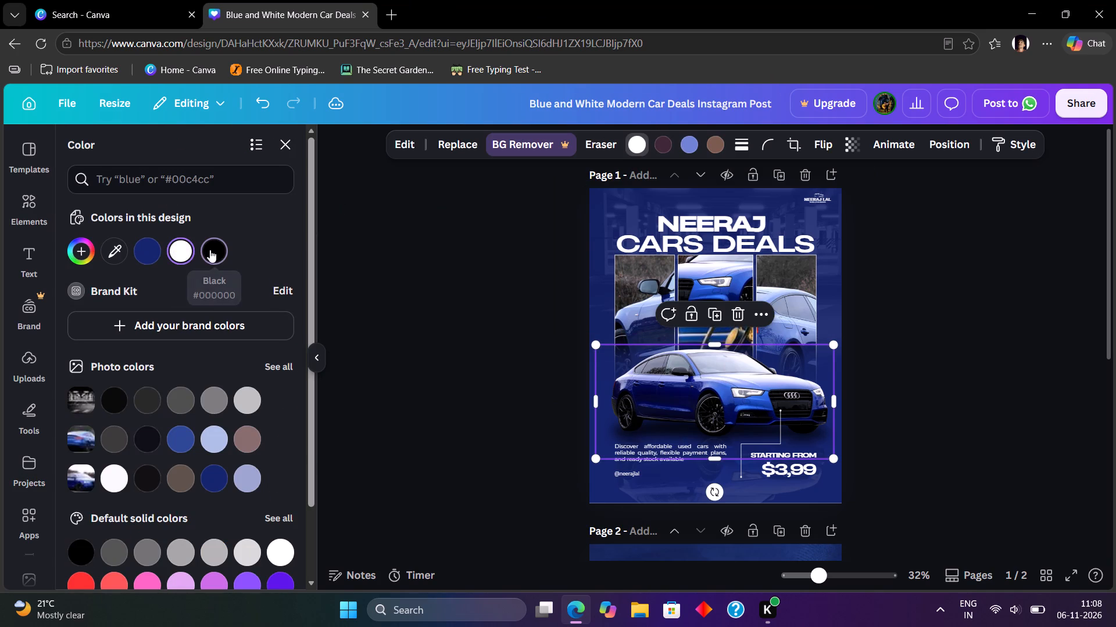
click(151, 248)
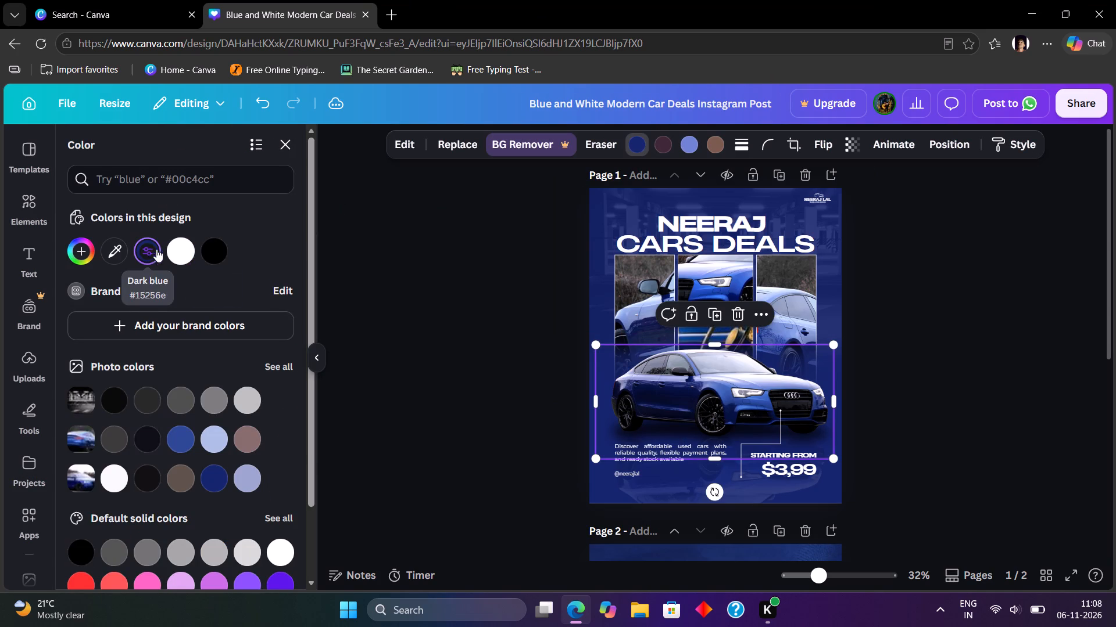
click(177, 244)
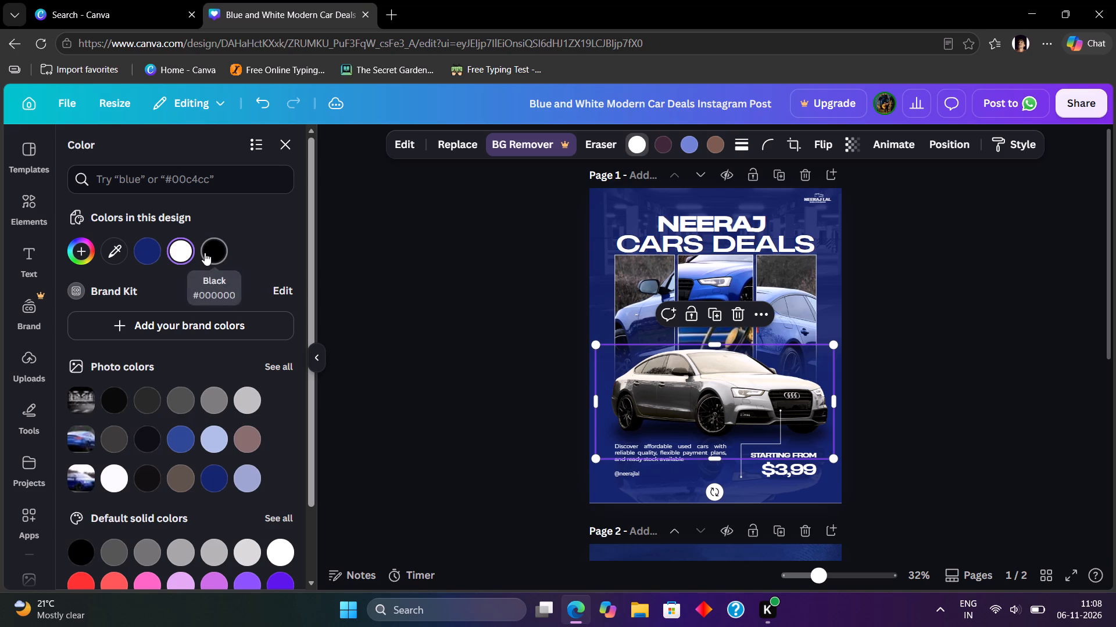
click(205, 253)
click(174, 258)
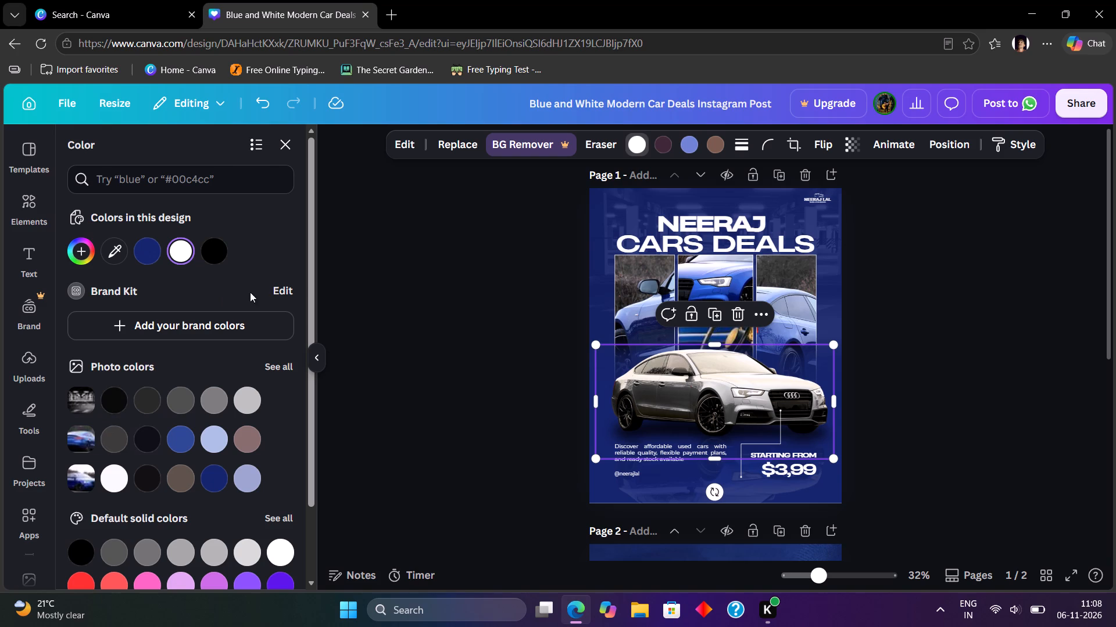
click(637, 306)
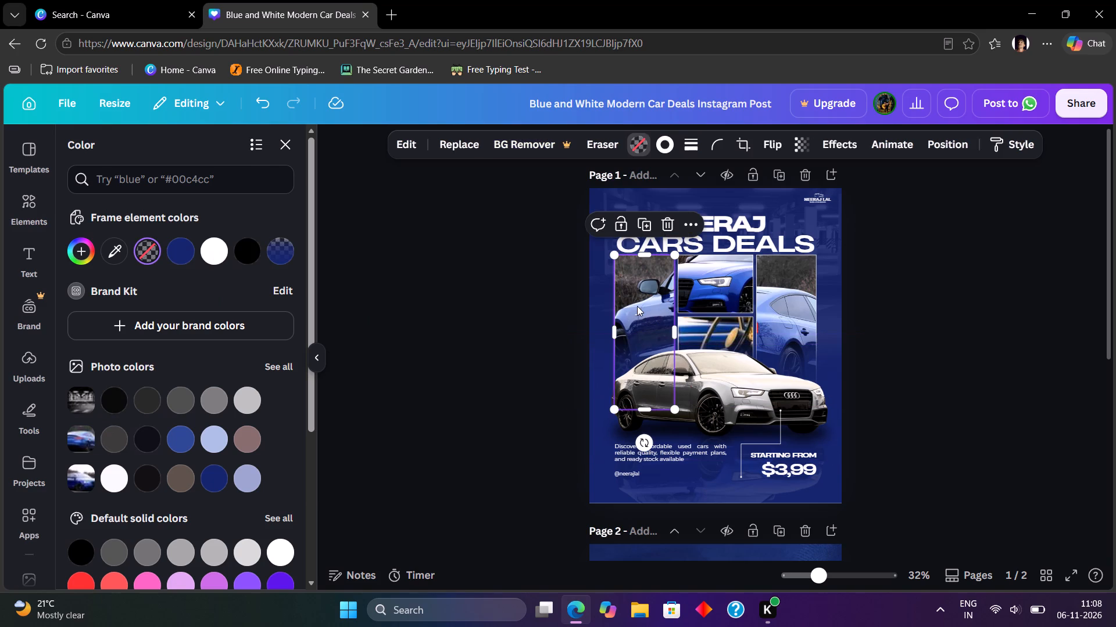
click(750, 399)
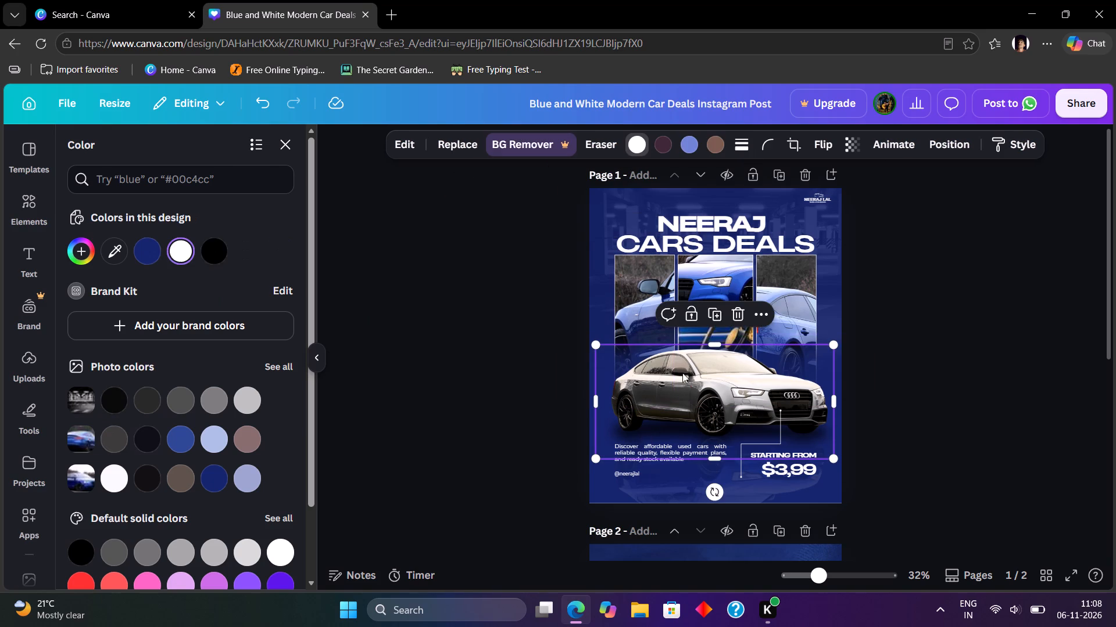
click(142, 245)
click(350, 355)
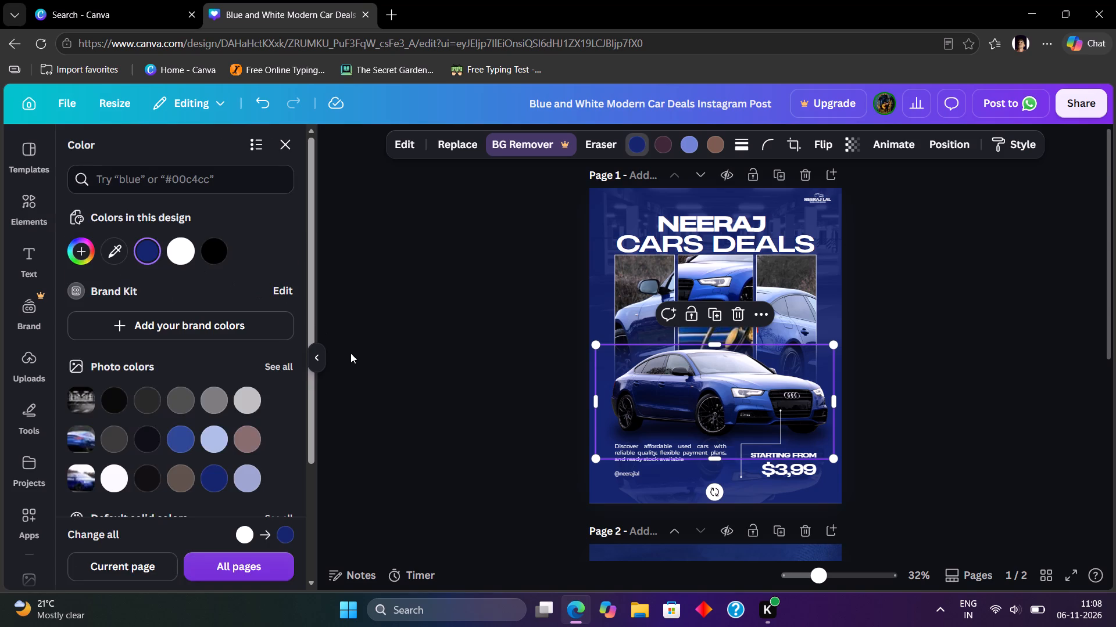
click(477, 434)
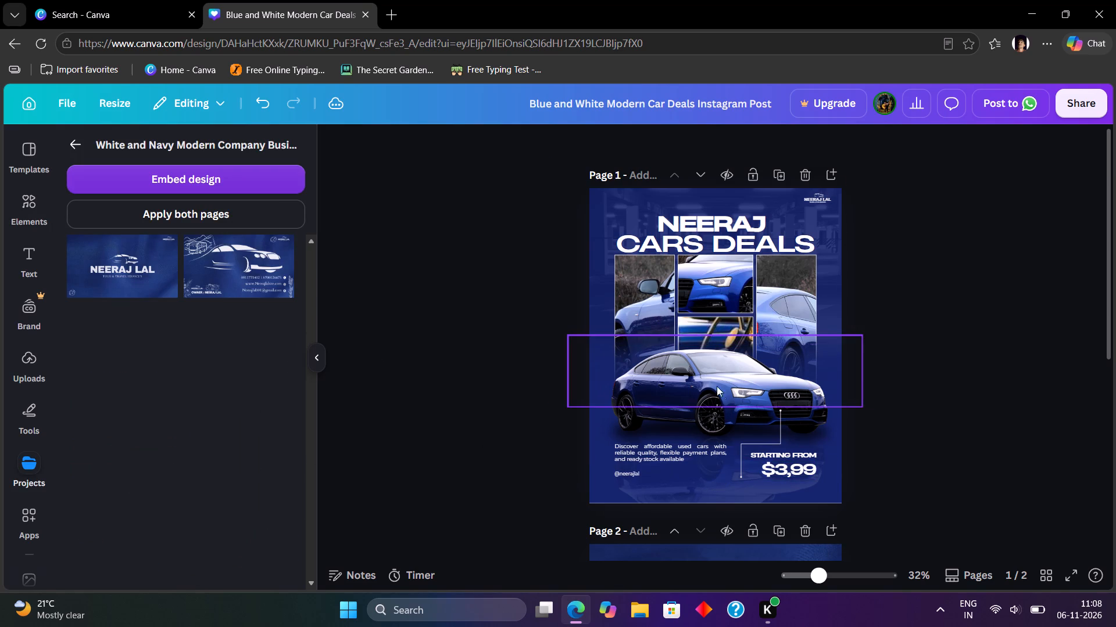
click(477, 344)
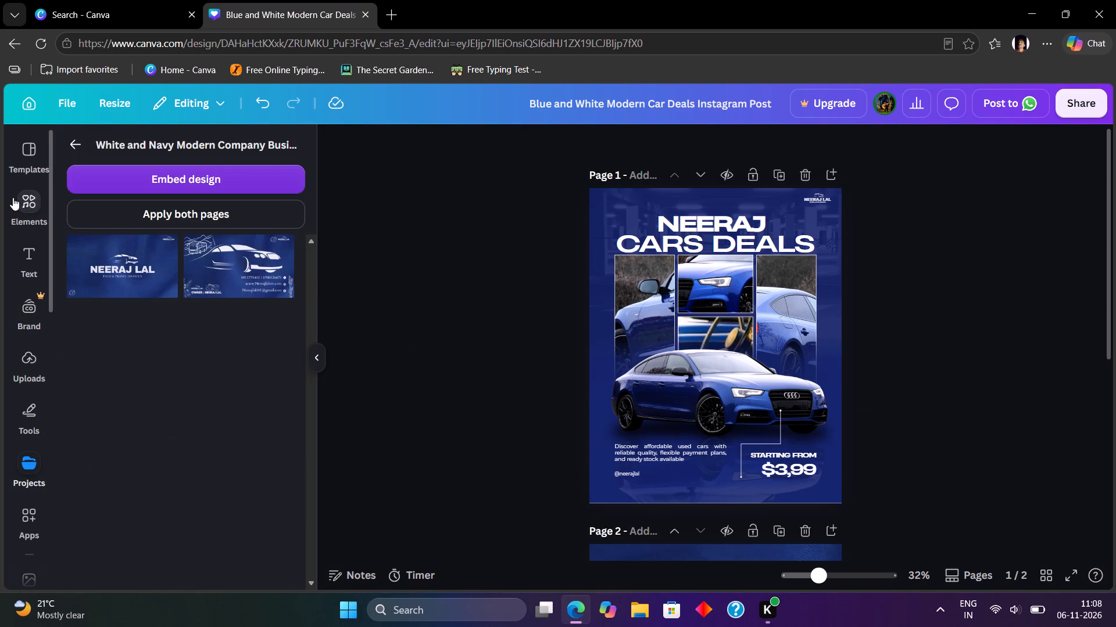
Browse the full set of recommended elements for a suitable car graphic.
click(13, 195)
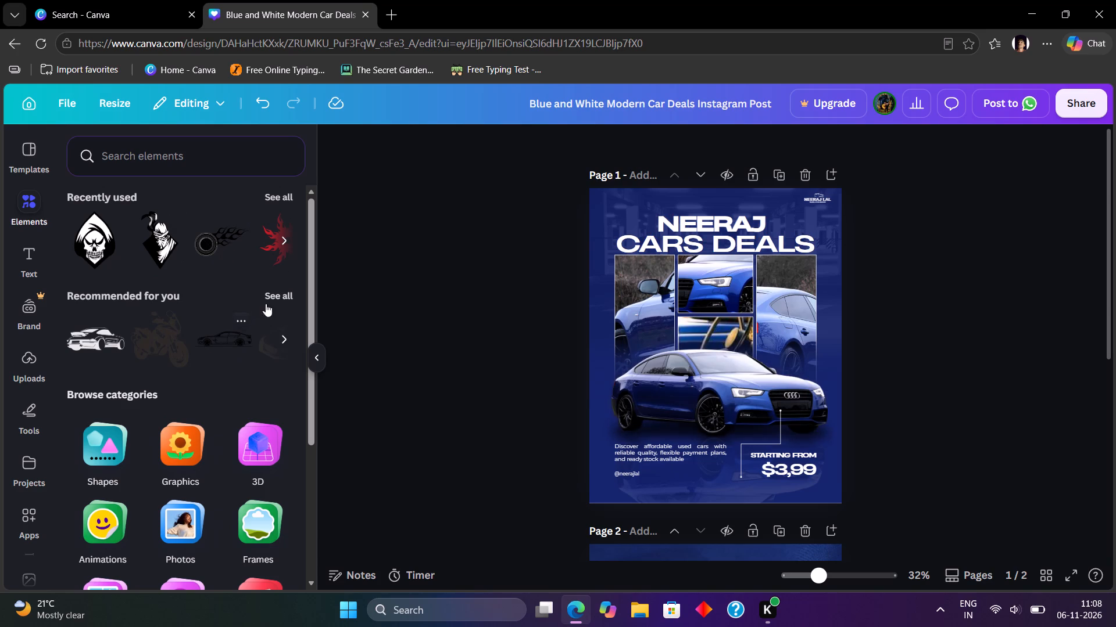
click(302, 293)
click(291, 296)
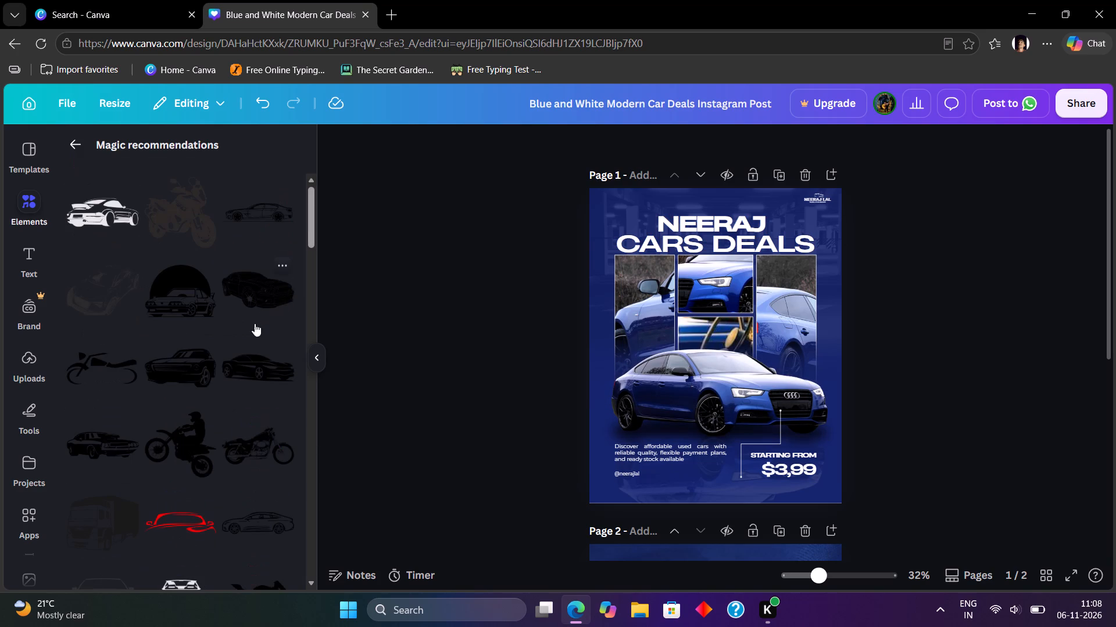
scroll(252, 329, down, 4)
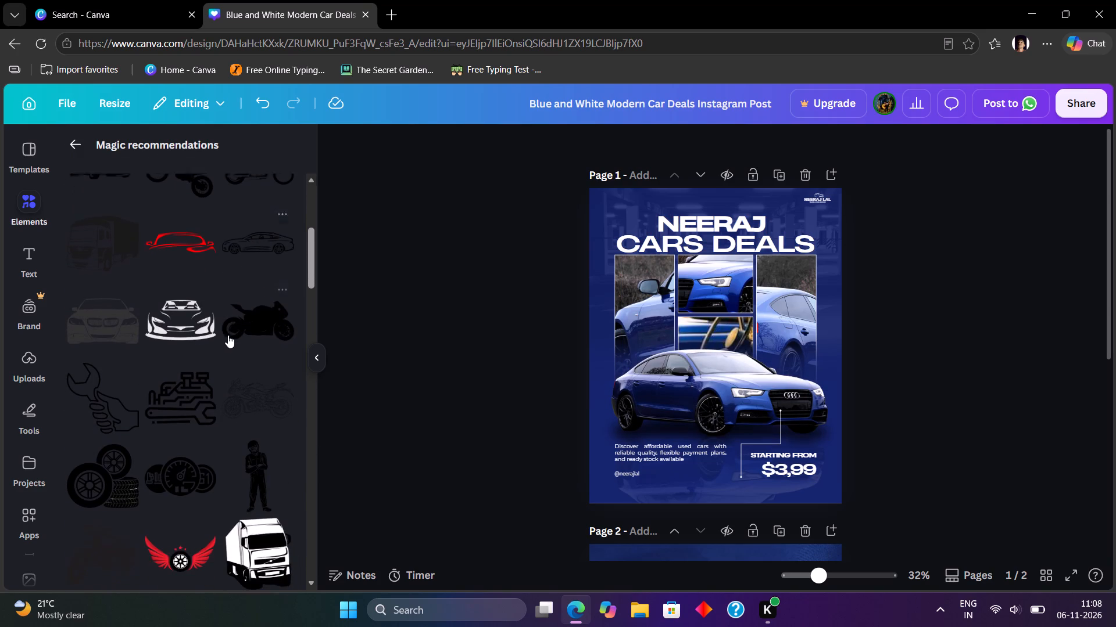
scroll(217, 319, down, 3)
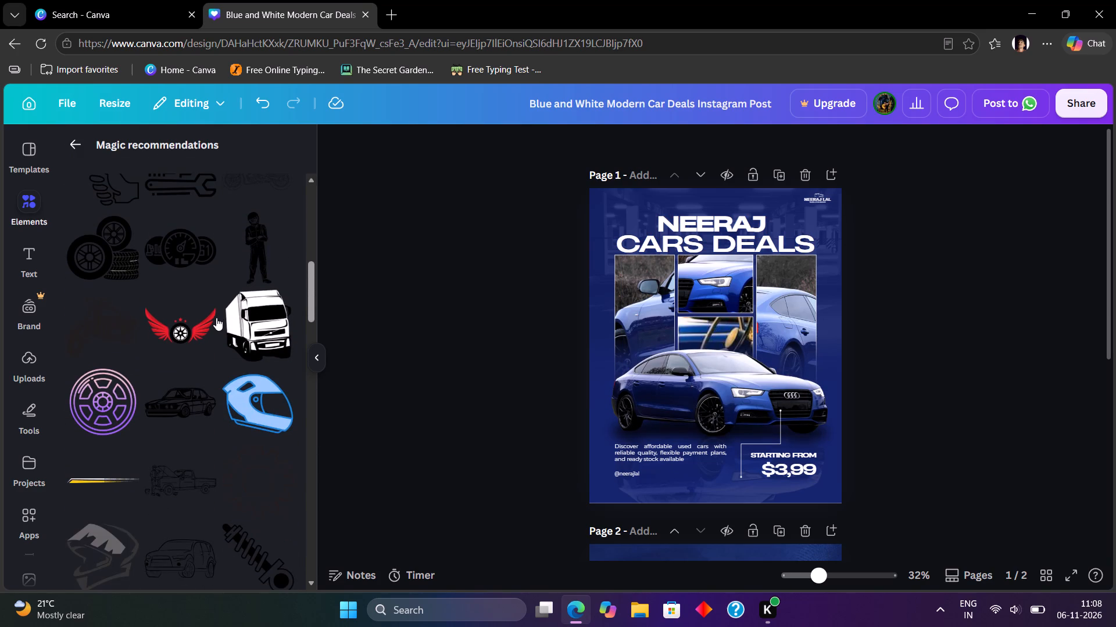
scroll(216, 317, down, 6)
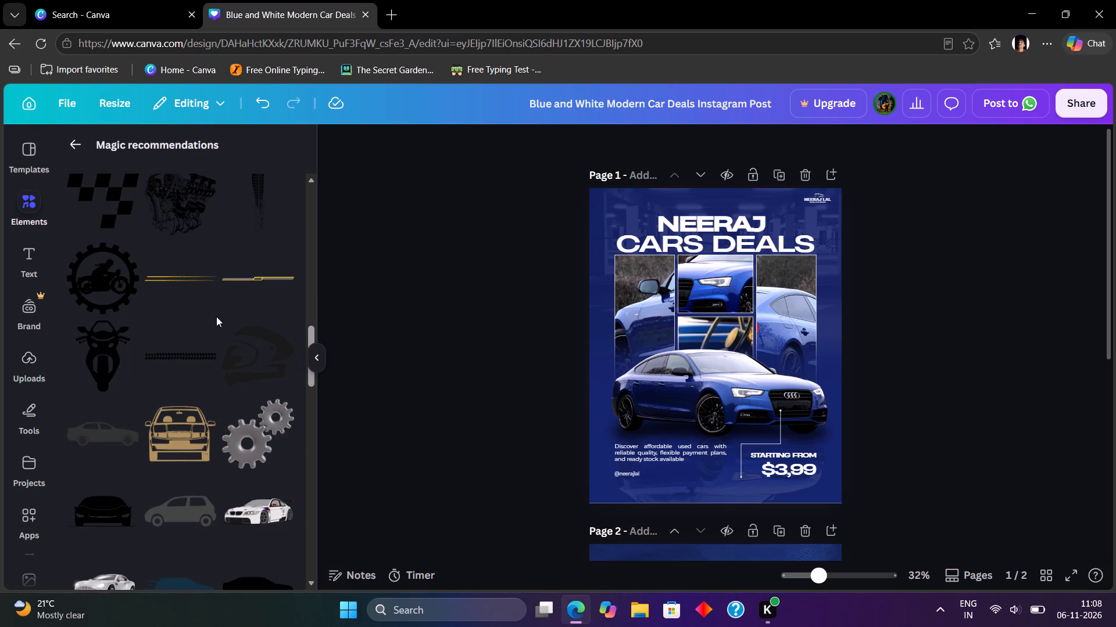
scroll(216, 316, down, 1)
Duplicate the large blue car photo on page 1 and move the copy onto the company logo on page 2.
scroll(716, 508, down, 2)
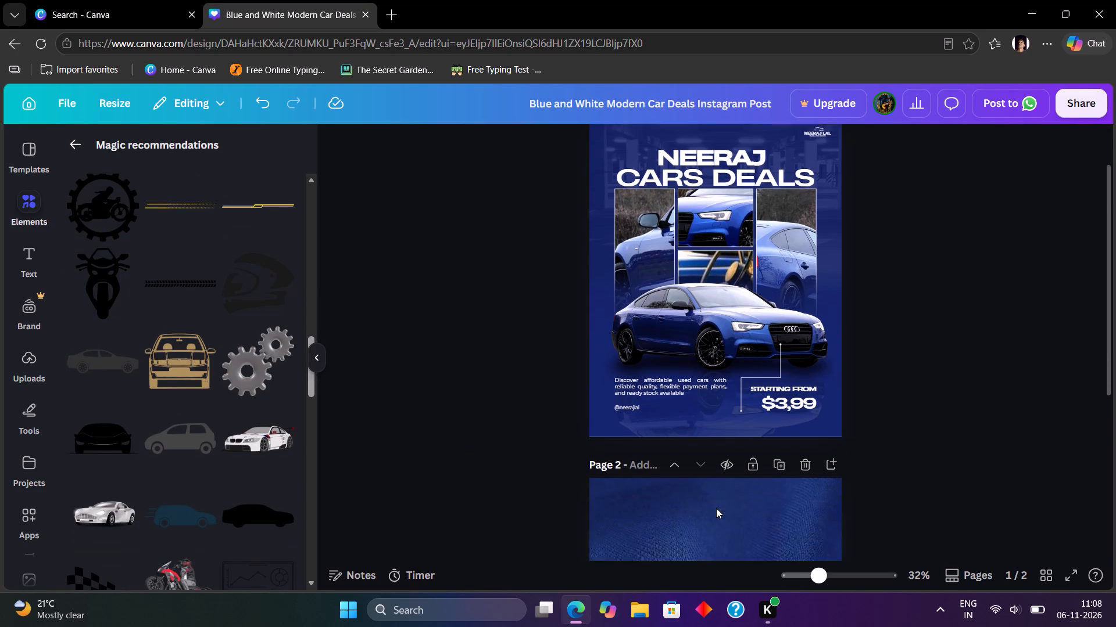
click(692, 257)
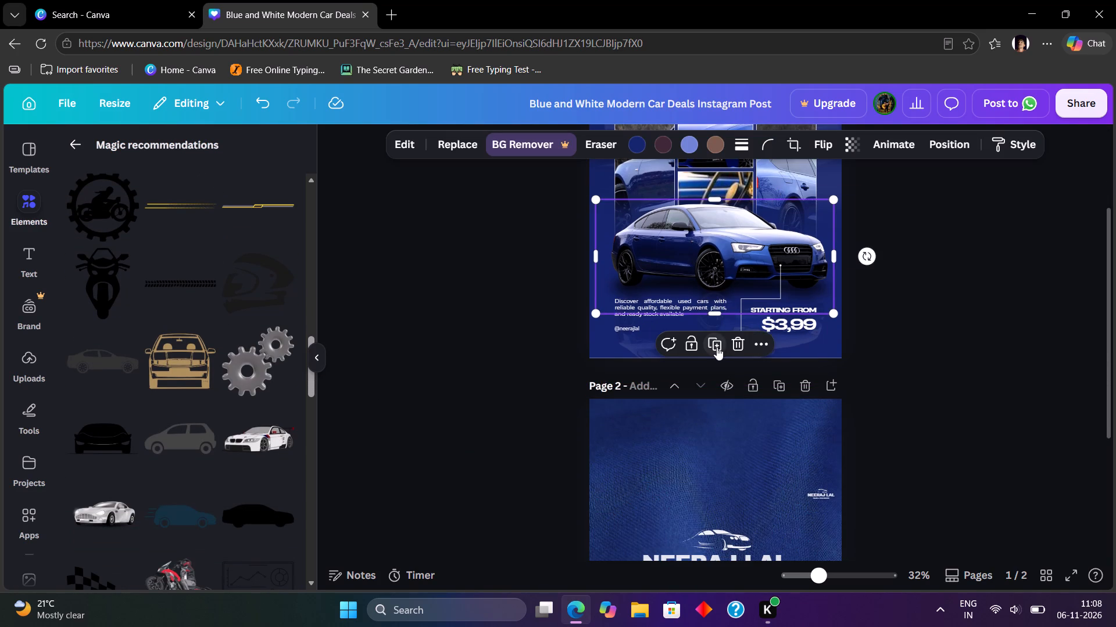
click(717, 347)
scroll(717, 344, down, 2)
scroll(722, 298, up, 2)
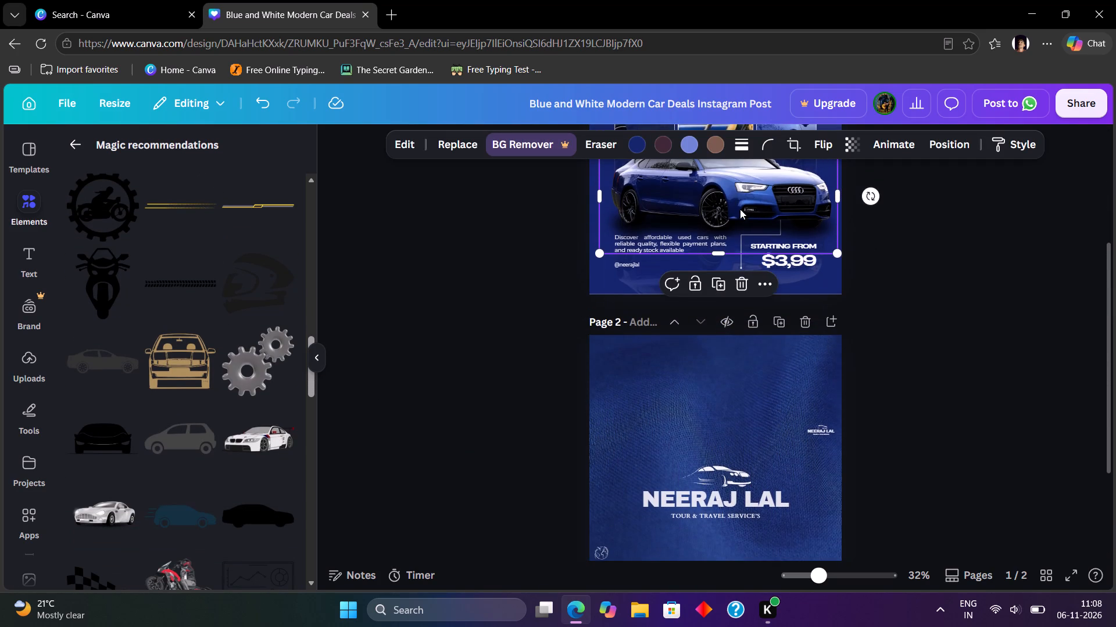
drag(740, 206, 737, 477)
drag(737, 470, 738, 469)
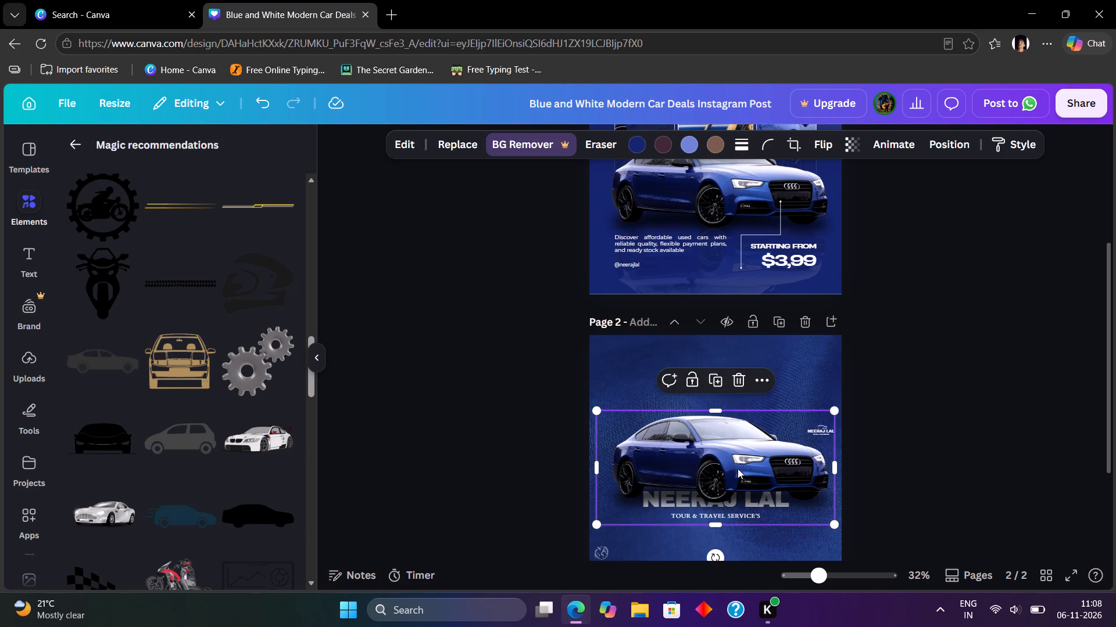
drag(738, 469, 739, 455)
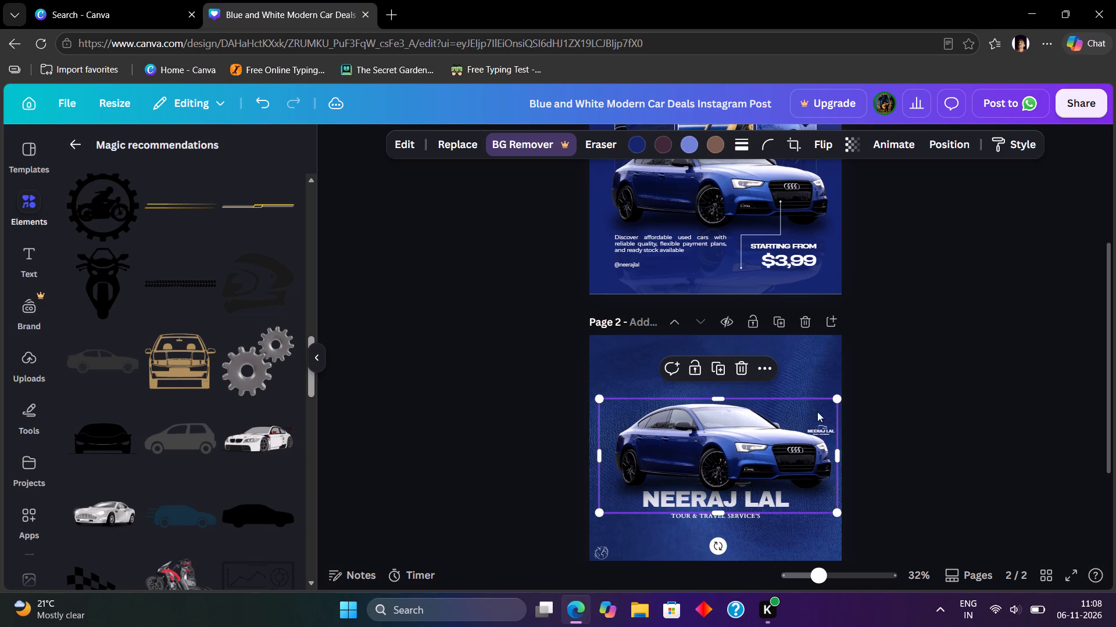
Shrink the car copy on page 2 to roughly half its width and centre it over the logo's car drawing, above the large company name.
click(840, 391)
click(760, 437)
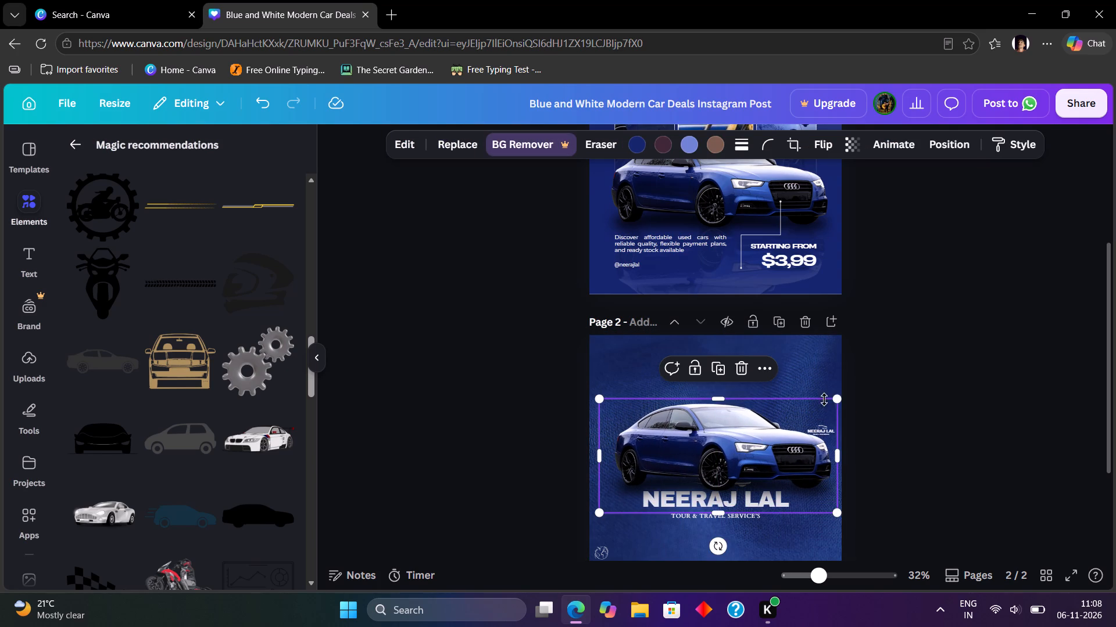
drag(837, 401, 732, 474)
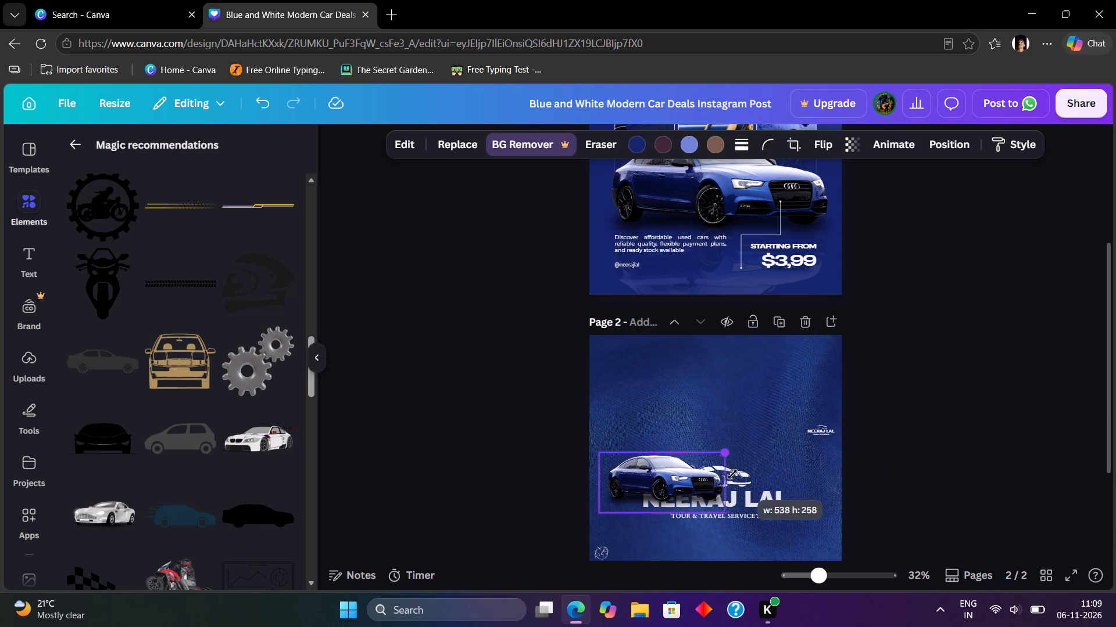
drag(732, 474, 728, 476)
drag(671, 485, 732, 473)
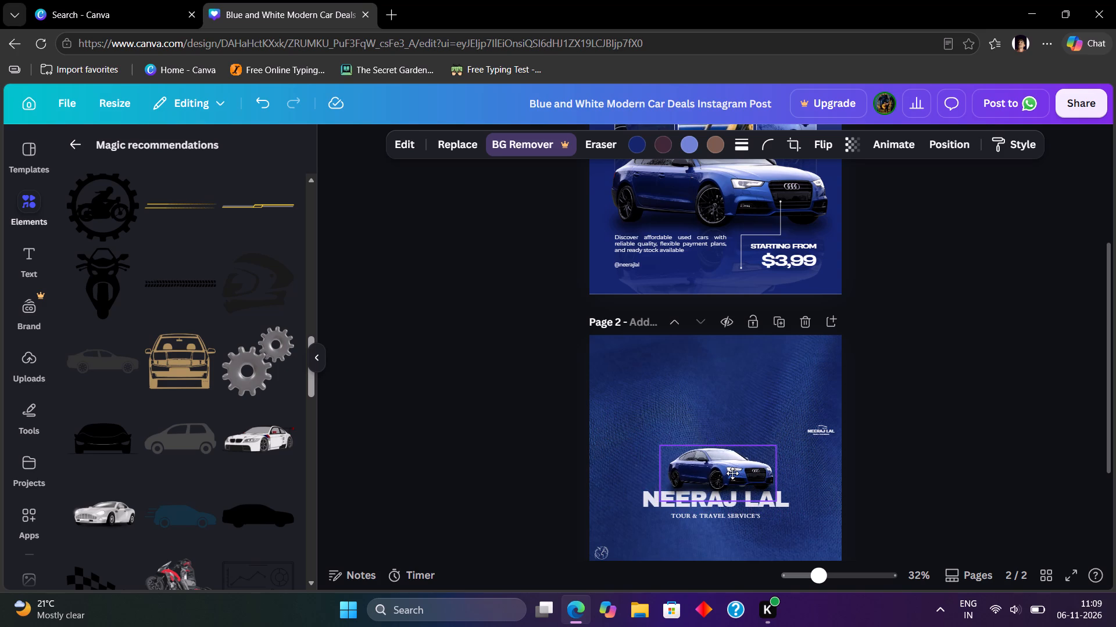
drag(732, 473, 727, 470)
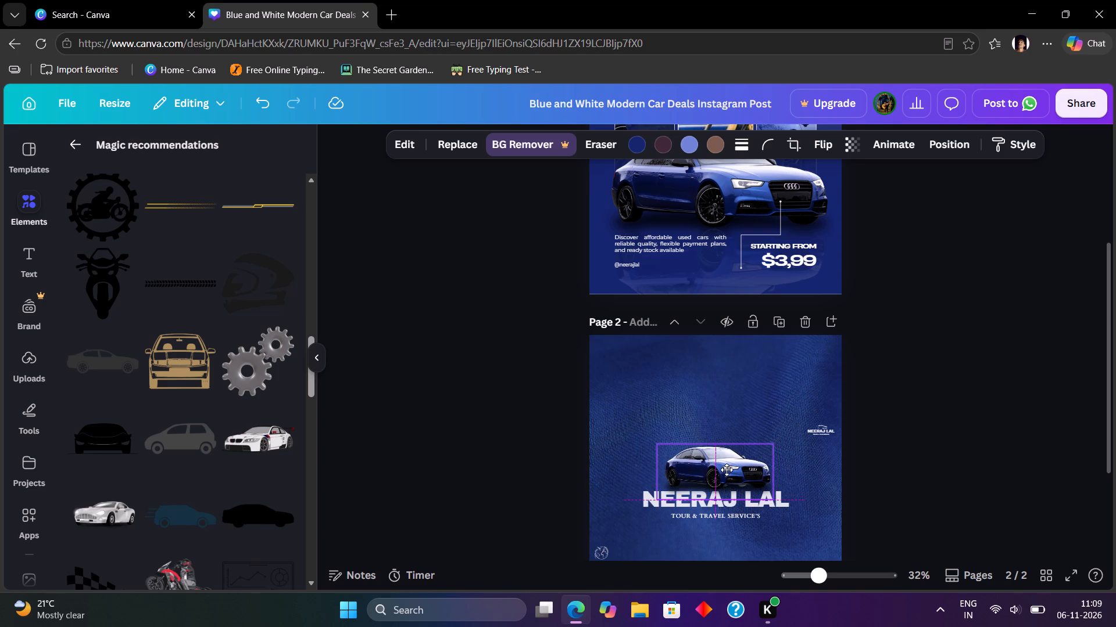
drag(727, 470, 724, 473)
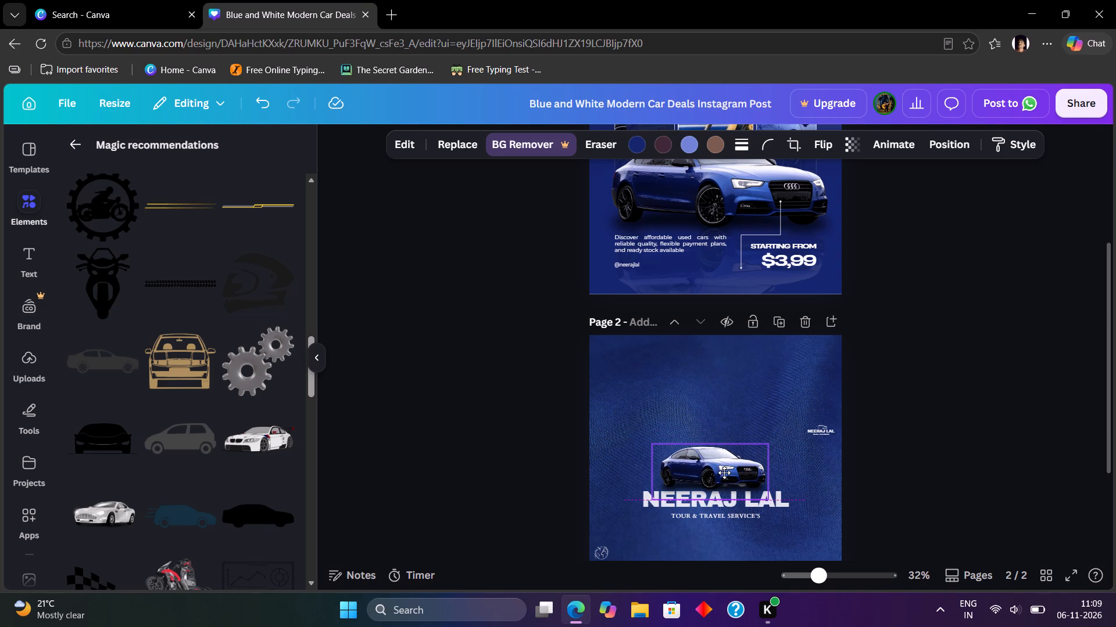
drag(724, 473, 722, 472)
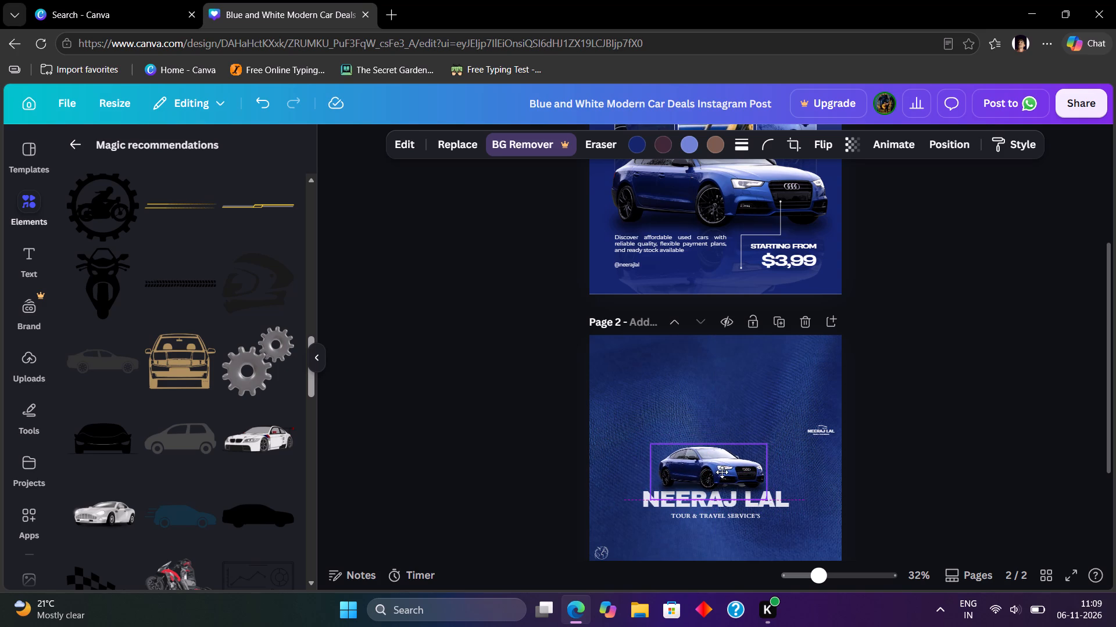
drag(722, 472, 725, 470)
scroll(727, 457, up, 2)
scroll(727, 455, down, 5)
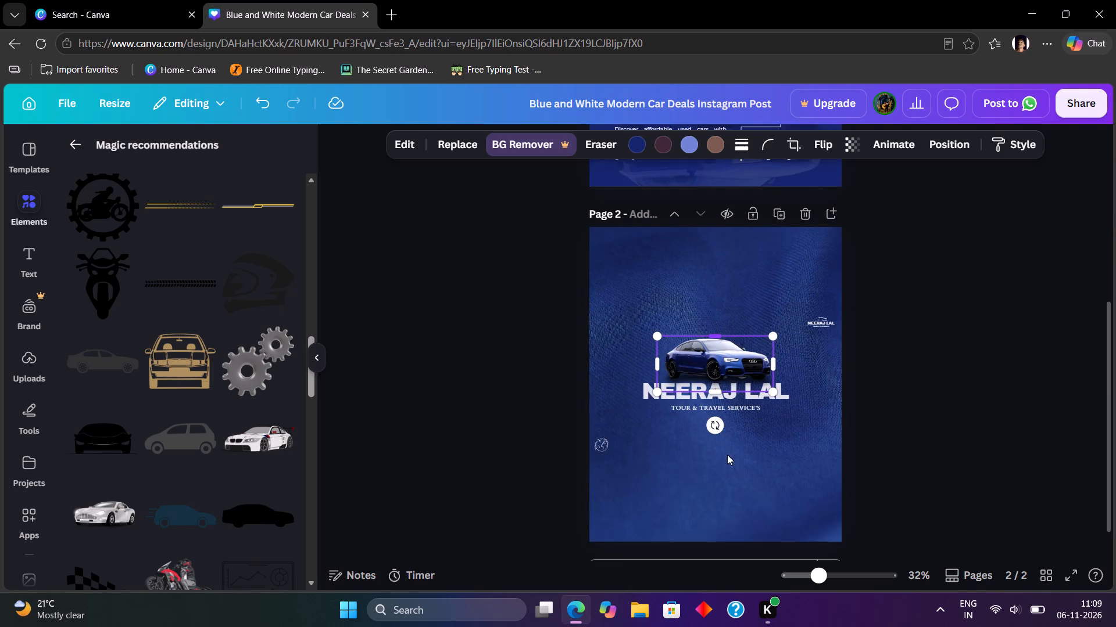
ctrl+scroll(728, 453, up, 4)
scroll(743, 443, up, 1)
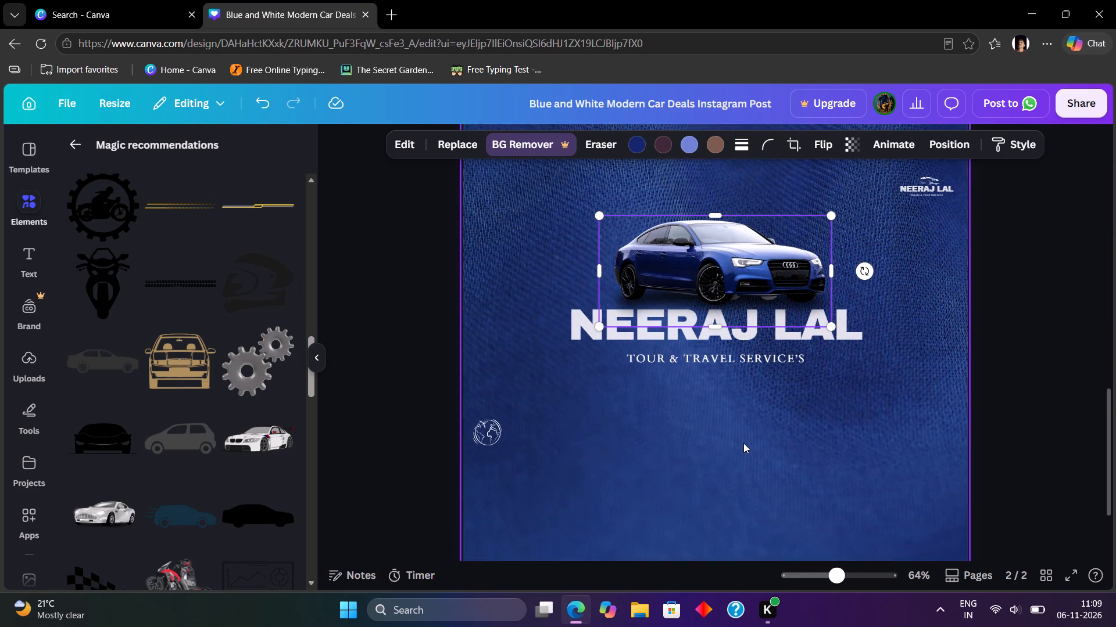
Reposition the small blue car copy on page 2 so it sits centred just above the large company name.
scroll(743, 443, up, 1)
drag(758, 348, 753, 354)
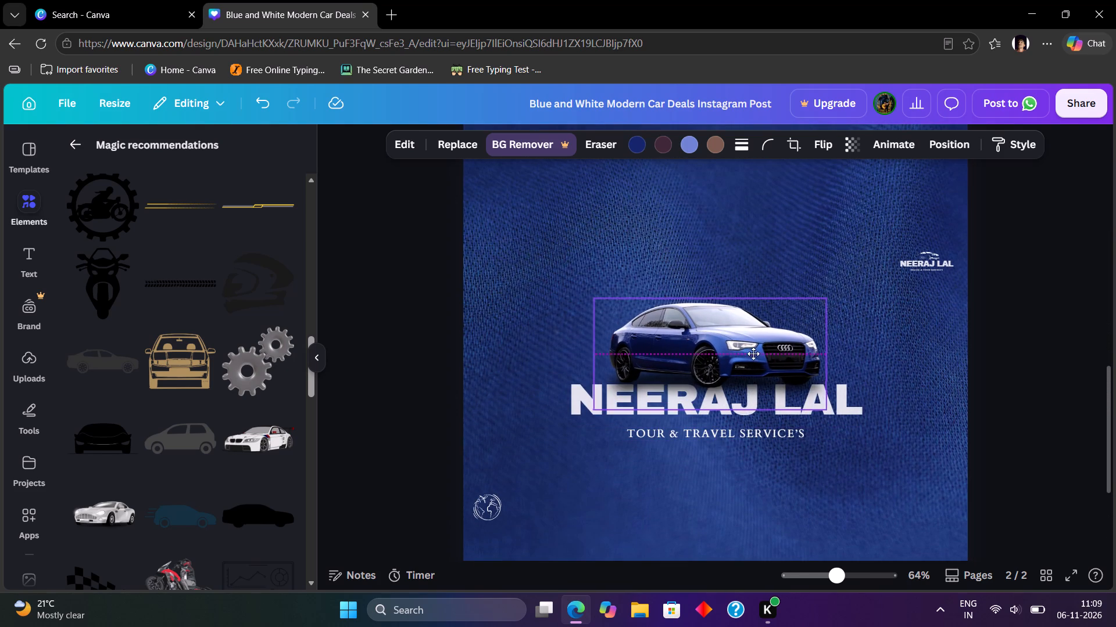
drag(753, 354, 749, 348)
click(892, 339)
click(761, 340)
drag(742, 333, 745, 264)
click(727, 341)
click(744, 302)
drag(745, 288, 744, 330)
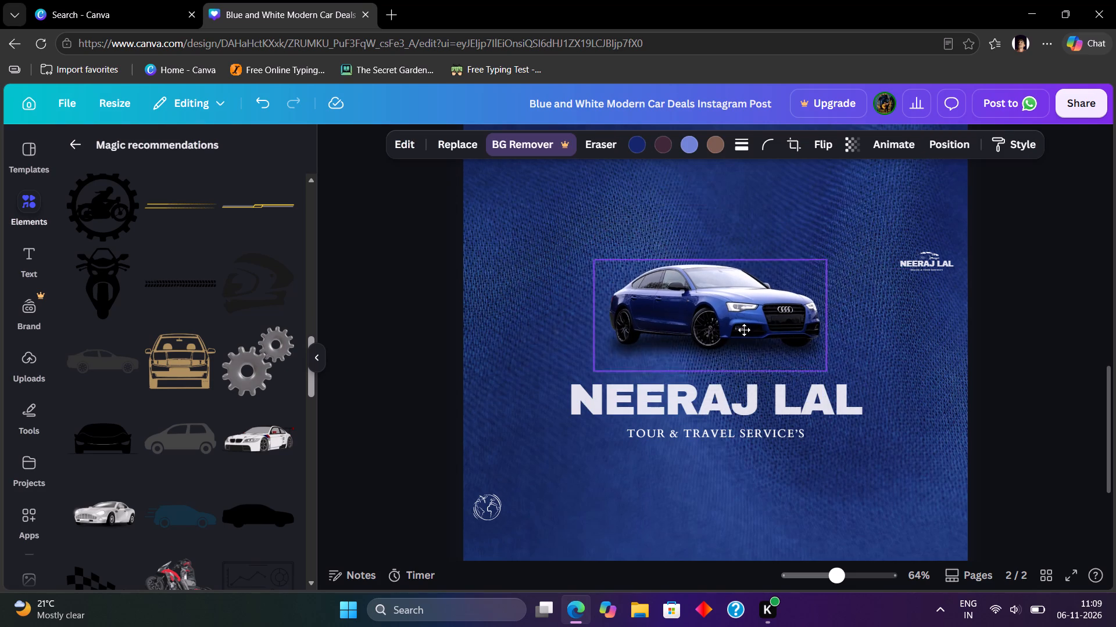
drag(744, 330, 745, 355)
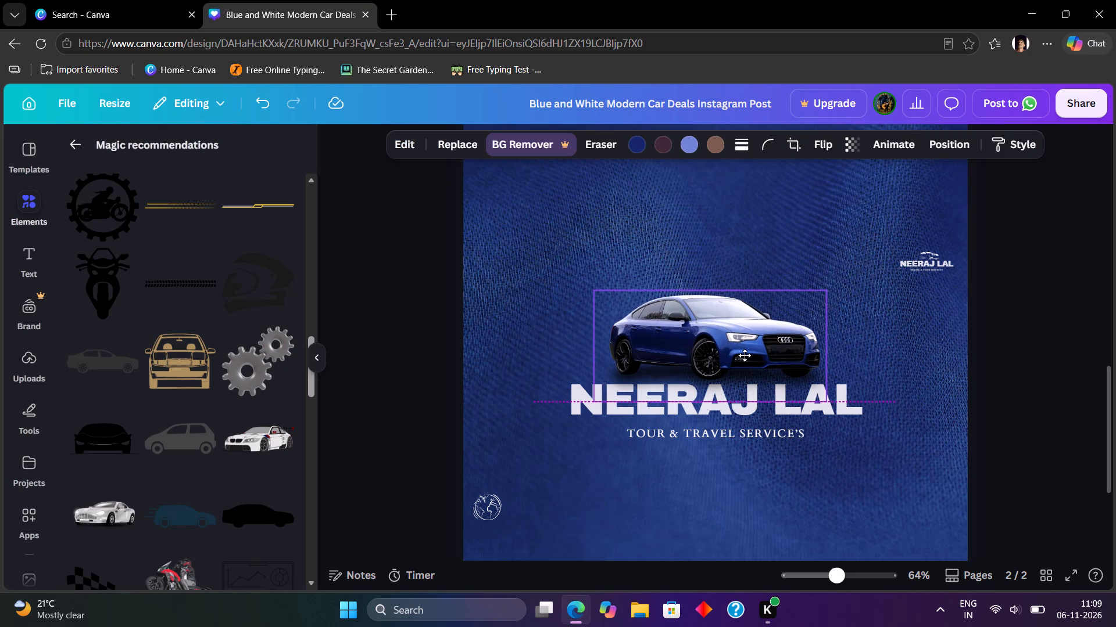
drag(745, 355, 747, 352)
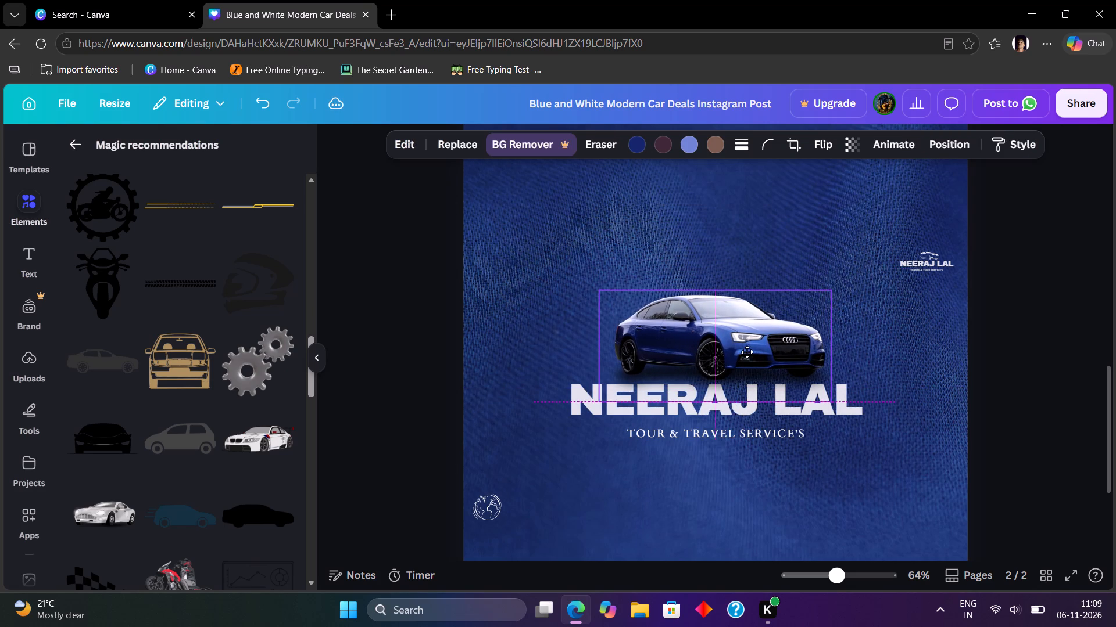
drag(747, 352, 746, 348)
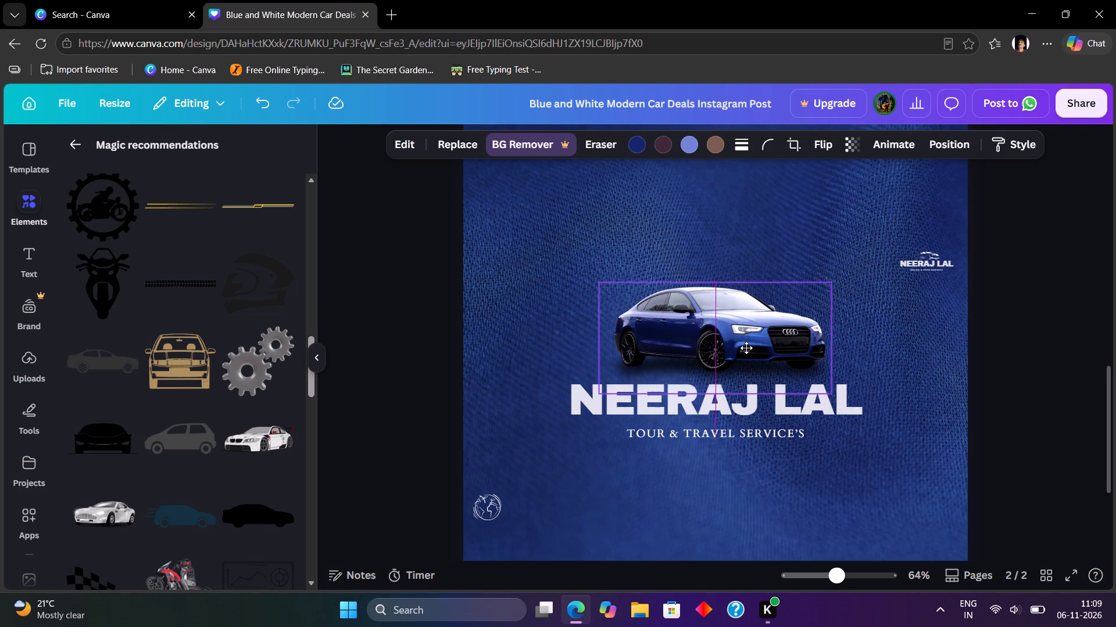
drag(746, 348, 745, 349)
click(584, 479)
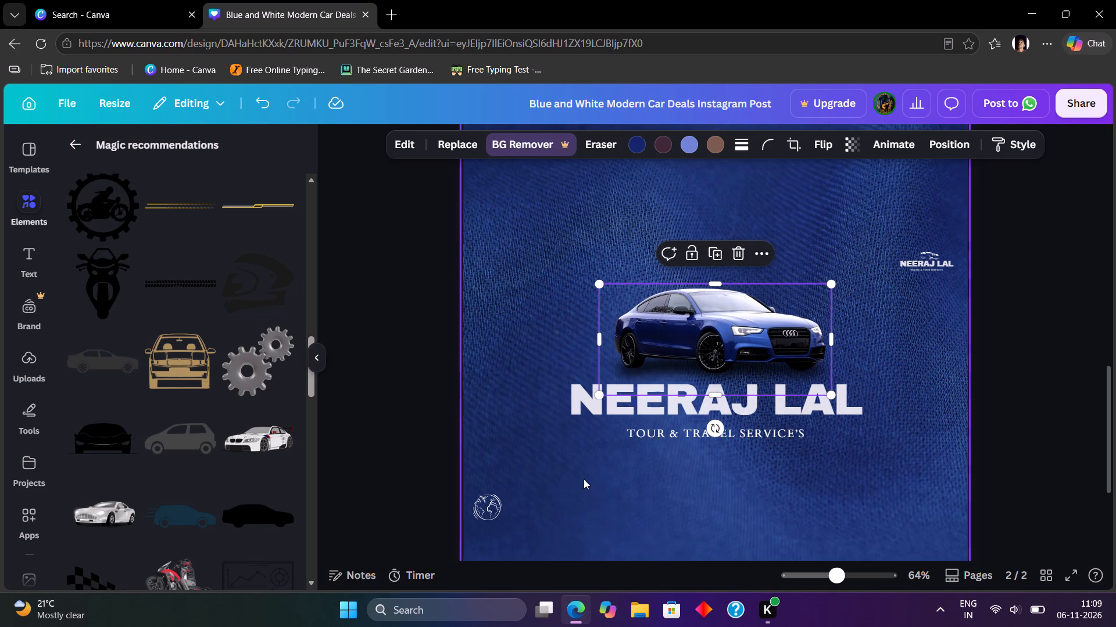
Duplicate the steering-wheel photo on page 1 and move the copy onto page 2, over the front of the blue car.
scroll(603, 467, up, 2)
scroll(796, 416, up, 5)
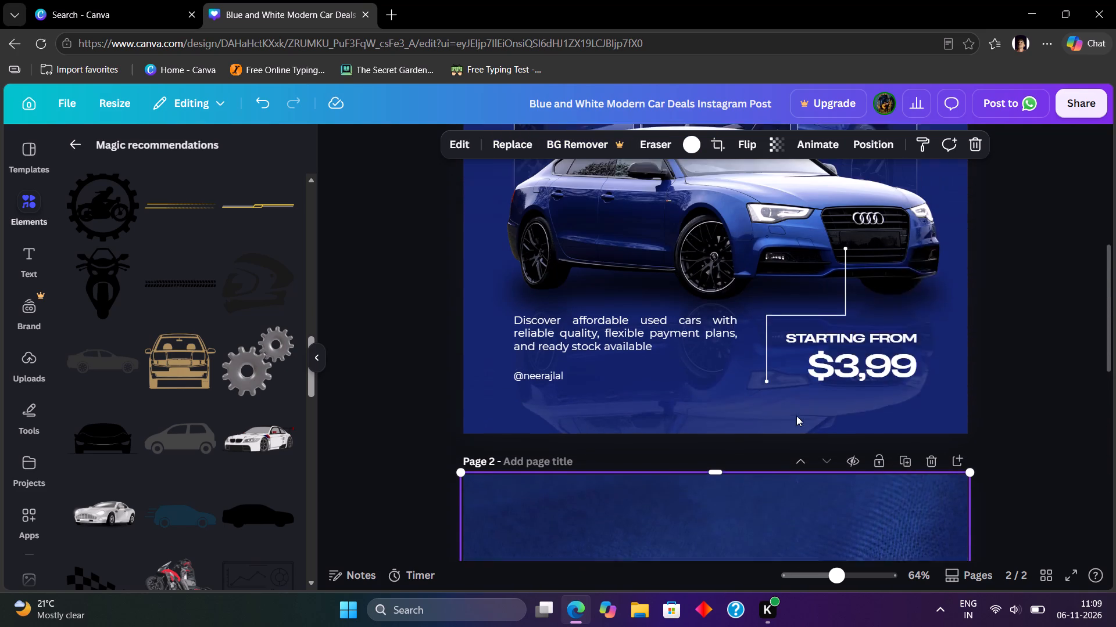
scroll(796, 415, up, 3)
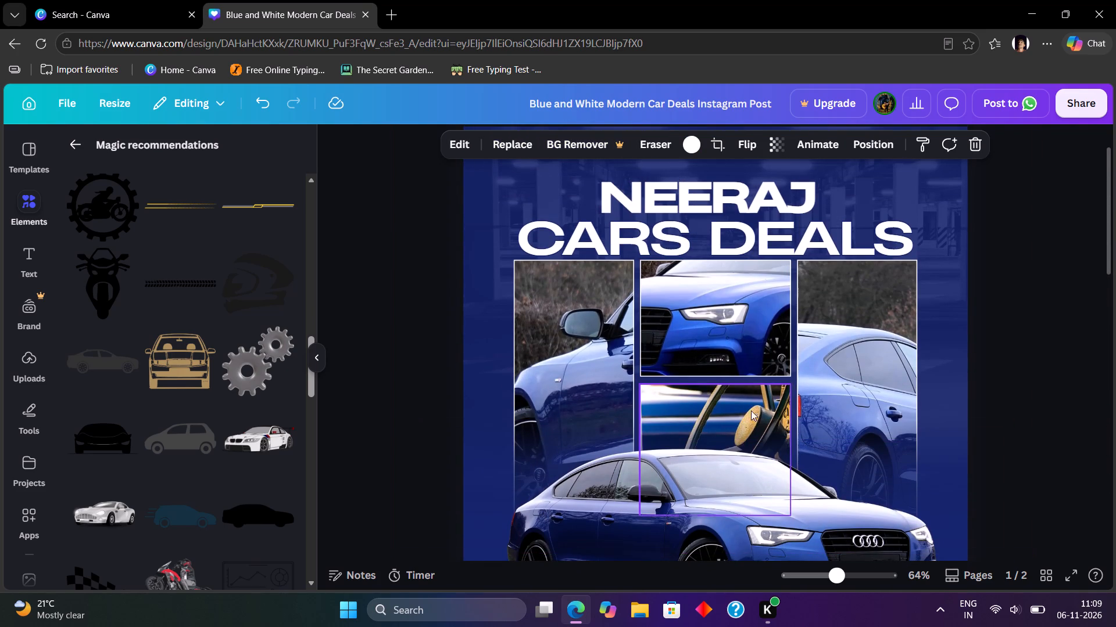
click(755, 403)
click(720, 352)
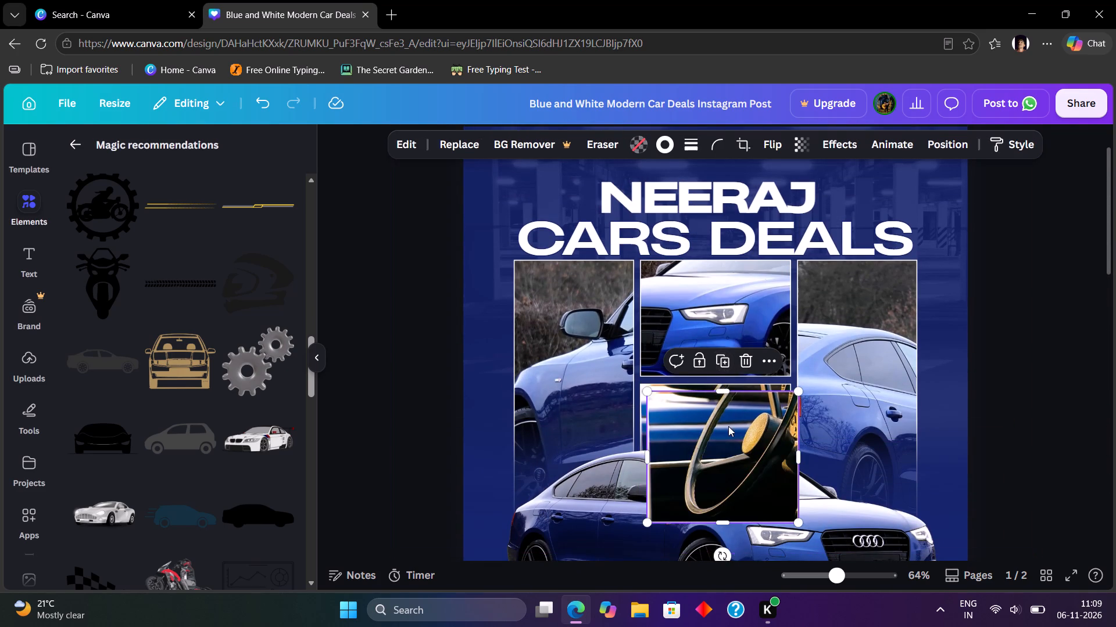
drag(728, 426, 724, 522)
scroll(724, 518, down, 5)
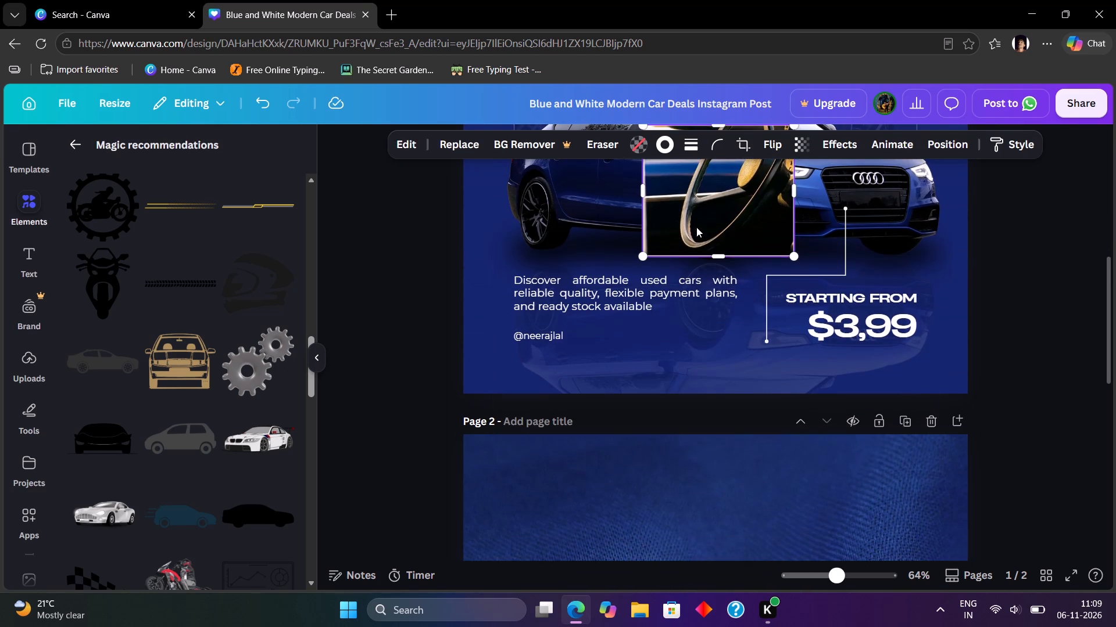
drag(698, 221, 593, 559)
scroll(607, 538, down, 3)
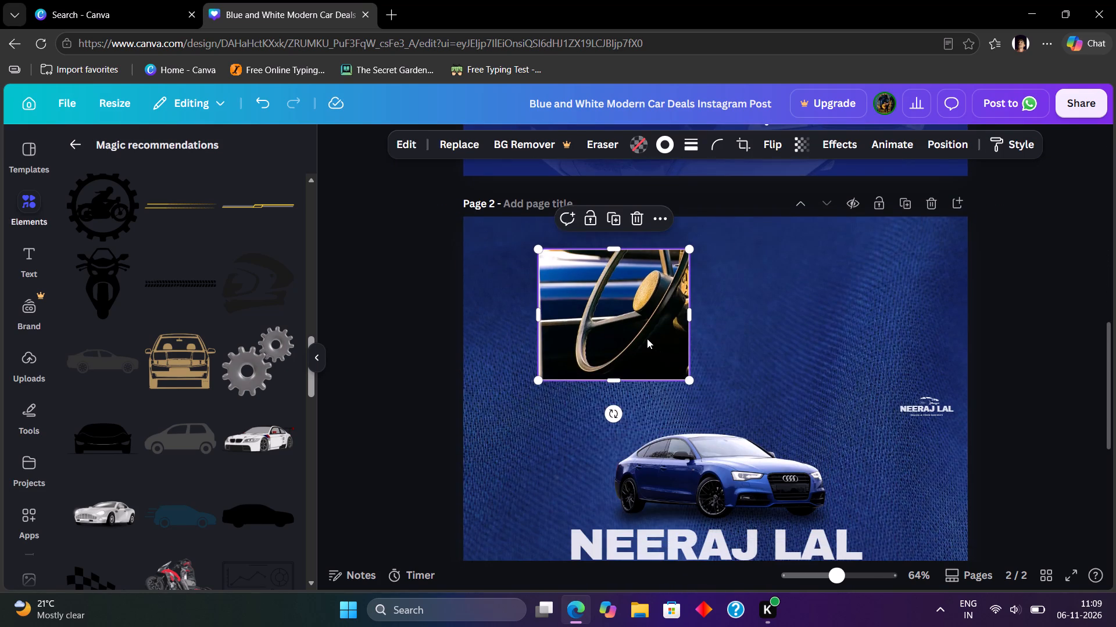
drag(631, 341, 850, 466)
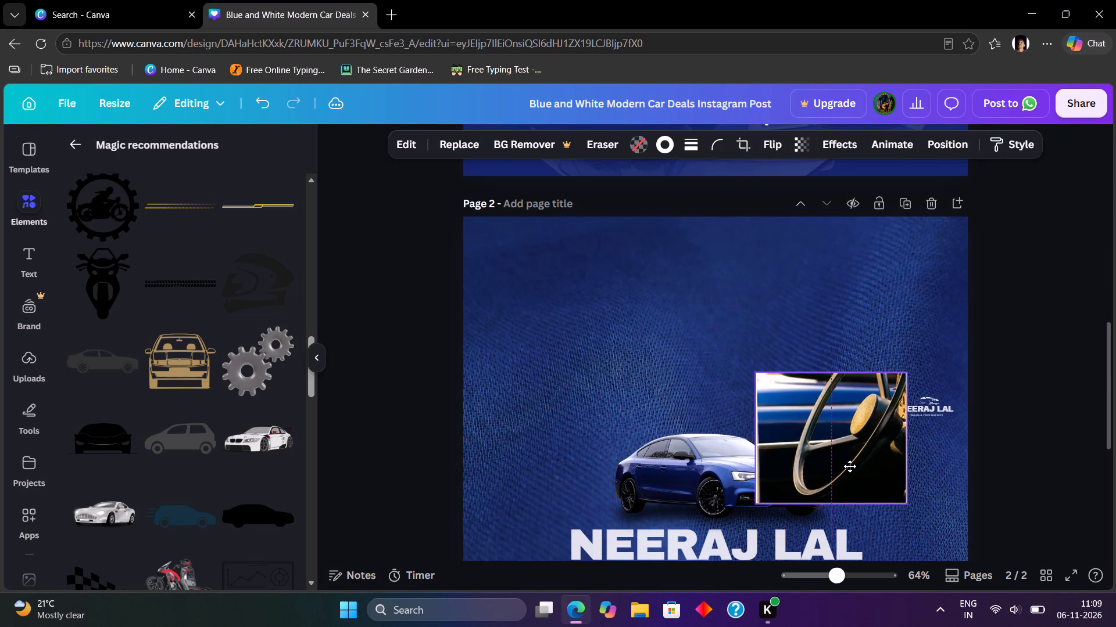
drag(850, 466, 834, 468)
Duplicate the tall photo of the car's rear side on page 1 and move the copy onto page 2, overlapping the steering-wheel photo.
scroll(833, 463, up, 5)
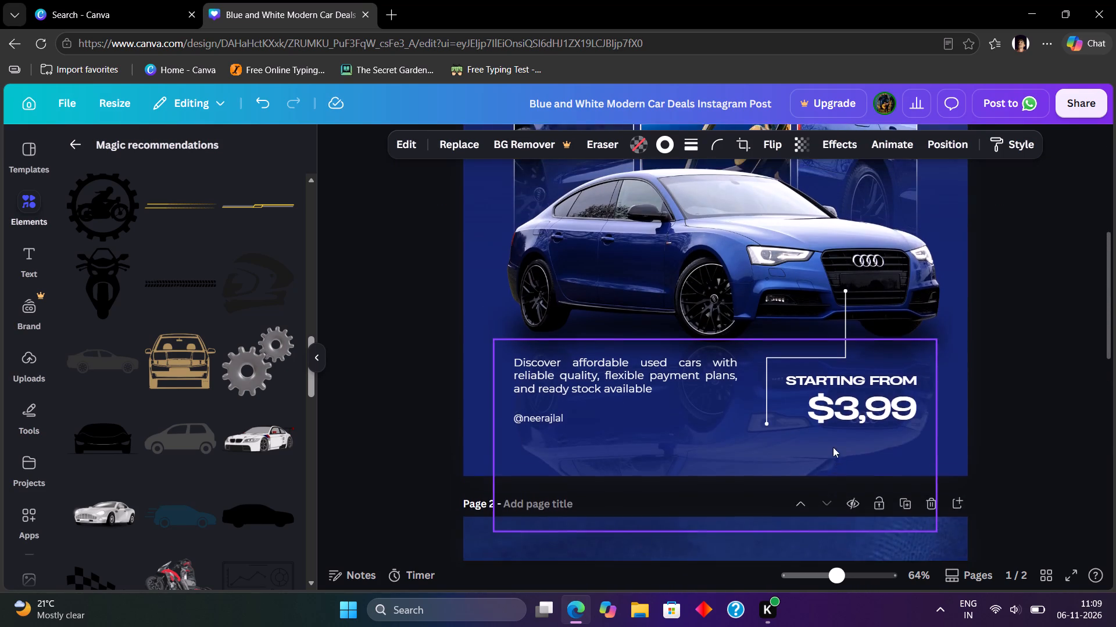
click(850, 283)
click(839, 193)
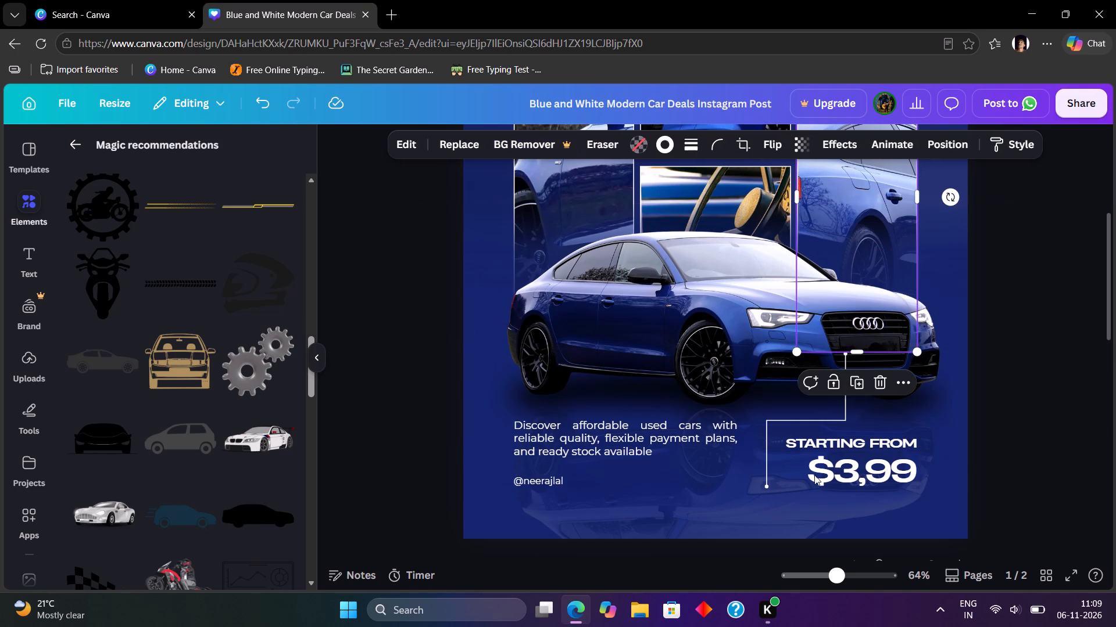
click(860, 377)
drag(855, 317, 709, 611)
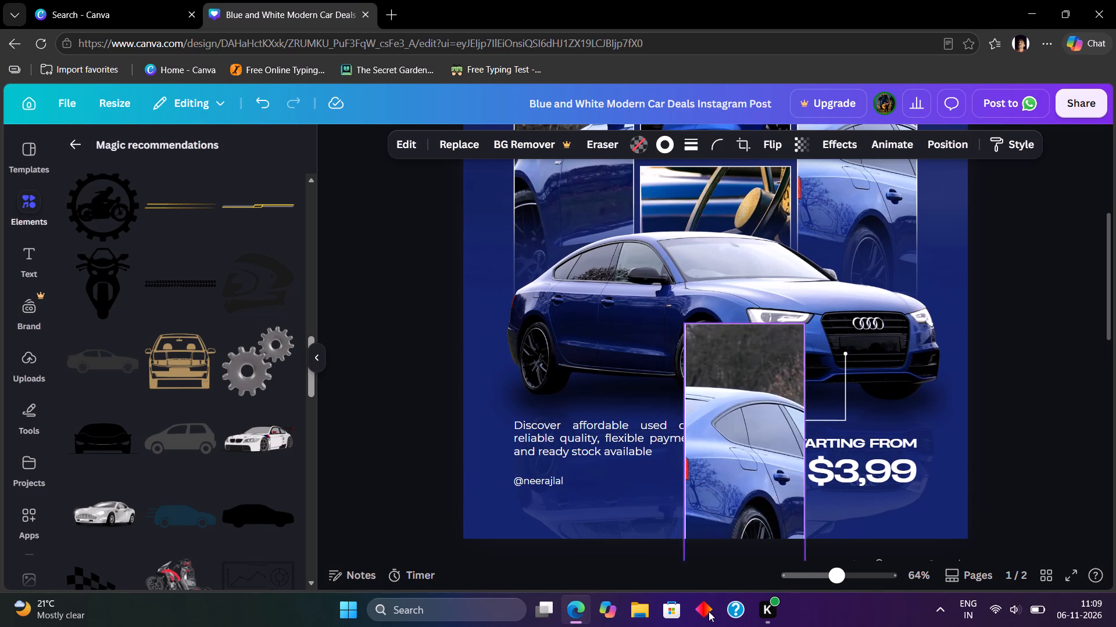
drag(709, 611, 675, 626)
scroll(705, 481, down, 4)
drag(686, 247, 681, 427)
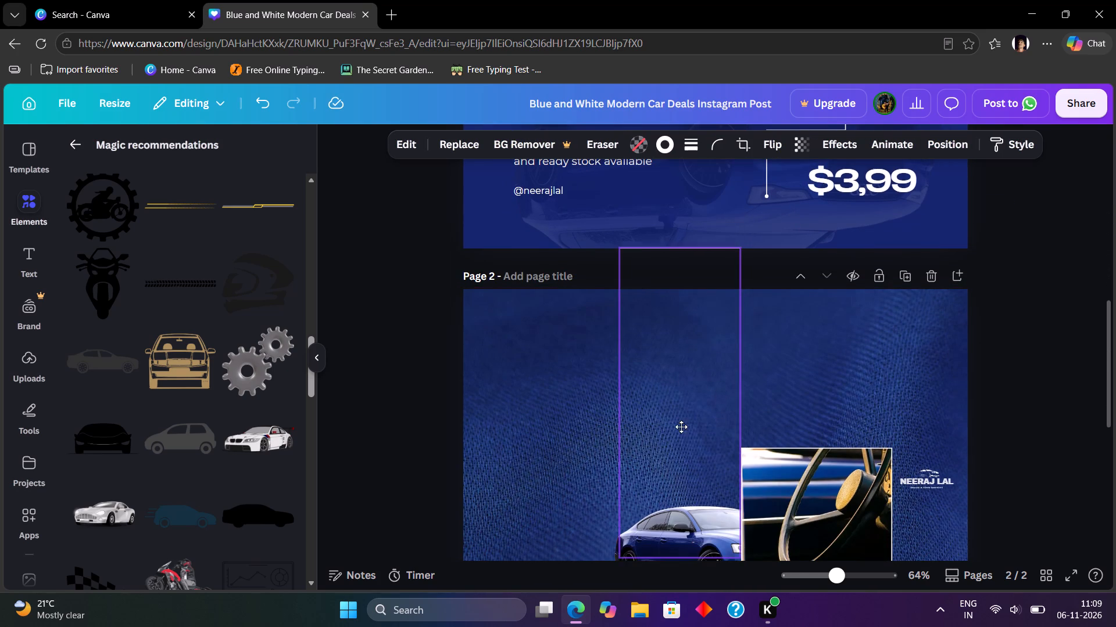
drag(681, 427, 668, 498)
scroll(671, 485, down, 2)
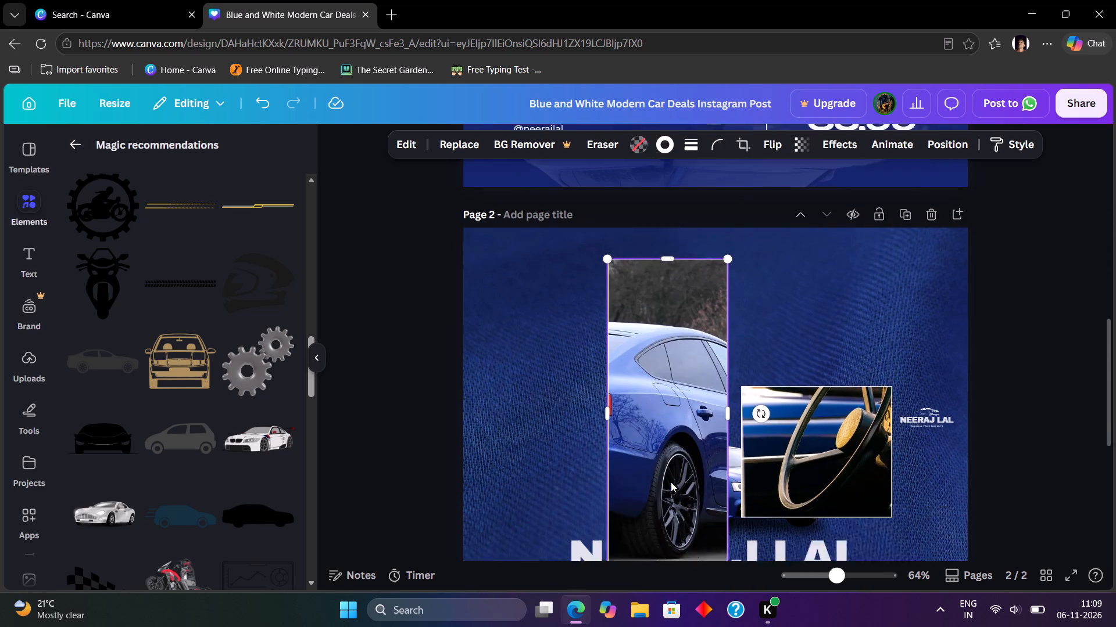
drag(681, 419, 853, 387)
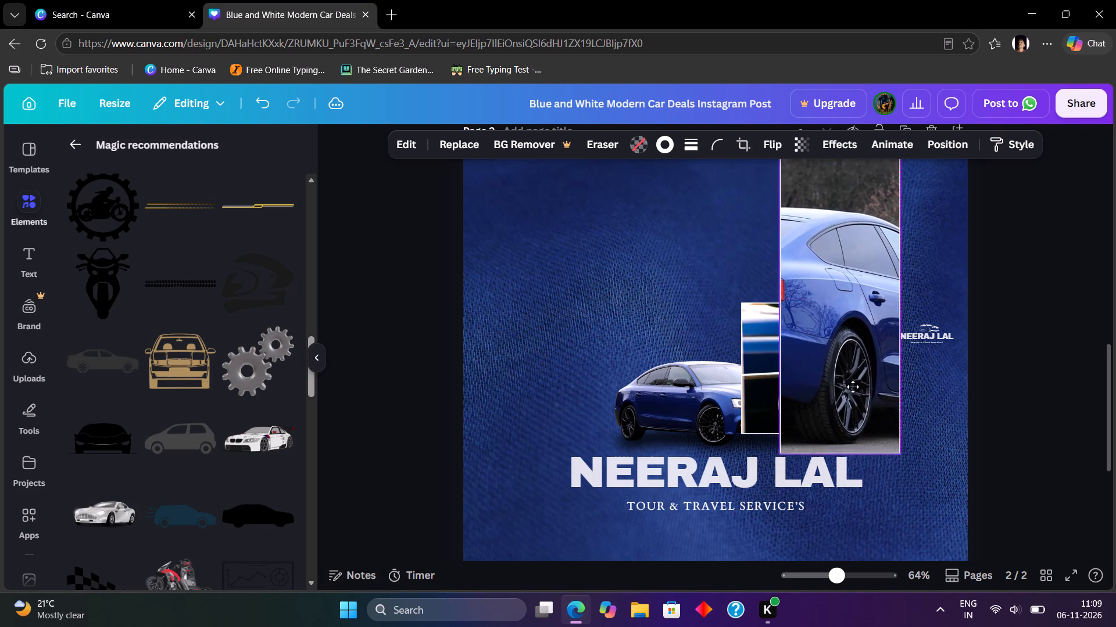
drag(853, 387, 853, 385)
Duplicate the headlight photo on page 1 and move the copy onto page 2, above the blue car beside the tall rear-side photo.
scroll(853, 385, up, 10)
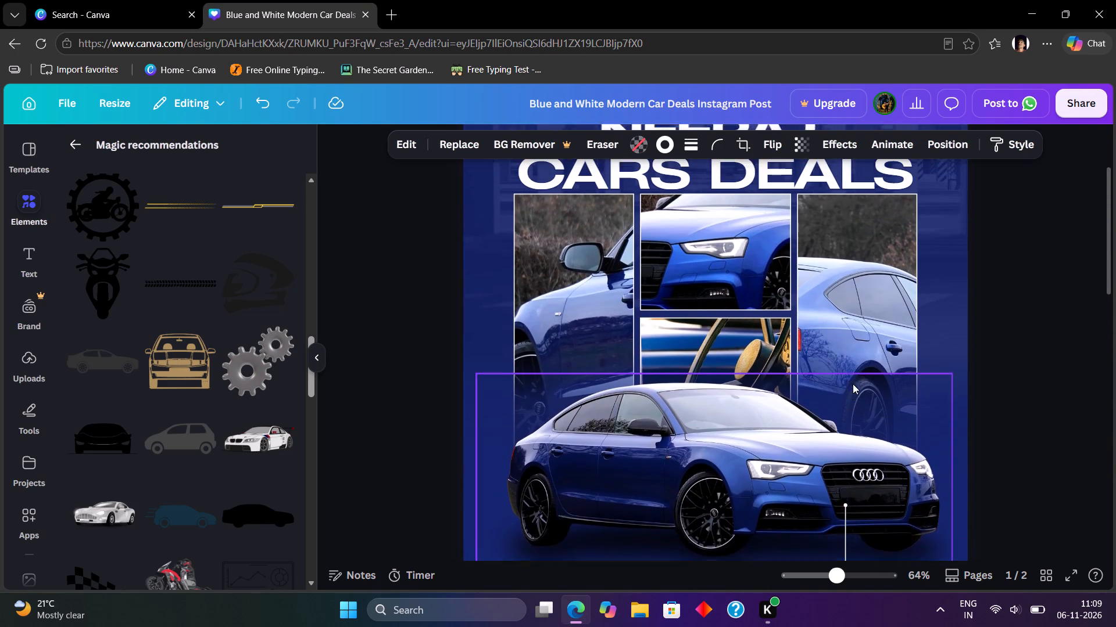
click(727, 380)
click(722, 292)
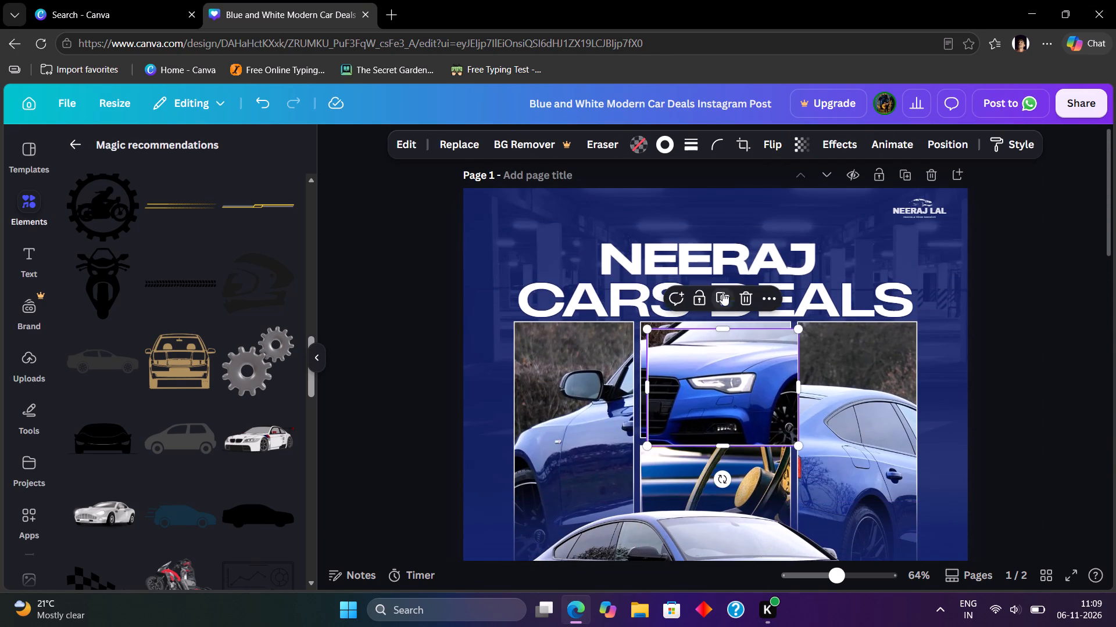
drag(731, 390, 746, 617)
scroll(750, 489, down, 4)
drag(731, 314, 731, 315)
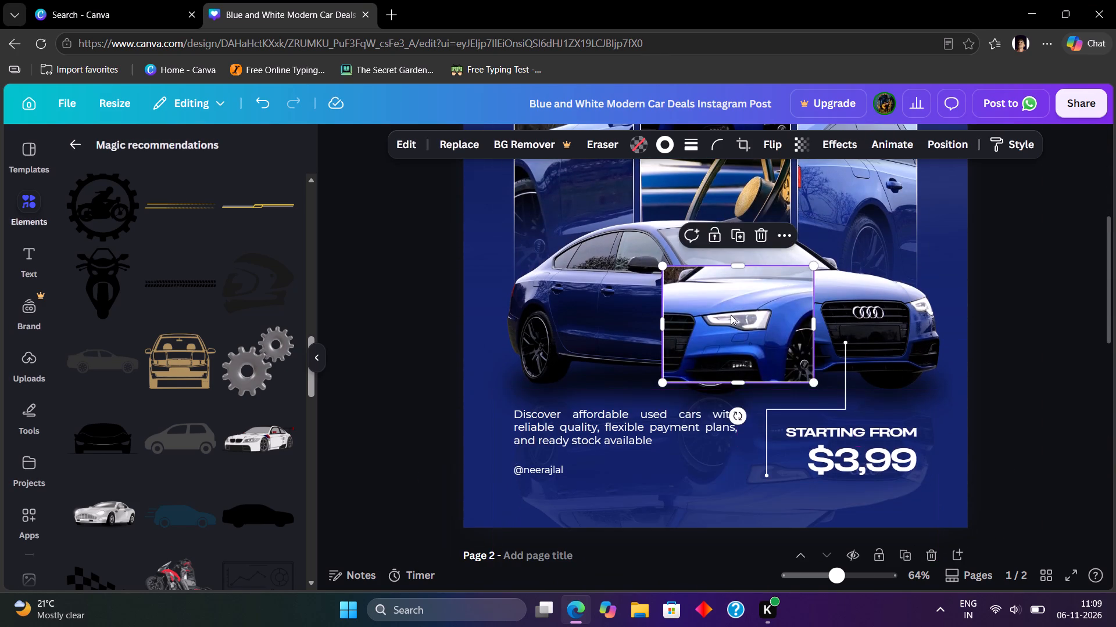
drag(731, 315, 732, 500)
scroll(739, 470, down, 3)
drag(716, 300, 707, 454)
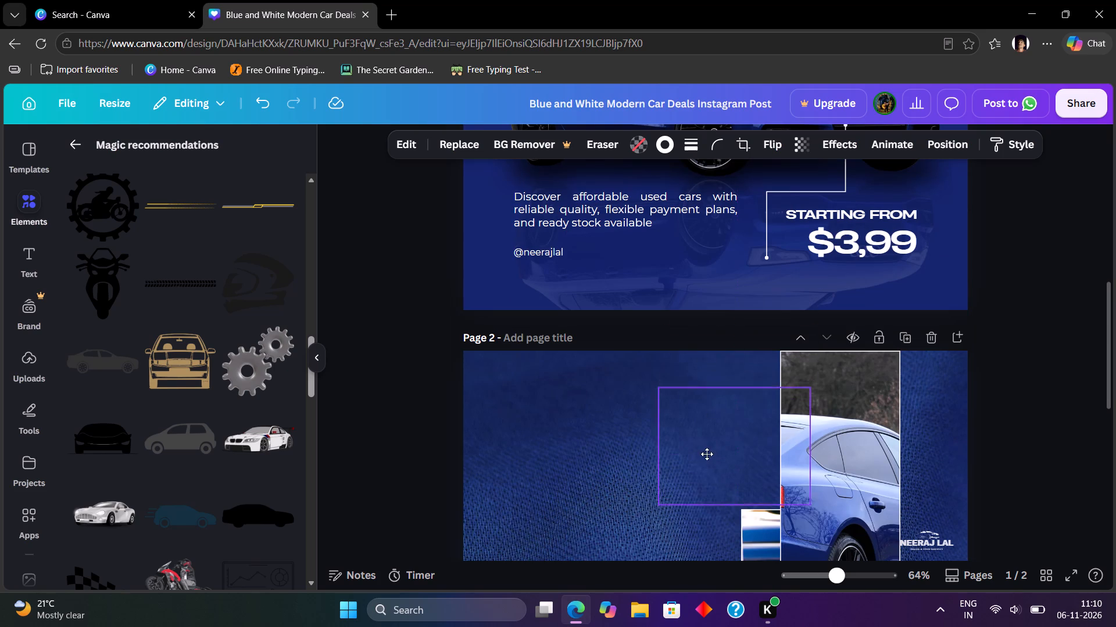
drag(707, 454, 688, 451)
Duplicate the tall wing-mirror photo on page 1 and place the copy on page 2 above the start of the large company name.
scroll(703, 425, up, 3)
click(557, 122)
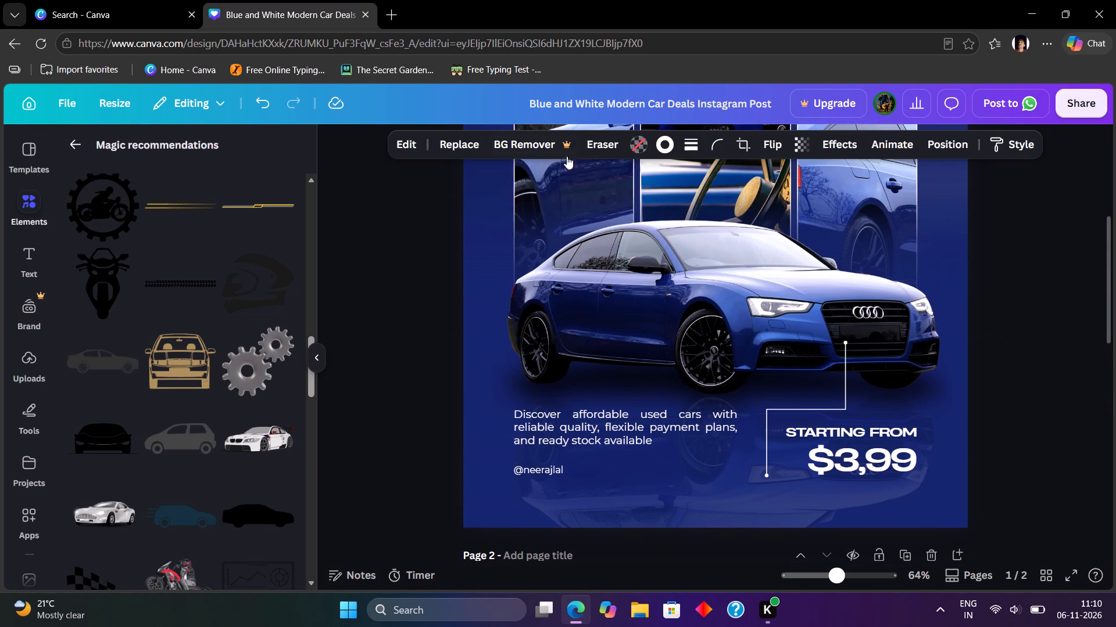
click(578, 181)
click(578, 369)
drag(597, 253, 602, 527)
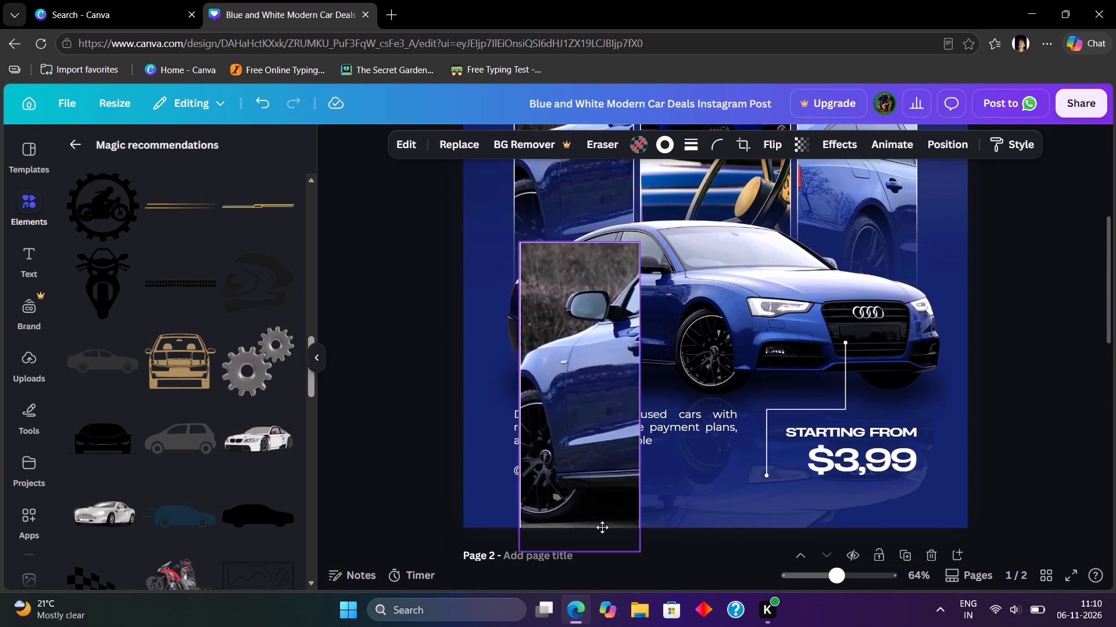
drag(602, 527, 606, 545)
scroll(620, 478, down, 4)
drag(606, 196, 599, 467)
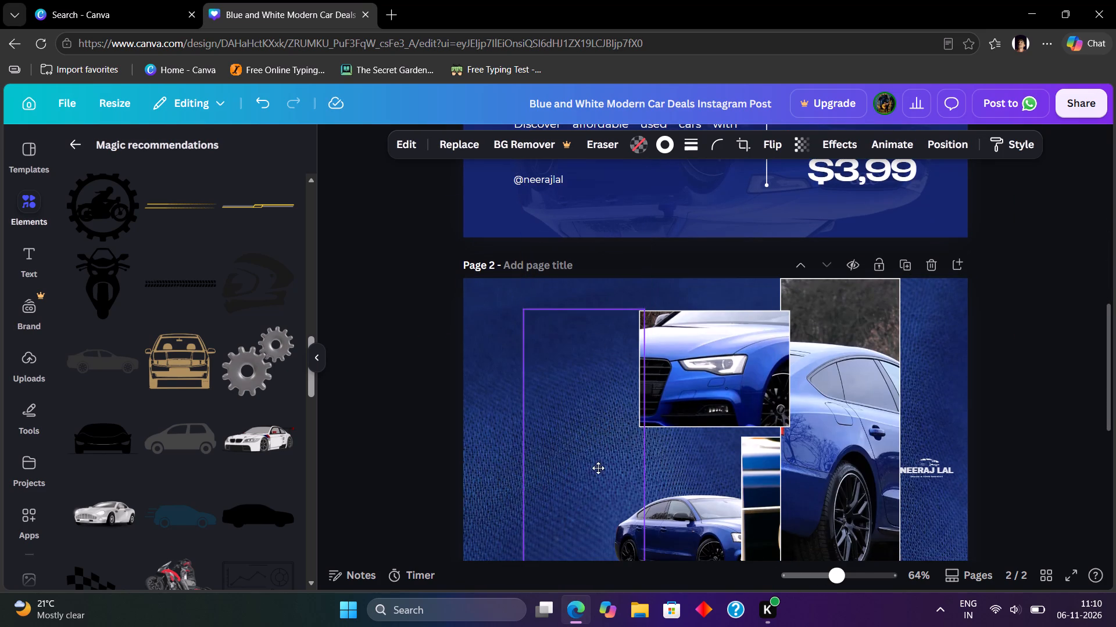
scroll(600, 398, down, 2)
drag(599, 379, 578, 357)
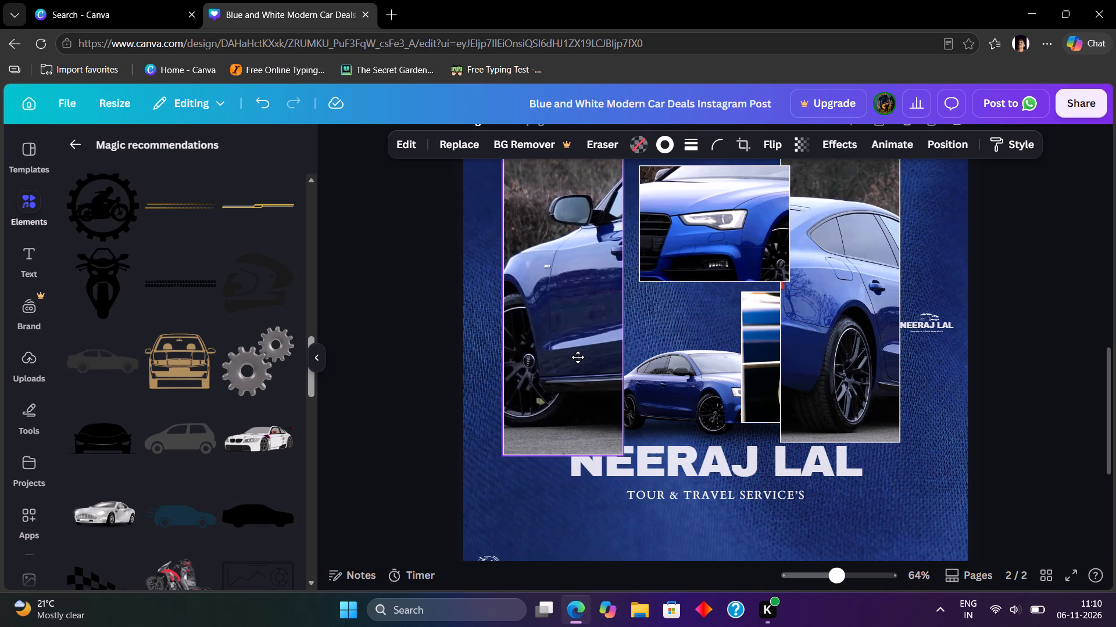
drag(578, 357, 644, 343)
Shrink the tall rear-side photo on page 2 slightly and place it above the end of the large company name.
drag(797, 332, 756, 333)
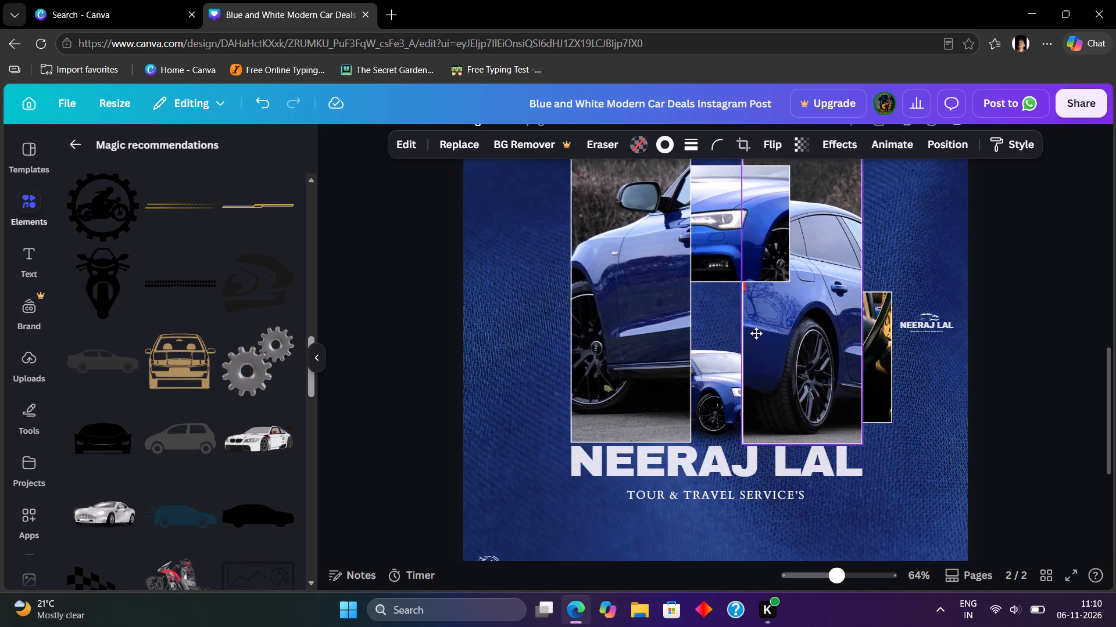
drag(756, 333, 767, 333)
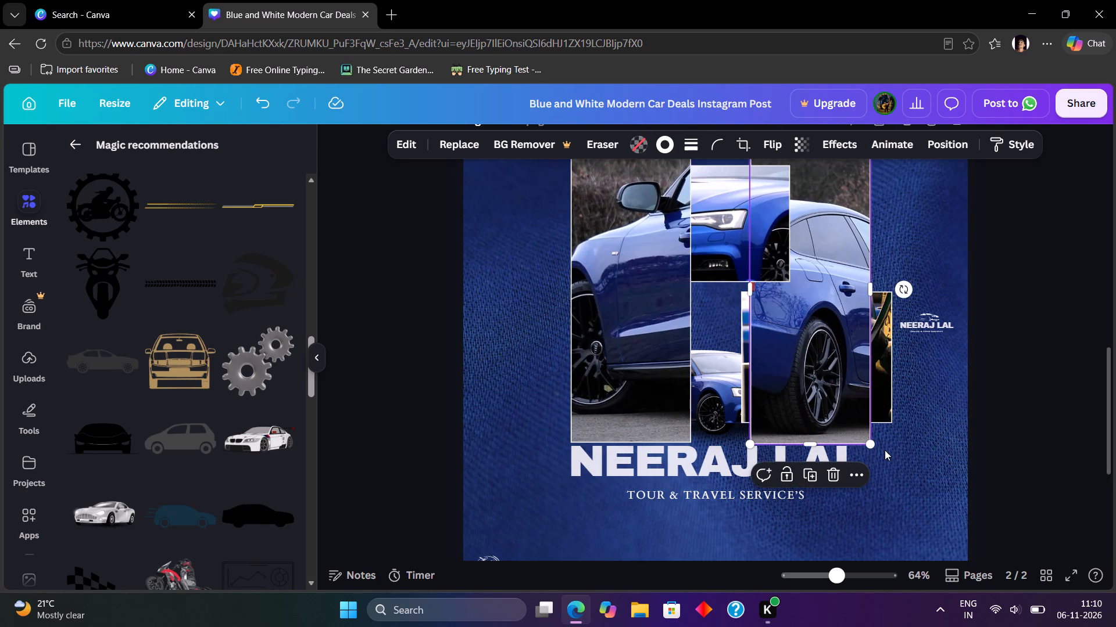
drag(872, 444, 825, 423)
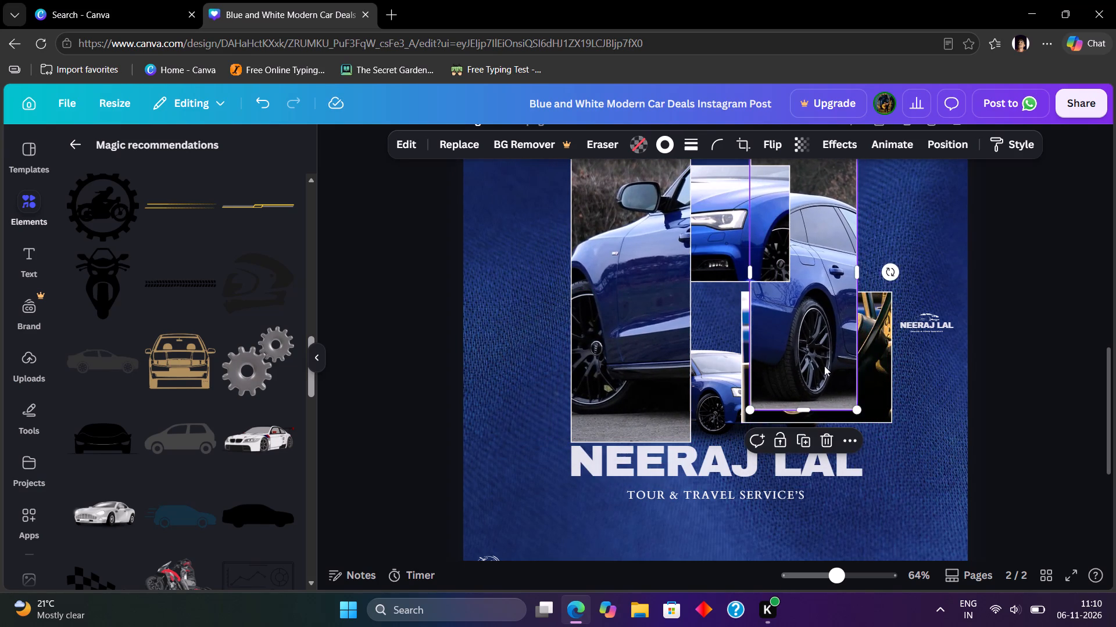
drag(824, 366, 836, 392)
Shrink the wing-mirror photo on page 2 to about 70% and align its left edge with the large company name, just above it.
click(642, 363)
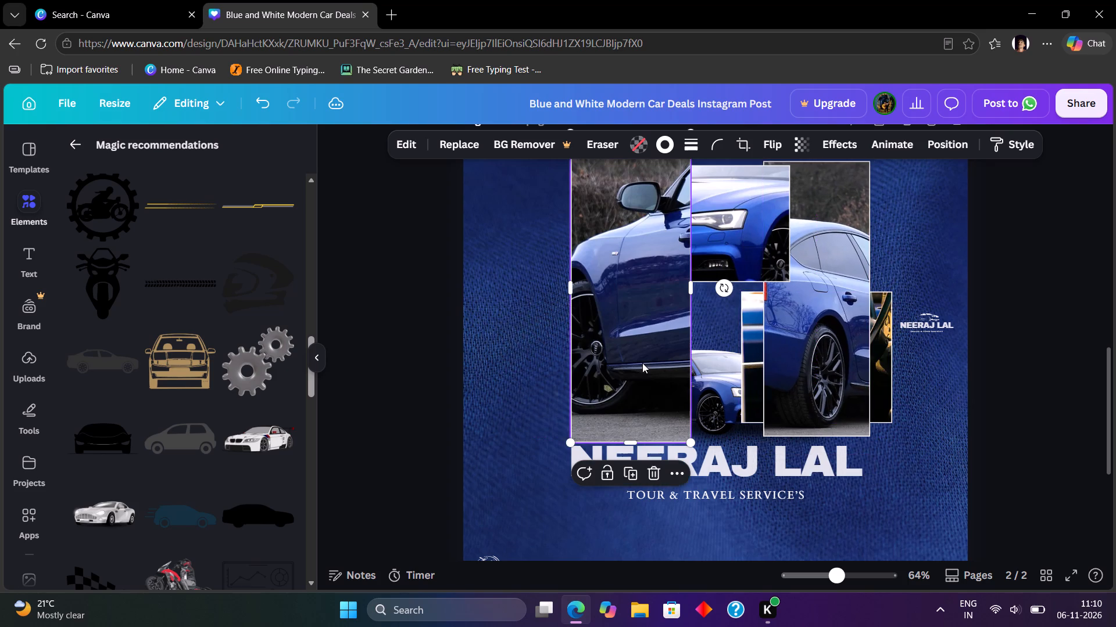
drag(690, 448, 620, 377)
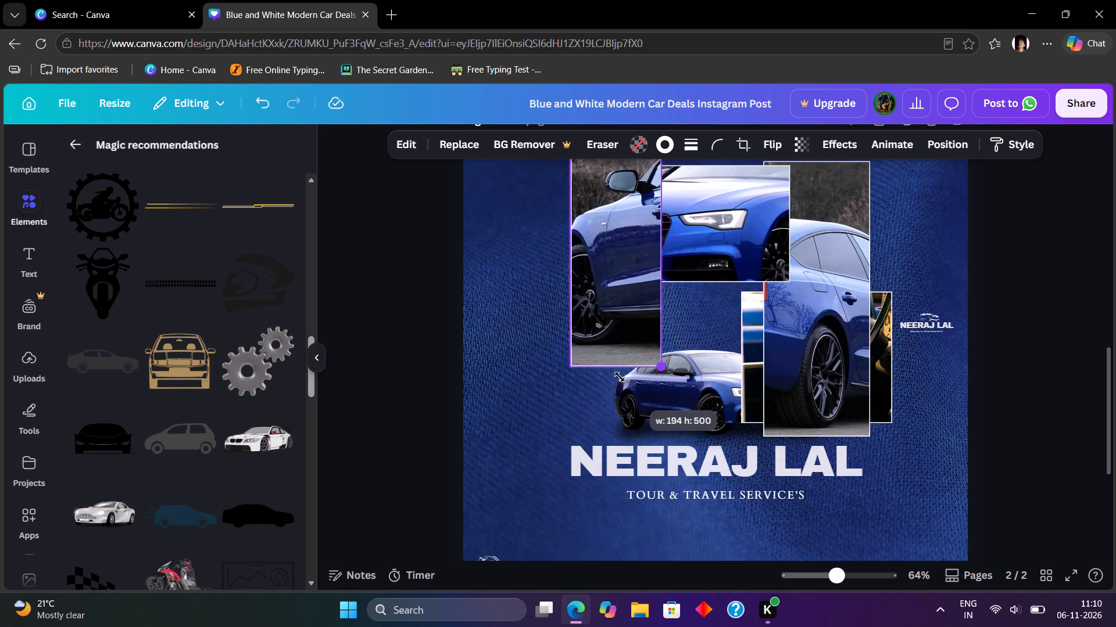
drag(620, 377, 611, 367)
drag(602, 293, 595, 384)
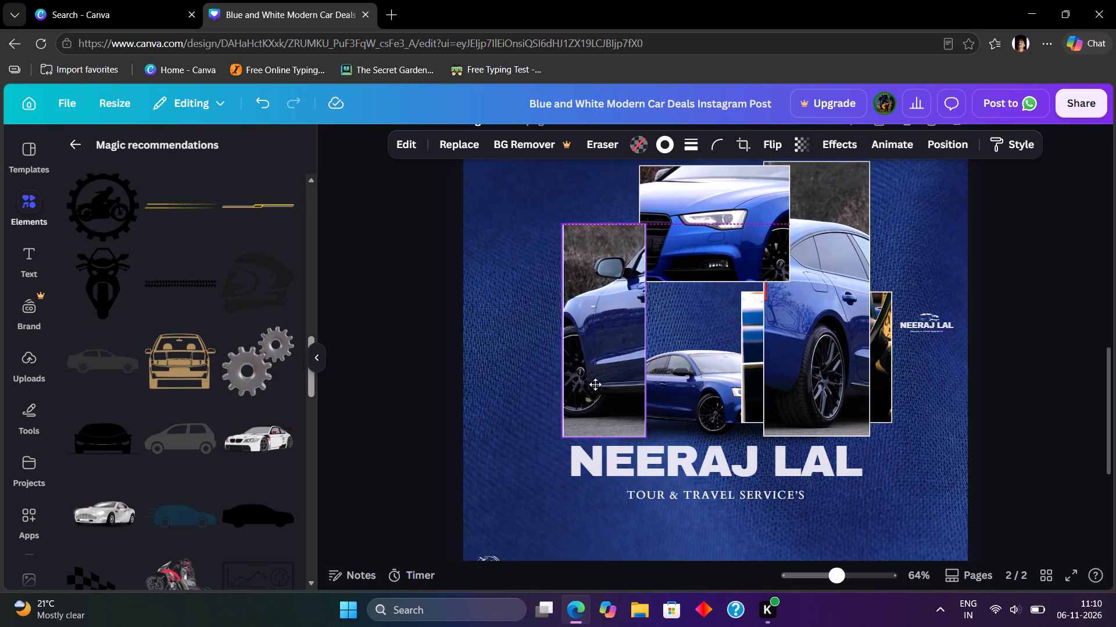
drag(595, 384, 603, 383)
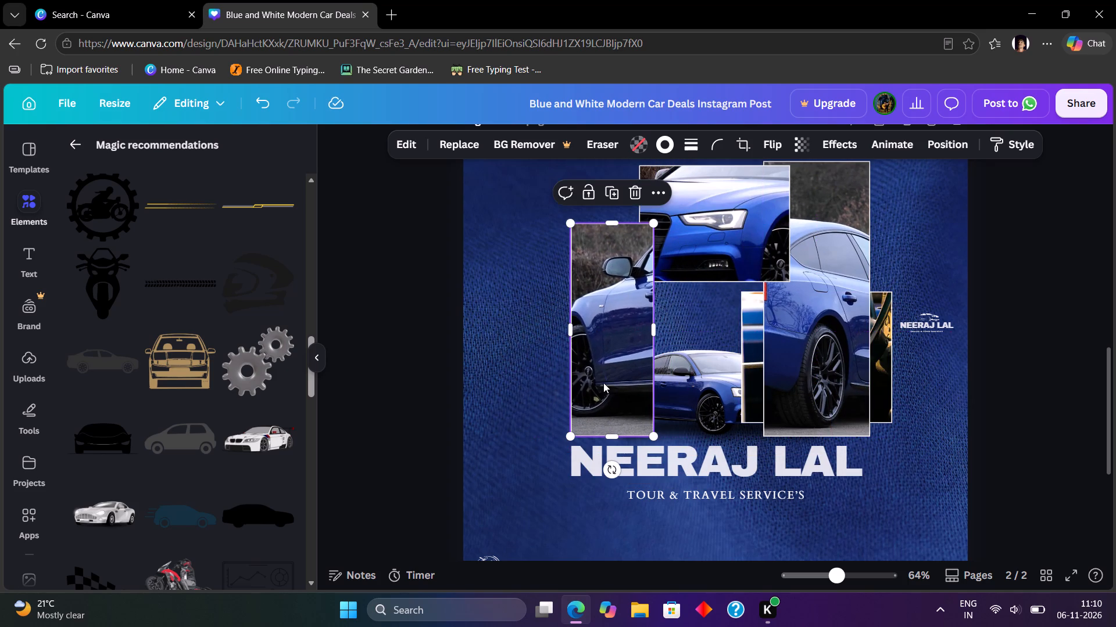
Shrink the tall rear-side photo on page 2 to about 172 × 442 px and place it just above the end of the large company name.
click(782, 380)
drag(757, 436, 763, 434)
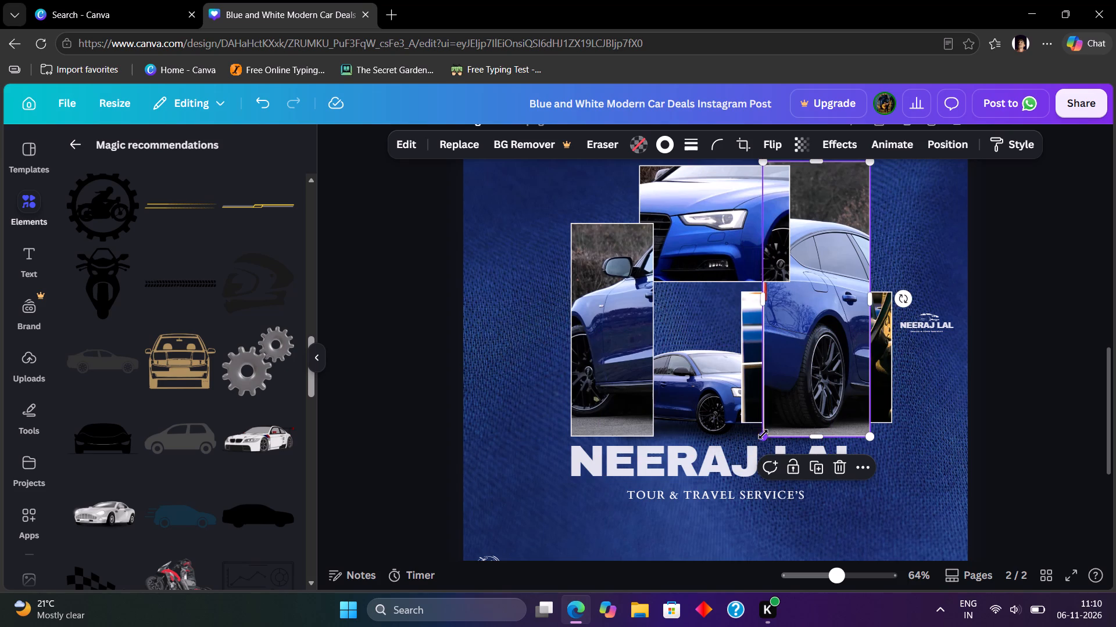
drag(763, 434, 807, 374)
drag(821, 318, 664, 421)
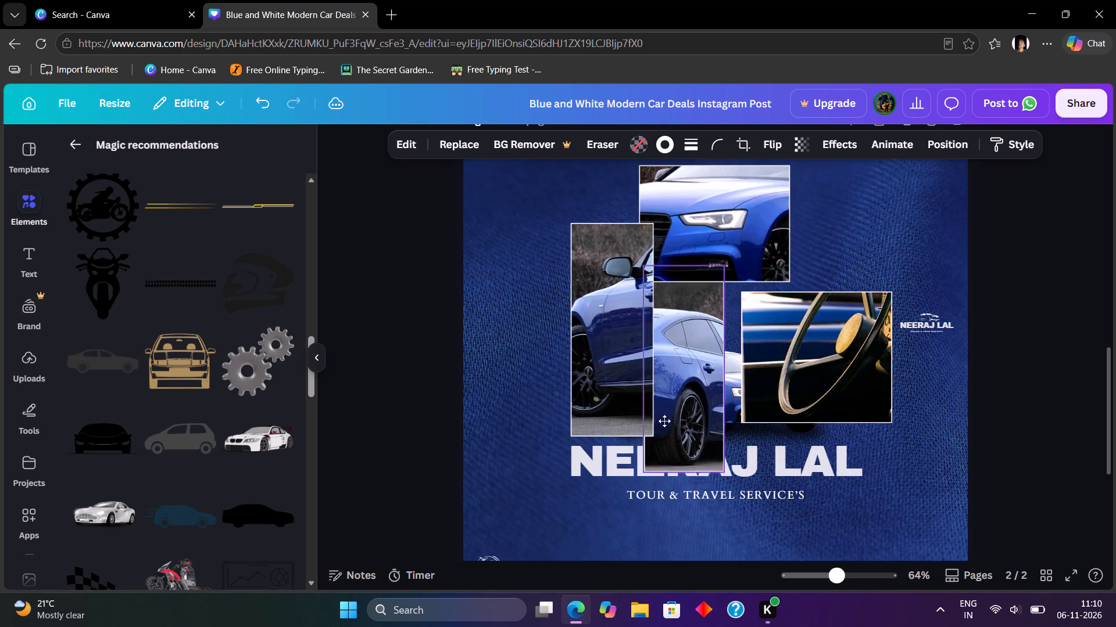
drag(664, 421, 606, 381)
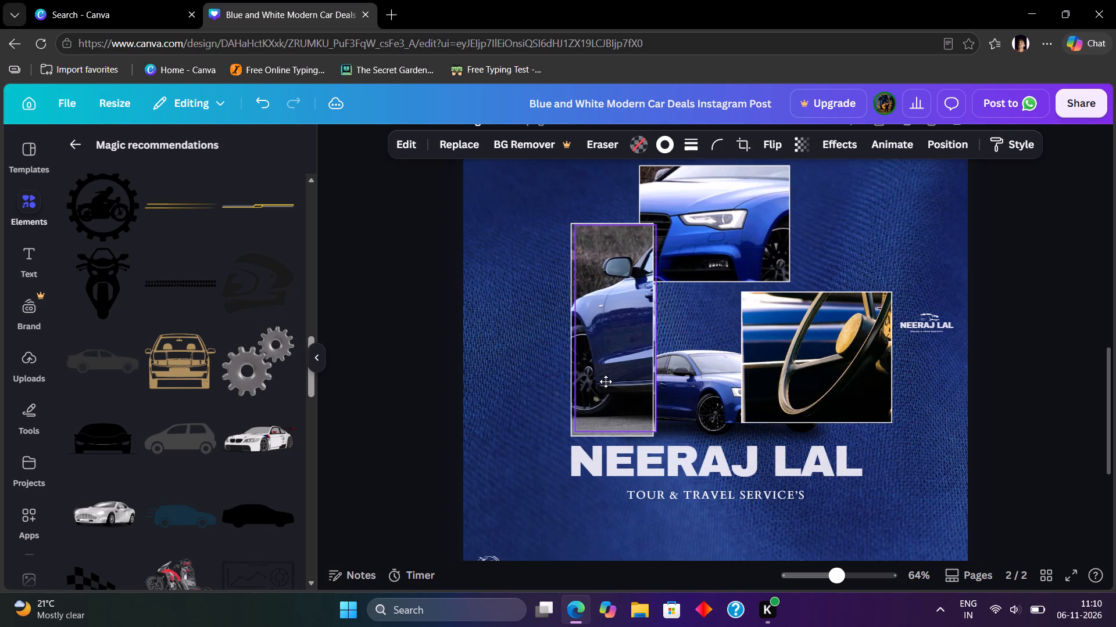
drag(606, 381, 772, 416)
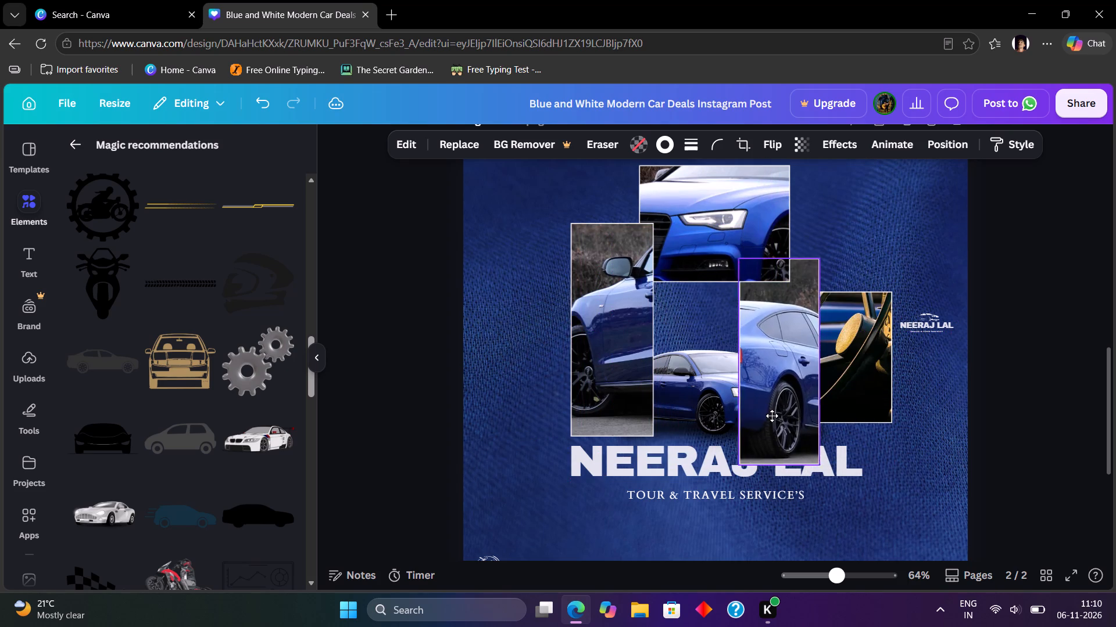
drag(772, 416, 811, 392)
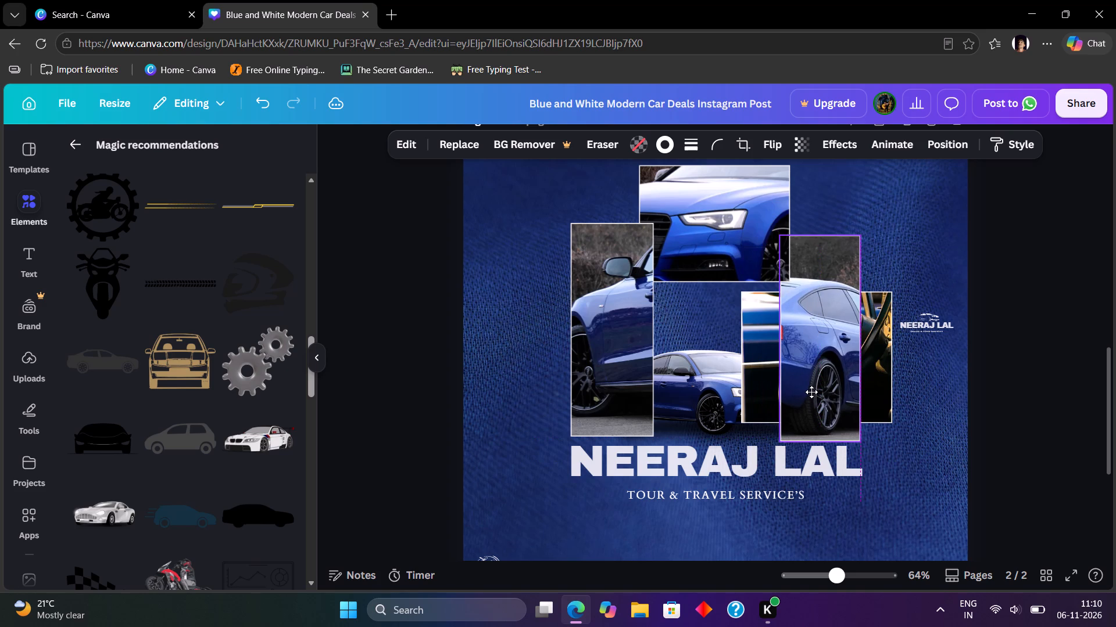
drag(811, 392, 811, 388)
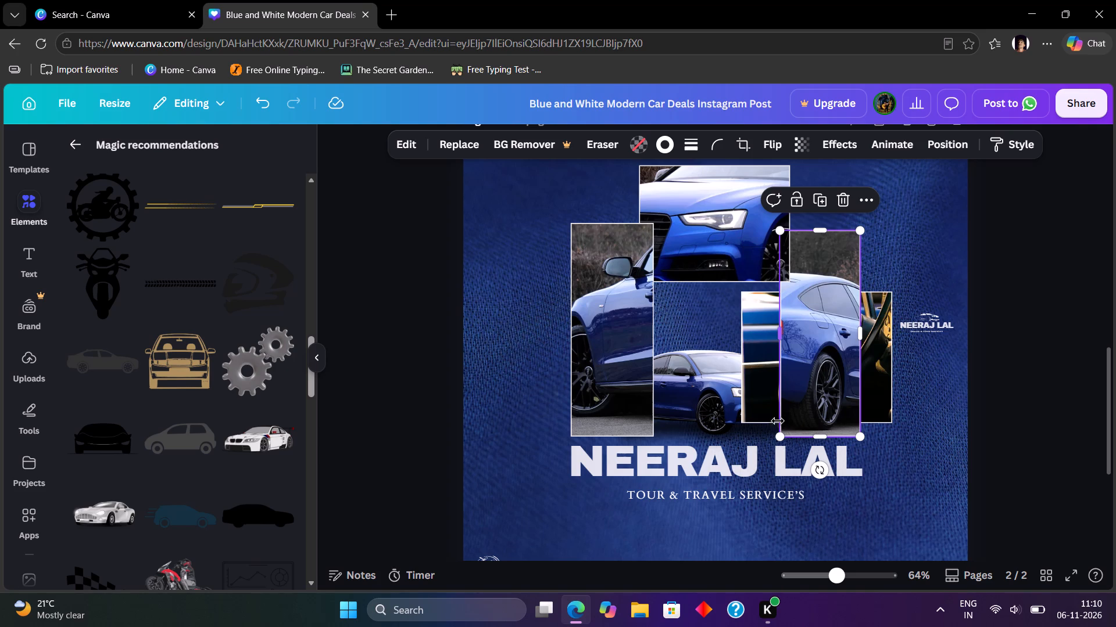
Shrink the steering-wheel photo on page 2 and move it between the two tall photos, above the blue car.
drag(758, 385, 698, 385)
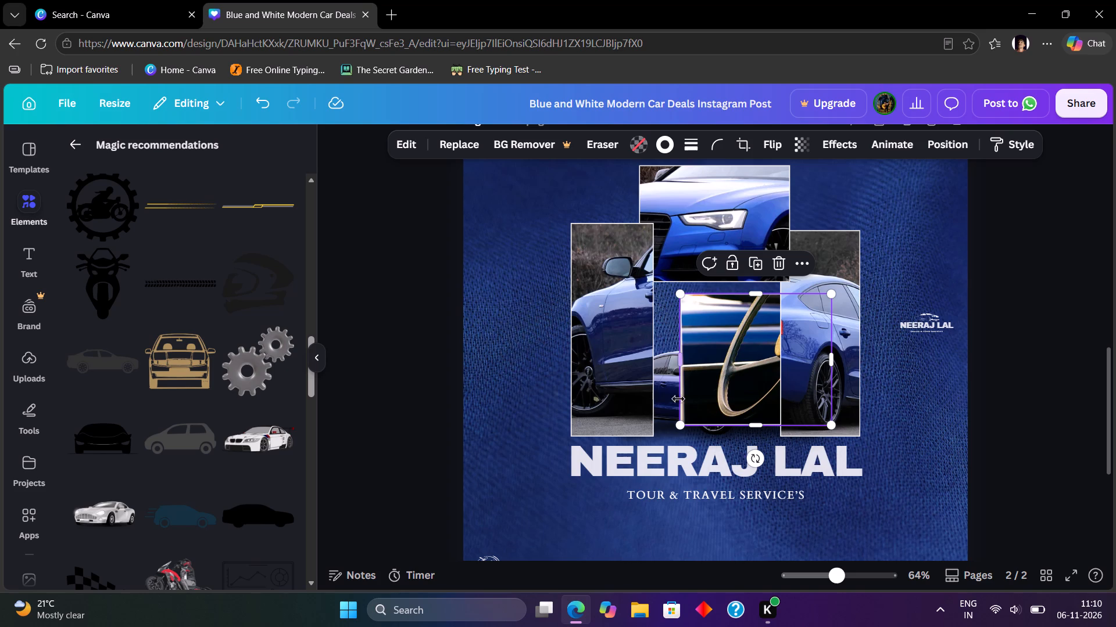
click(708, 392)
drag(713, 384, 670, 387)
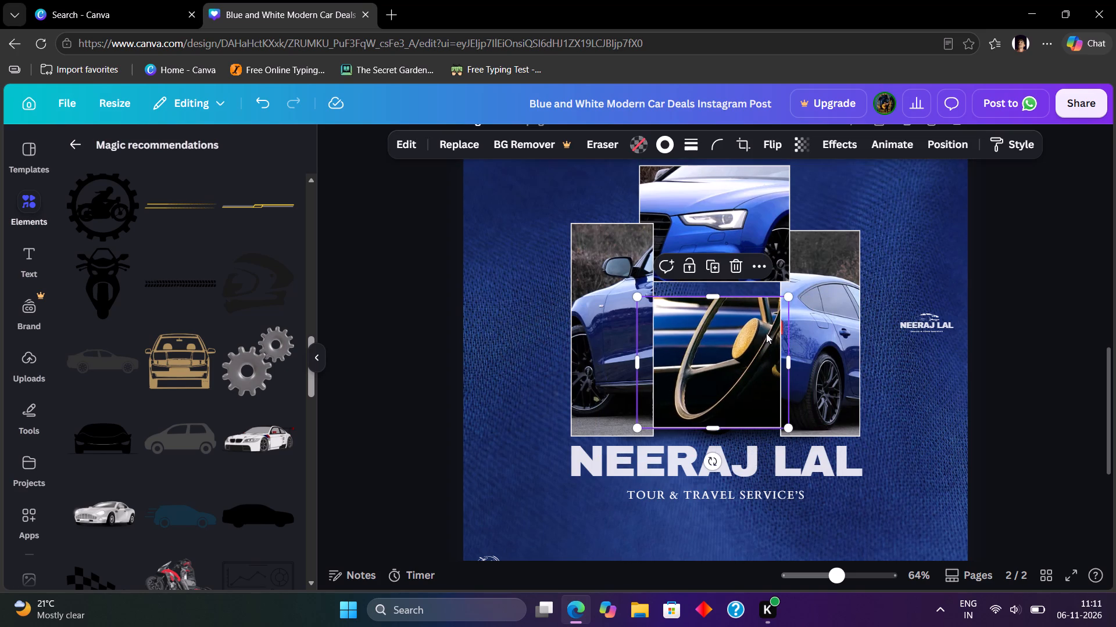
drag(794, 300, 727, 357)
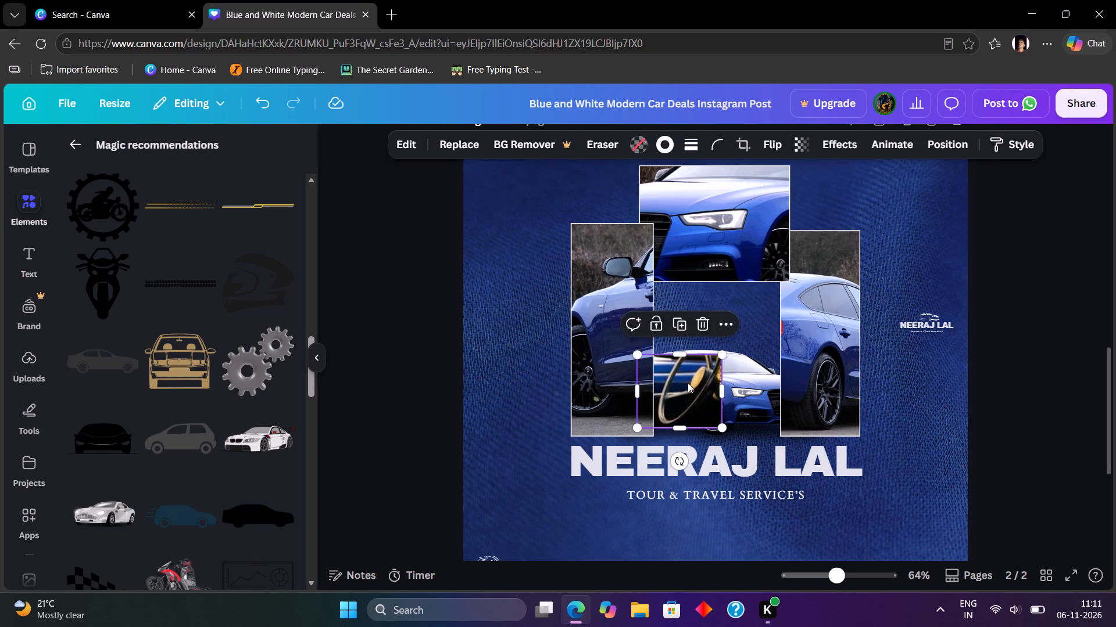
drag(688, 383, 759, 316)
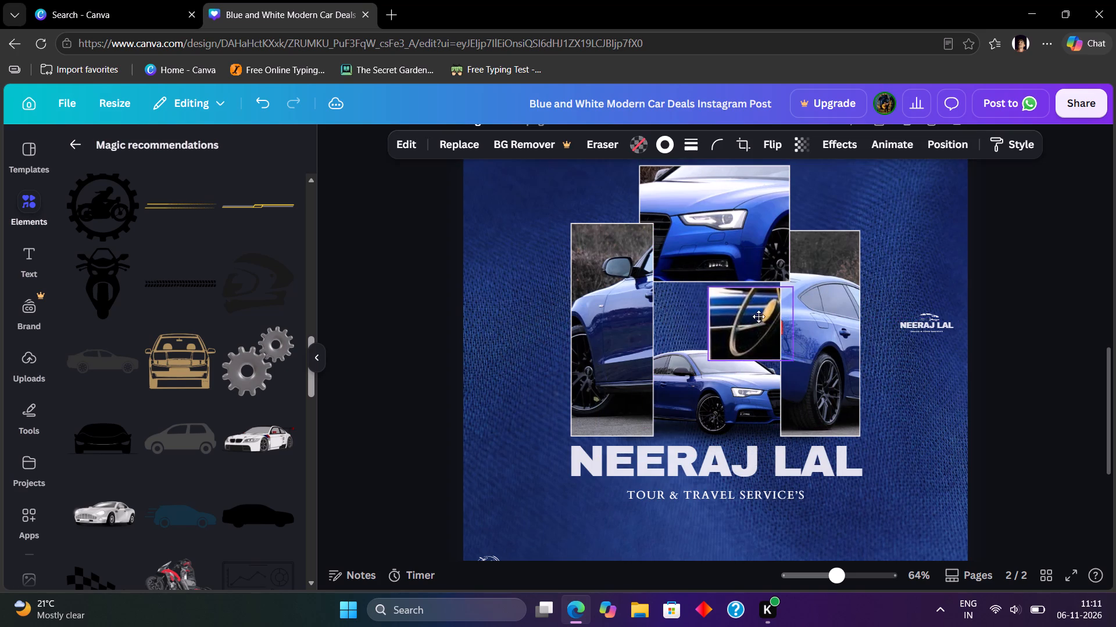
drag(759, 316, 750, 324)
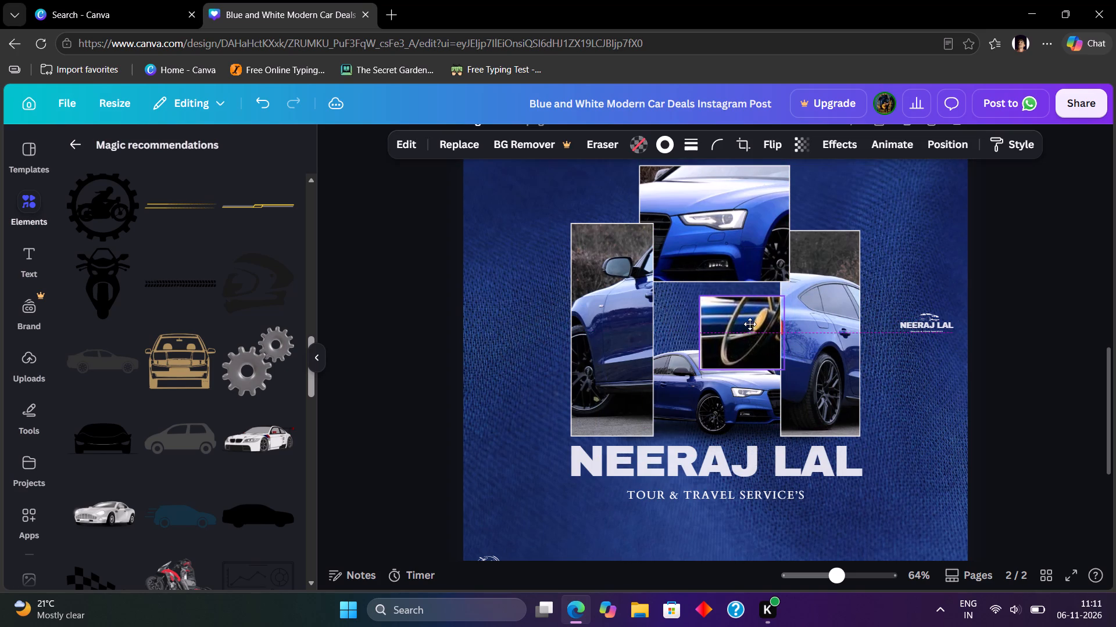
drag(750, 324, 746, 322)
Shrink the headlight photo on page 2 and place it beside the wing-mirror photo, above the steering-wheel photo.
click(695, 221)
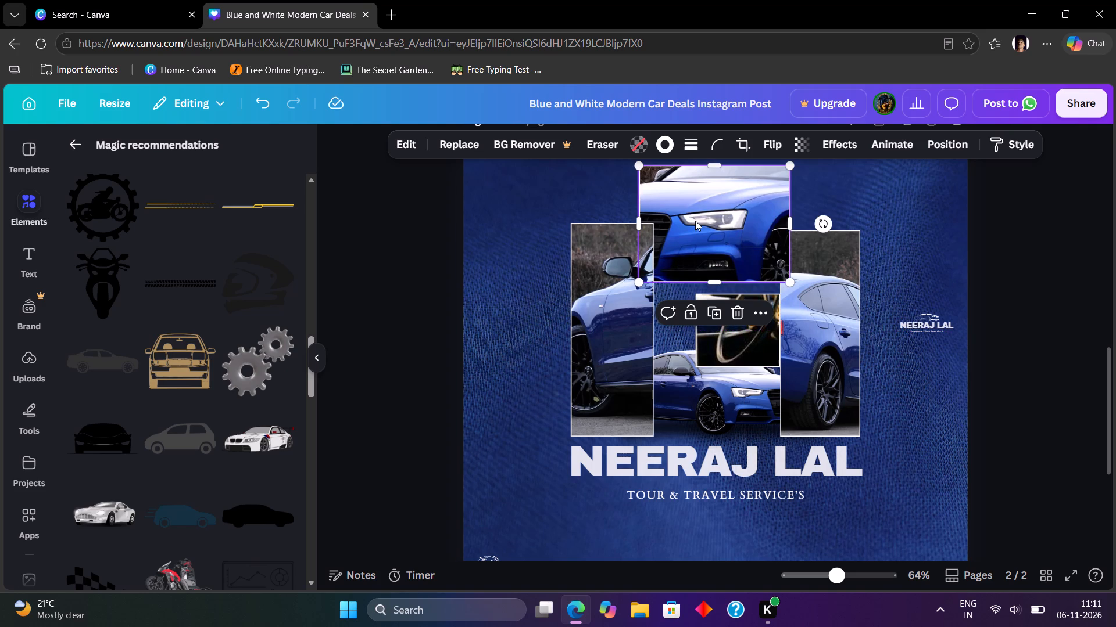
drag(791, 279, 697, 247)
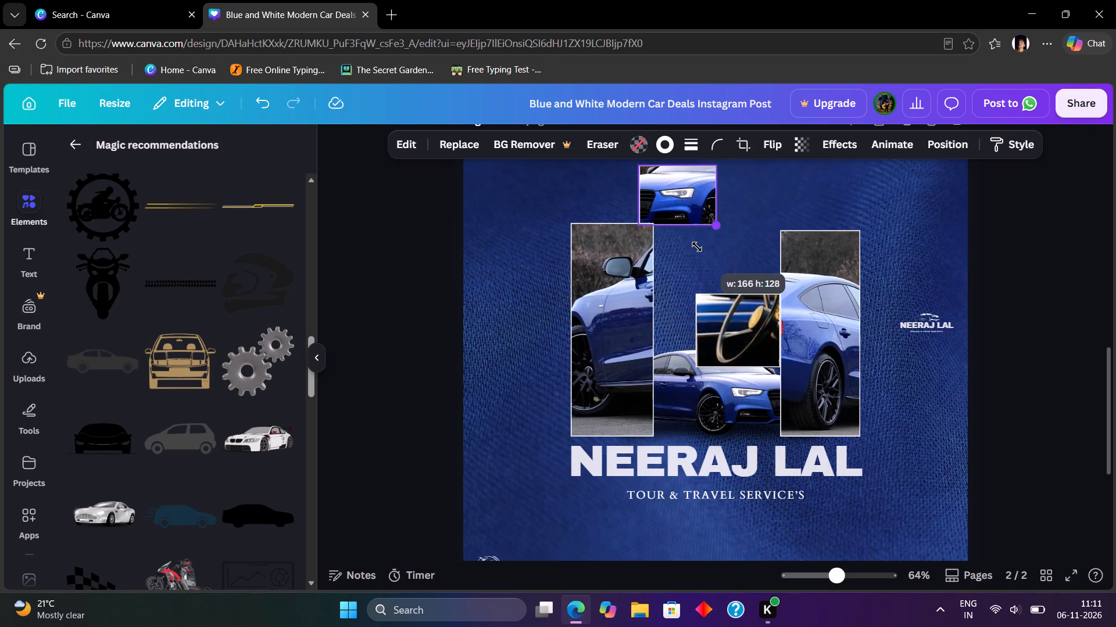
drag(697, 247, 694, 242)
drag(685, 201, 699, 262)
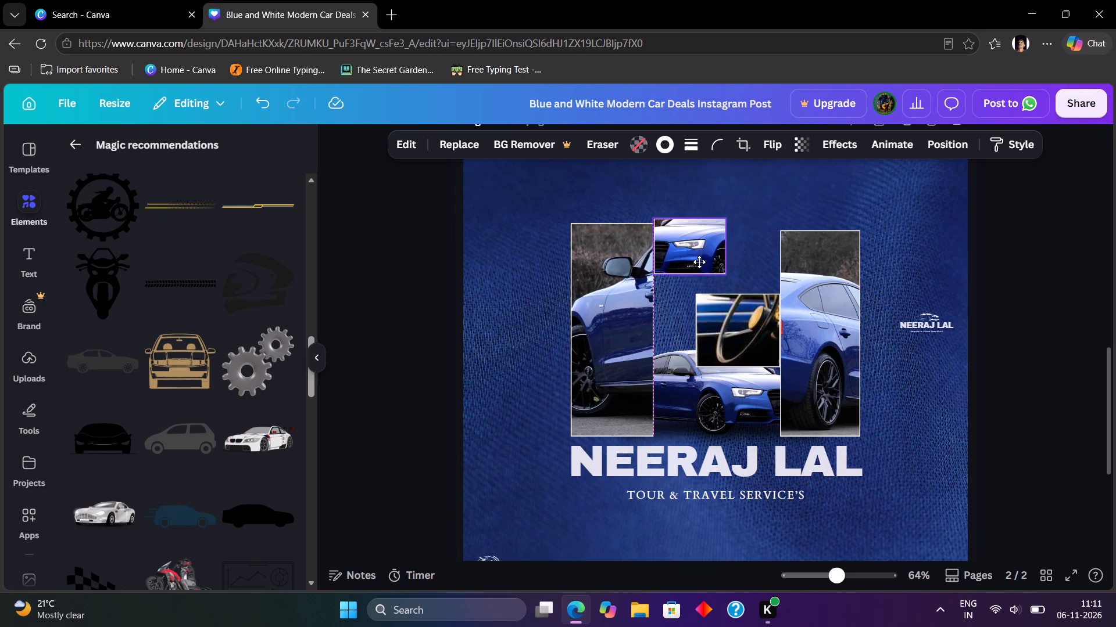
drag(699, 262, 699, 272)
Move the steering-wheel photo against the wing-mirror photo and enlarge it to about 264 × 230 px, spanning the gap between the tall photos.
scroll(699, 272, up, 5)
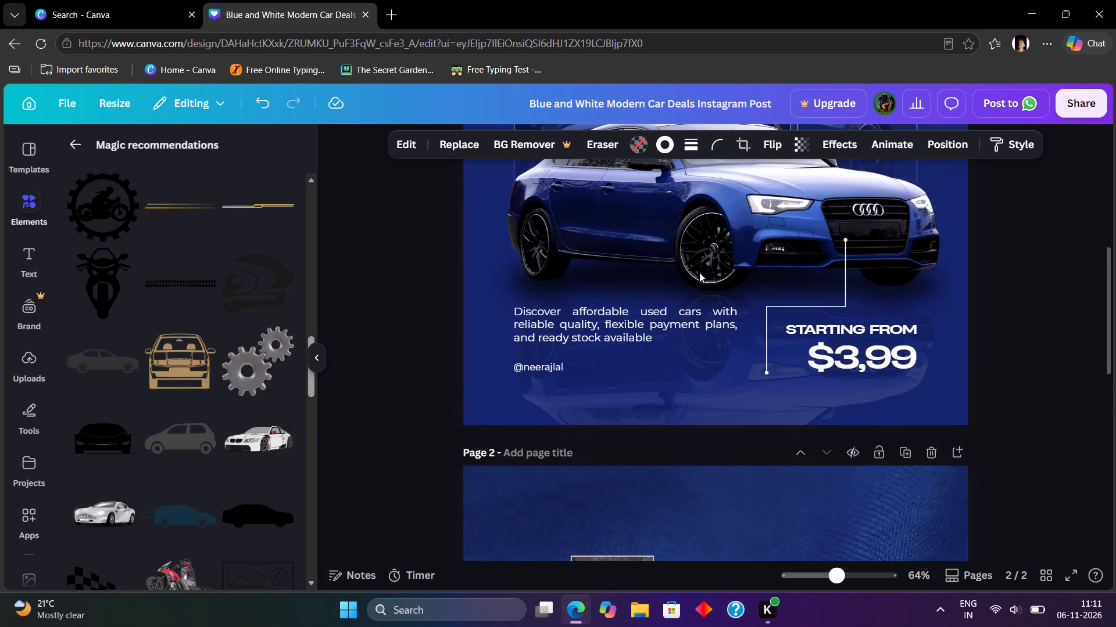
scroll(699, 272, up, 4)
scroll(699, 272, down, 8)
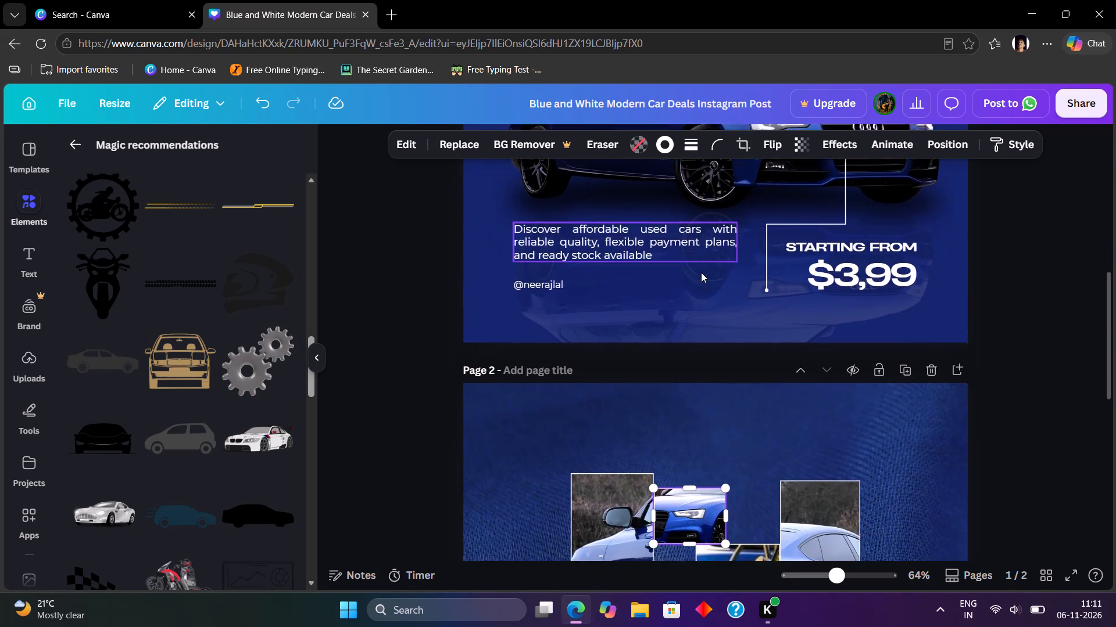
drag(716, 404, 674, 403)
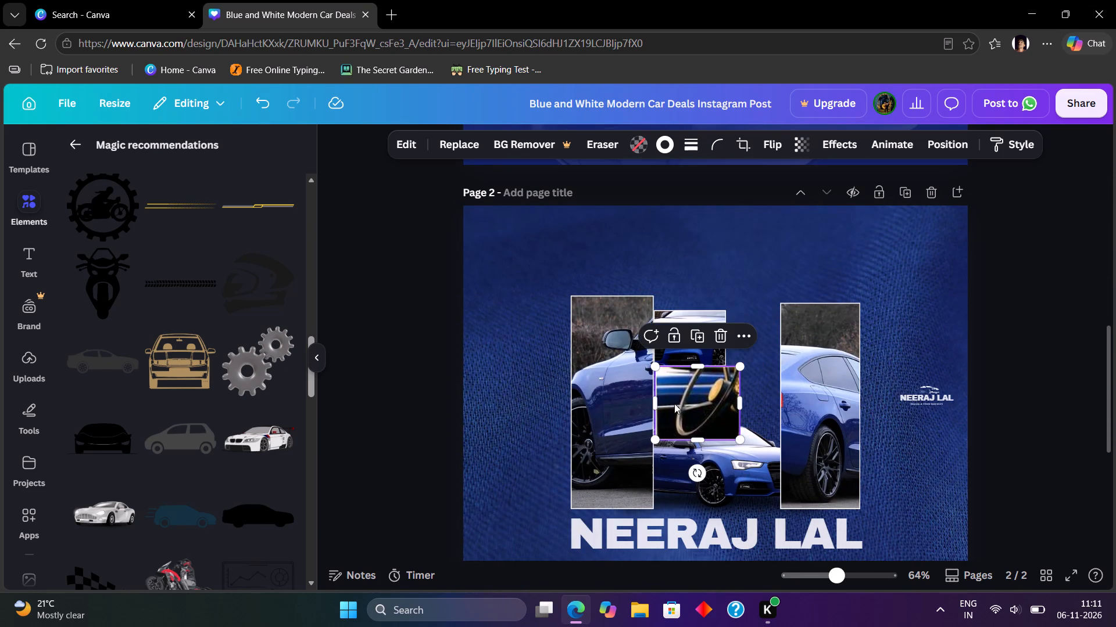
drag(744, 440, 793, 461)
click(741, 426)
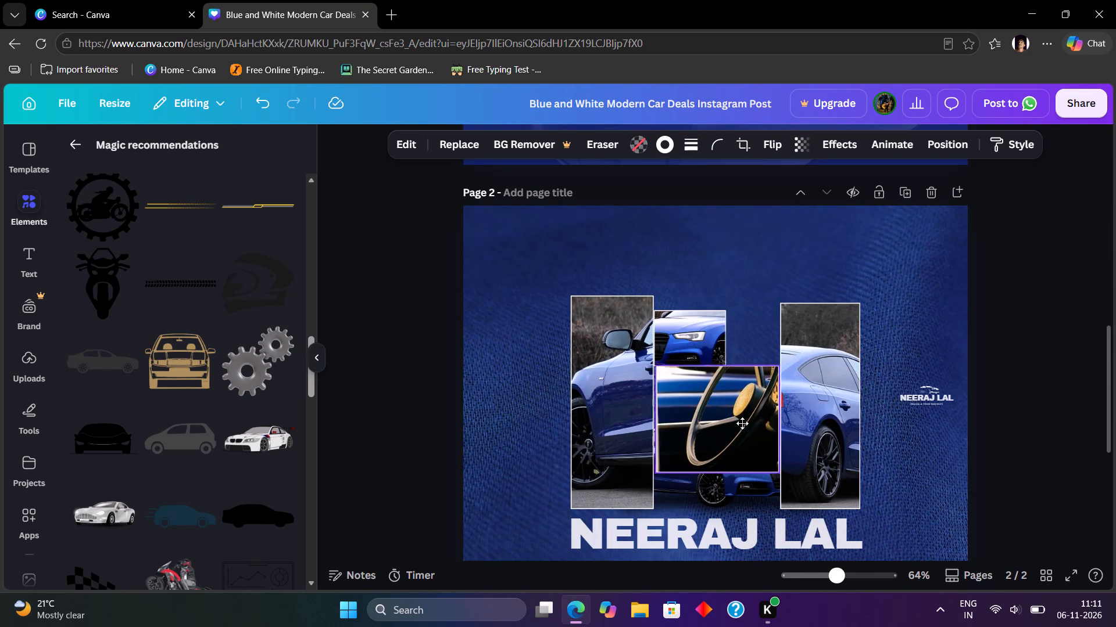
Enlarge the headlight photo to about 272 × 210 px and move it and the steering-wheel photo up, stacked between the tall photos.
click(706, 343)
click(710, 354)
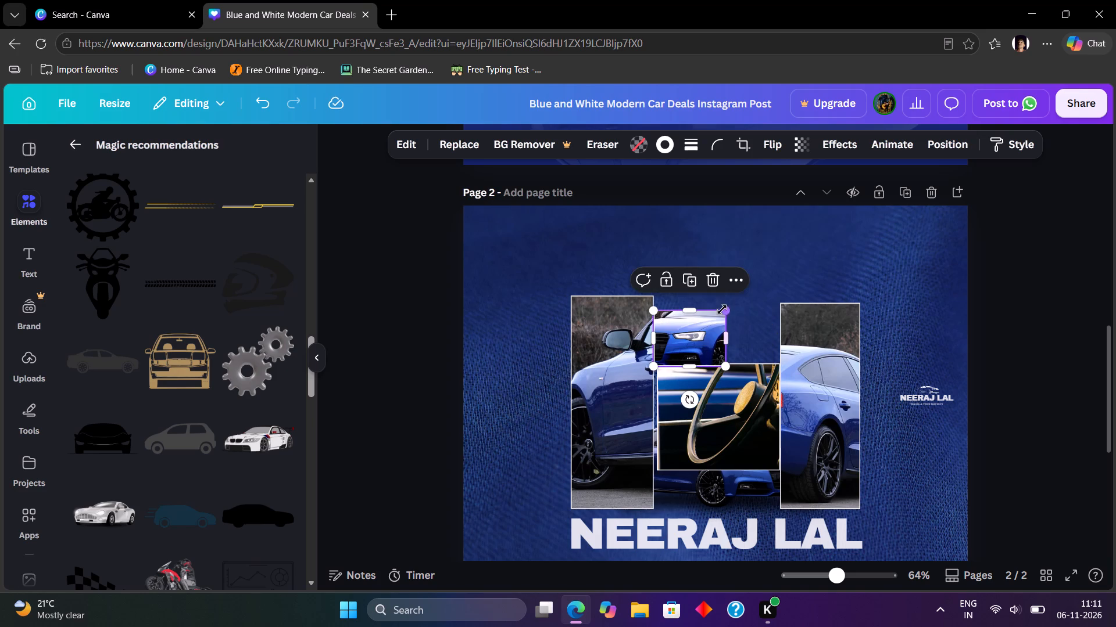
drag(722, 309, 792, 288)
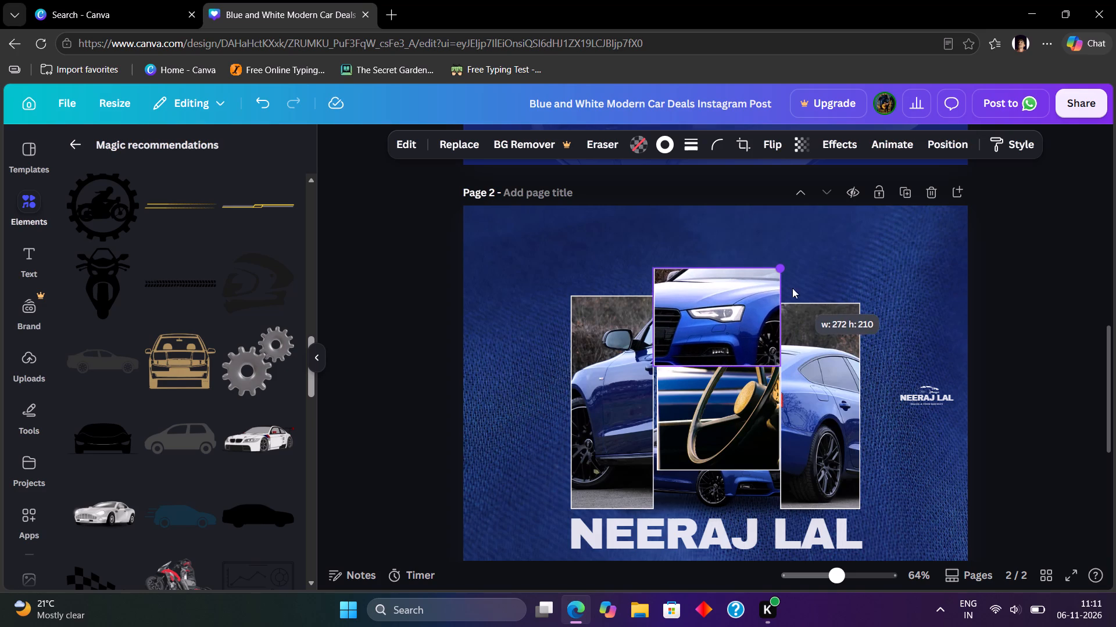
drag(743, 406, 738, 390)
drag(713, 333, 715, 313)
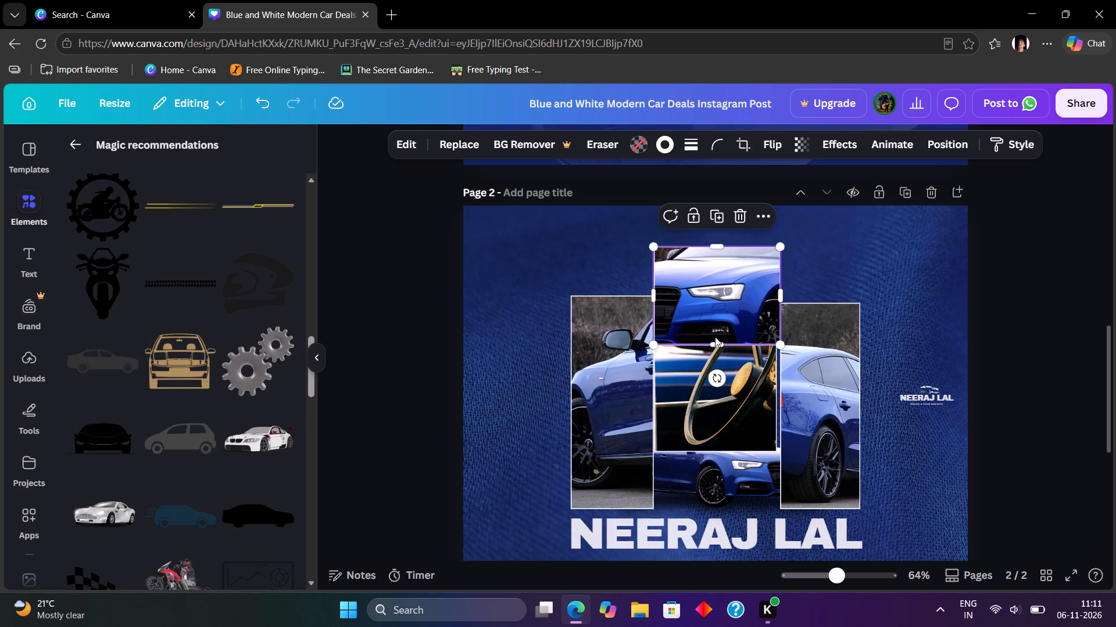
Send the steering-wheel photo backward, behind the blue car above the company name.
click(711, 431)
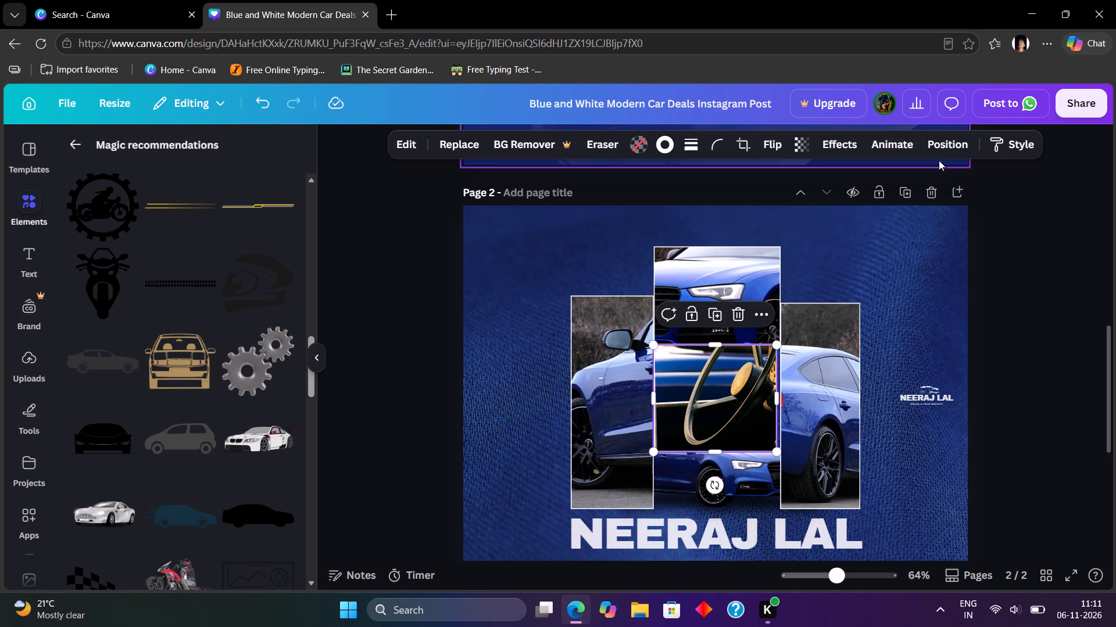
click(940, 152)
click(208, 217)
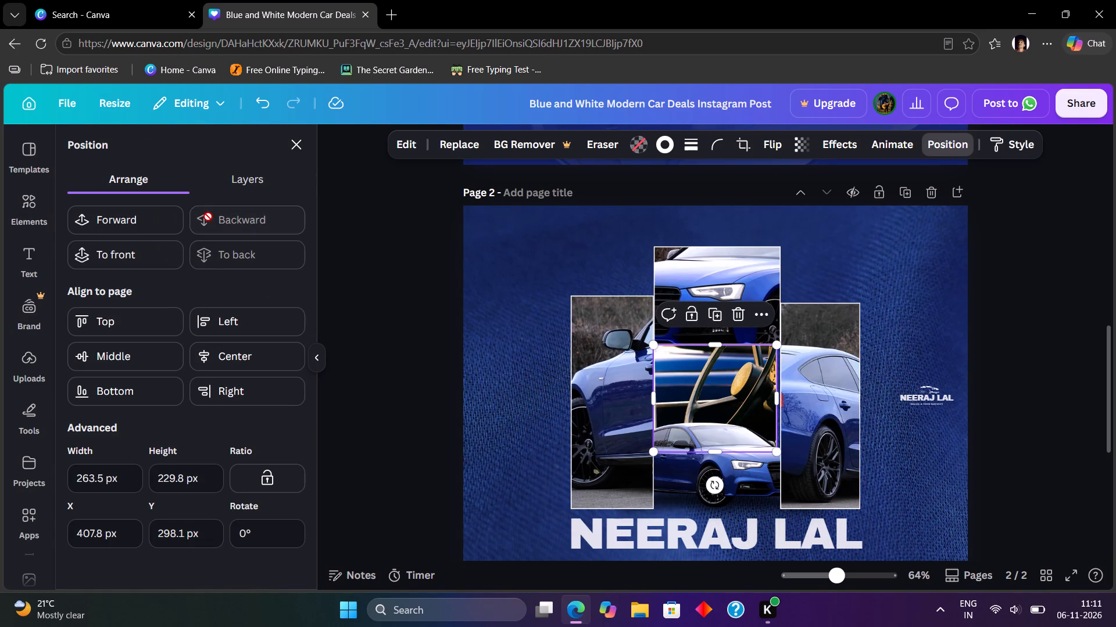
Send the headlight photo at the top of the collage backward one layer and deselect it.
click(717, 297)
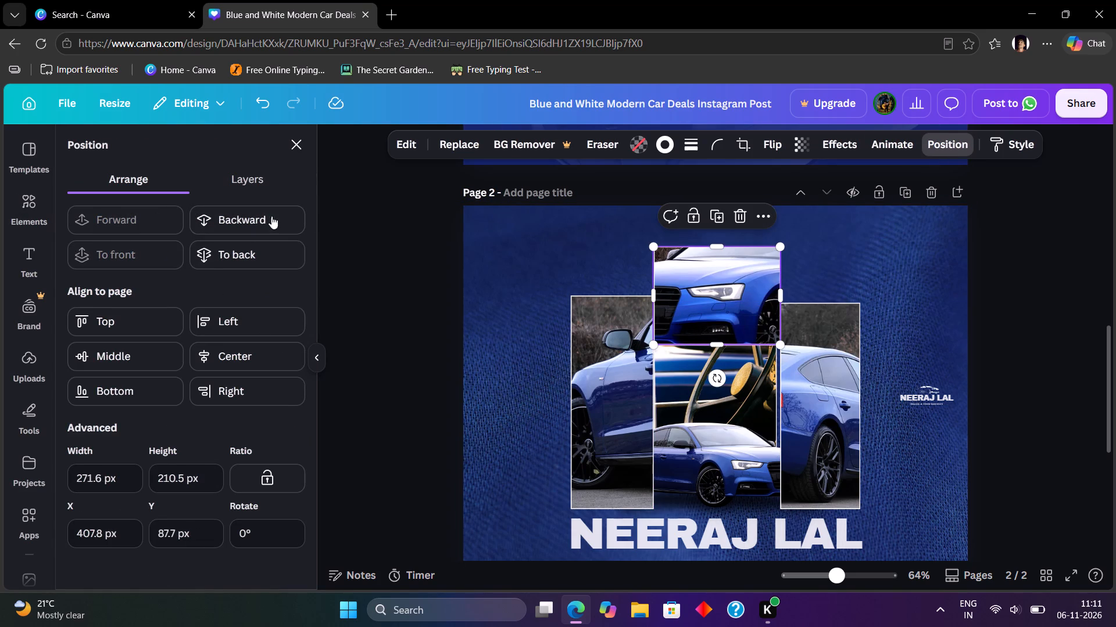
click(248, 216)
click(410, 352)
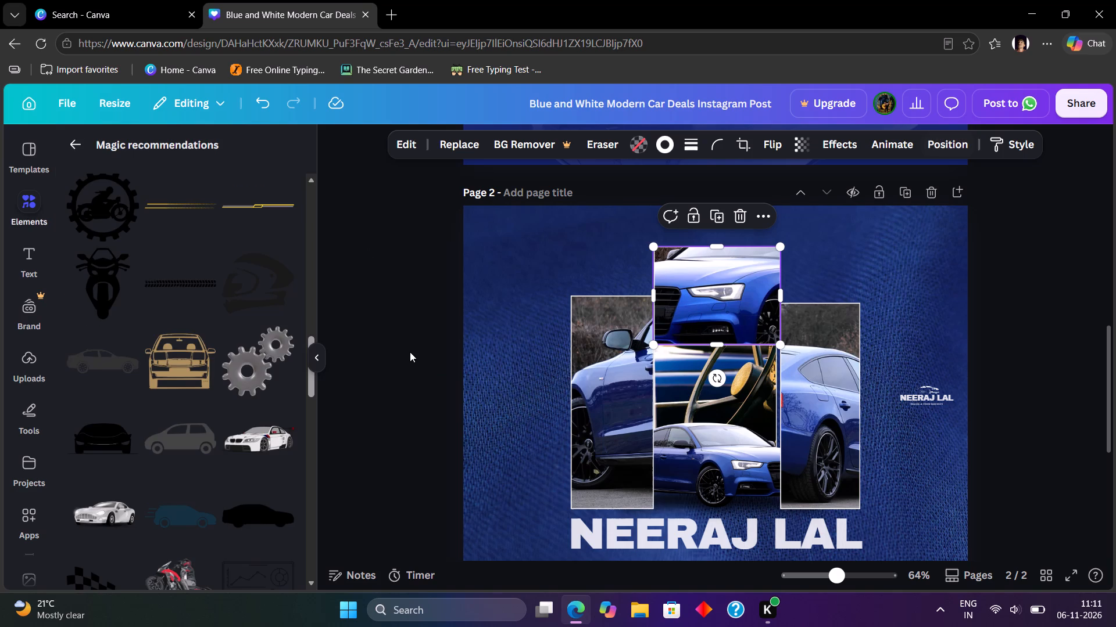
click(410, 352)
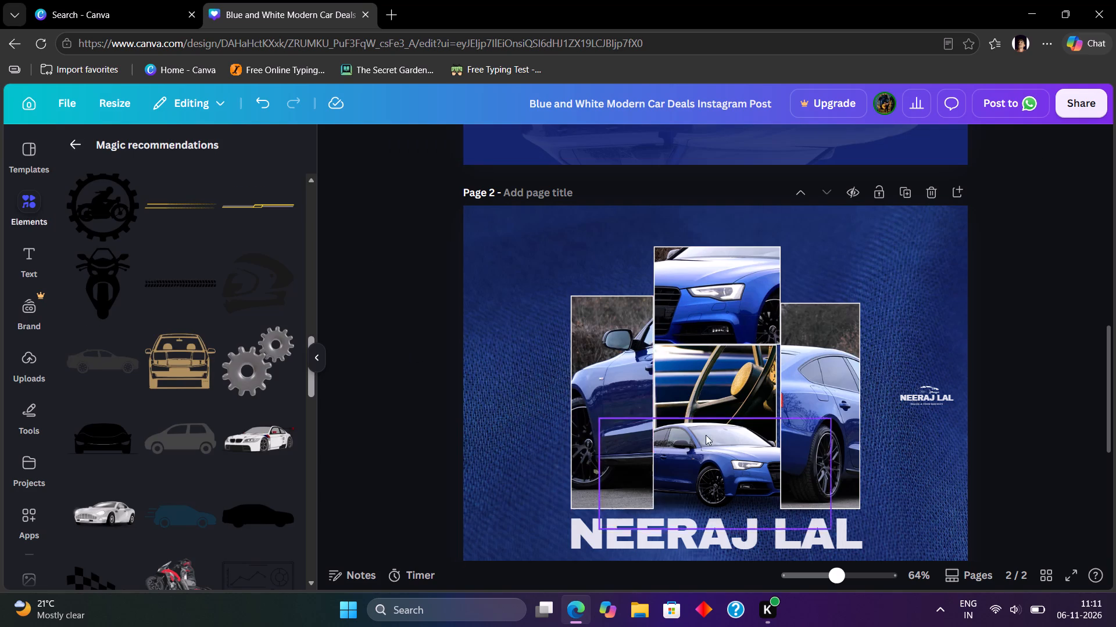
Send the wing-mirror and rear-side photos backward behind the blue car, and nudge the rear-side photo against the steering-wheel photo.
scroll(766, 391, down, 1)
click(587, 391)
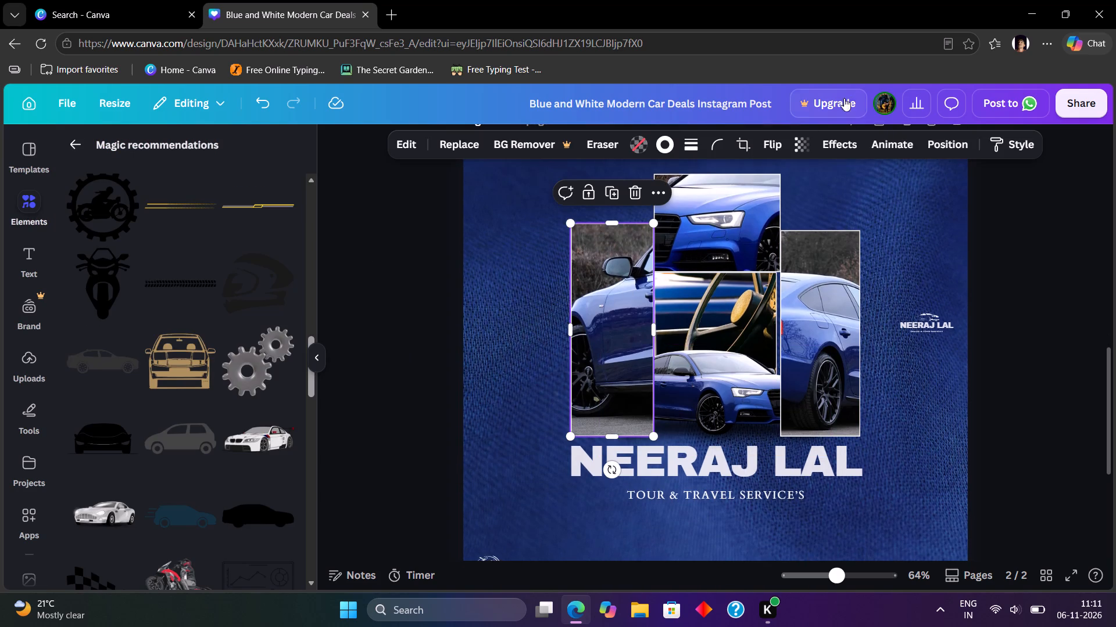
click(954, 151)
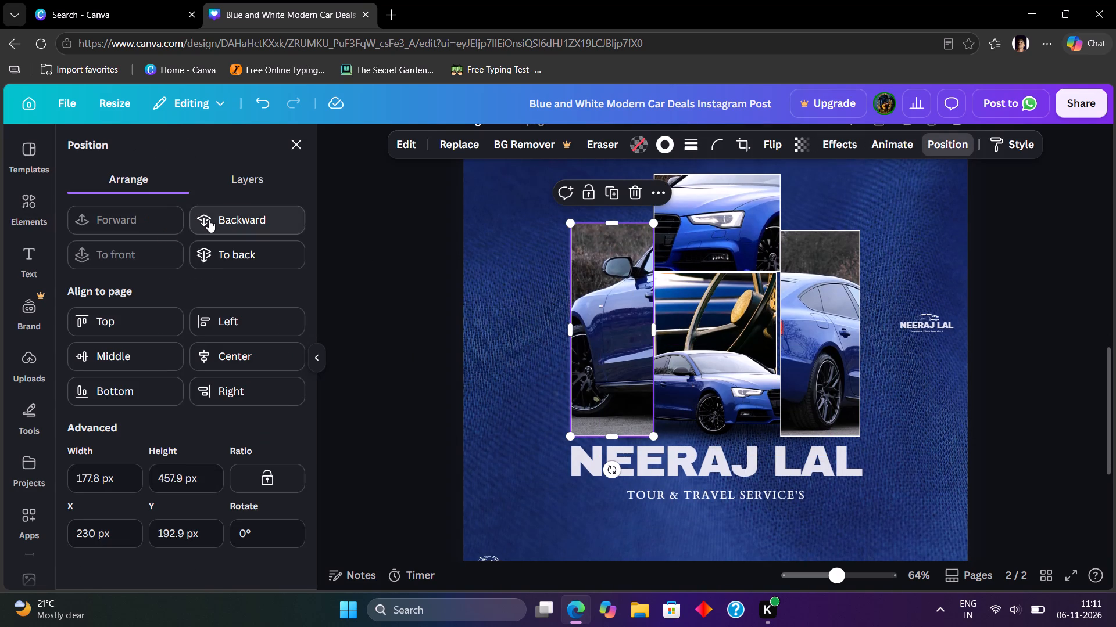
click(209, 219)
click(812, 368)
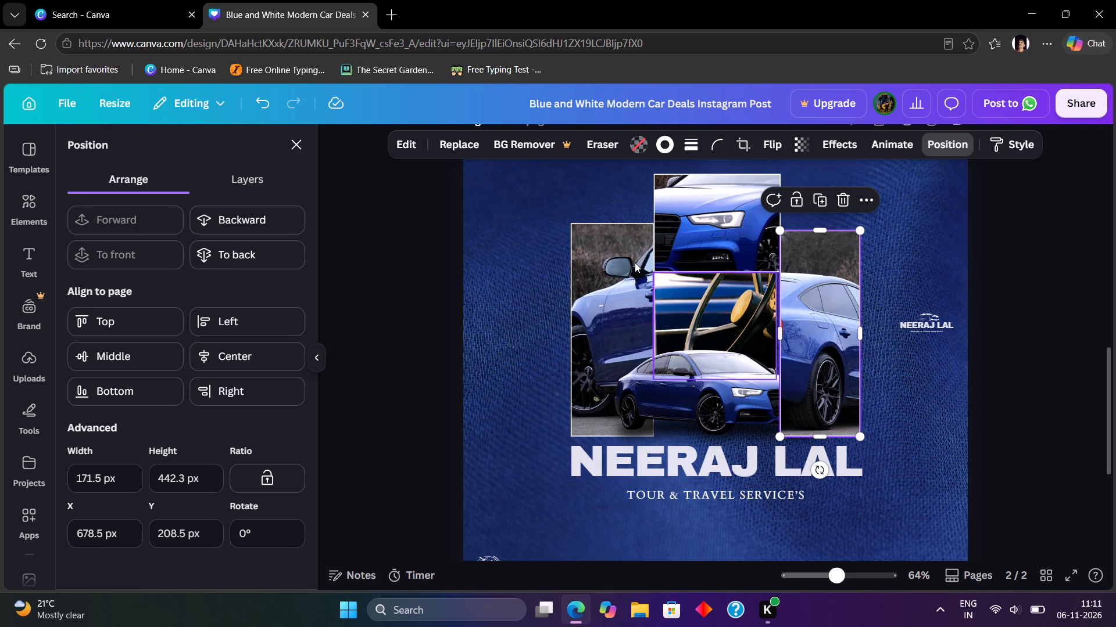
click(273, 216)
click(273, 216)
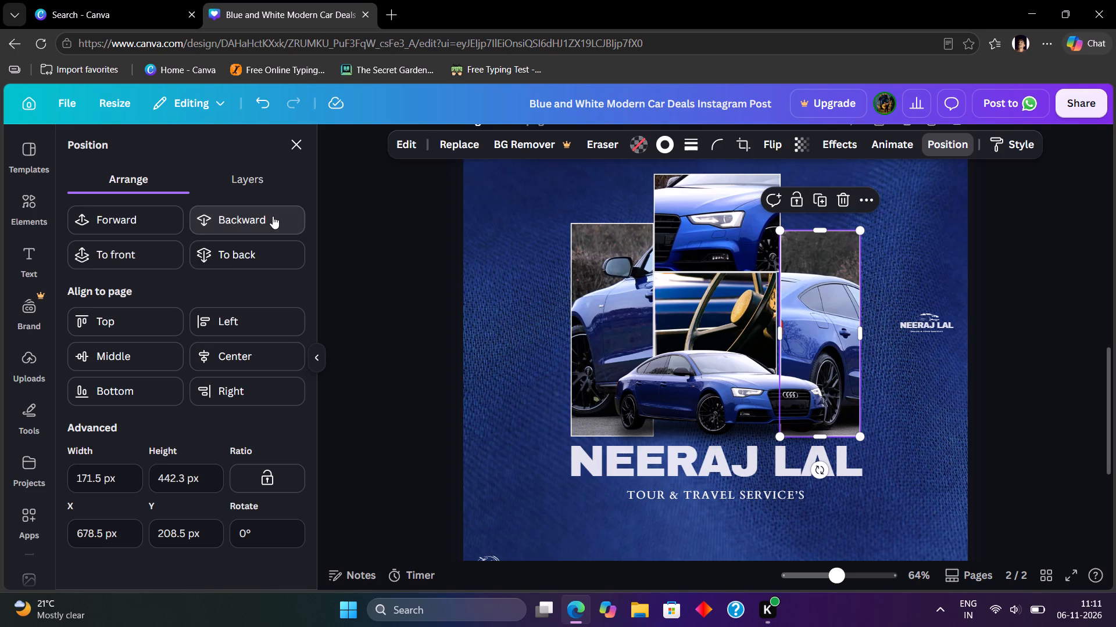
drag(832, 378, 824, 378)
click(940, 395)
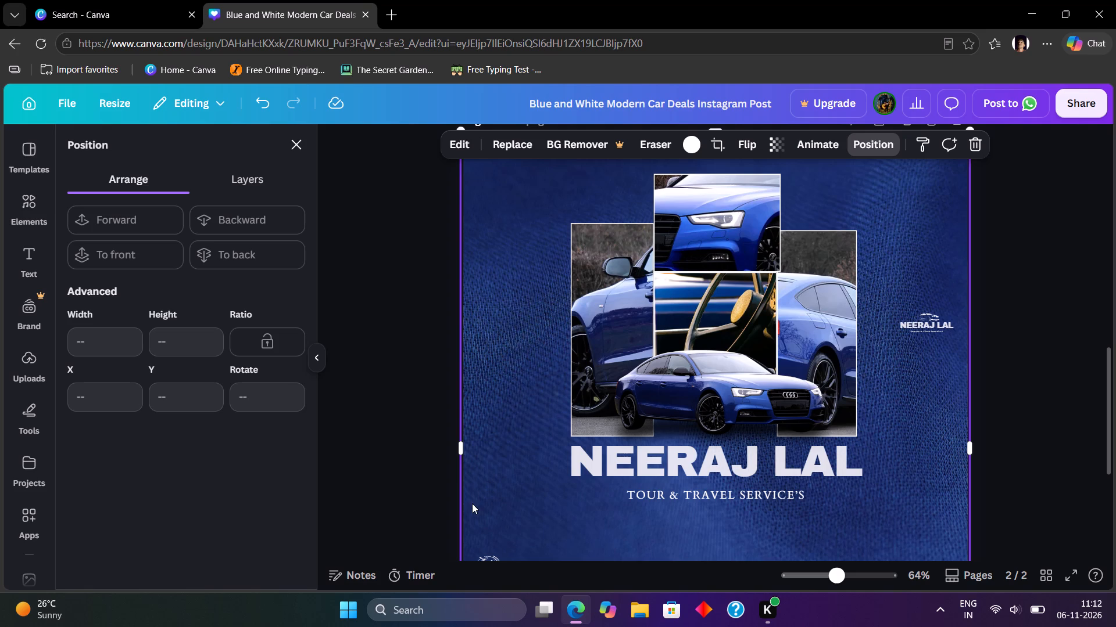
click(480, 435)
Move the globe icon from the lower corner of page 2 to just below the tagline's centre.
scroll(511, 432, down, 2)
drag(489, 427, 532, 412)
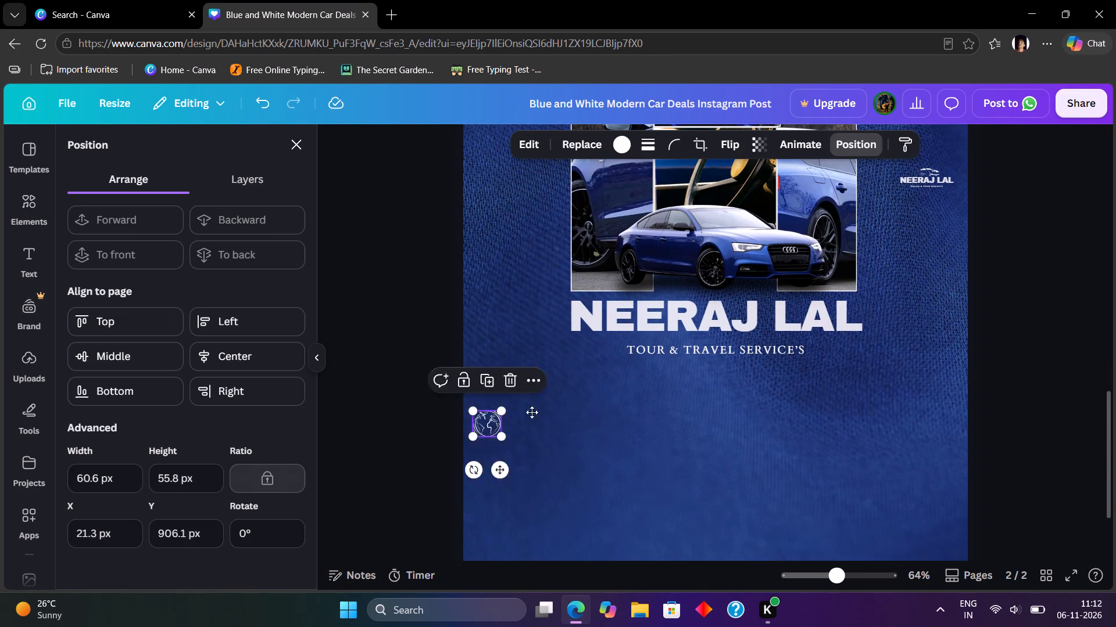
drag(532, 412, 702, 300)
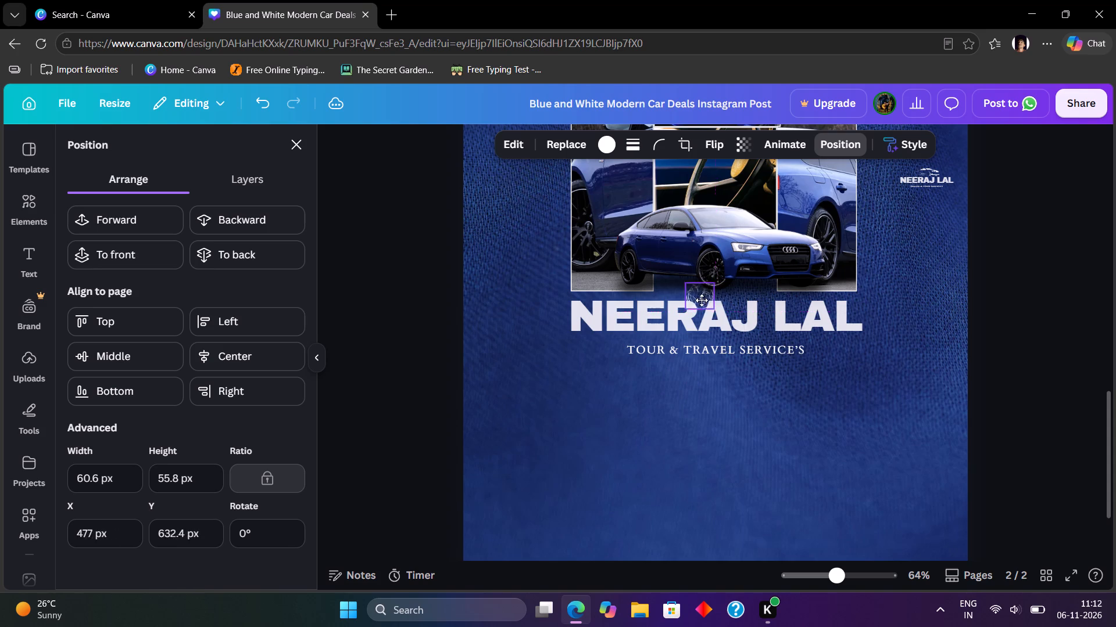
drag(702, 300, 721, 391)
Move the small company logo up into the top-right corner of page 2.
scroll(721, 391, up, 1)
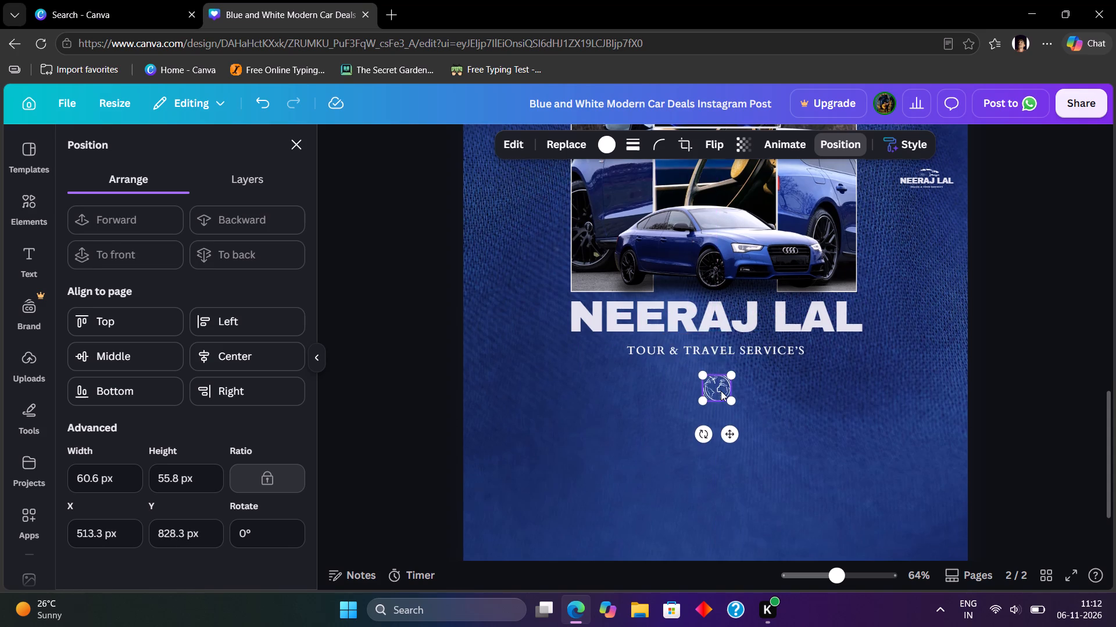
scroll(721, 391, up, 3)
drag(925, 428, 927, 487)
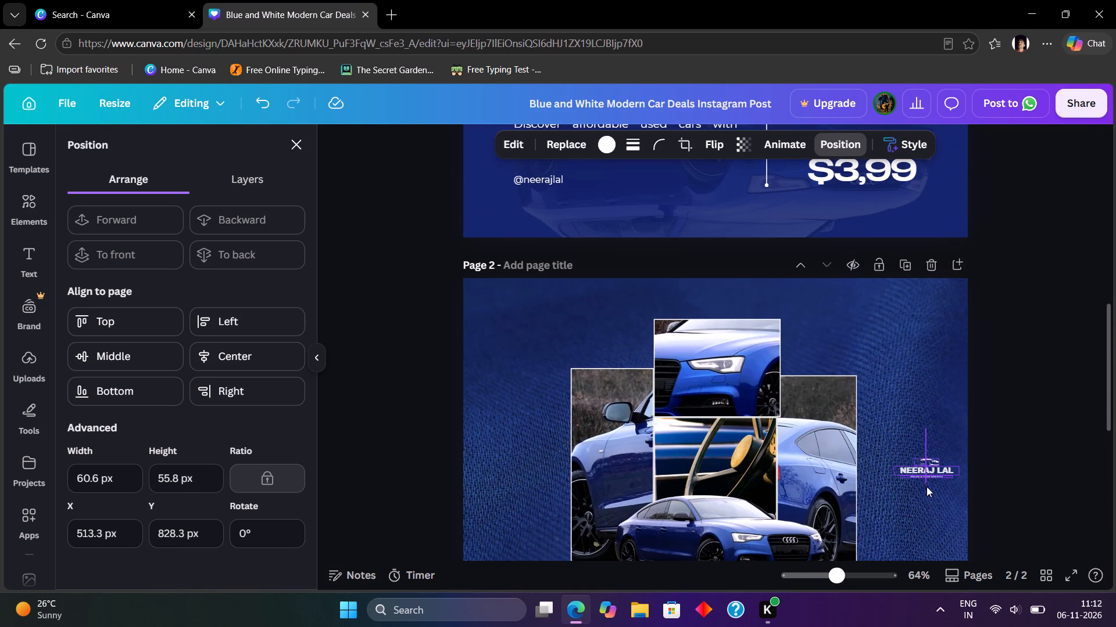
drag(927, 487, 927, 488)
drag(940, 510, 939, 370)
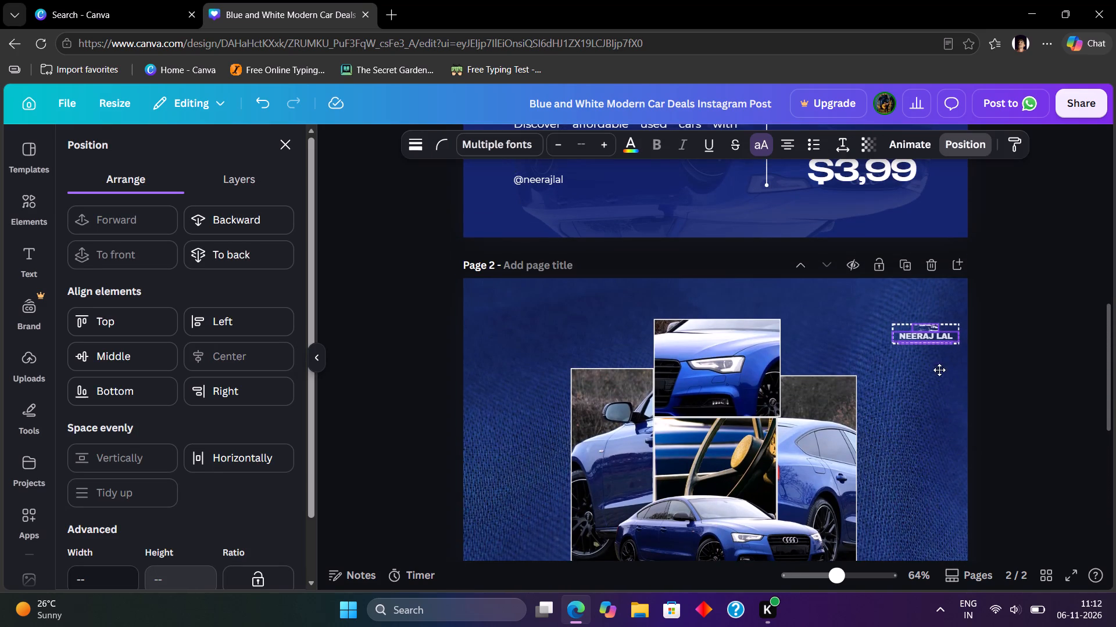
drag(939, 370, 936, 344)
Move the globe icon into the top-left corner of page 2, level with the small company logo.
scroll(936, 344, down, 3)
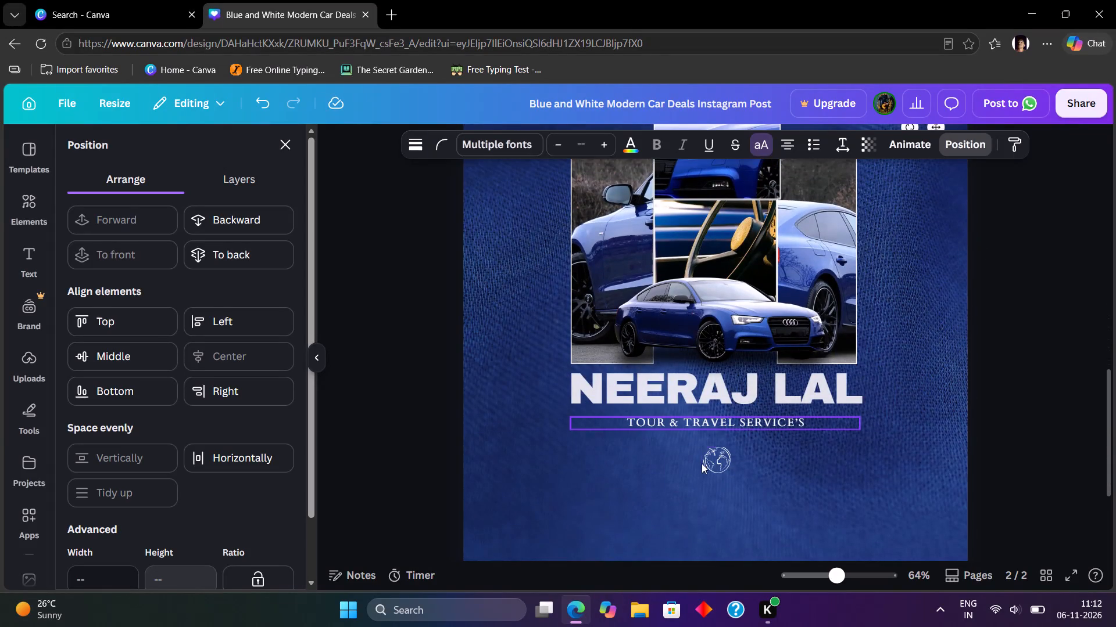
drag(718, 462, 507, 200)
scroll(518, 227, up, 2)
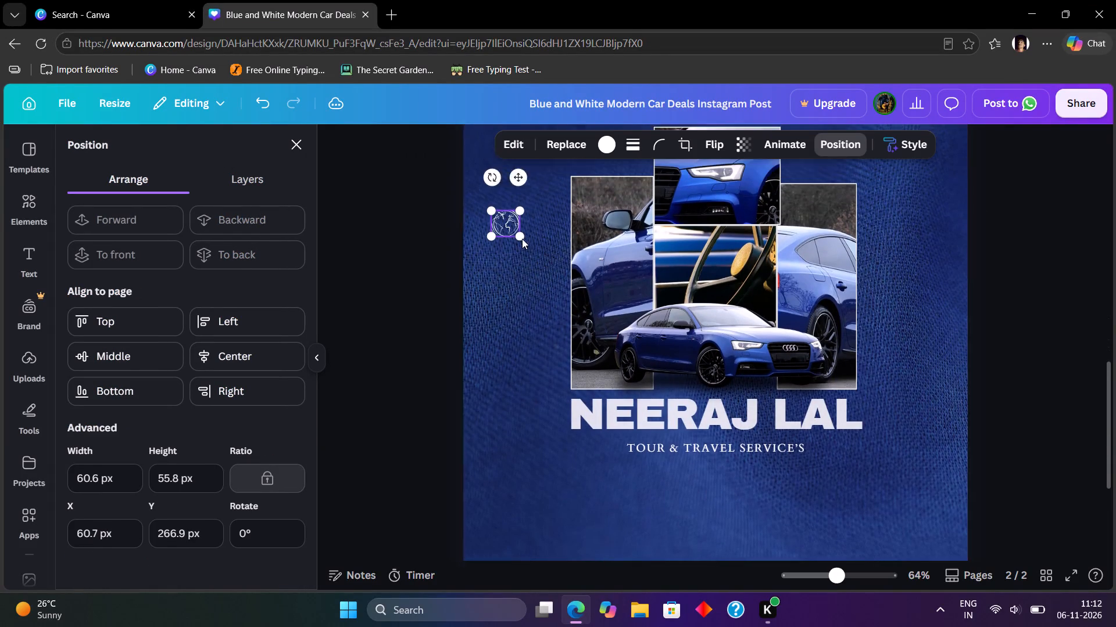
drag(521, 390, 503, 281)
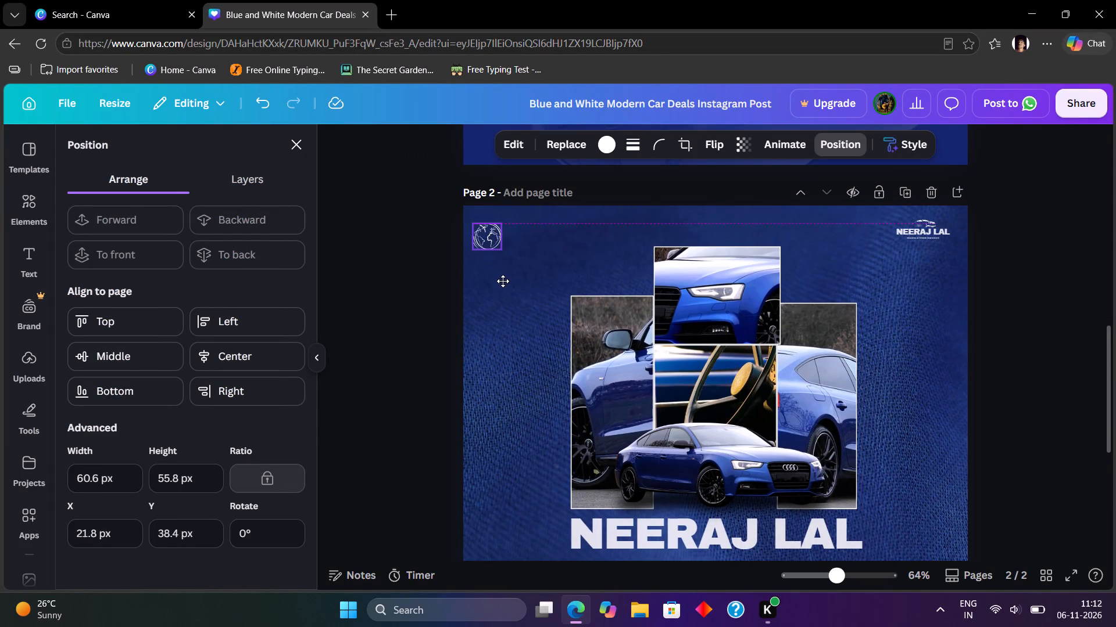
drag(503, 281, 502, 276)
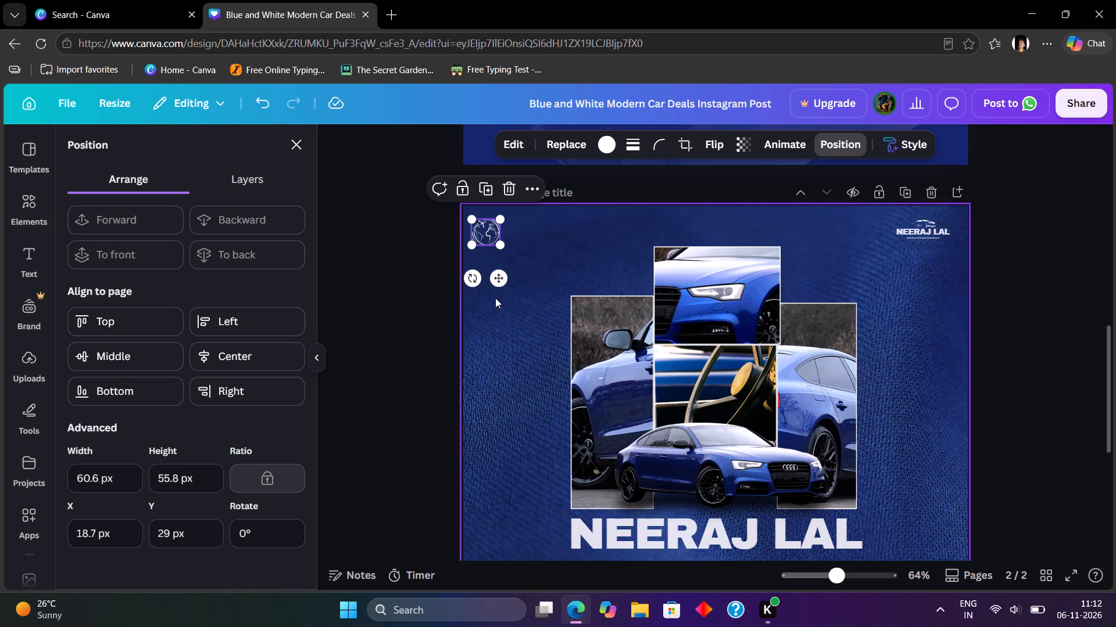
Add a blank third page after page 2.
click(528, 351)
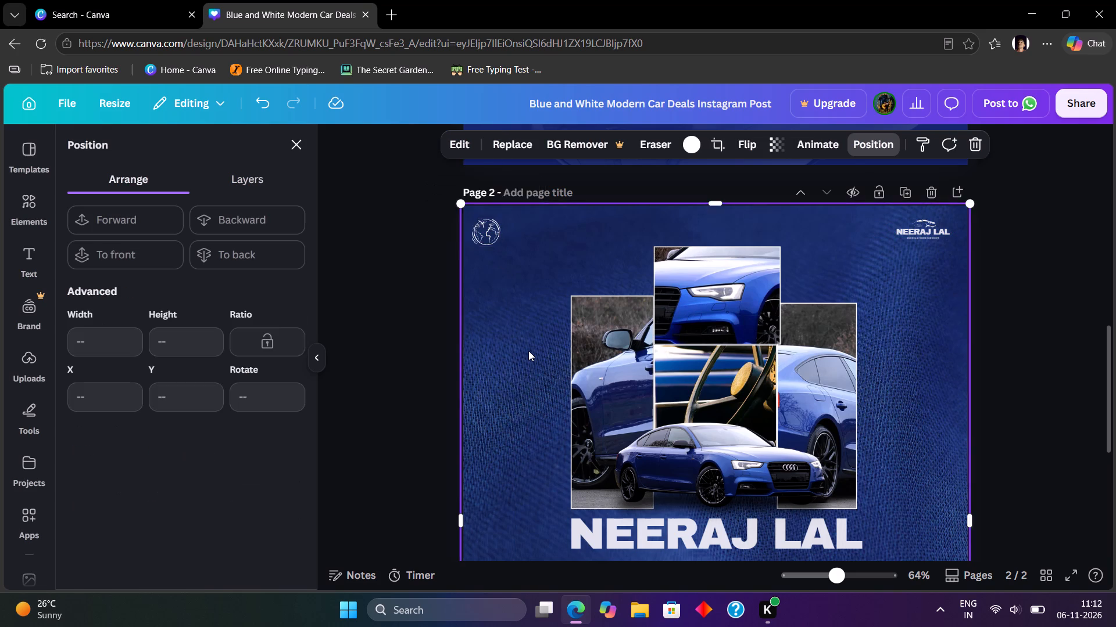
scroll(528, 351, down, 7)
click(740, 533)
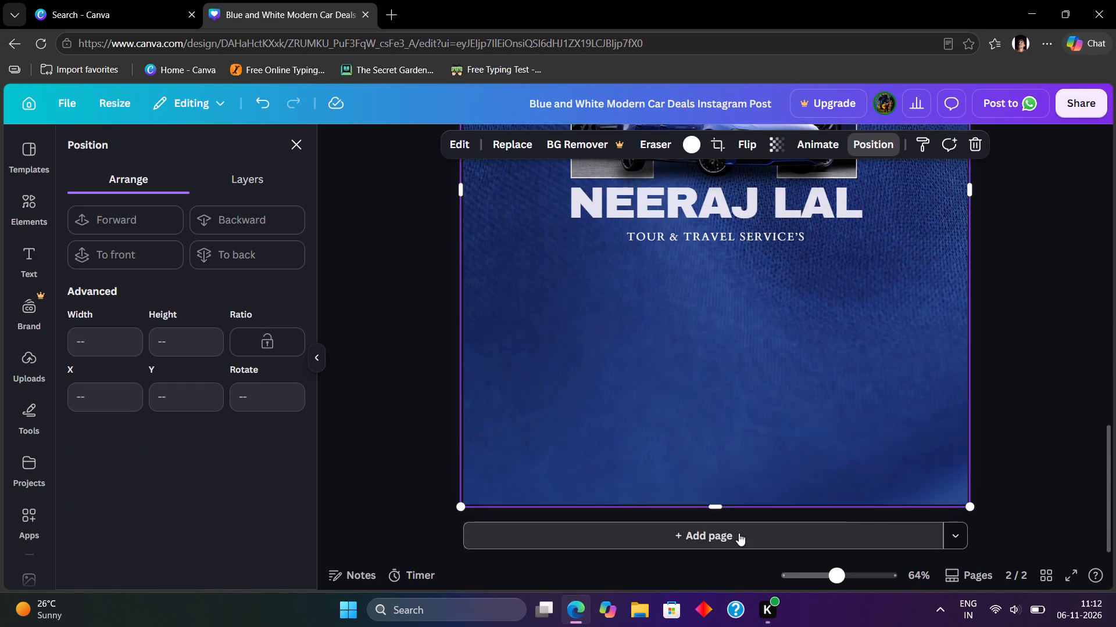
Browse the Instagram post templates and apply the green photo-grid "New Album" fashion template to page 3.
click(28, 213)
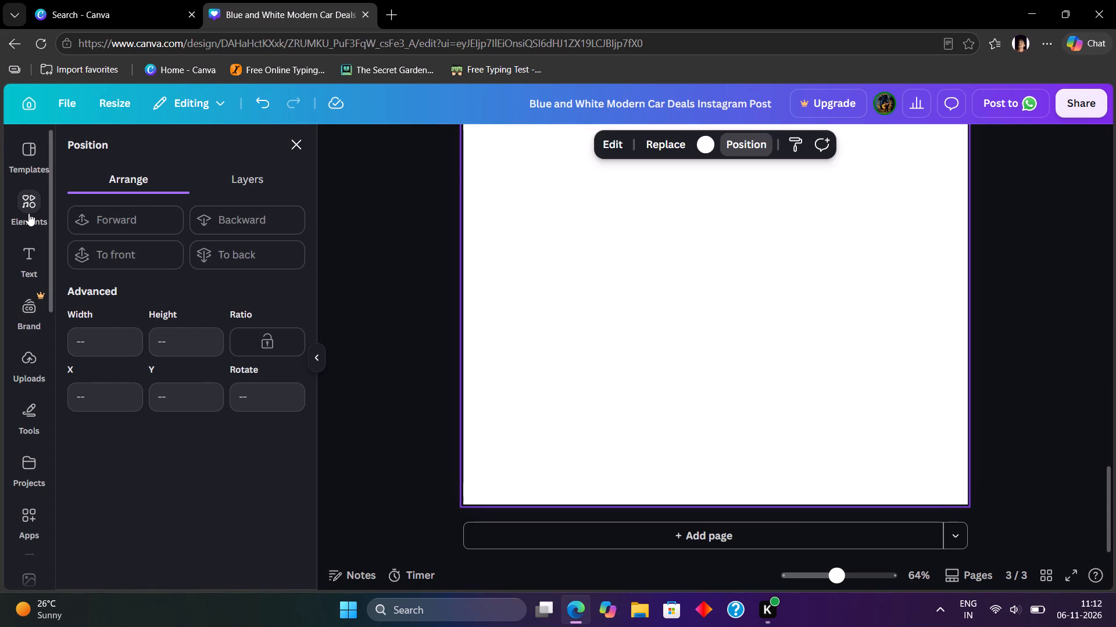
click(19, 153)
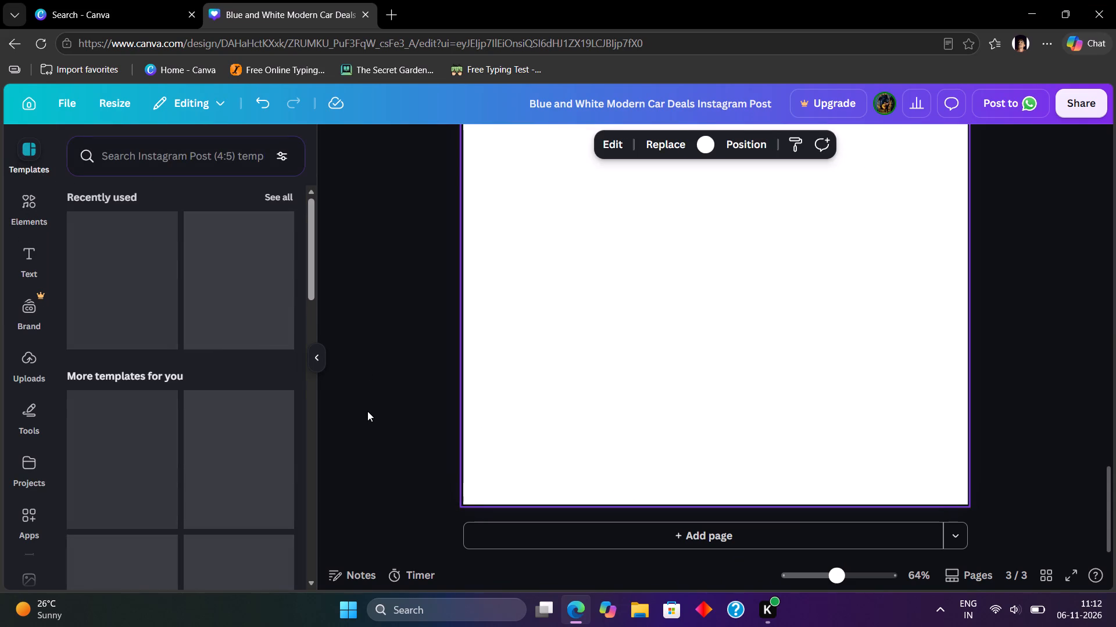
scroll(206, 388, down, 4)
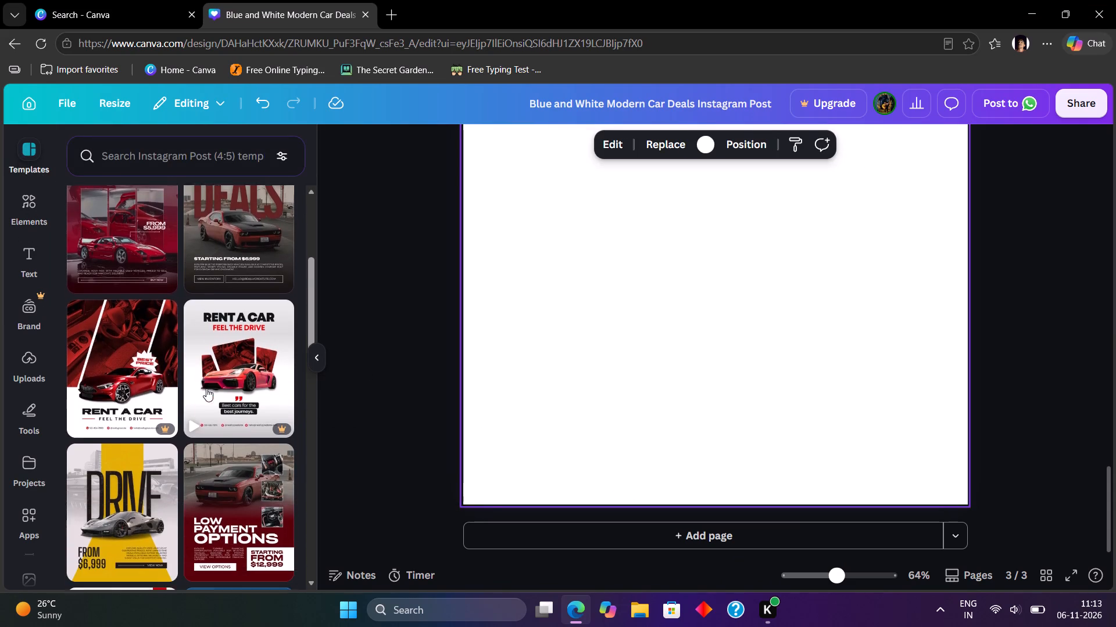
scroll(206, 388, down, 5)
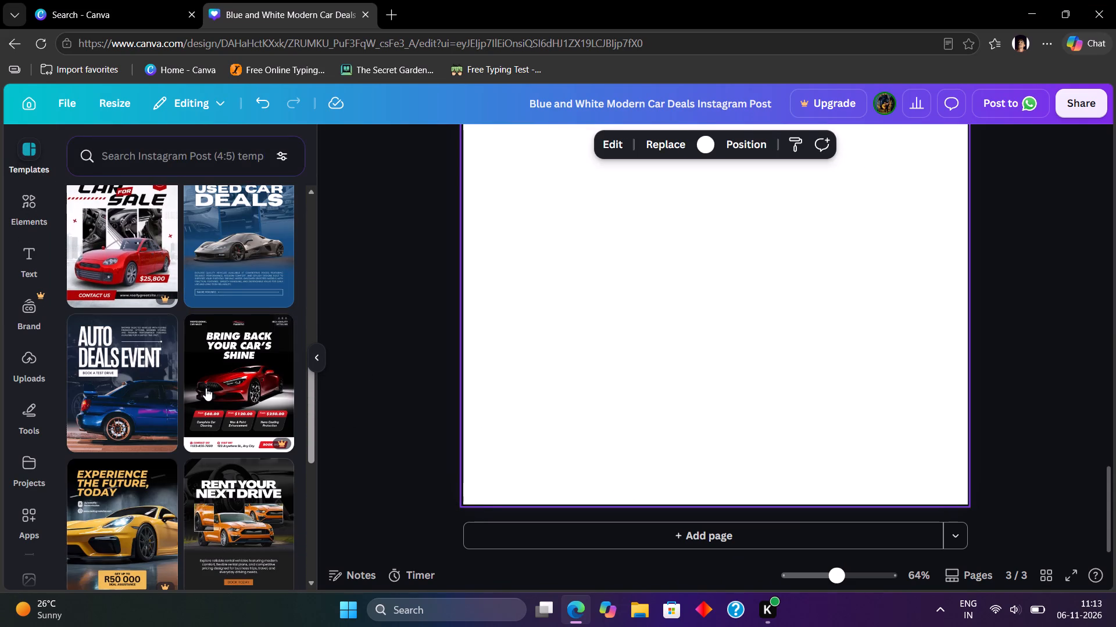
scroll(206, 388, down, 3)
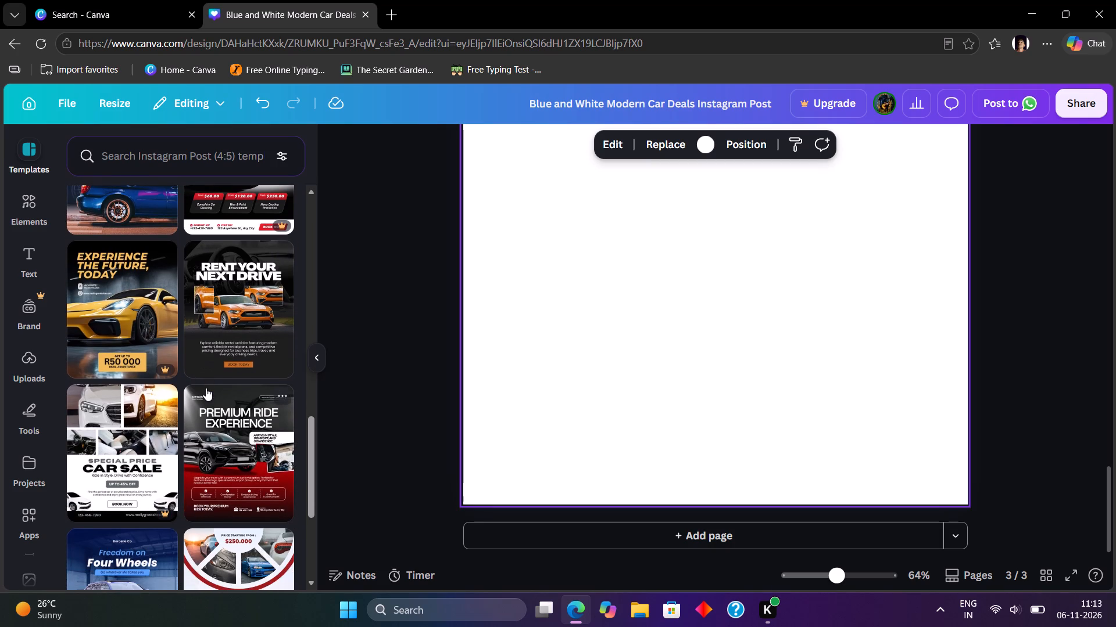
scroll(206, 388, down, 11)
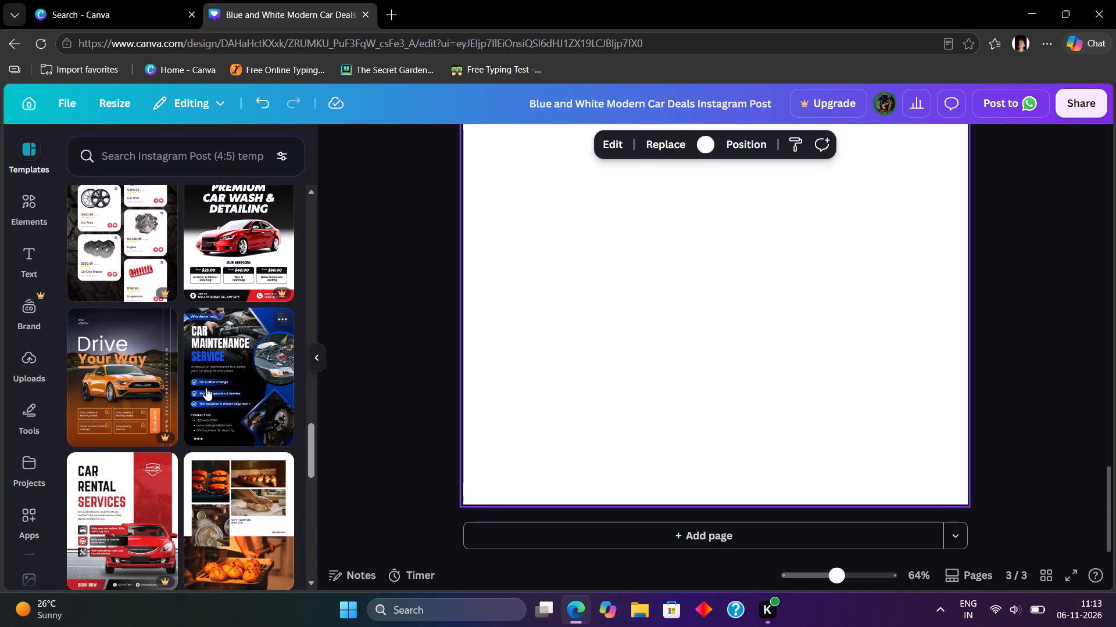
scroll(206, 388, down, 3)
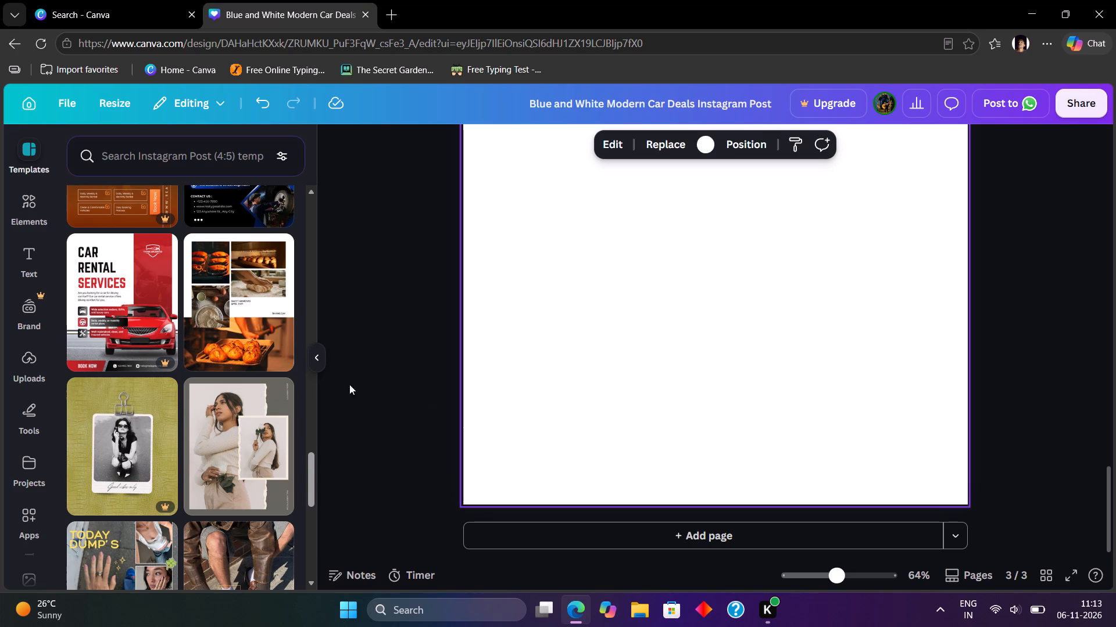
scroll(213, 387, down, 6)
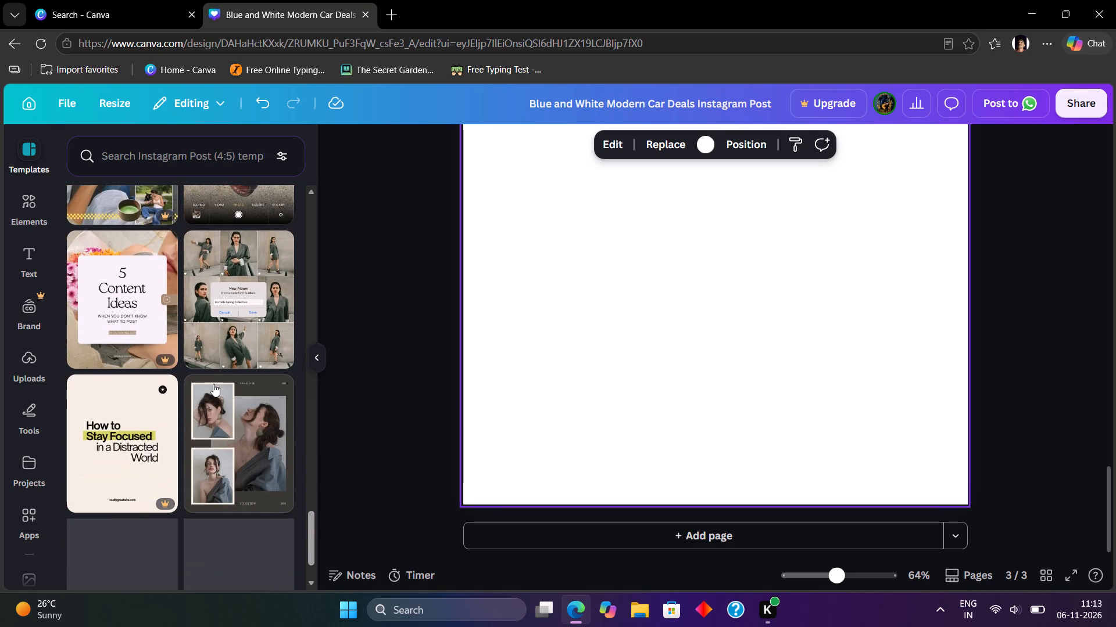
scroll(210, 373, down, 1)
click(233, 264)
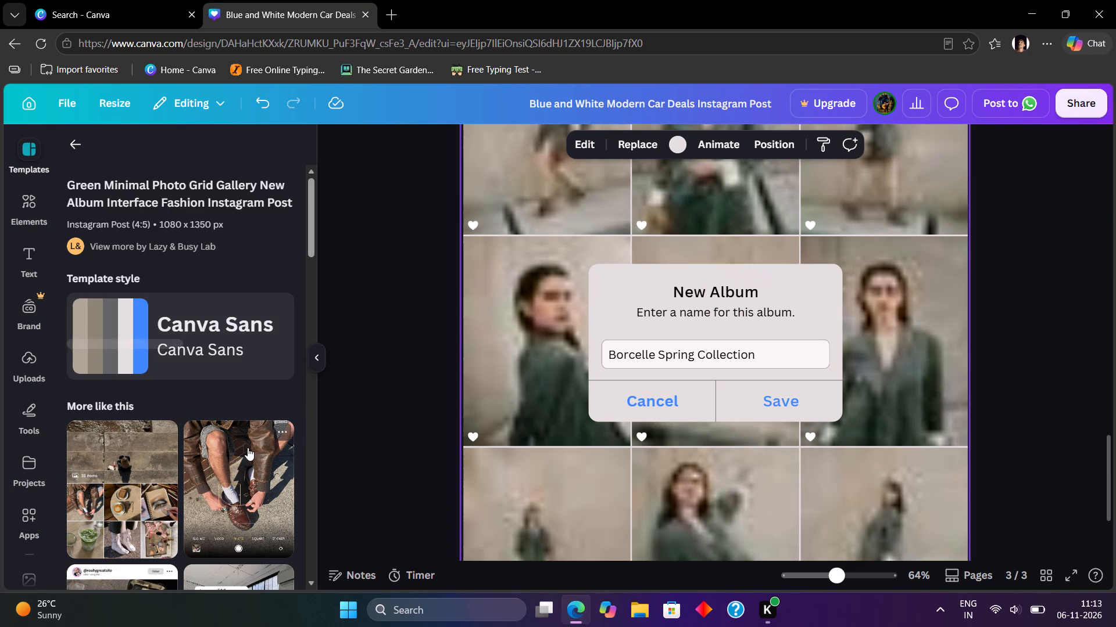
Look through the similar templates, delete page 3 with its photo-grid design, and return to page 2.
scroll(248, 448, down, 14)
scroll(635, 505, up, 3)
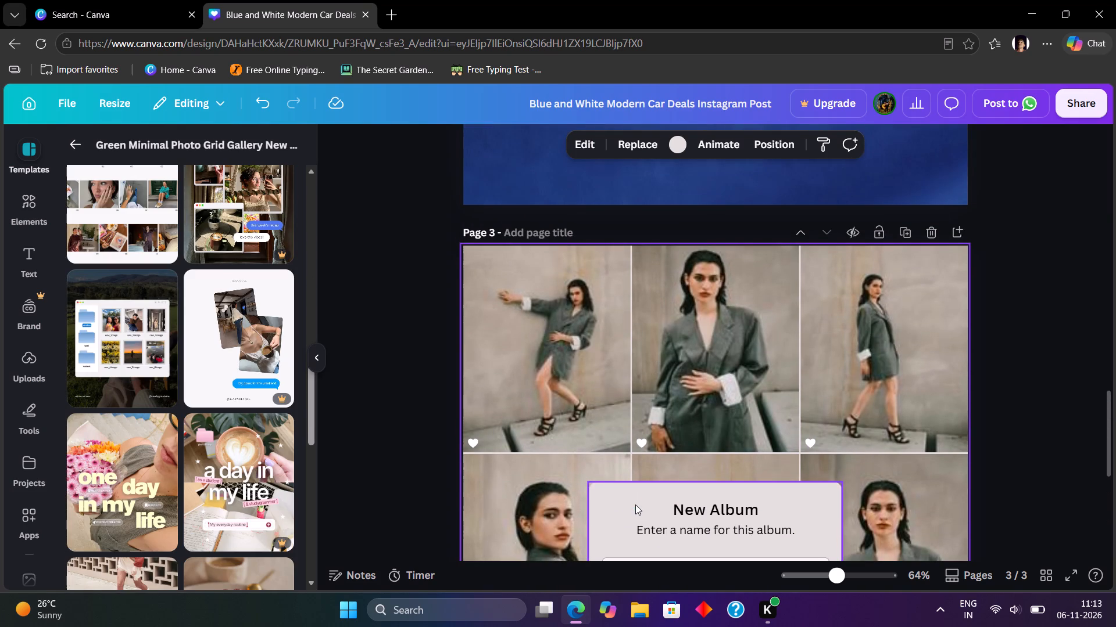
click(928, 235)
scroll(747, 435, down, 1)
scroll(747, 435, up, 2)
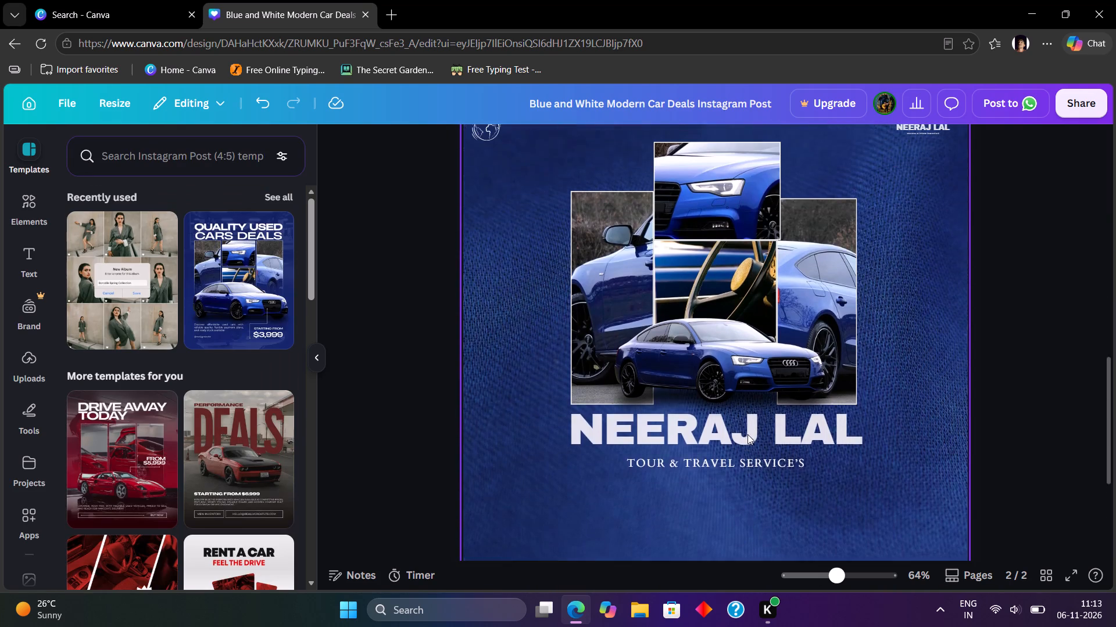
Select the car photo collage, blue car, large company name and tagline together and move them lower on page 2, keeping their horizontal position.
scroll(747, 434, up, 2)
scroll(747, 423, down, 1)
drag(579, 186, 640, 261)
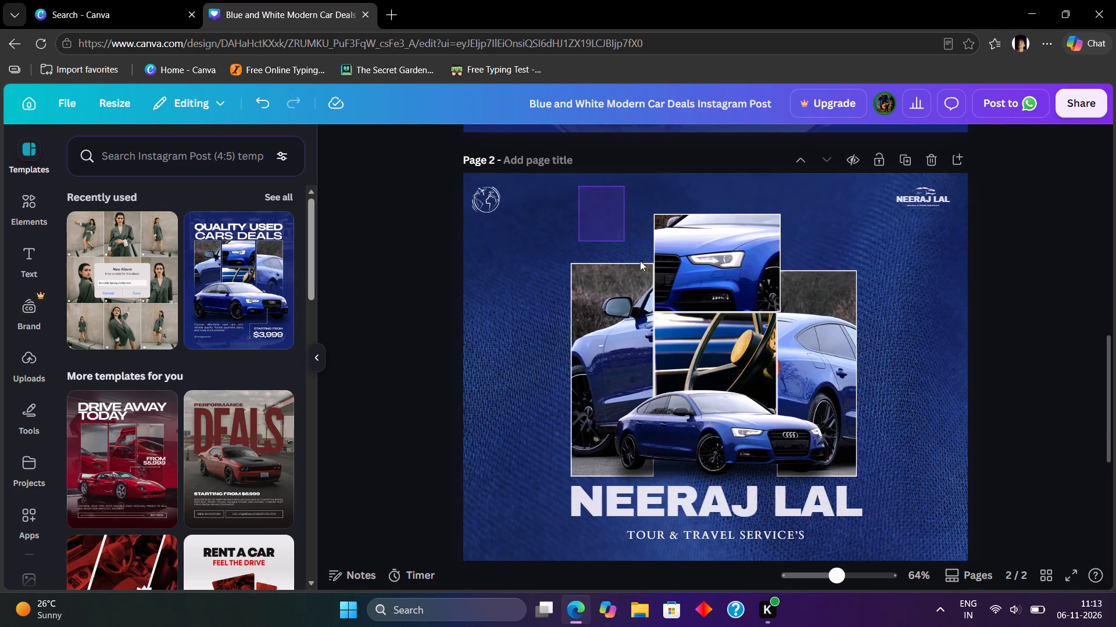
drag(640, 261, 886, 569)
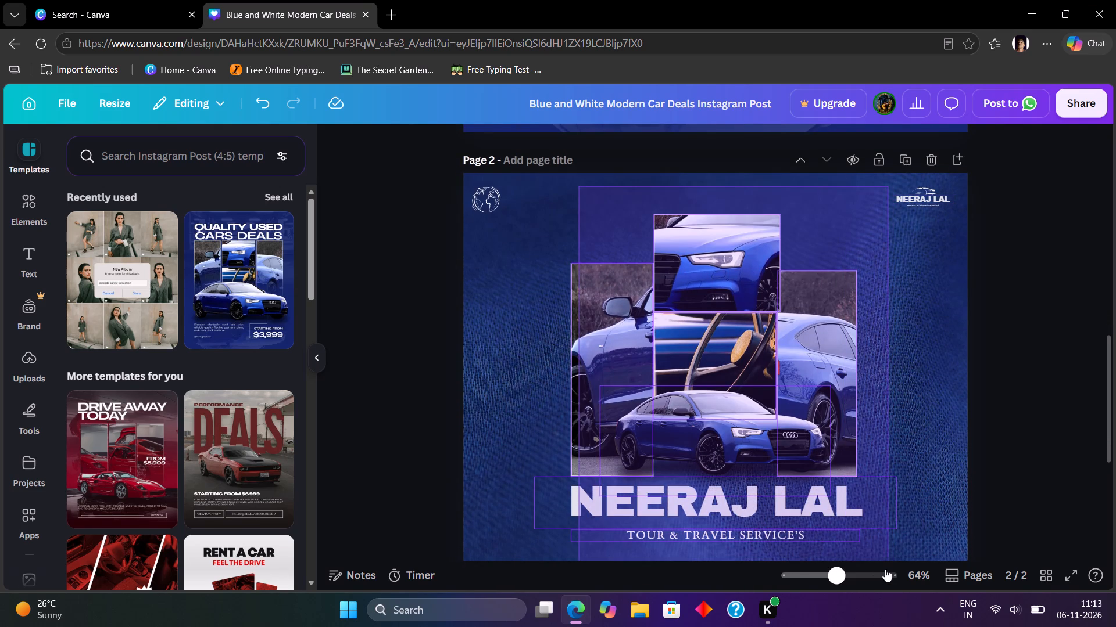
drag(789, 454, 782, 533)
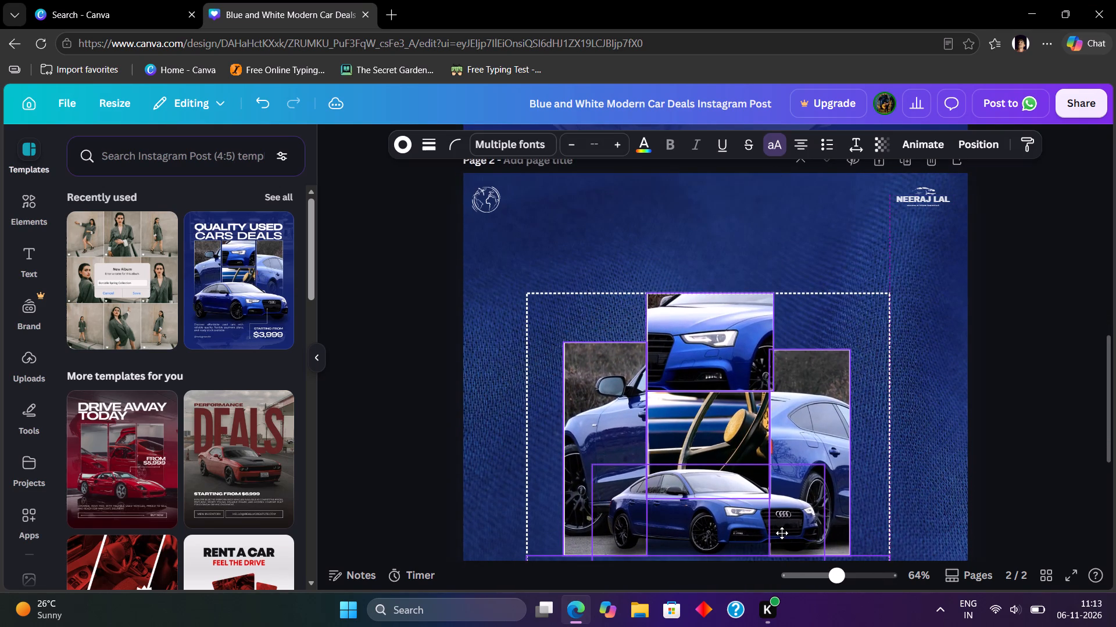
drag(782, 533, 785, 514)
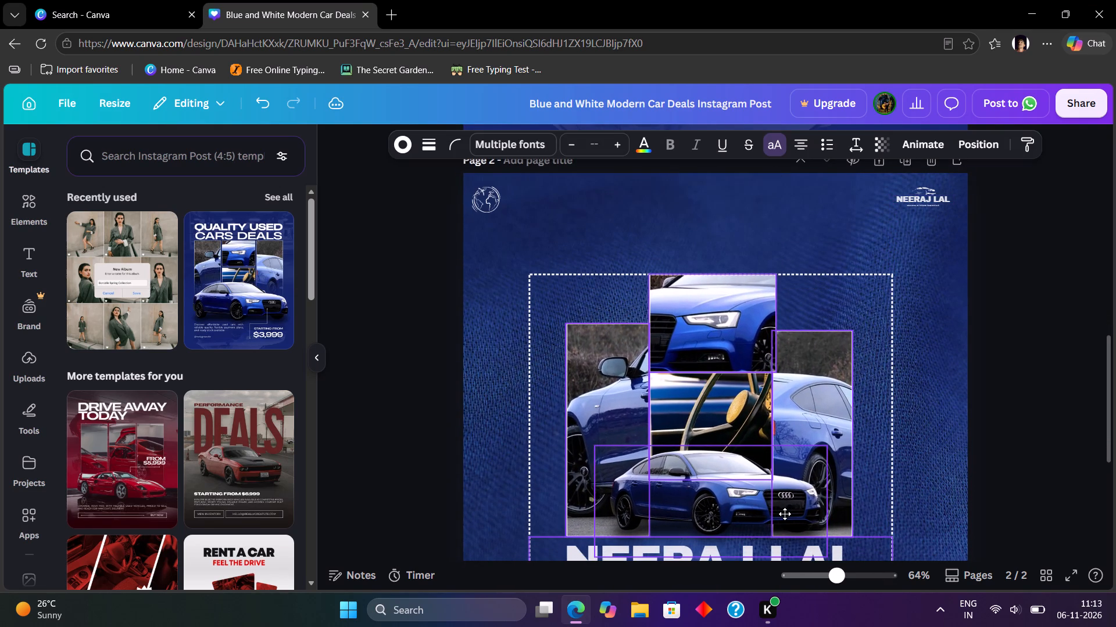
drag(785, 514, 785, 516)
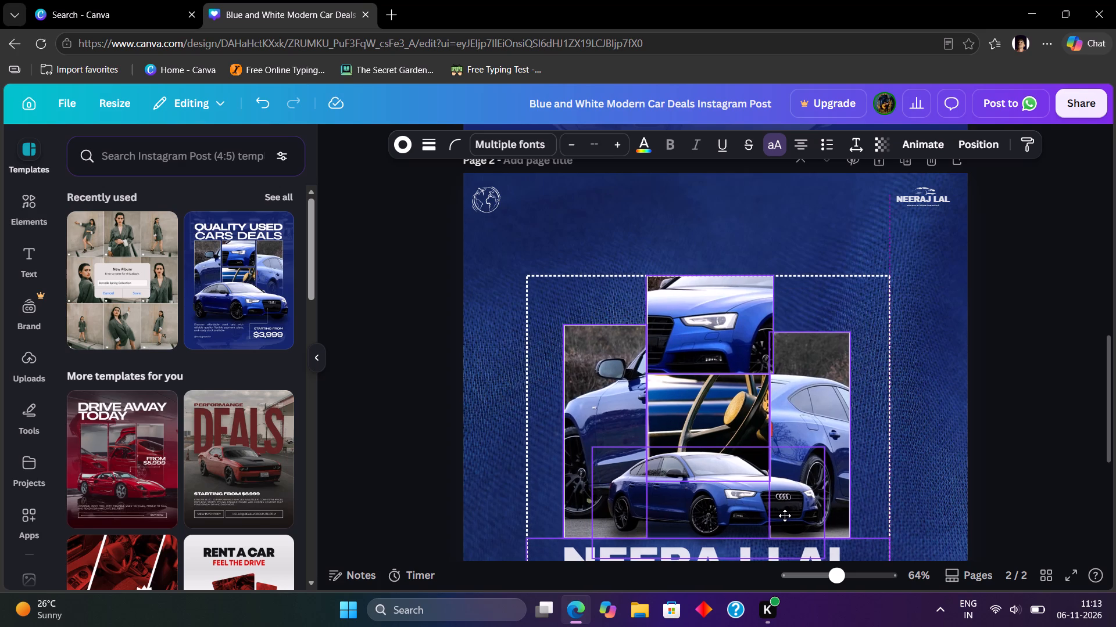
drag(785, 516, 788, 525)
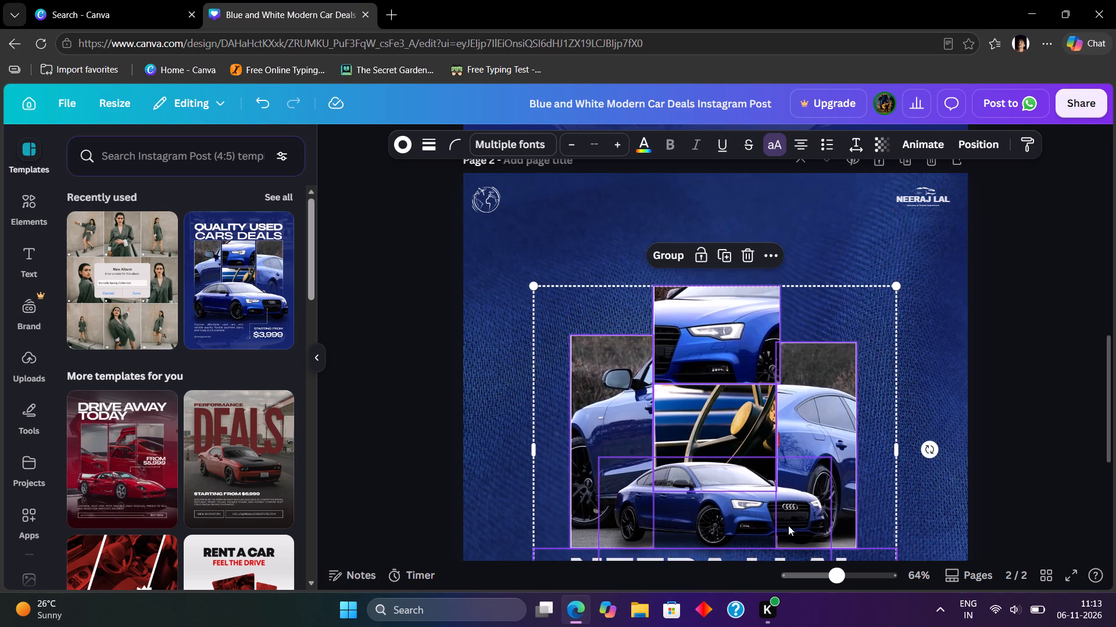
Deselect the page 2 layout elements and add a blank page 3 below page 2.
scroll(787, 477, down, 2)
click(1036, 451)
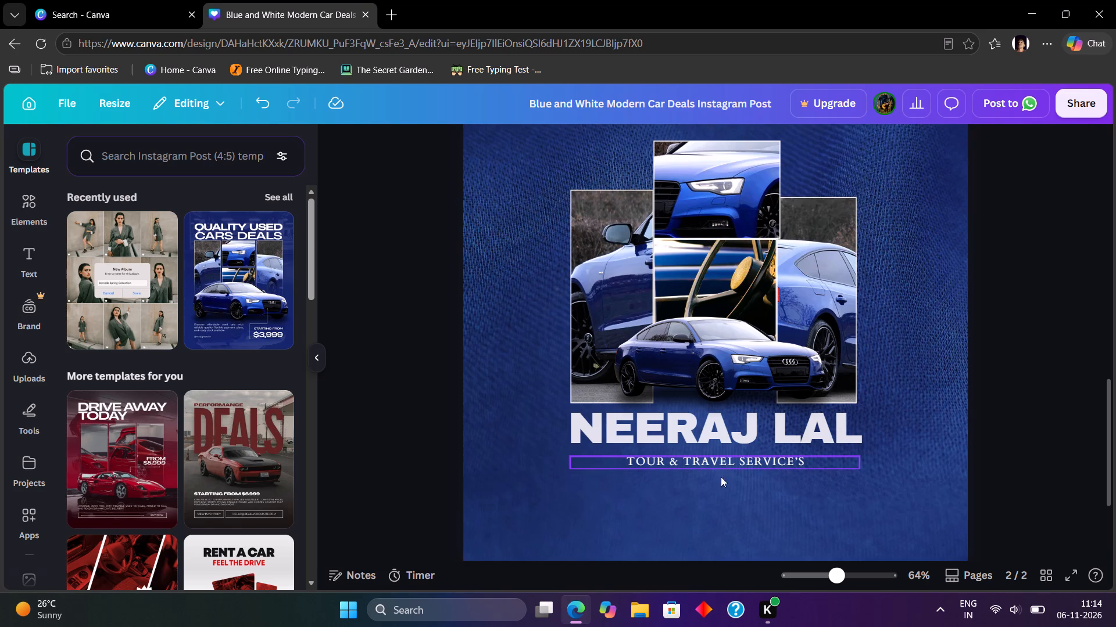
scroll(719, 493, down, 6)
scroll(257, 537, down, 2)
click(635, 540)
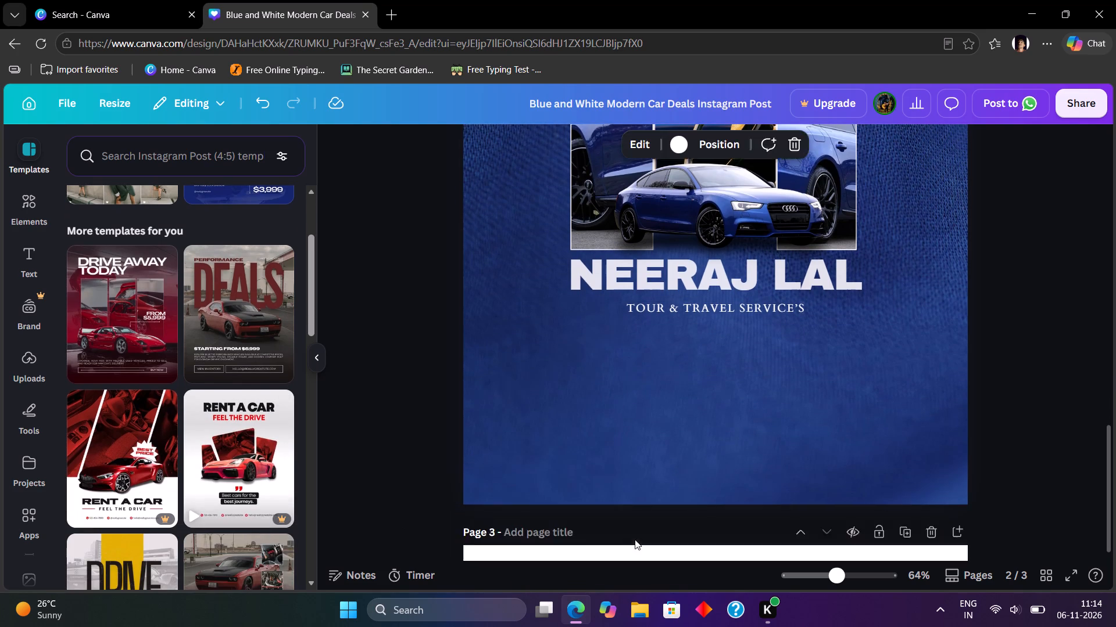
Search the templates for "social media post" and apply the blue and white Social Media Marketing template to page 3.
scroll(264, 520, down, 2)
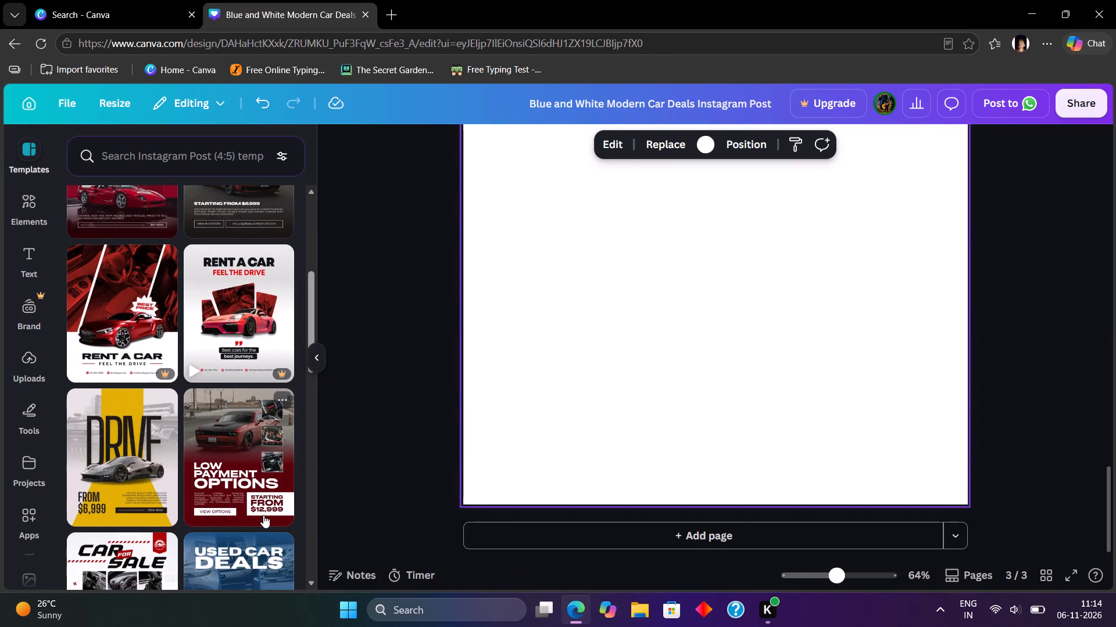
scroll(238, 498, down, 4)
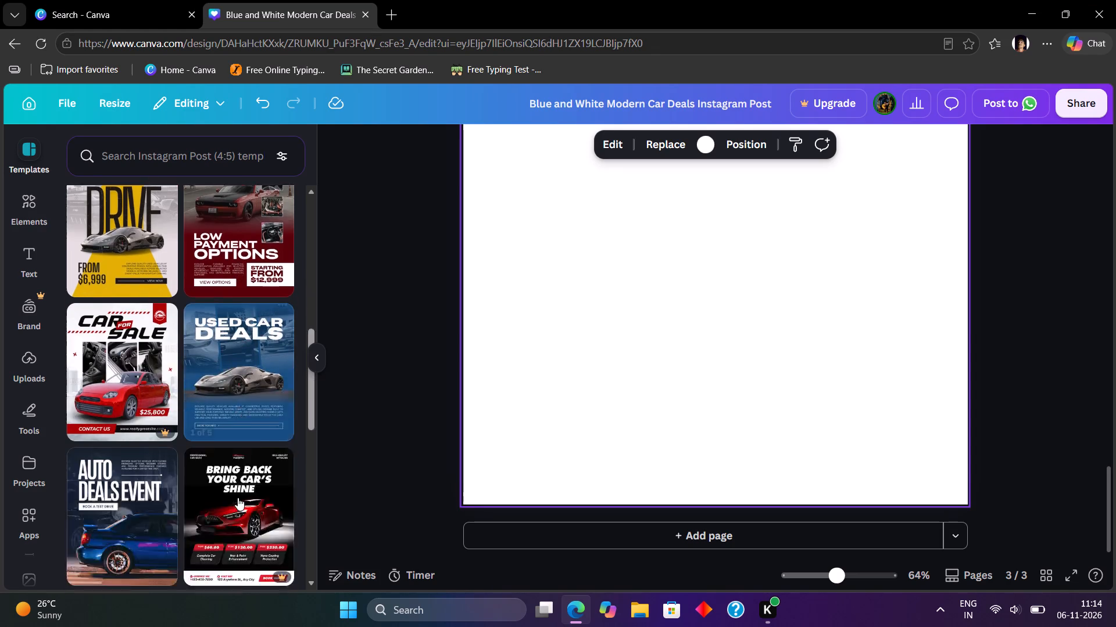
scroll(242, 486, down, 5)
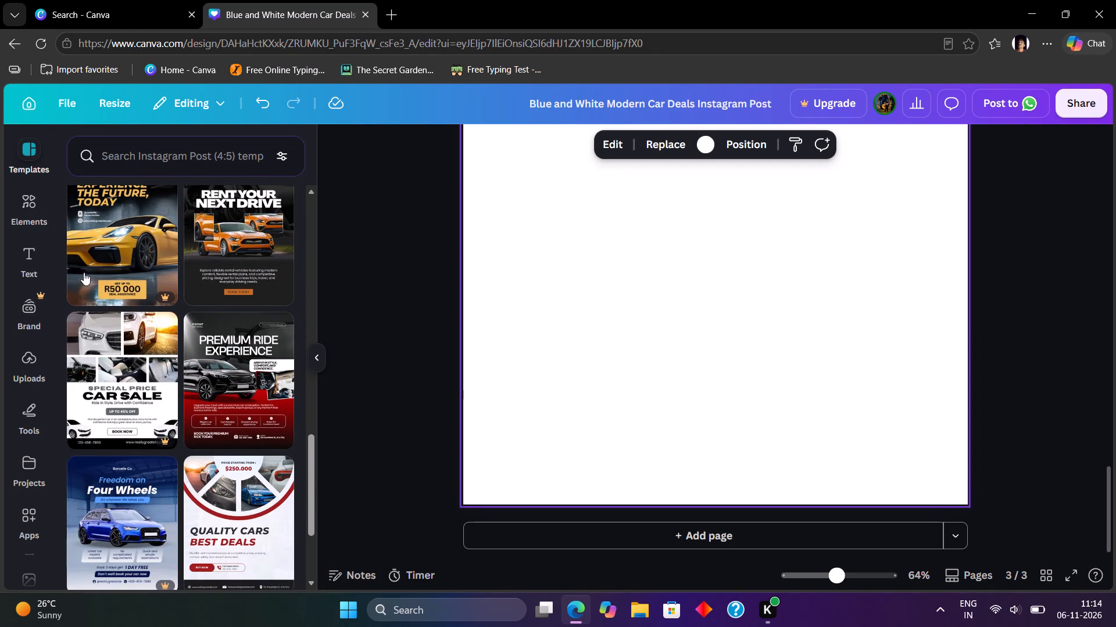
scroll(175, 264, down, 6)
click(247, 158)
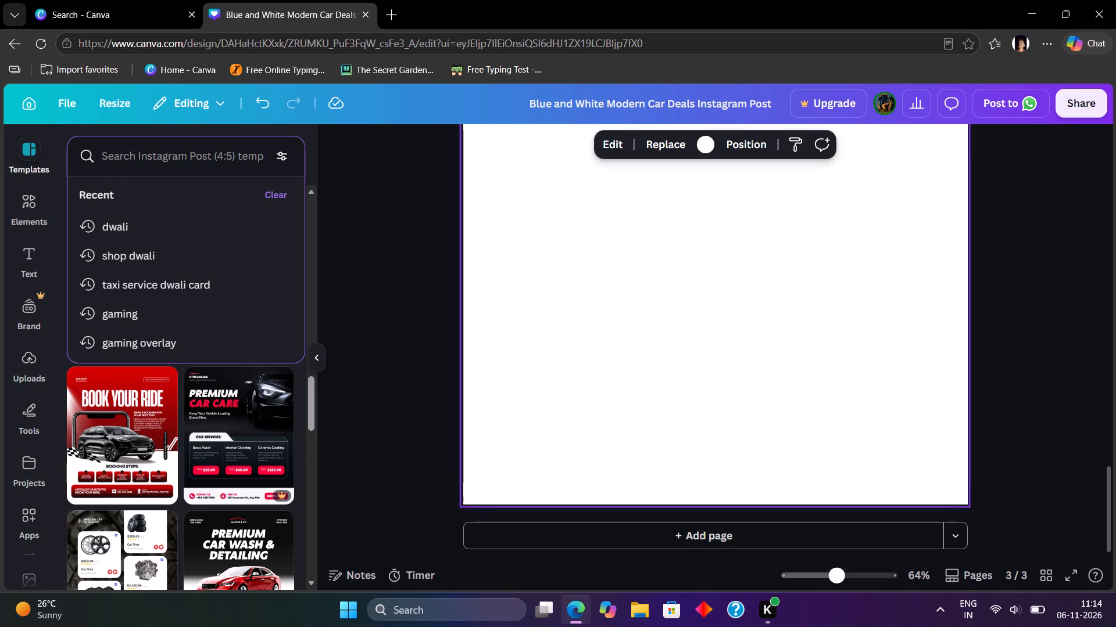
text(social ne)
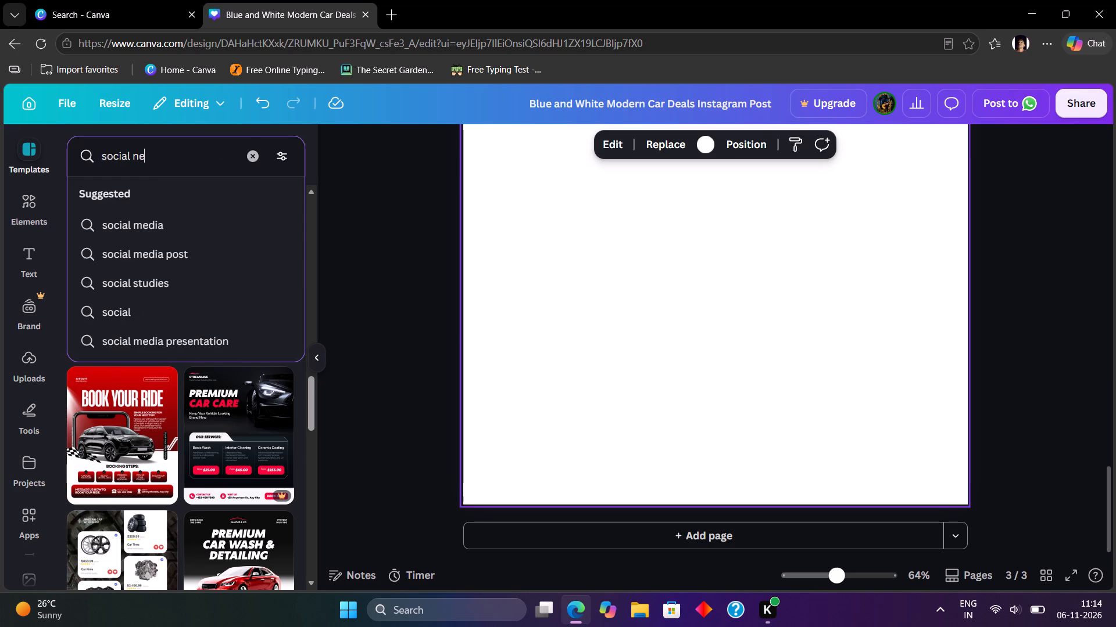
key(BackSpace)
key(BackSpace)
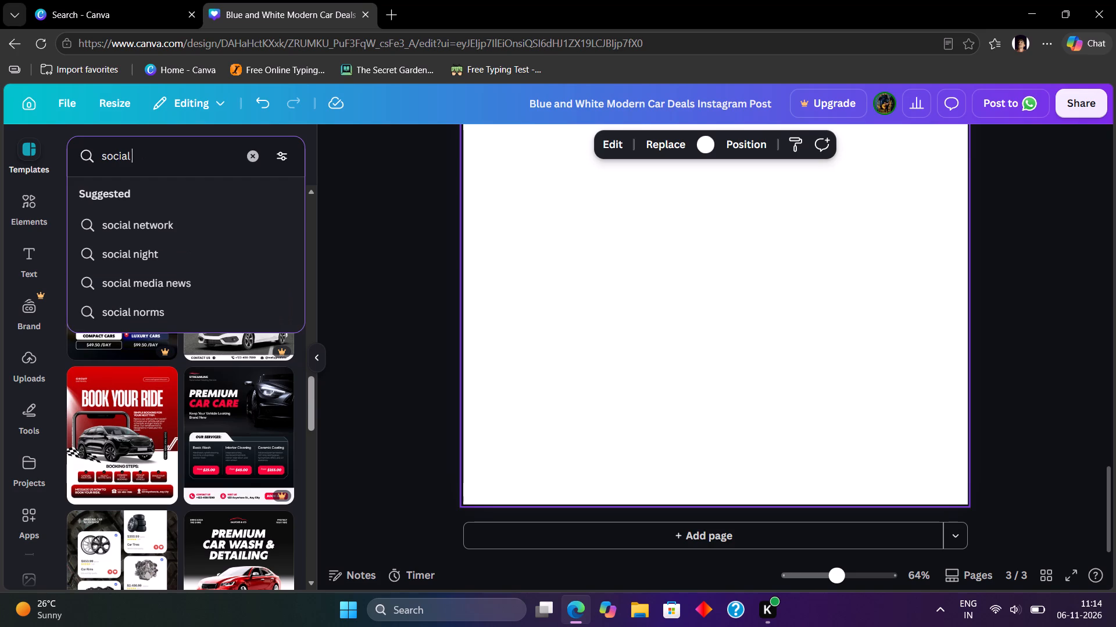
Search the templates for "social media post" and apply the blue and white Social Media Marketing template to page 3.
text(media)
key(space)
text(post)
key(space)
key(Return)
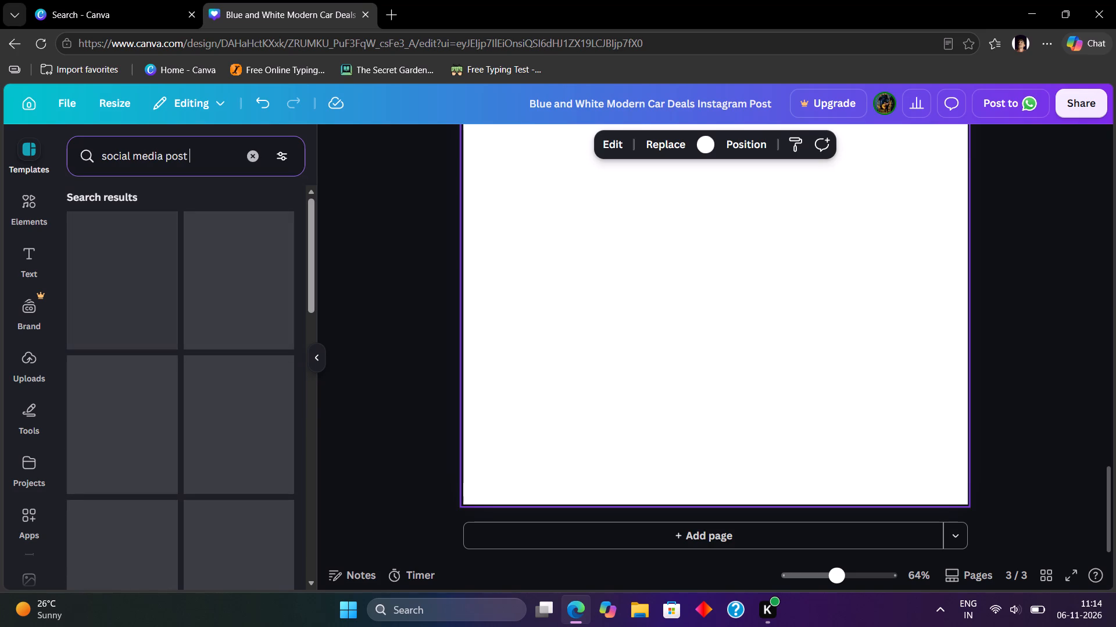
scroll(187, 434, down, 3)
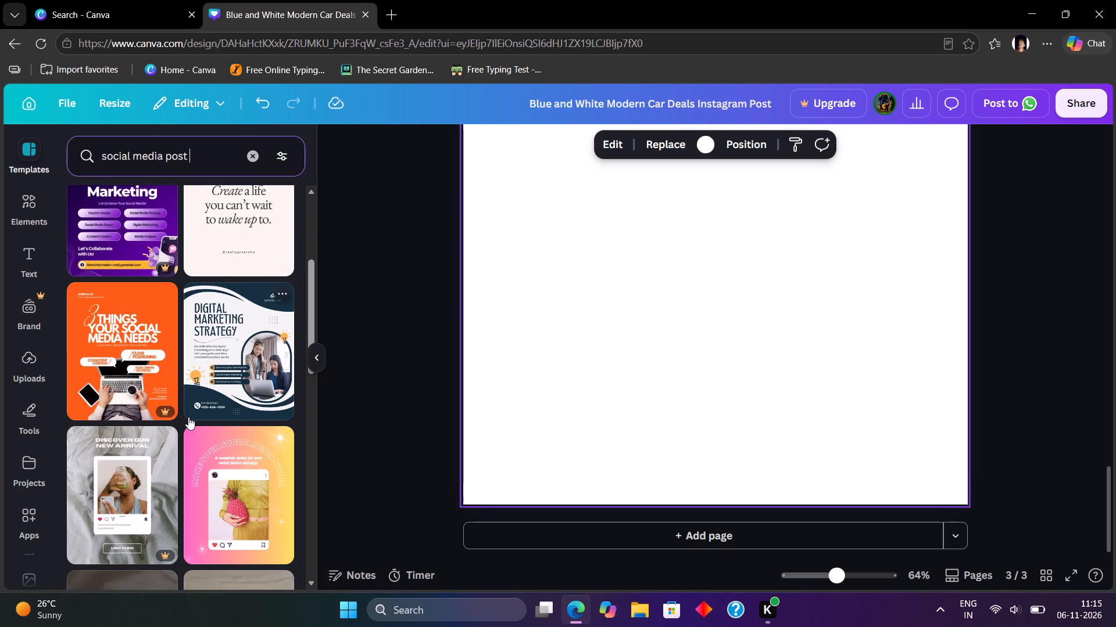
scroll(190, 412, down, 4)
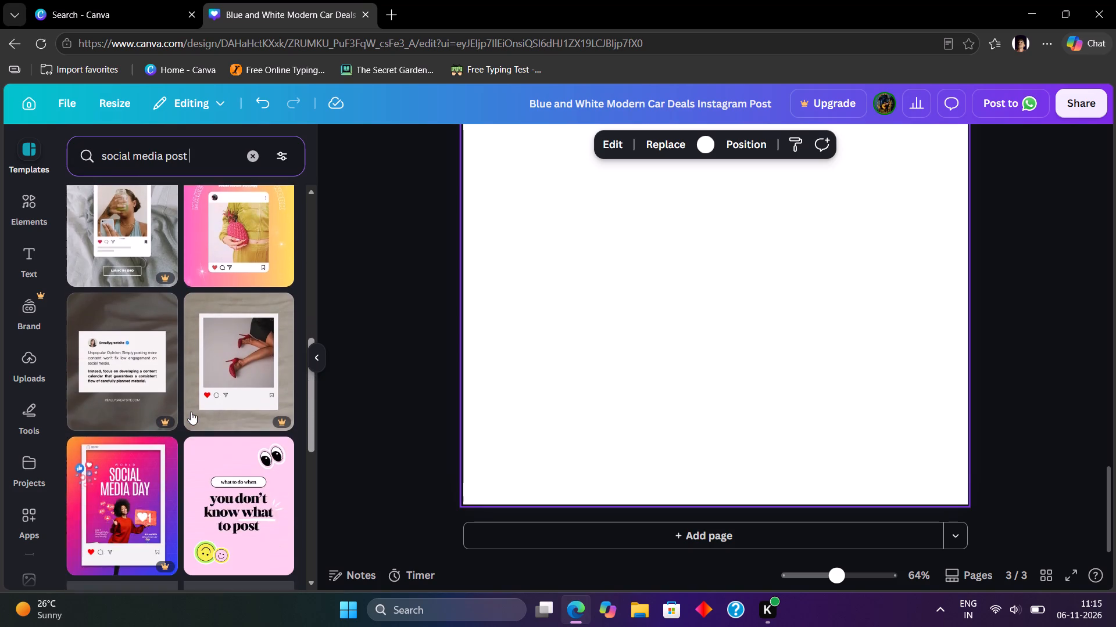
scroll(191, 411, down, 5)
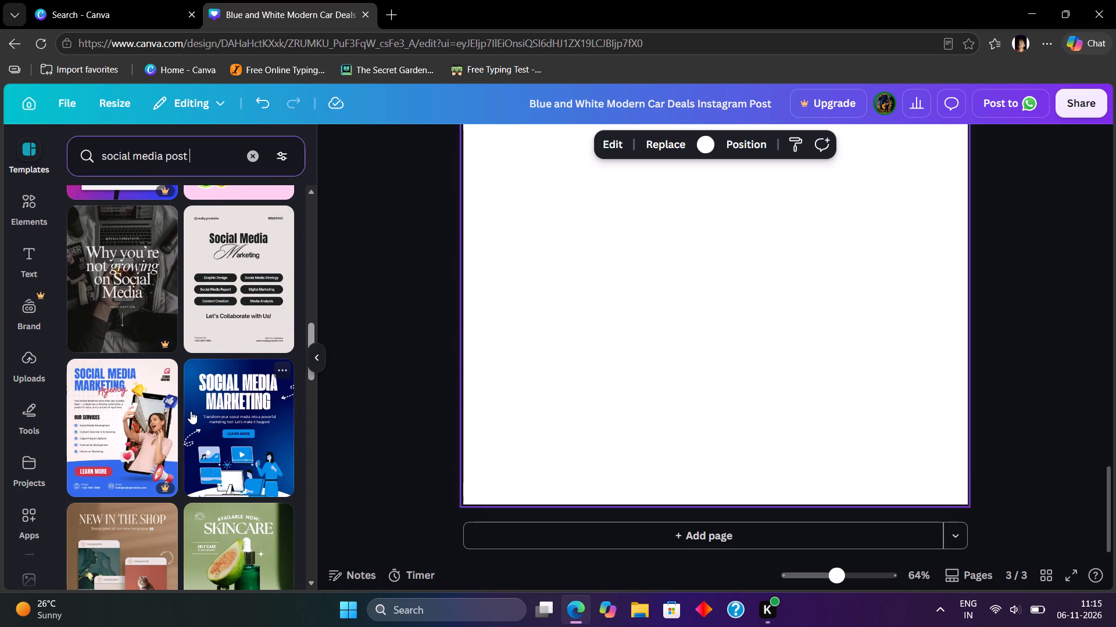
scroll(191, 411, down, 1)
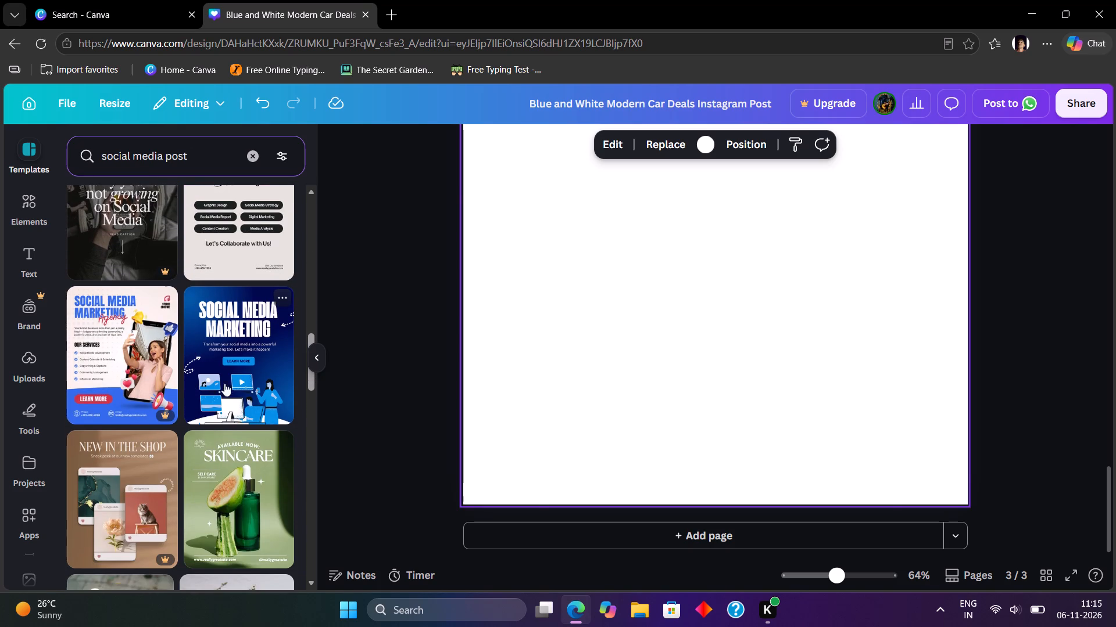
click(251, 370)
scroll(829, 438, up, 2)
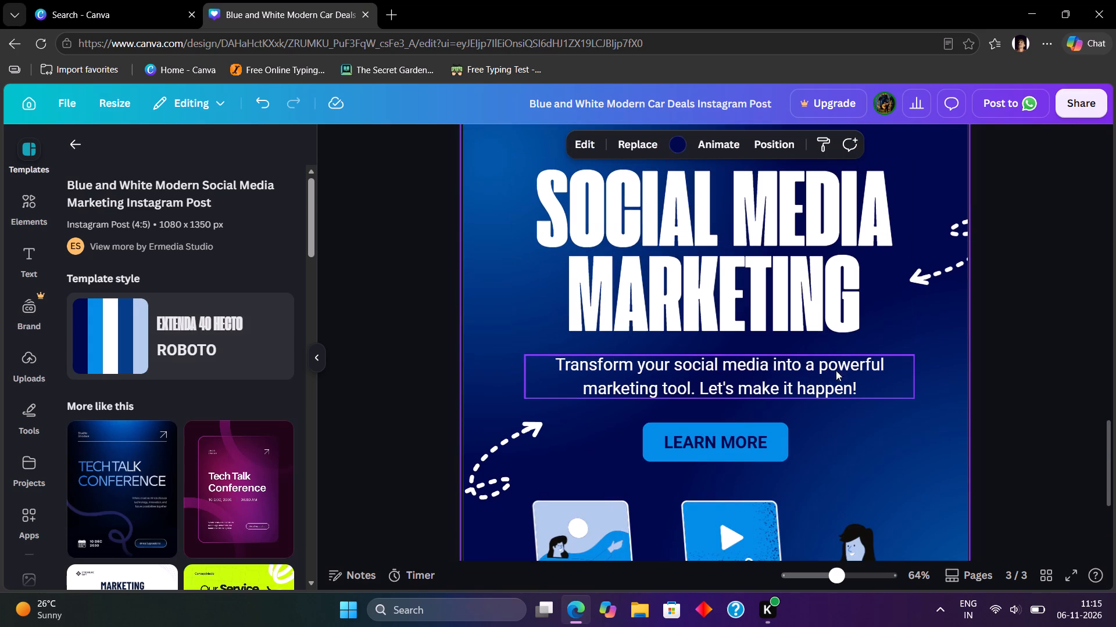
scroll(827, 387, down, 2)
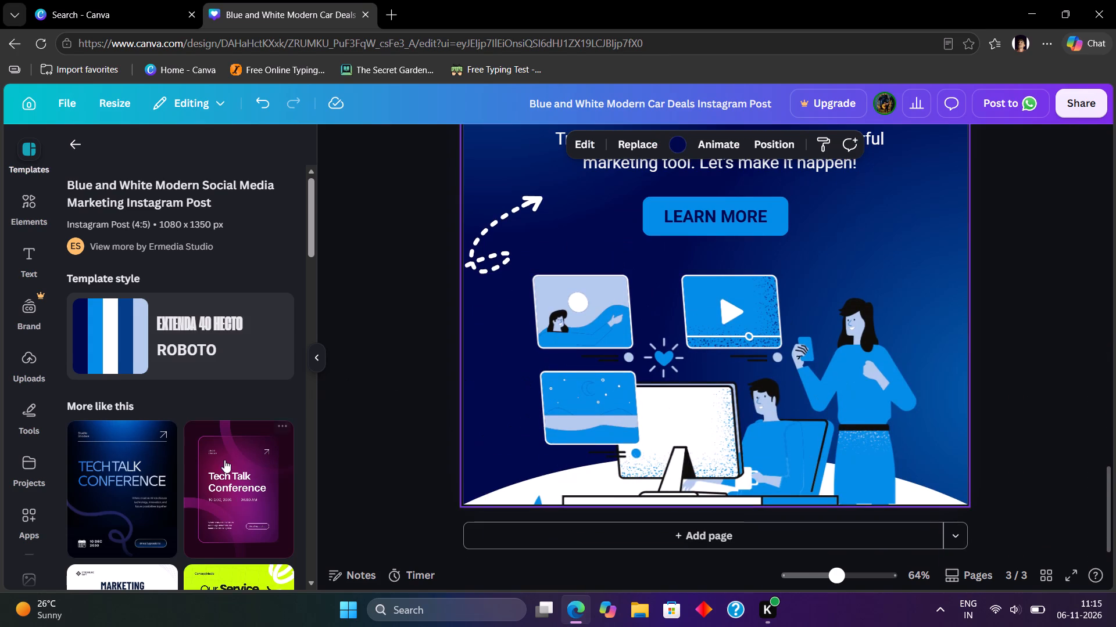
Browse the designs similar to the Social Media Marketing template for another suitable social media layout.
scroll(224, 460, down, 10)
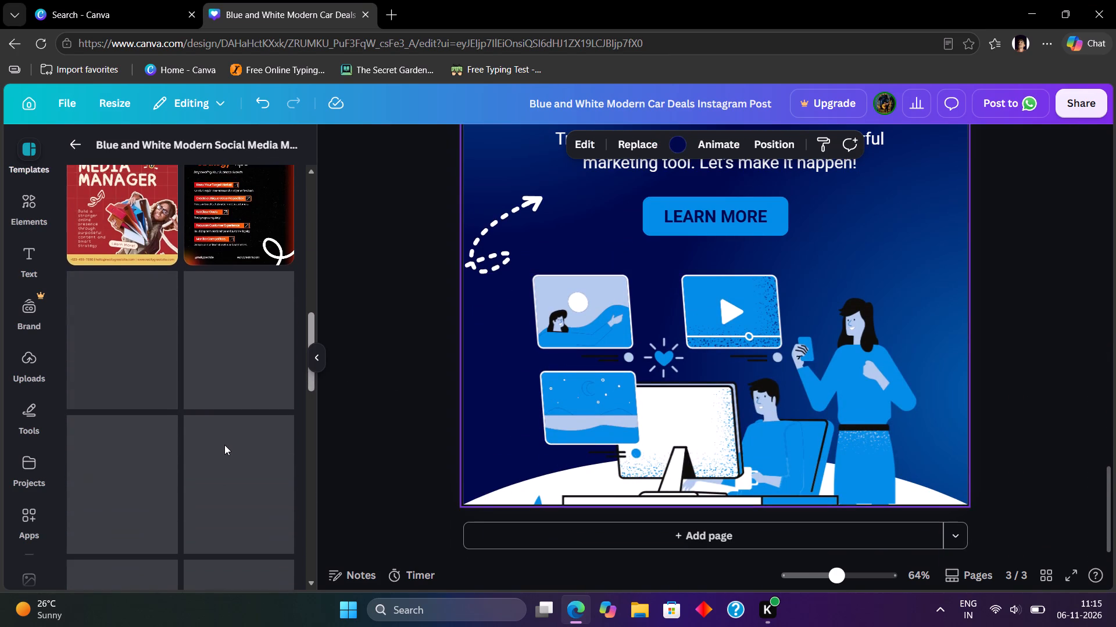
scroll(224, 444, down, 1)
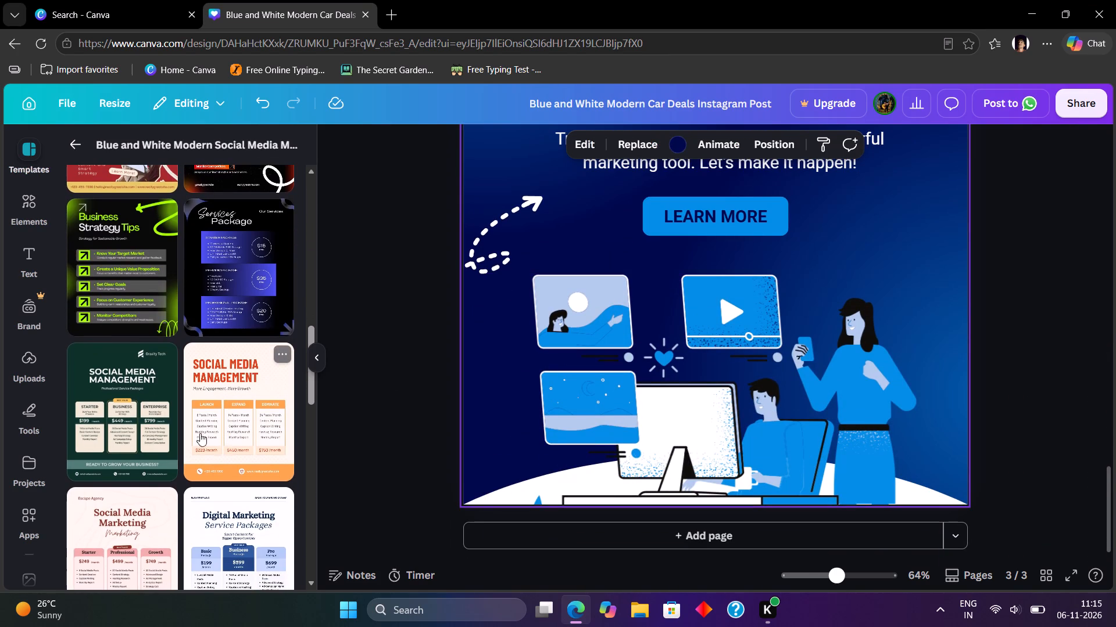
scroll(189, 429, down, 7)
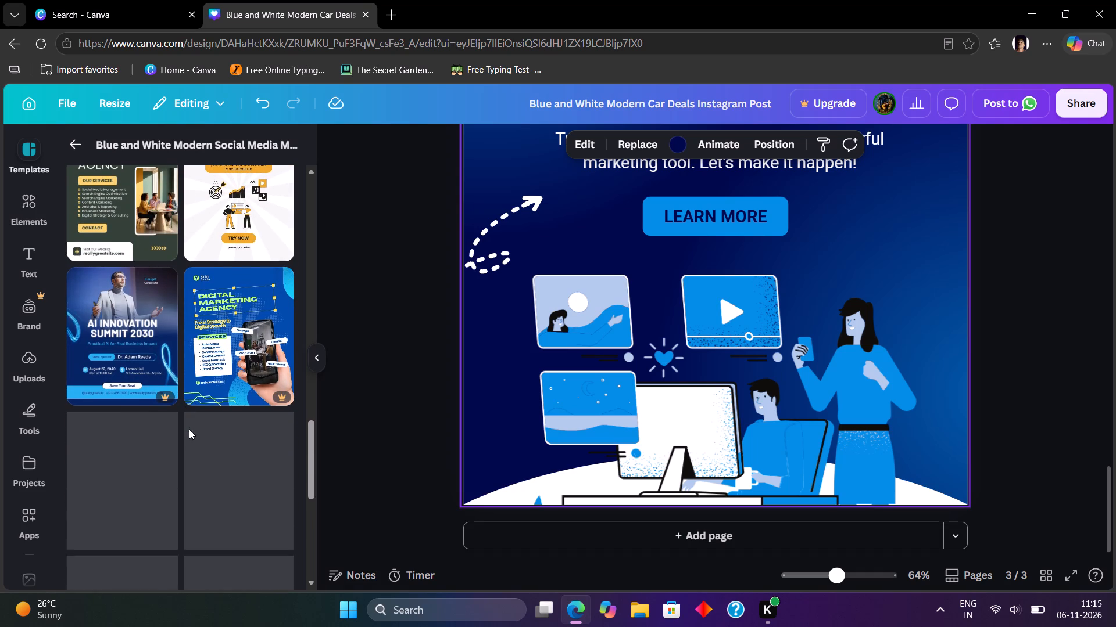
scroll(189, 429, down, 4)
scroll(224, 392, down, 4)
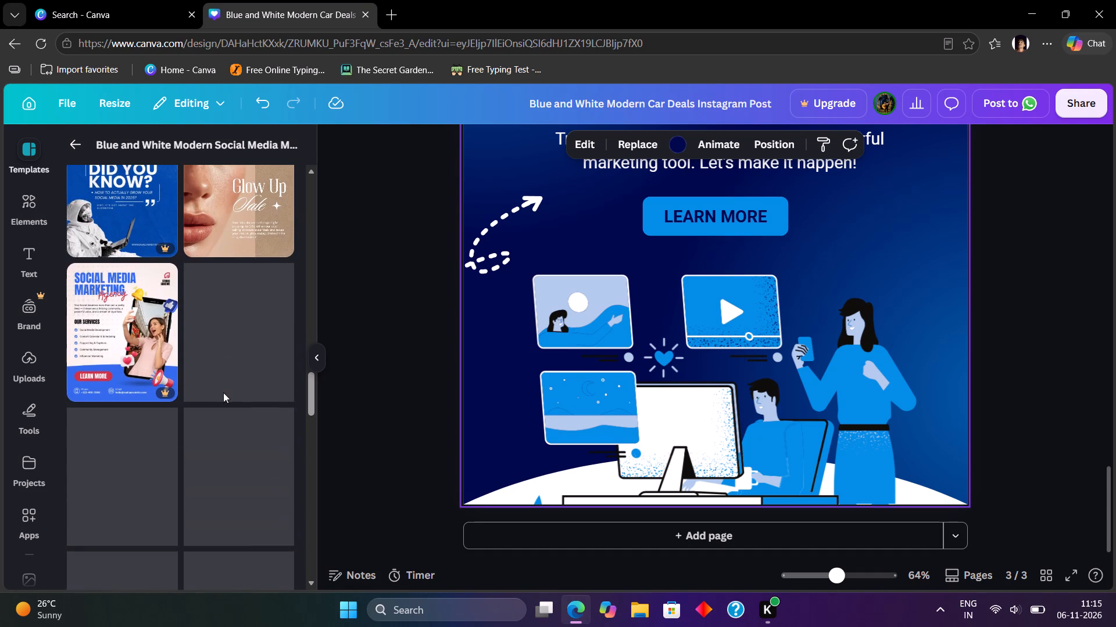
scroll(223, 392, down, 6)
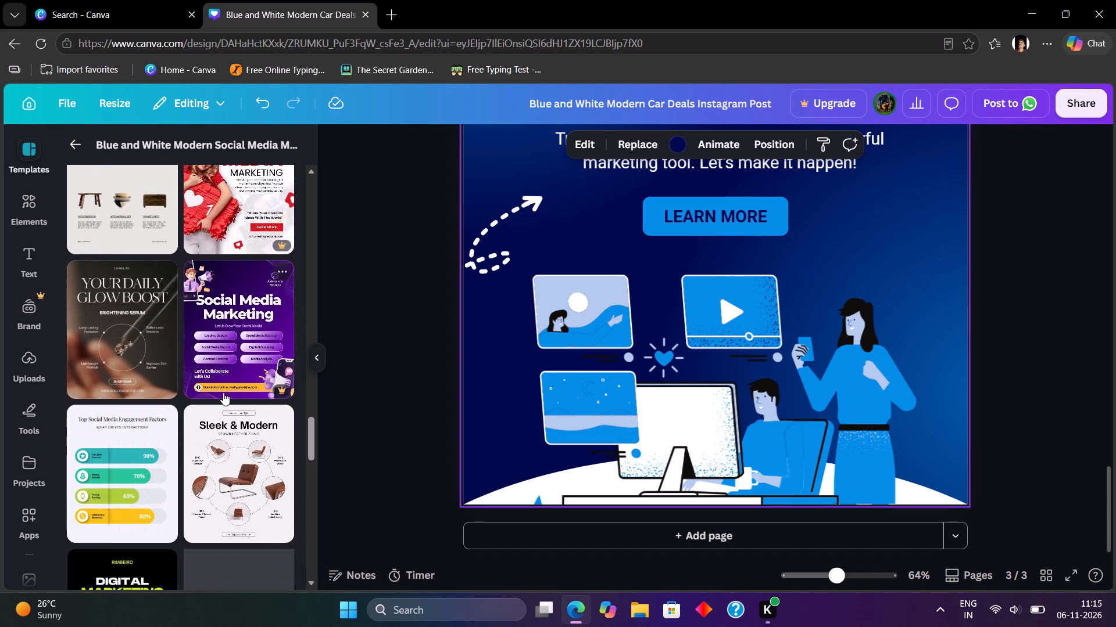
scroll(223, 392, down, 5)
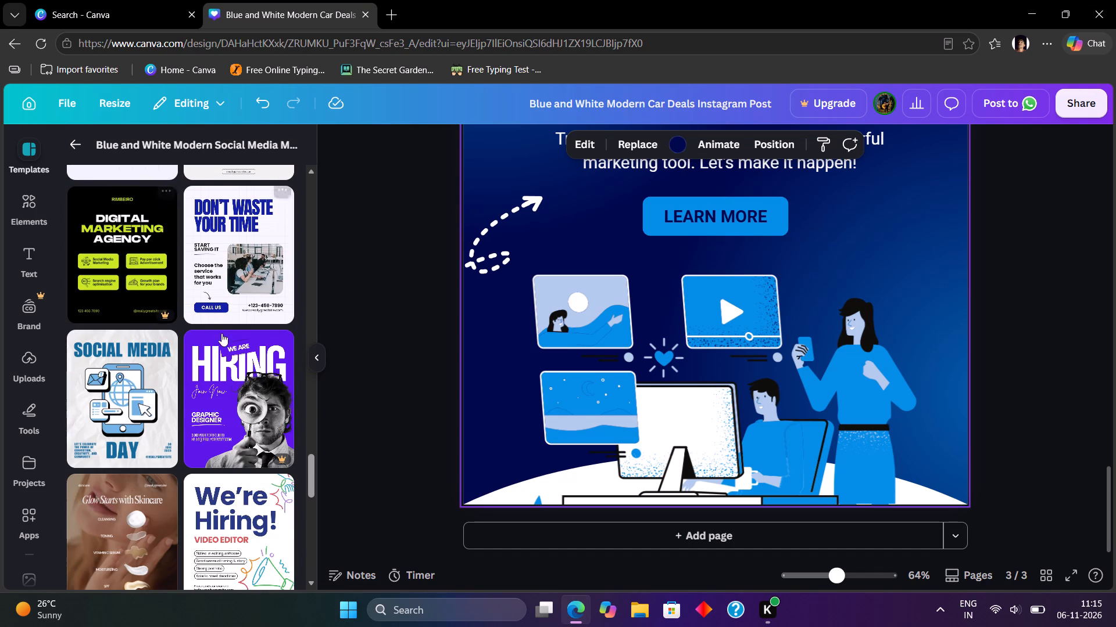
Look through the designs related to the applied social media marketing template, then return to the "social media post" search results.
scroll(238, 348, down, 9)
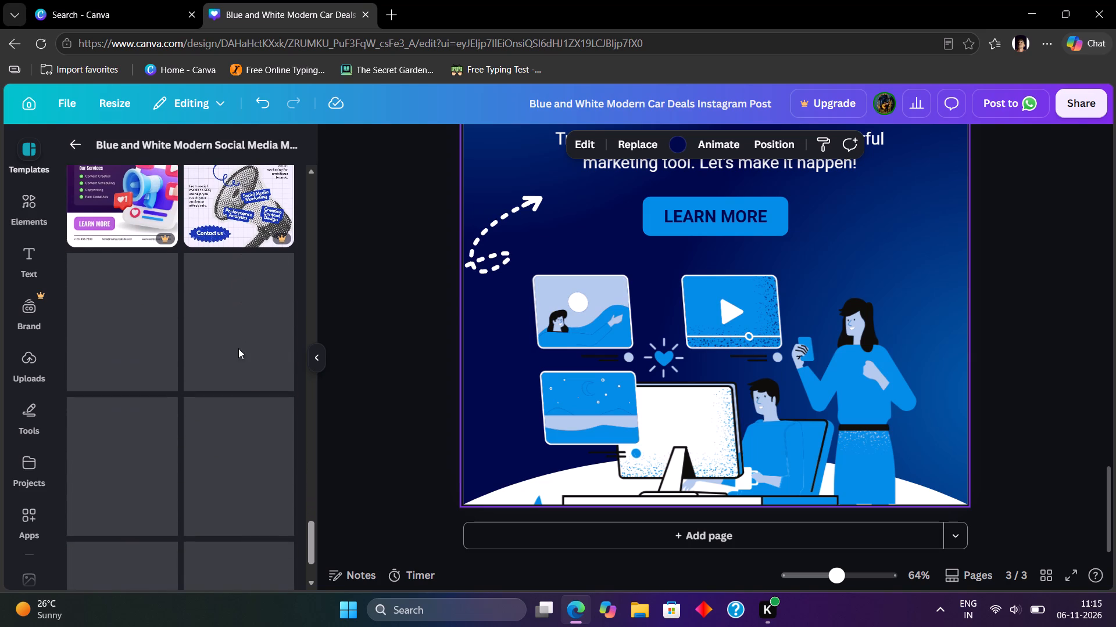
scroll(238, 348, up, 3)
scroll(238, 348, down, 1)
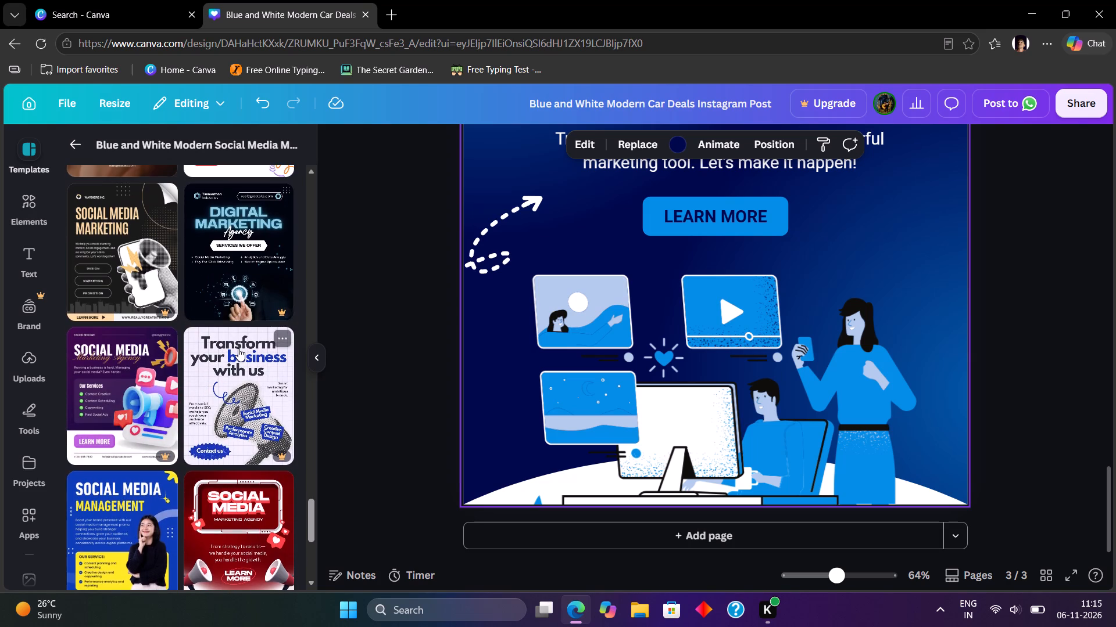
scroll(238, 348, down, 2)
scroll(238, 348, up, 9)
click(83, 146)
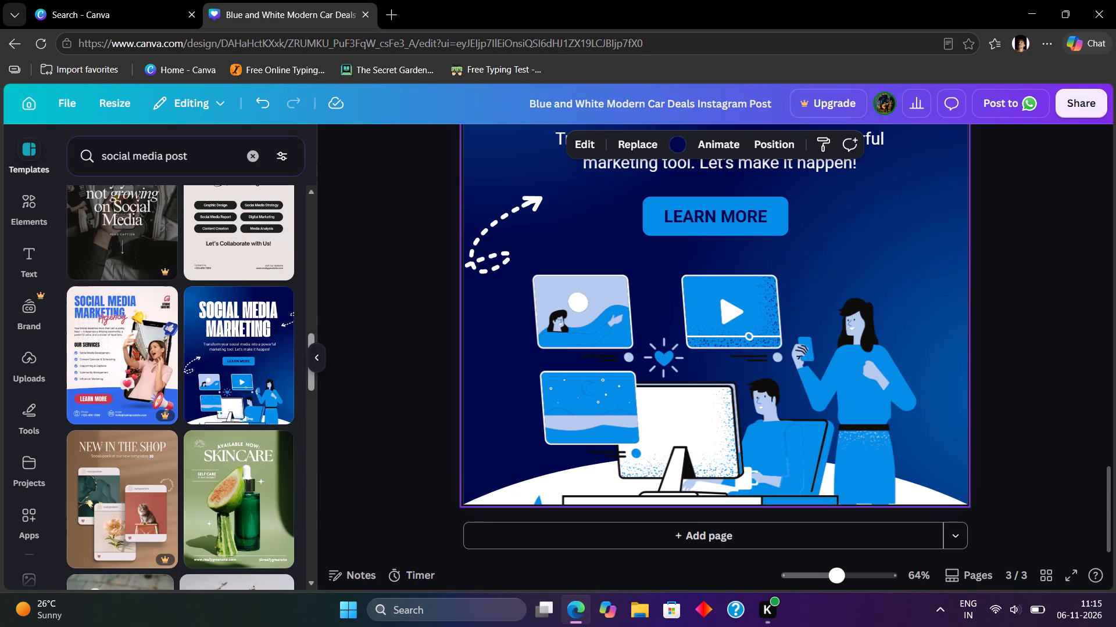
Search the templates for "resume".
drag(213, 158, 33, 163)
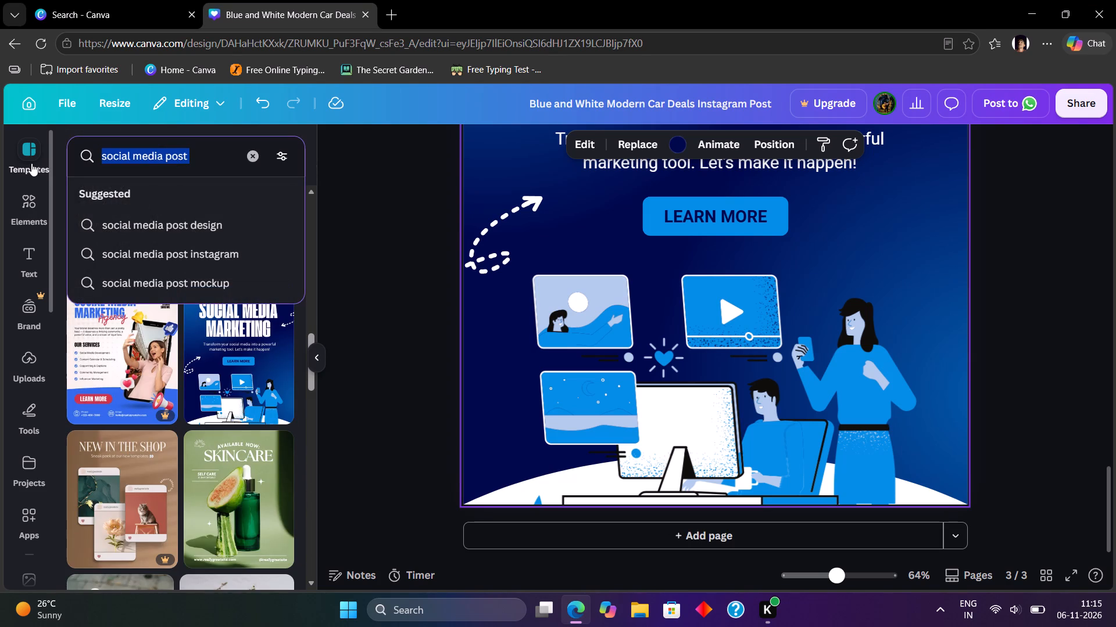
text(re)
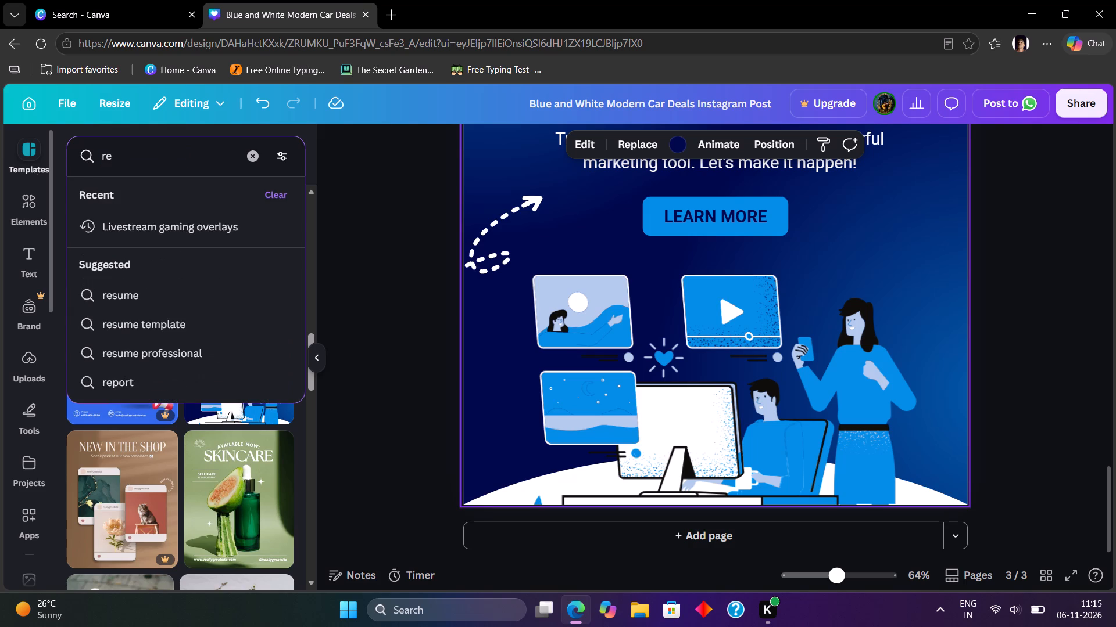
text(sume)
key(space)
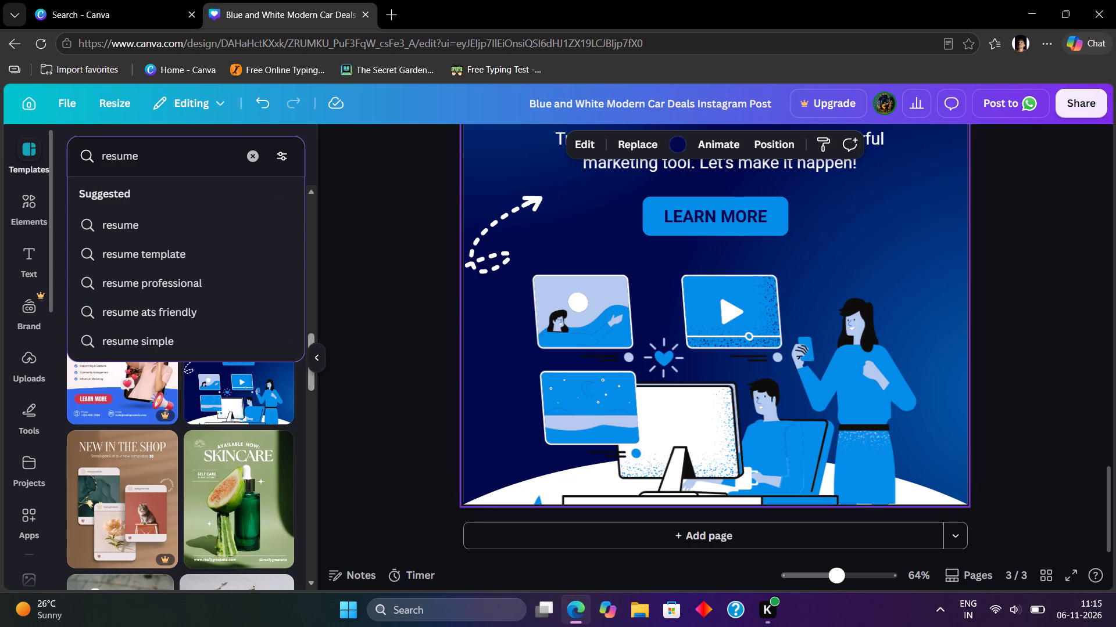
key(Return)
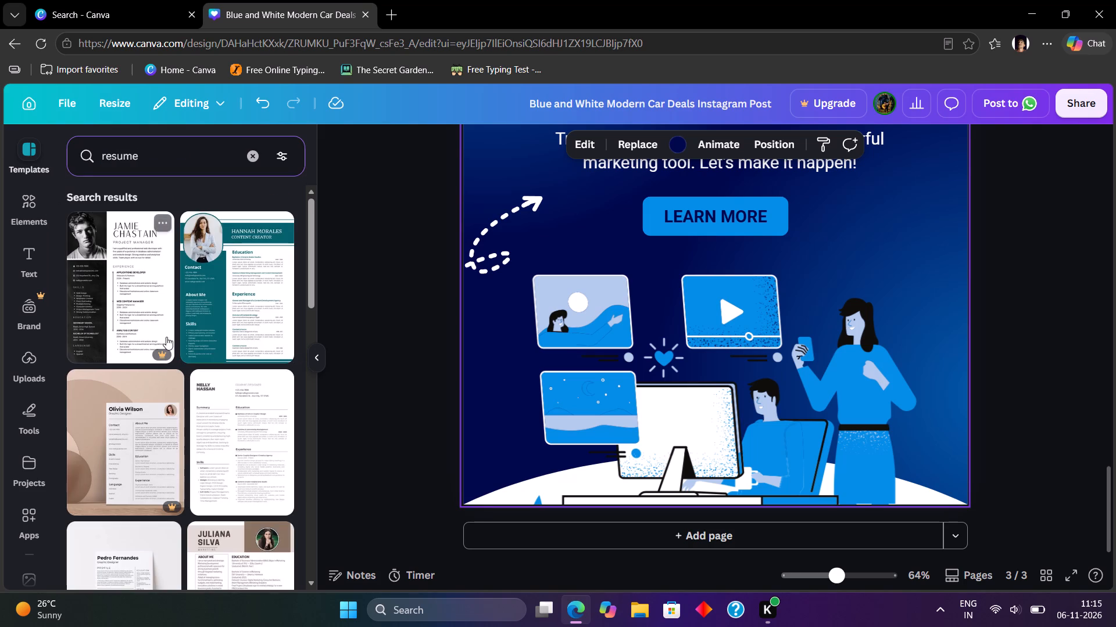
Look through the resume and hiring template results for a suitable design.
scroll(166, 337, down, 9)
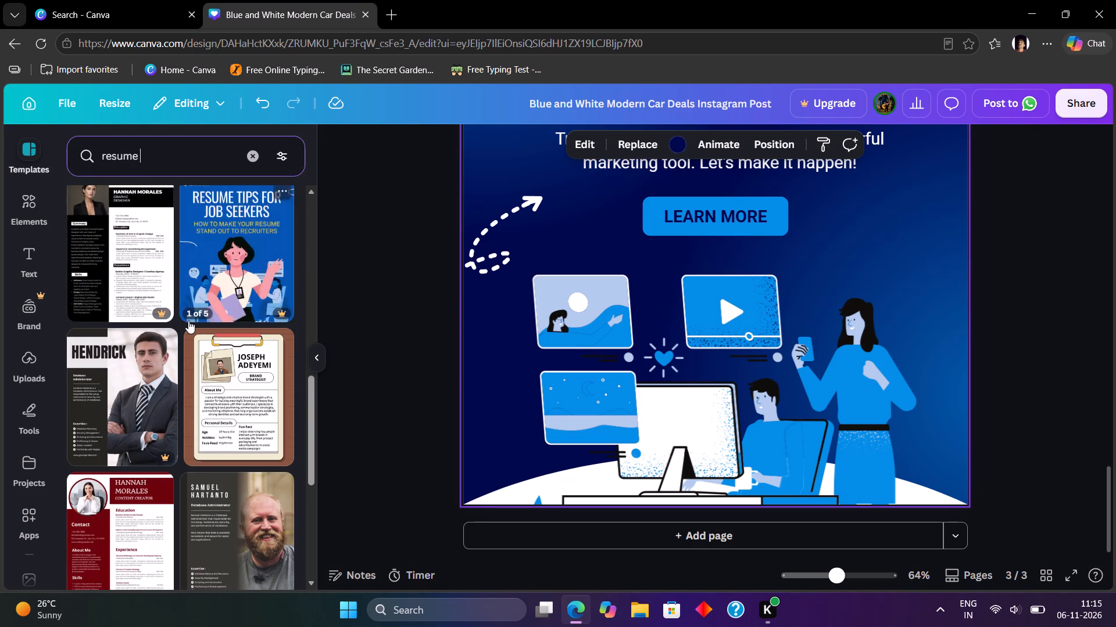
scroll(188, 331, down, 2)
scroll(241, 361, down, 12)
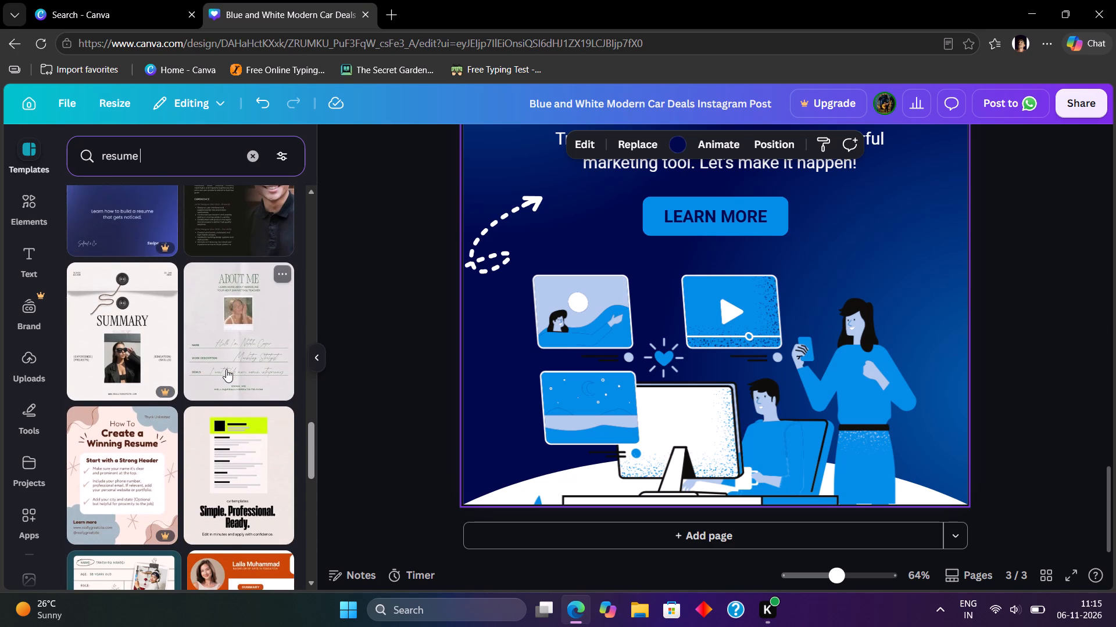
scroll(226, 369, down, 7)
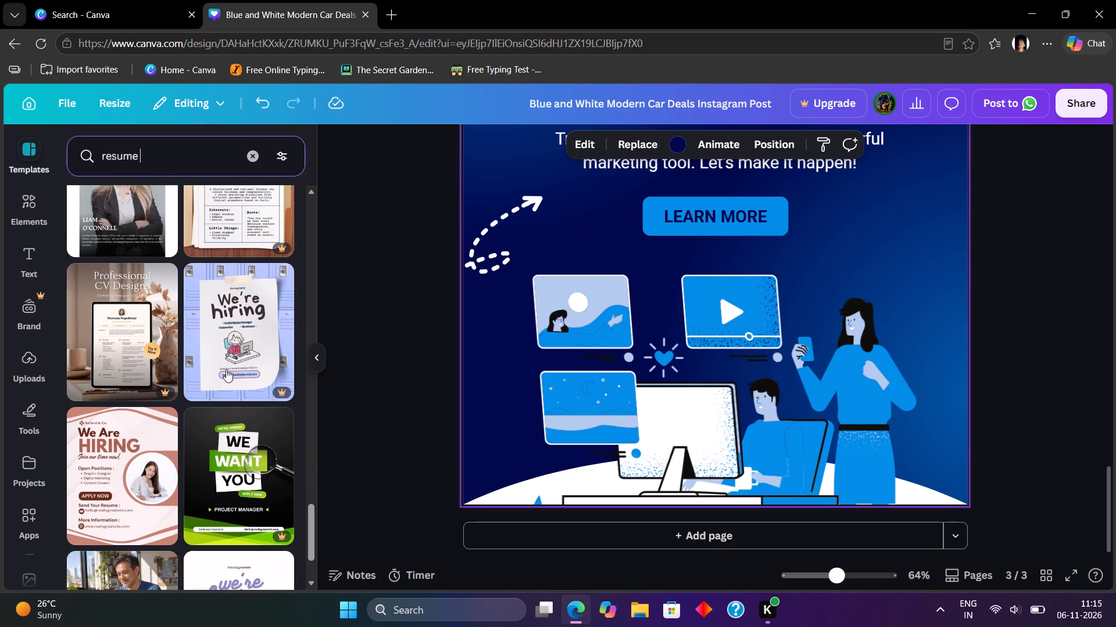
scroll(226, 369, down, 7)
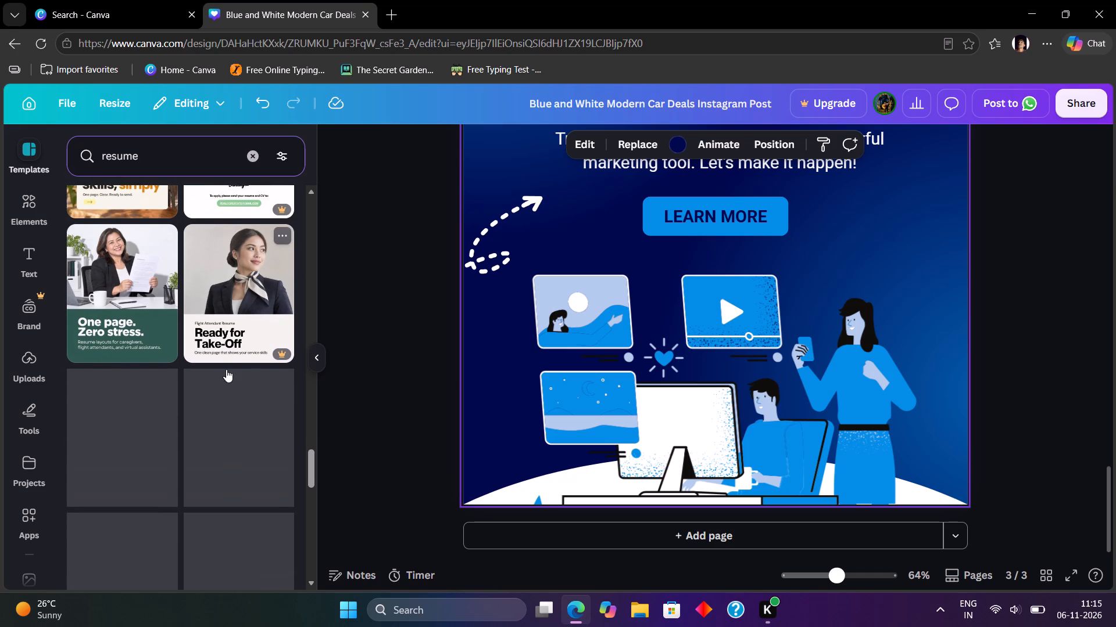
scroll(226, 369, down, 7)
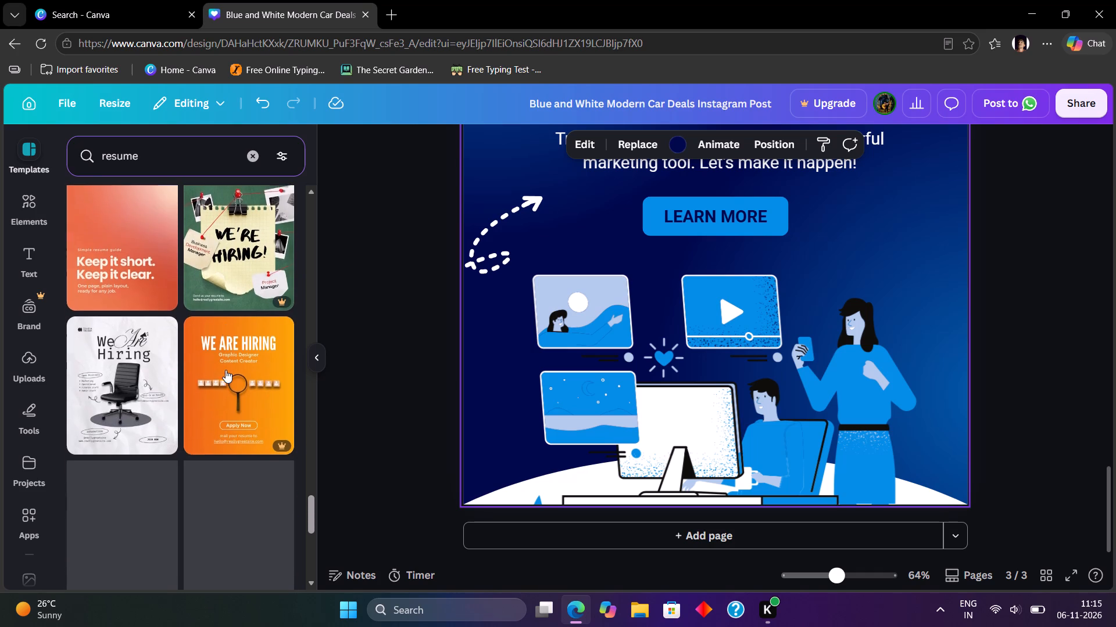
scroll(224, 370, up, 1)
scroll(224, 370, down, 2)
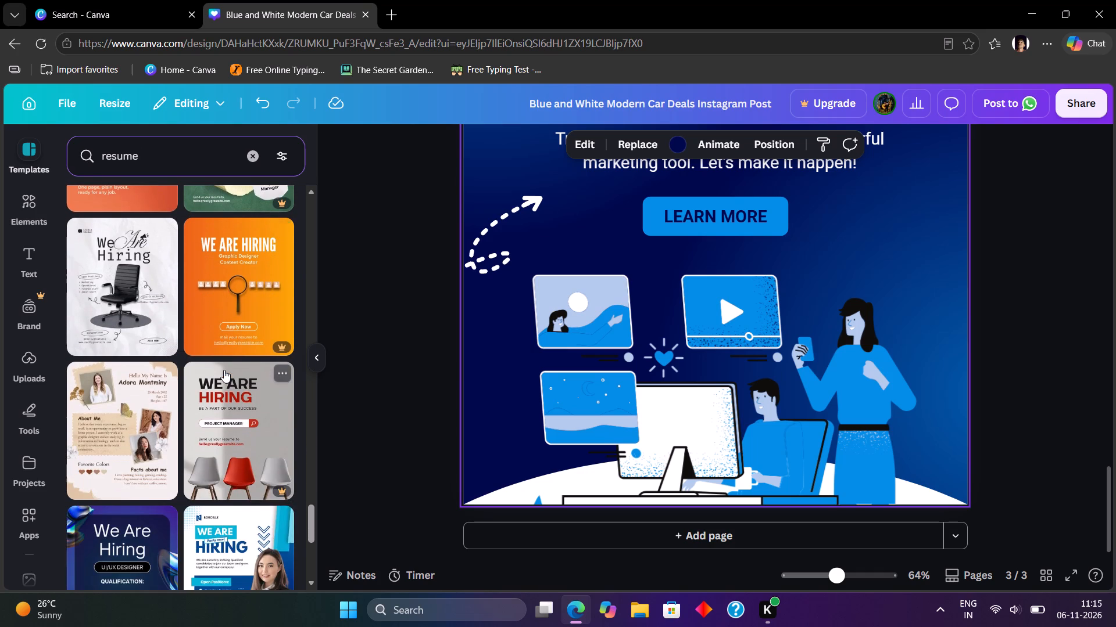
scroll(224, 370, down, 6)
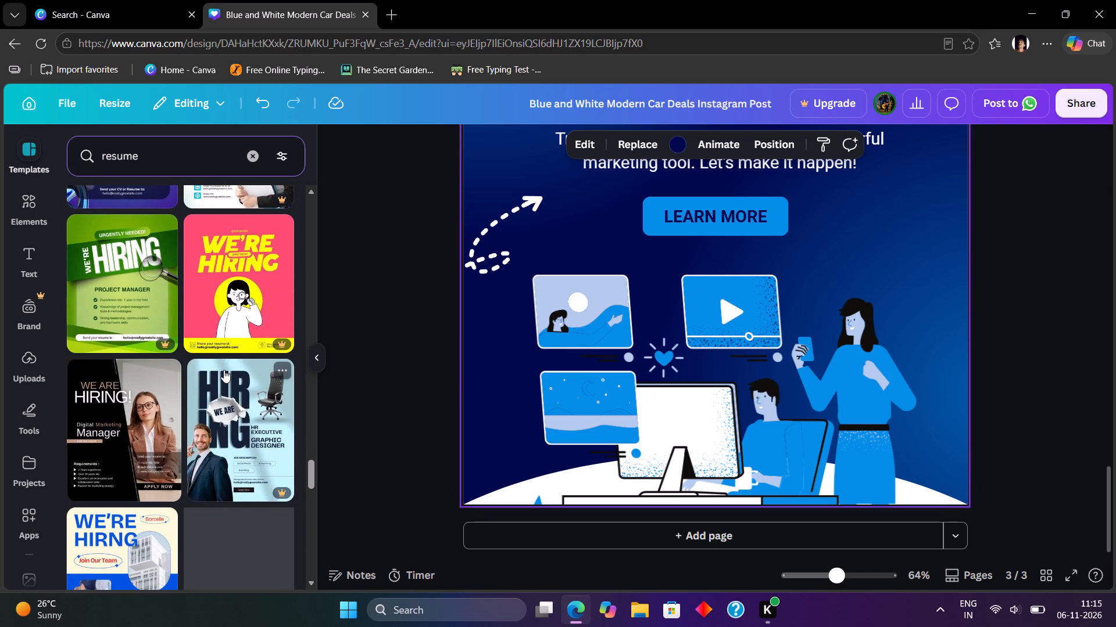
scroll(224, 370, down, 7)
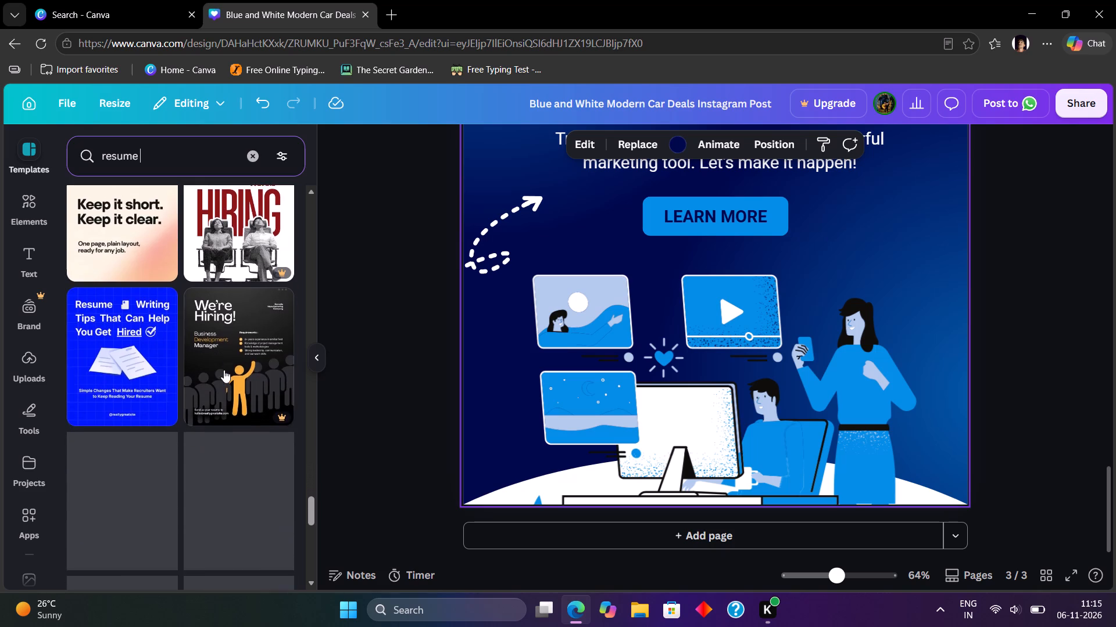
scroll(224, 370, down, 3)
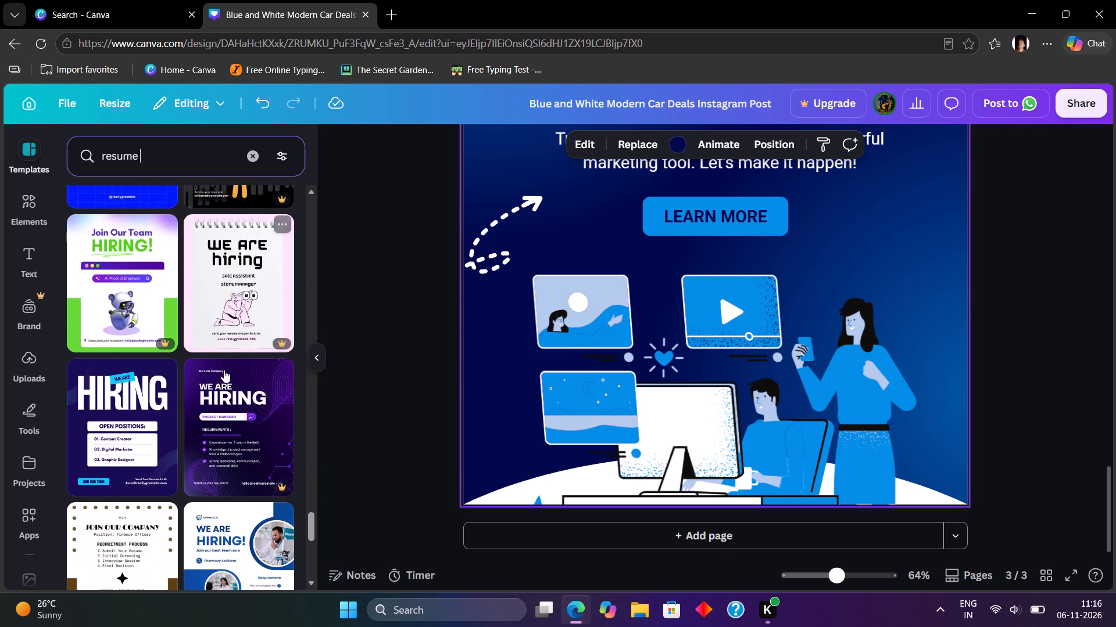
scroll(220, 369, down, 7)
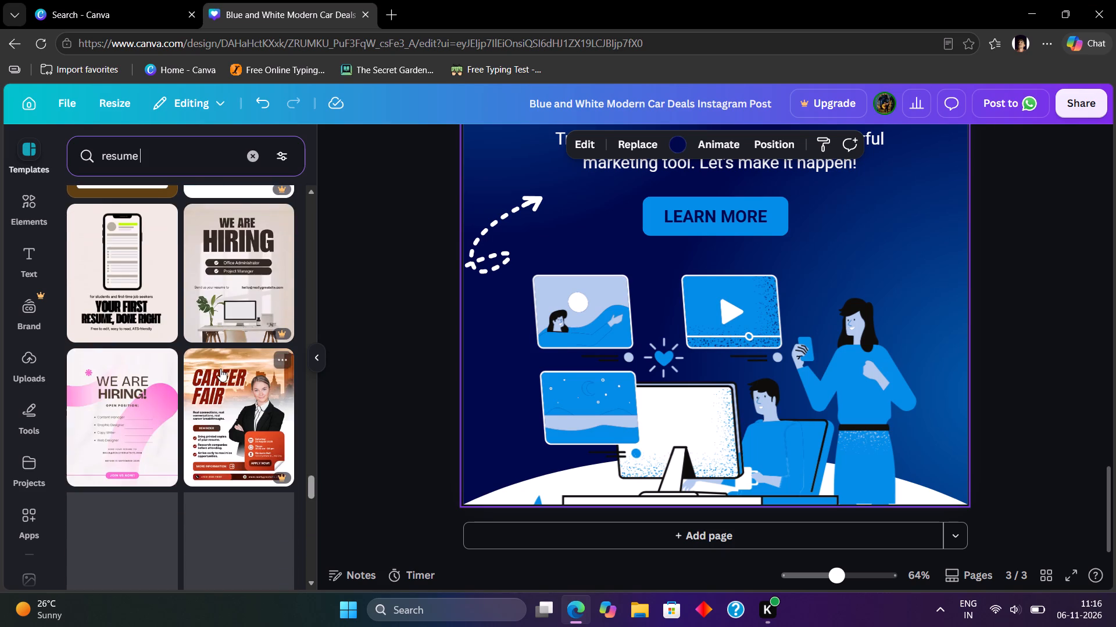
scroll(220, 369, down, 5)
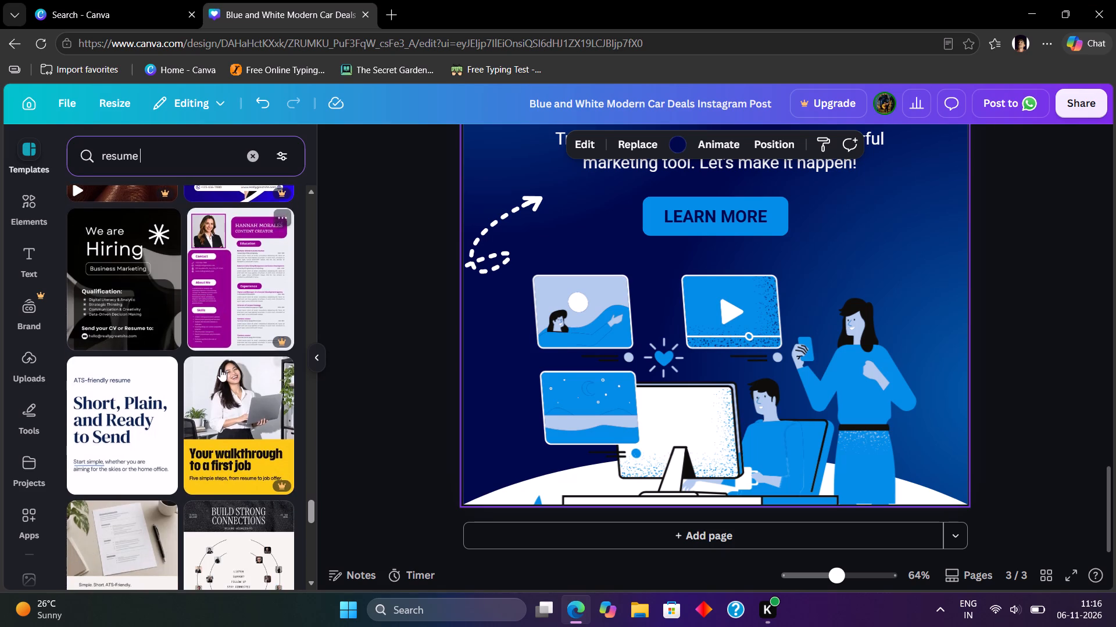
scroll(220, 369, down, 14)
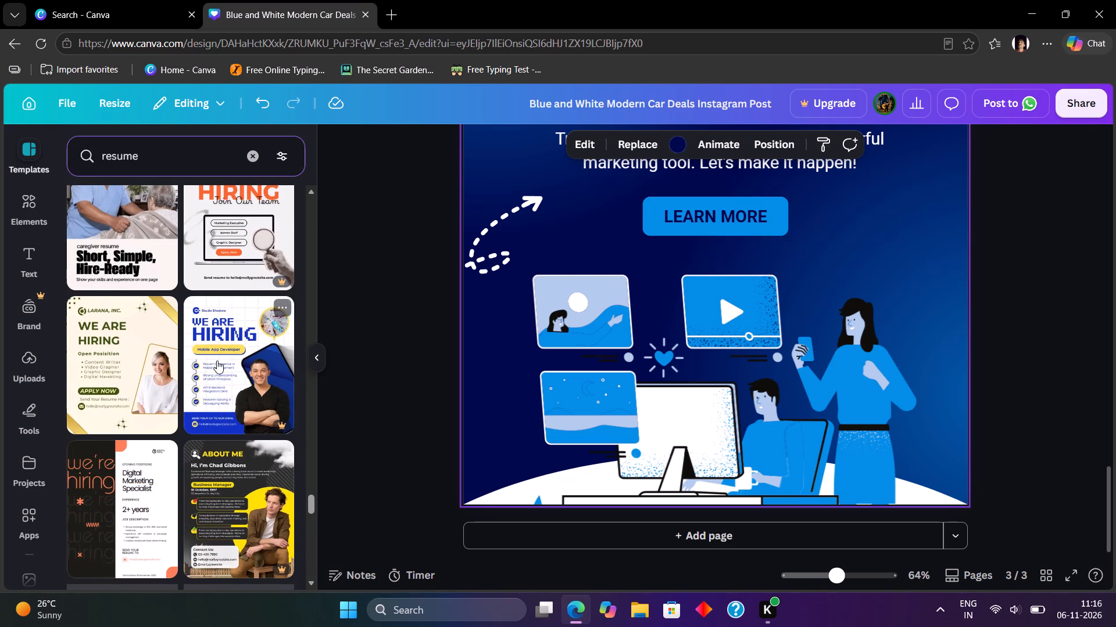
scroll(217, 361, down, 9)
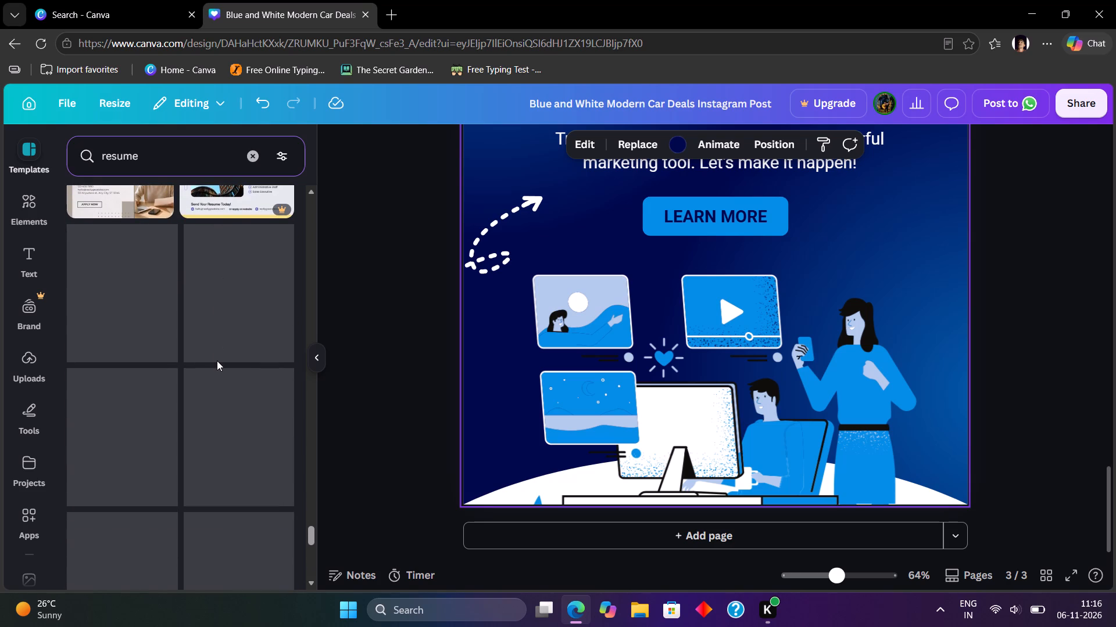
scroll(217, 361, down, 4)
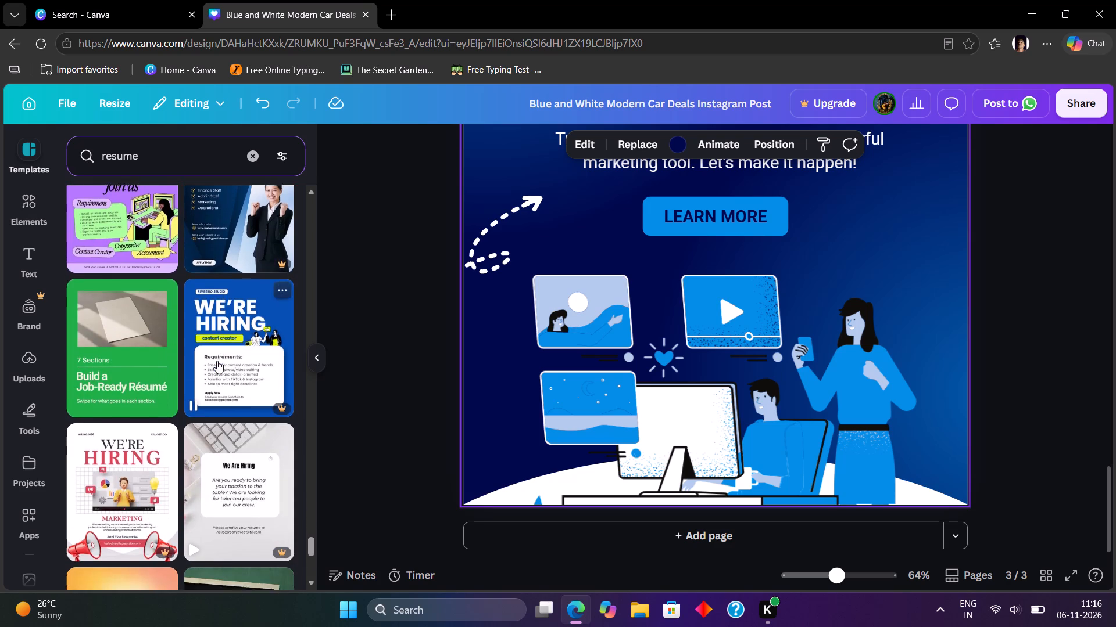
scroll(217, 361, down, 7)
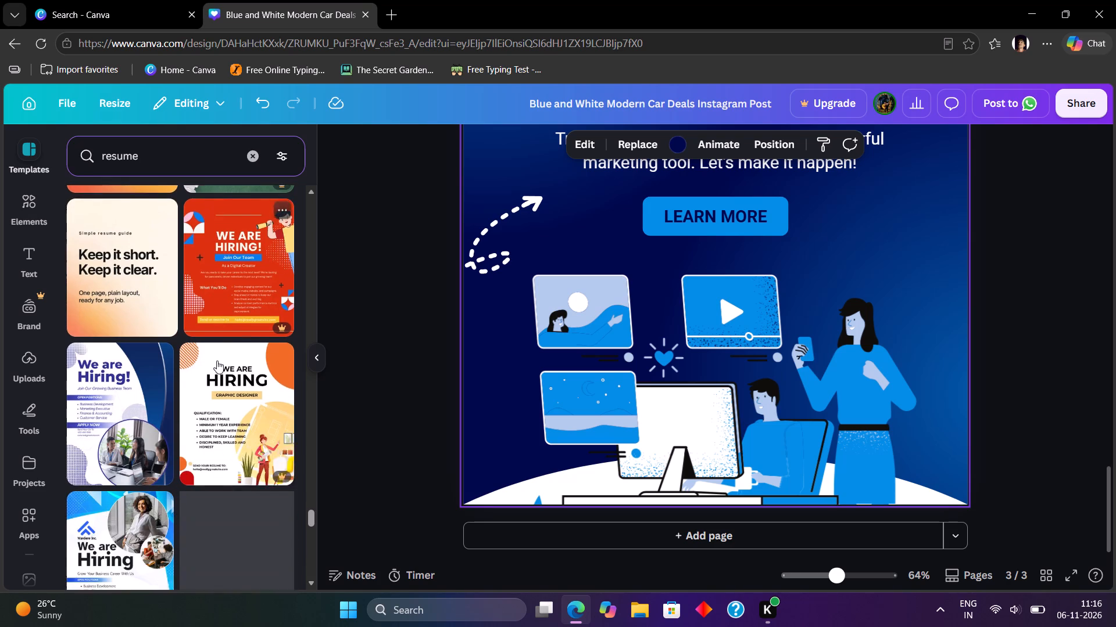
scroll(217, 361, down, 5)
scroll(243, 294, down, 2)
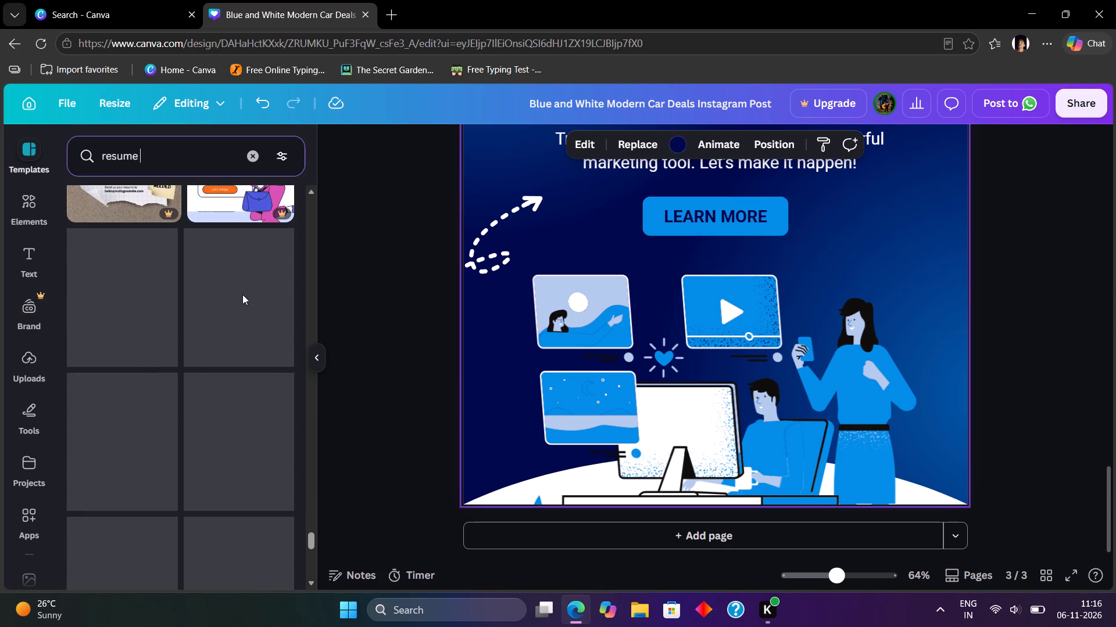
scroll(214, 297, down, 2)
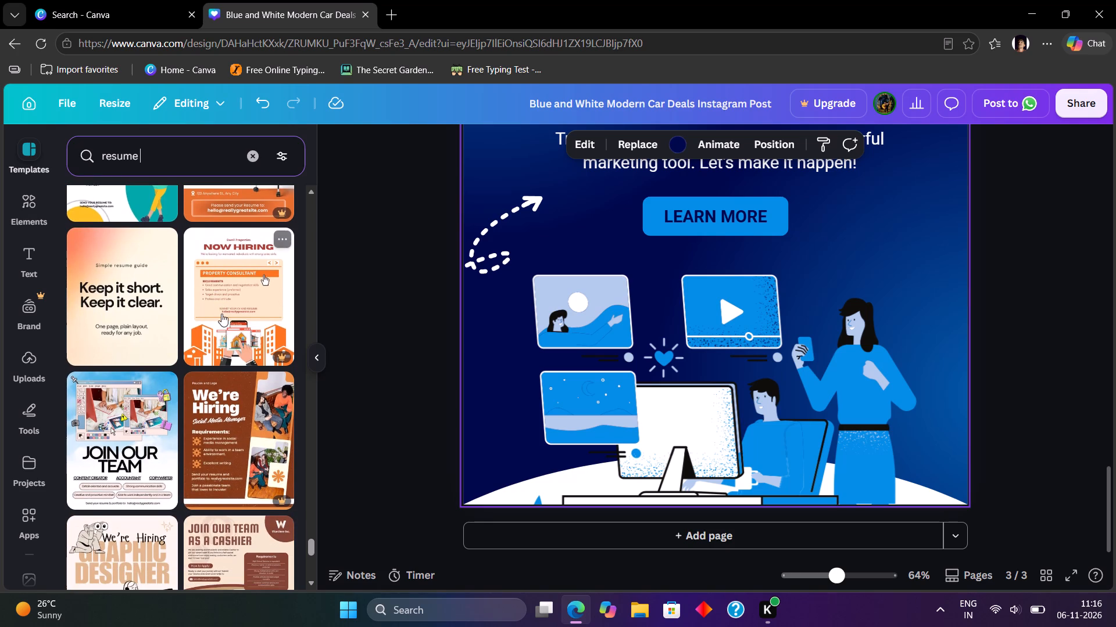
scroll(198, 337, down, 2)
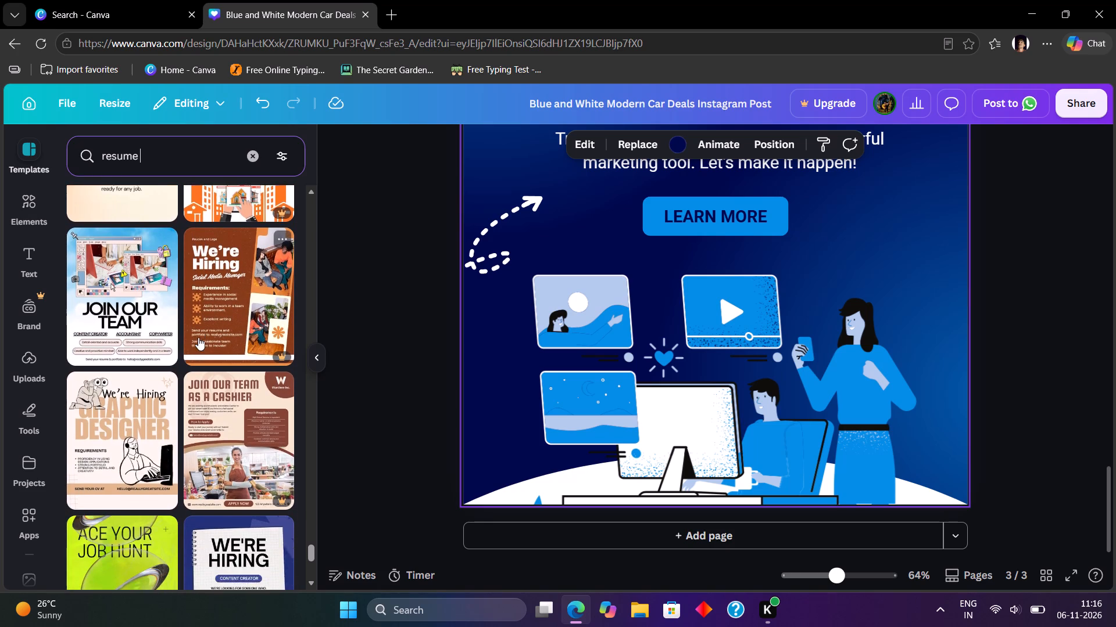
scroll(198, 337, down, 3)
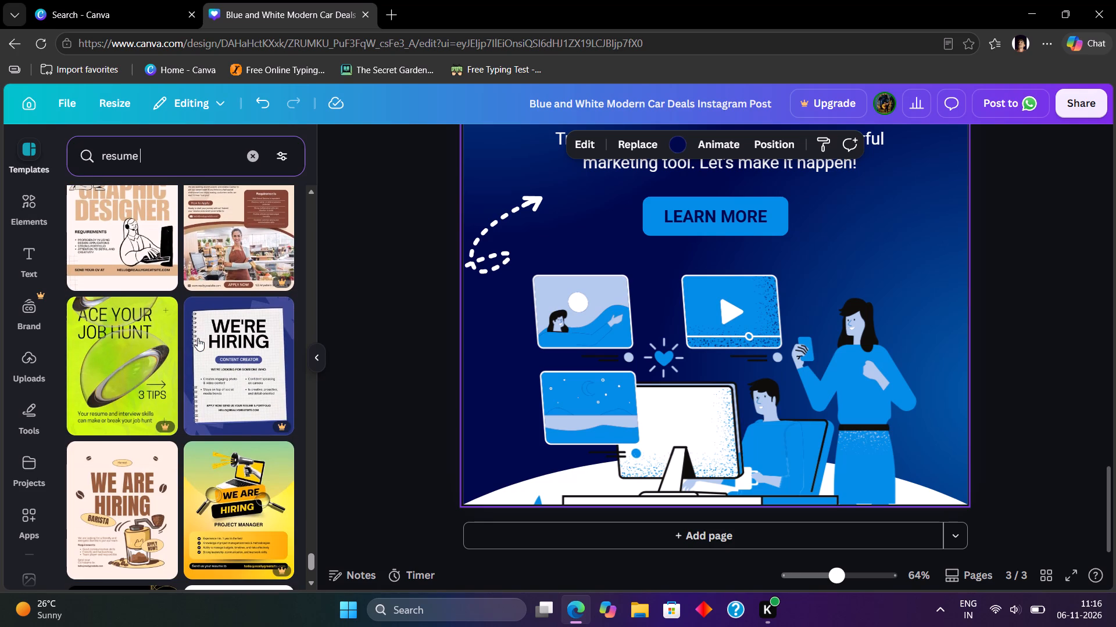
scroll(198, 338, down, 3)
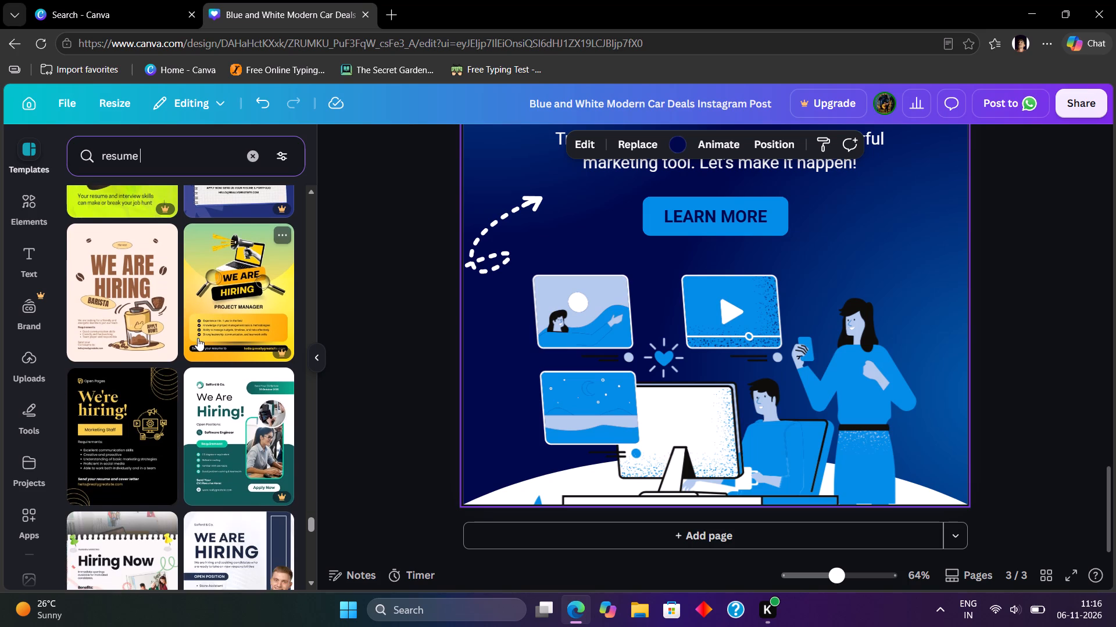
Find the Pink Orange and Purple Modern Hiring Announcement template further down the "resume" results and apply it to page 3.
scroll(198, 338, down, 4)
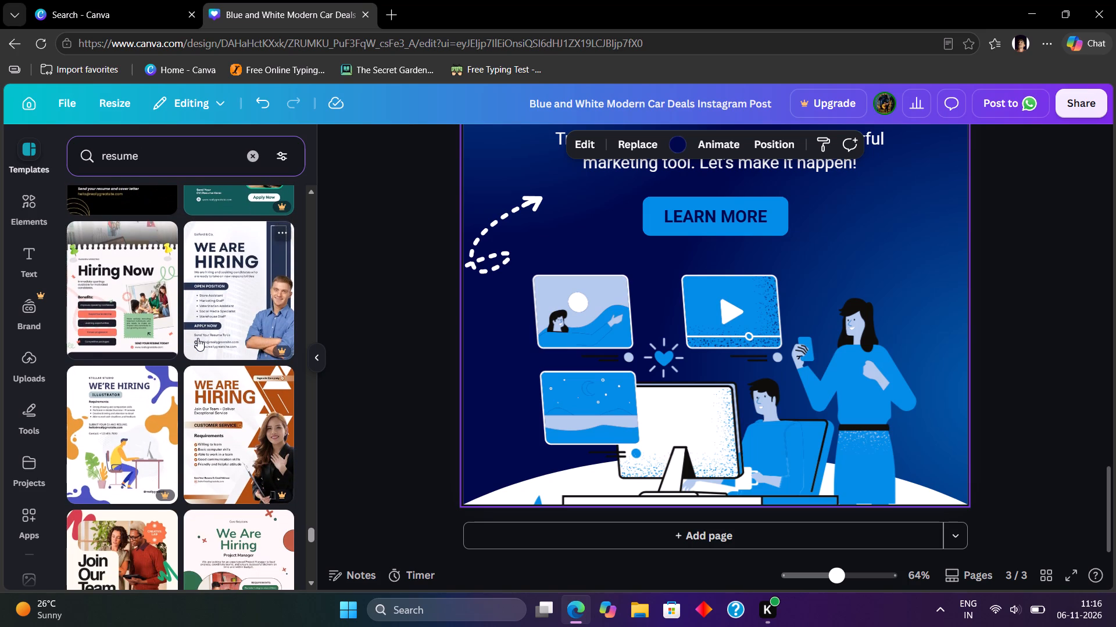
scroll(198, 338, down, 9)
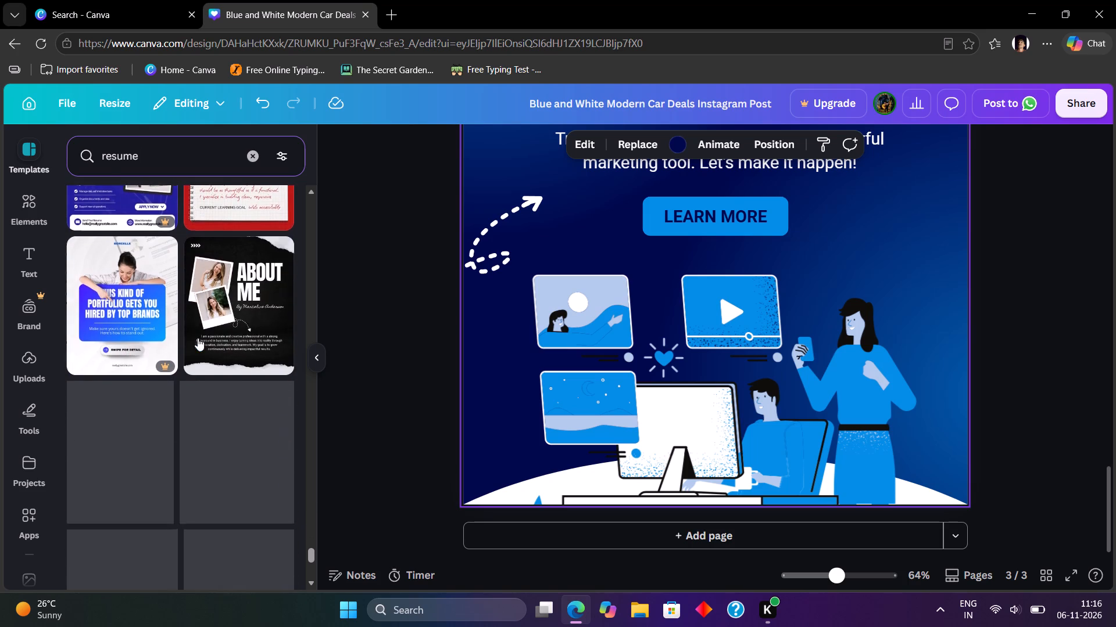
scroll(198, 338, down, 3)
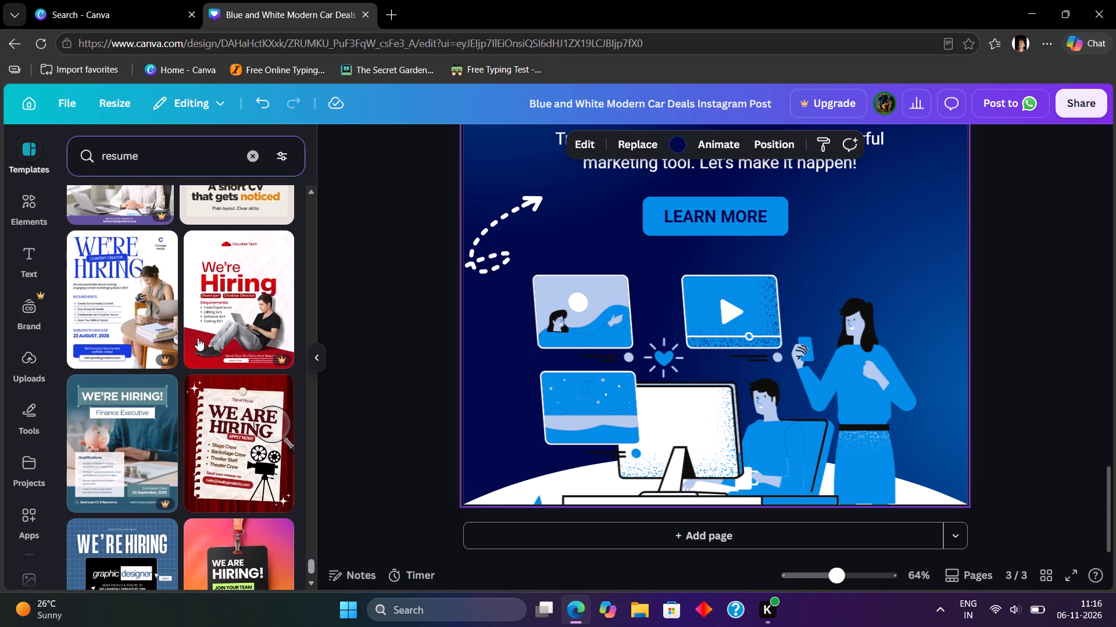
scroll(198, 338, down, 3)
click(231, 352)
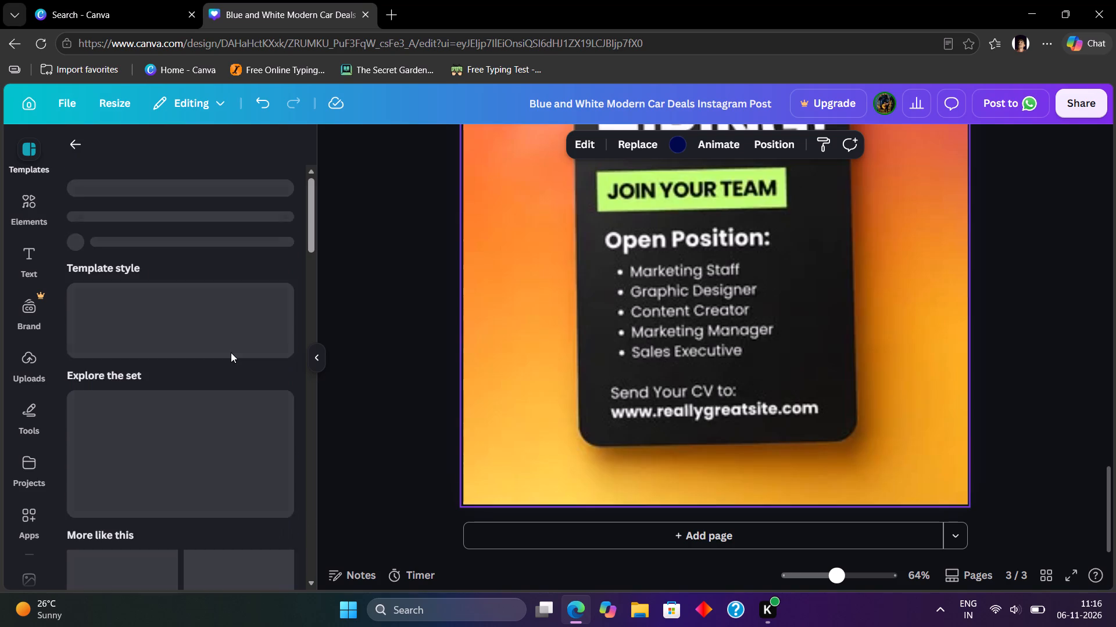
Replace the "WE ARE" heading on the badge with "thelk".
scroll(571, 428, up, 2)
scroll(574, 426, down, 1)
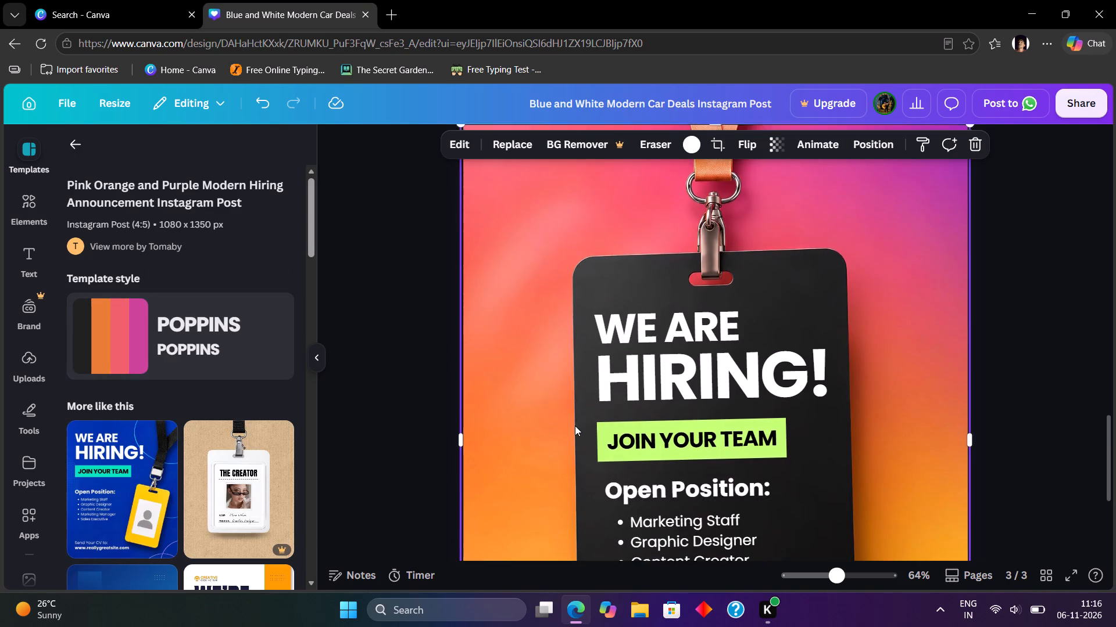
scroll(575, 426, down, 1)
scroll(774, 358, up, 1)
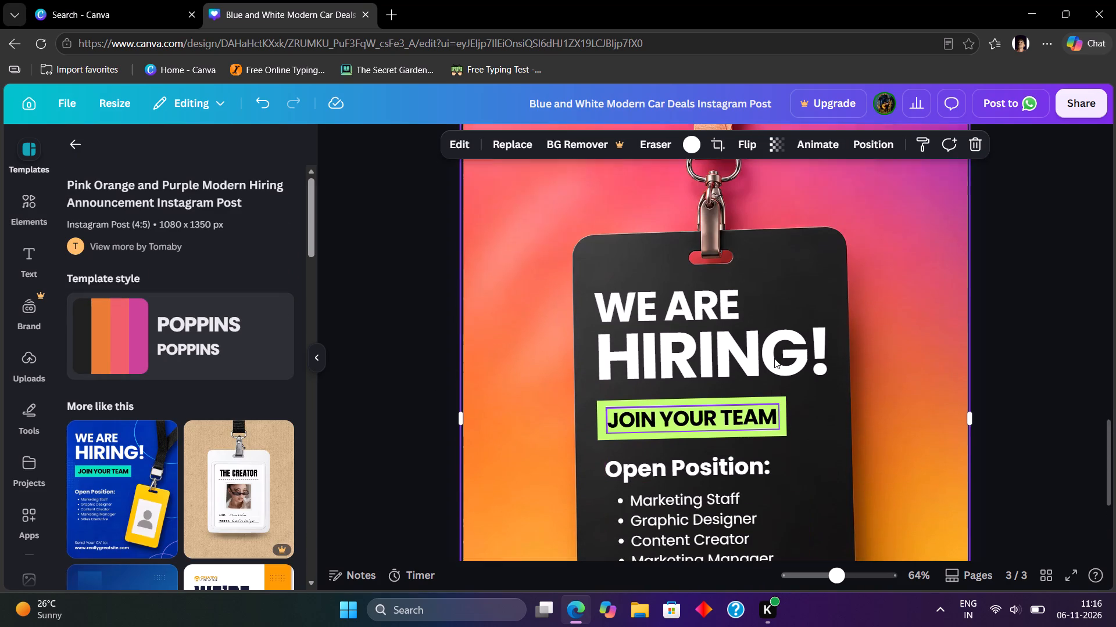
double_click(654, 330)
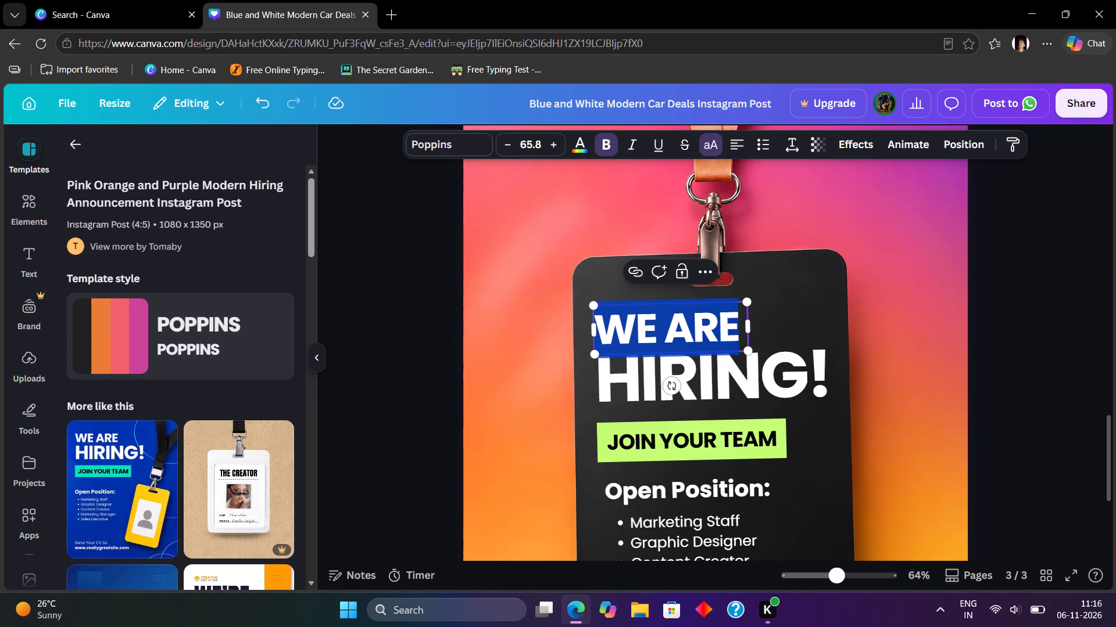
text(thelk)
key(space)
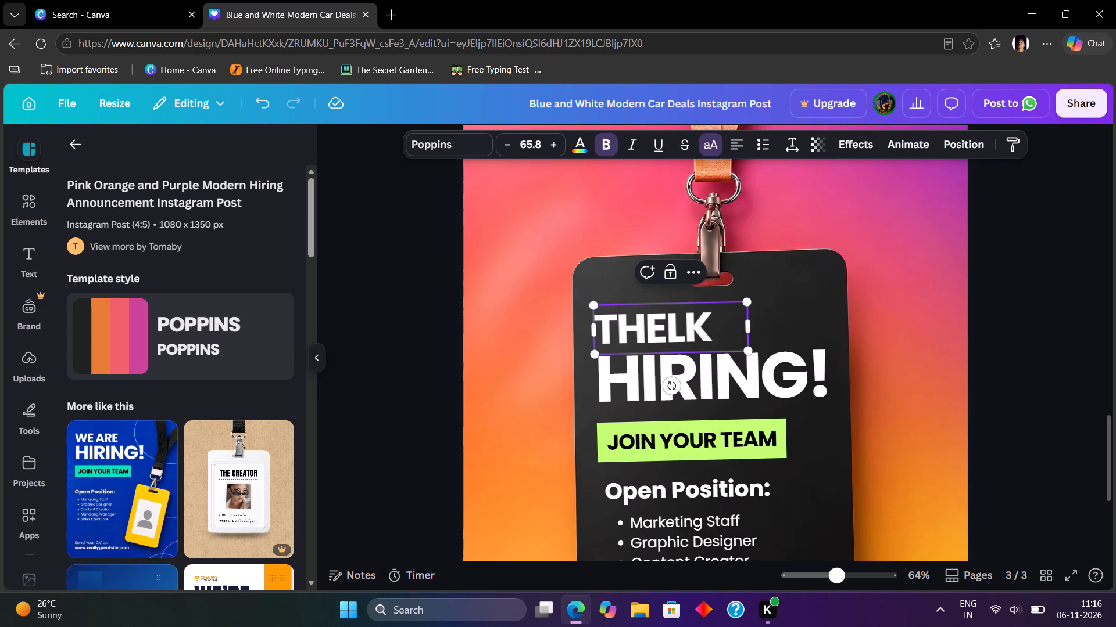
click(637, 326)
Replace the "HIRING!" heading with "graphic &video editin".
double_click(634, 393)
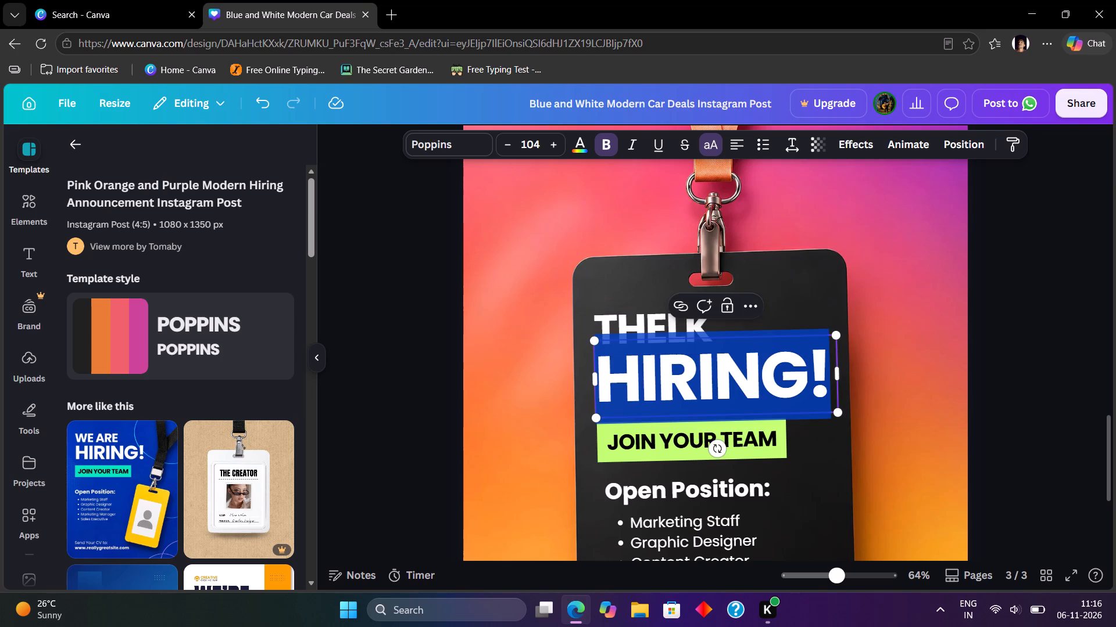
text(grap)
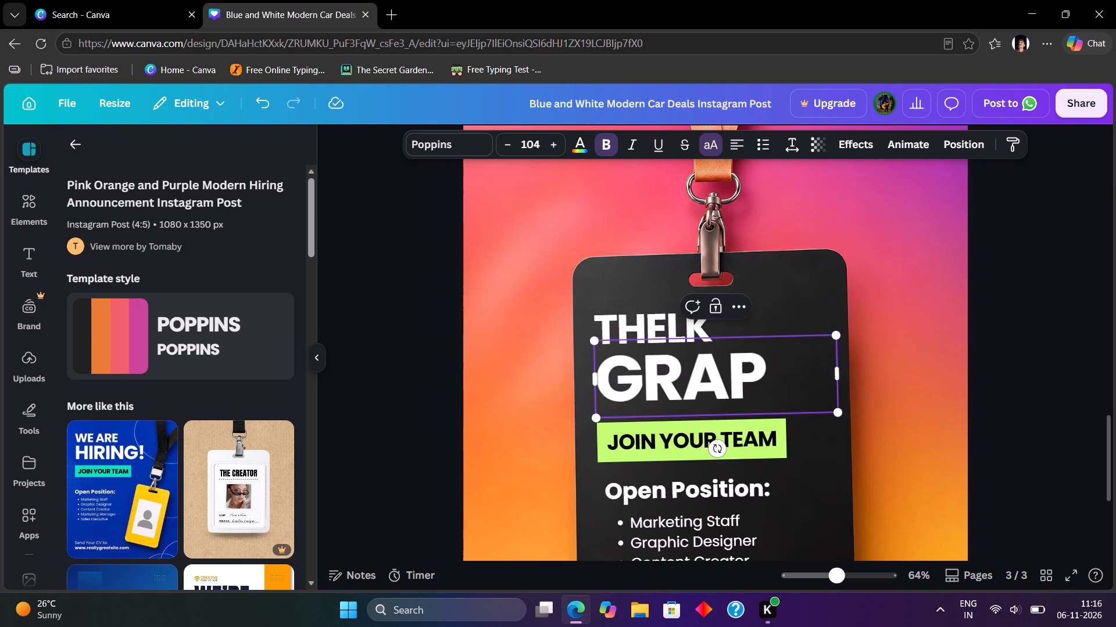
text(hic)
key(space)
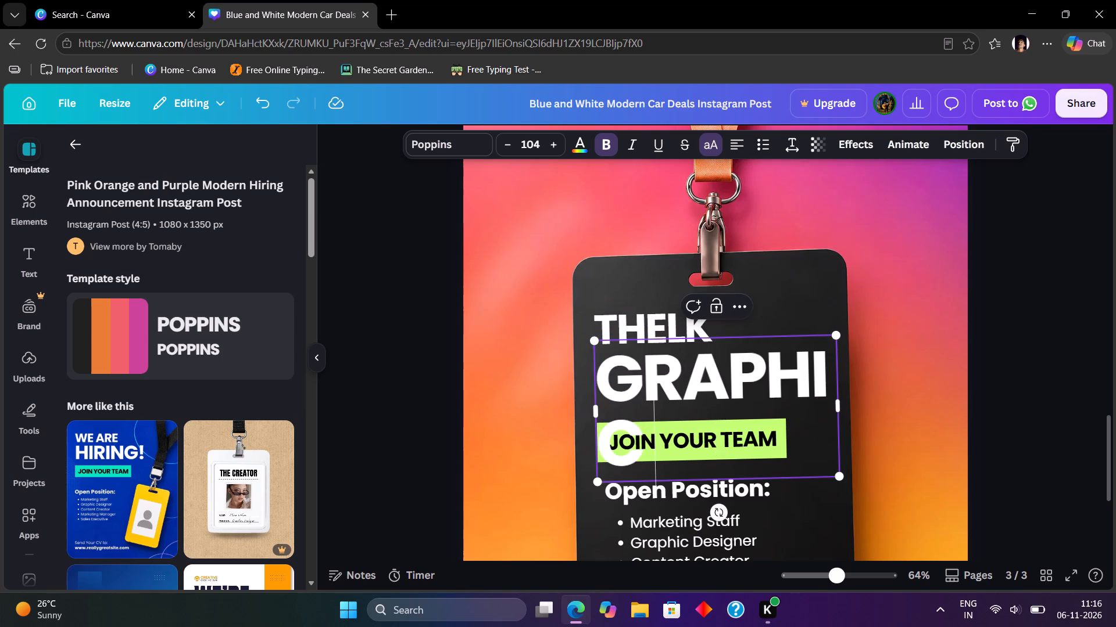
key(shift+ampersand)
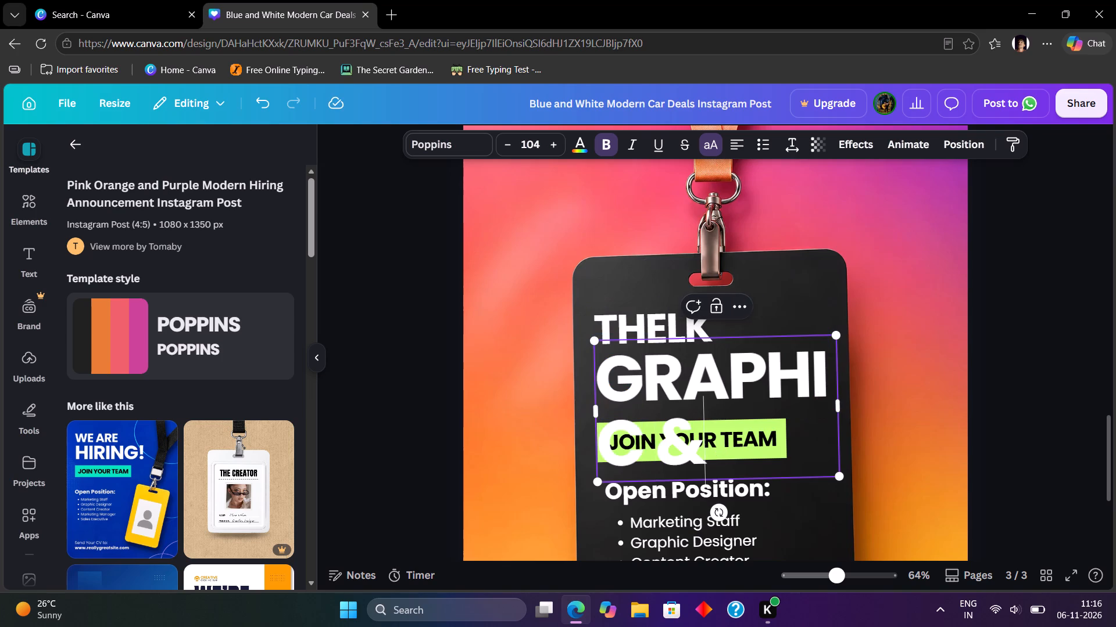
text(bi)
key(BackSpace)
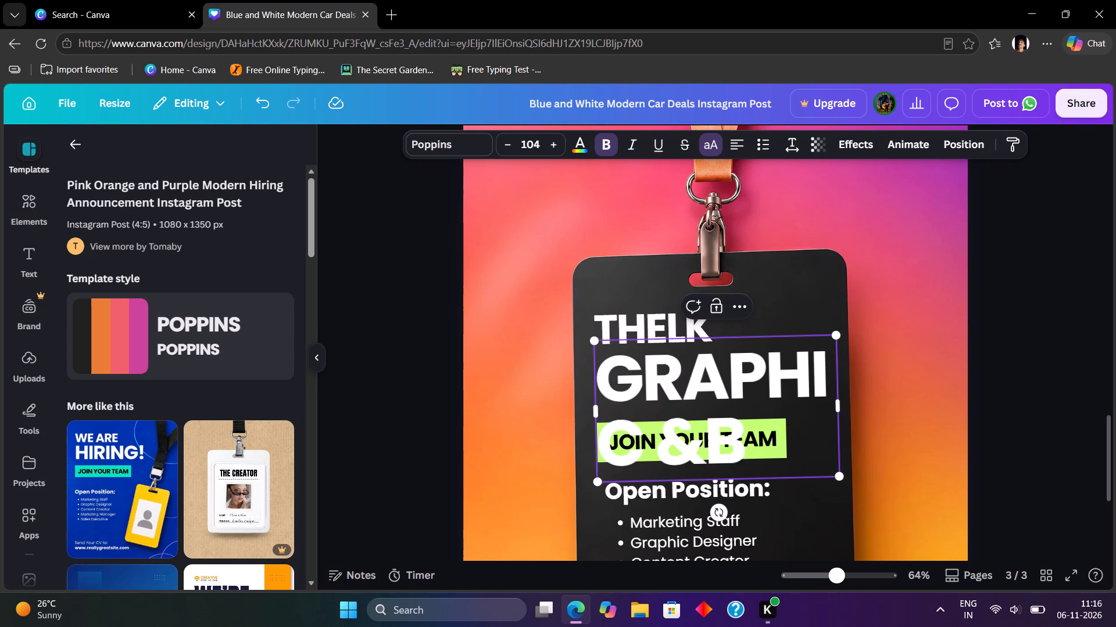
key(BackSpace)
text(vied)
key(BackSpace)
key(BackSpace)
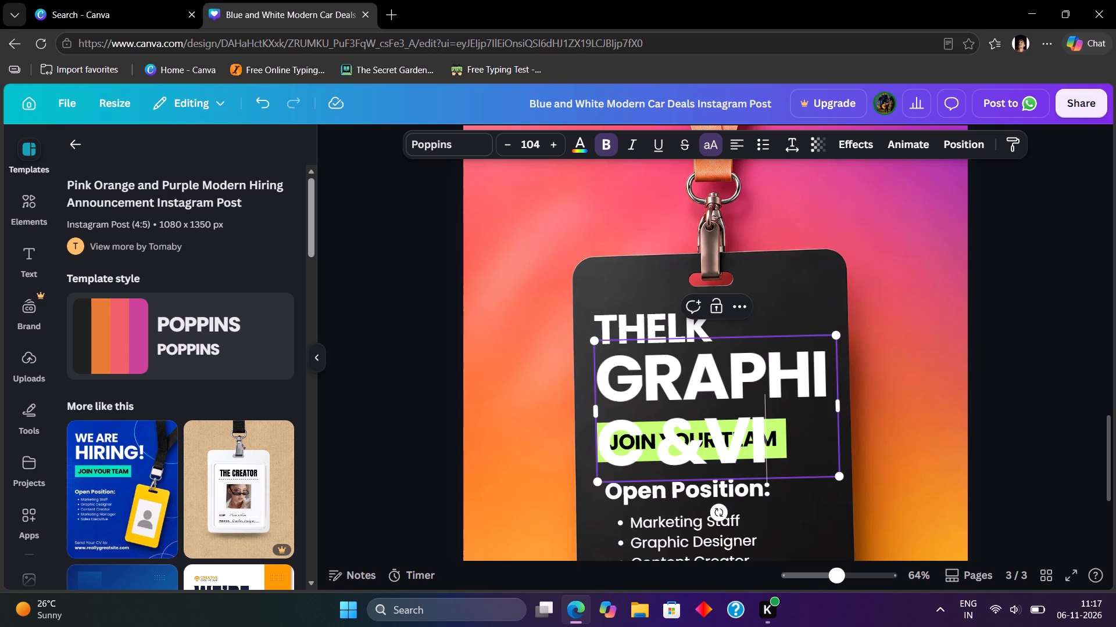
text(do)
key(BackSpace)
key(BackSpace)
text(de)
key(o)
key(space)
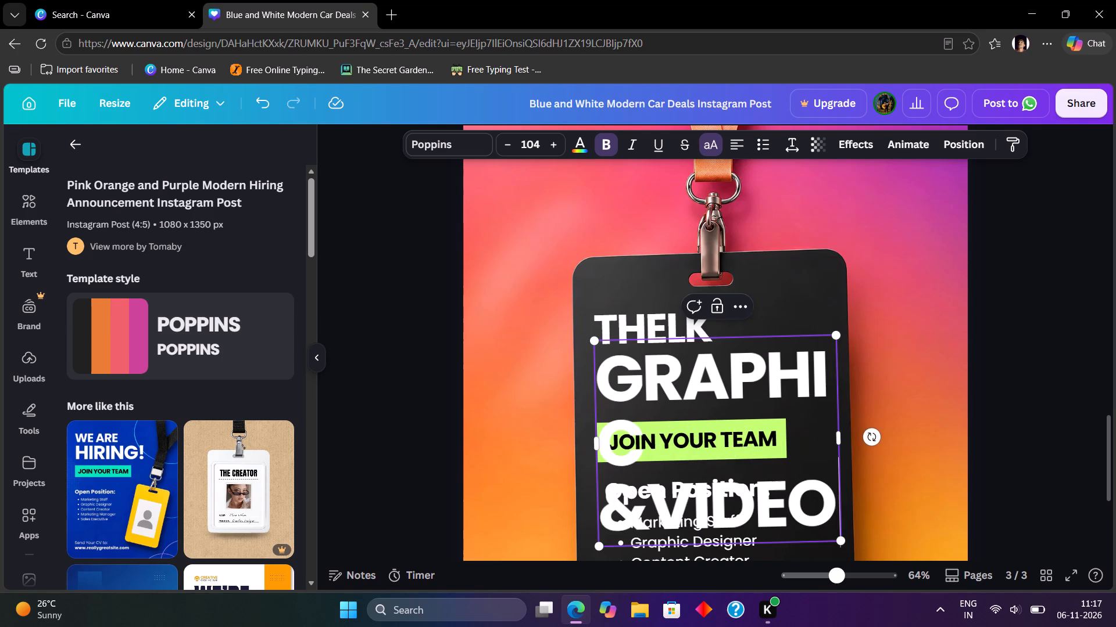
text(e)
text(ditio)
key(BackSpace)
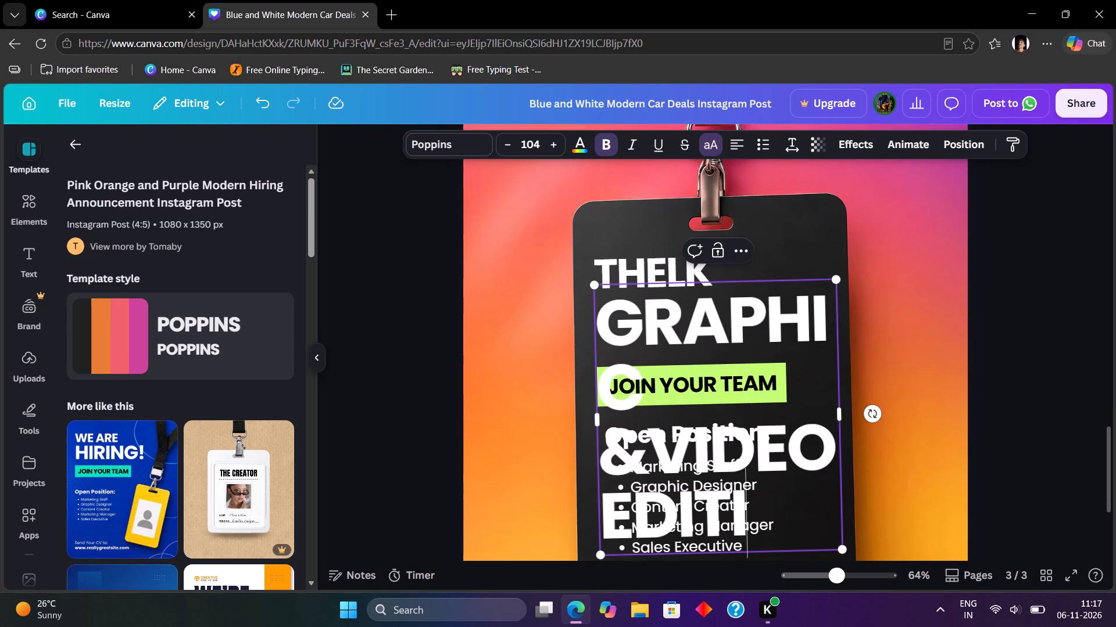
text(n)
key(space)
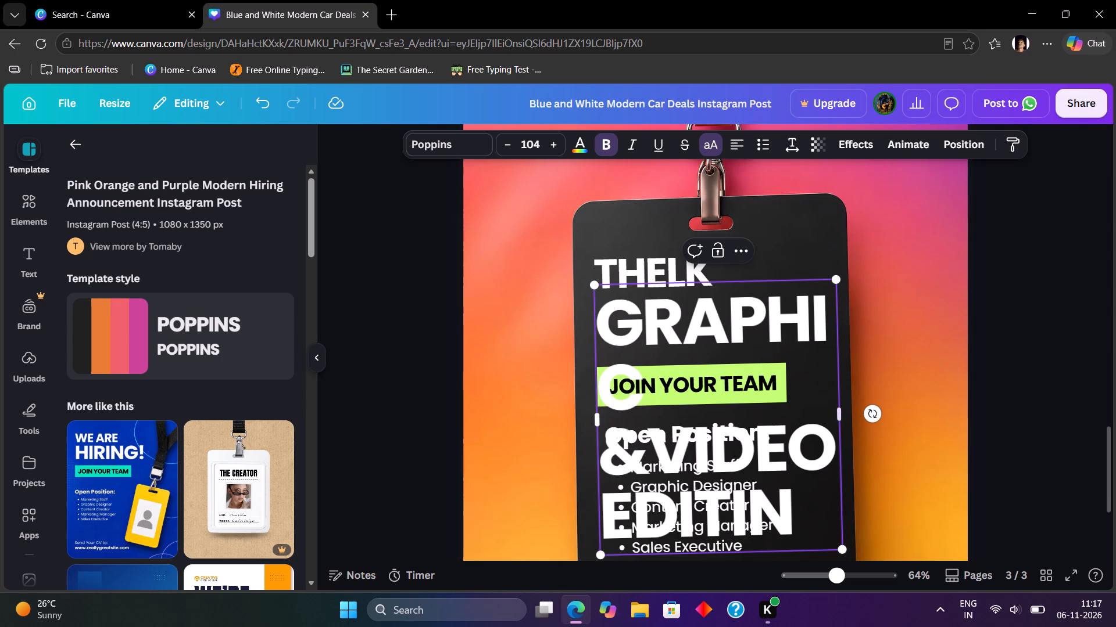
Widen the "GRAPHIC &VIDEO EDITIN" text box and scale it down to font size 45 so it fits within the badge.
drag(843, 415, 1016, 374)
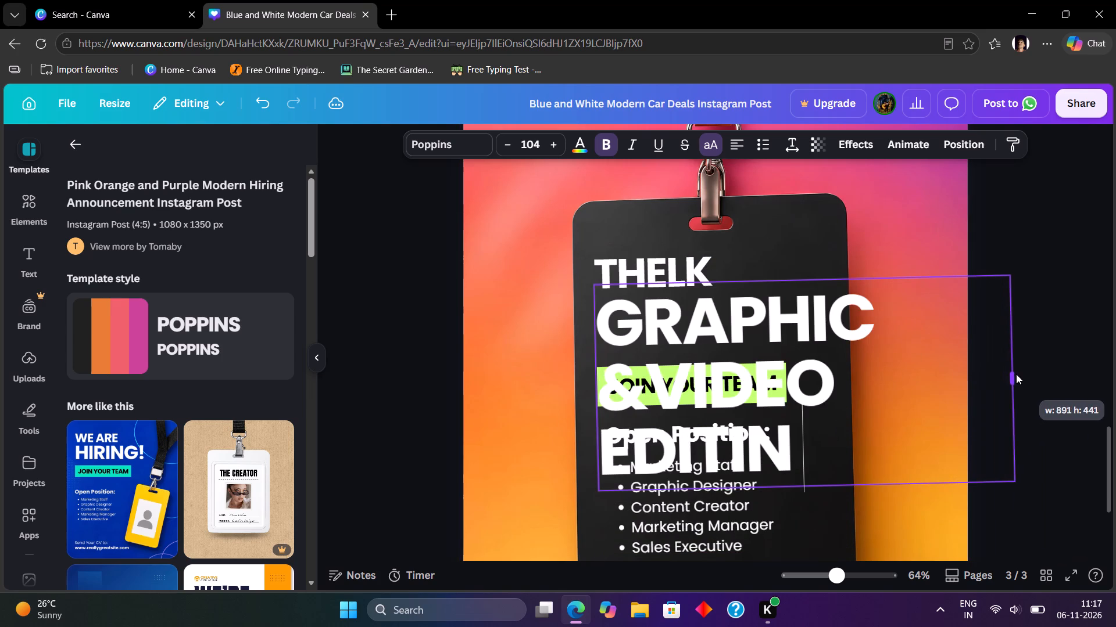
drag(1016, 374, 1088, 345)
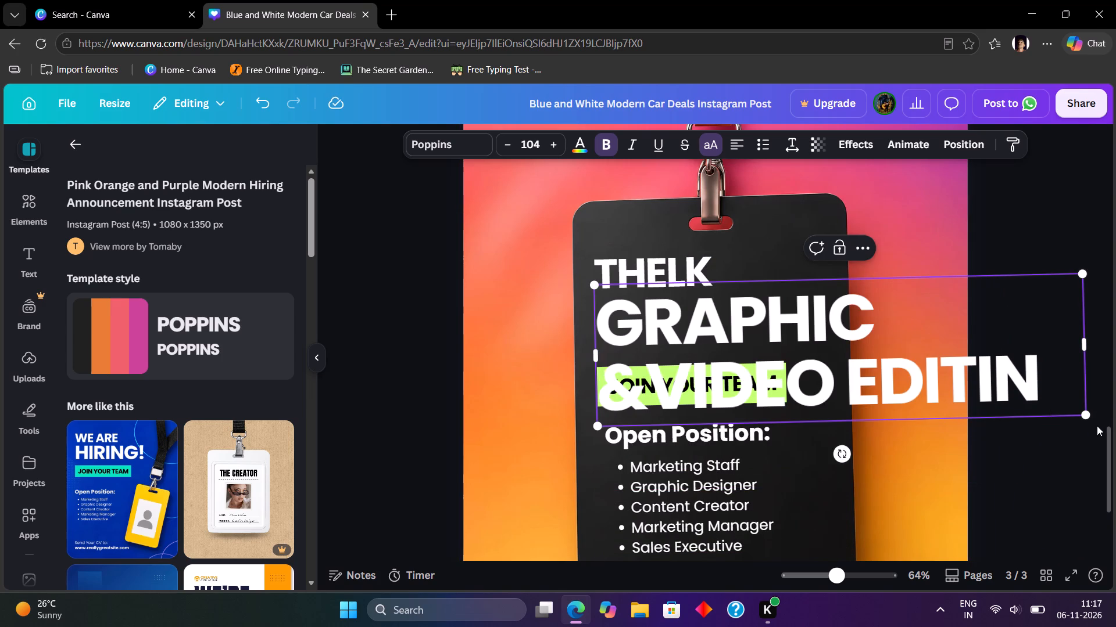
drag(1082, 410, 875, 367)
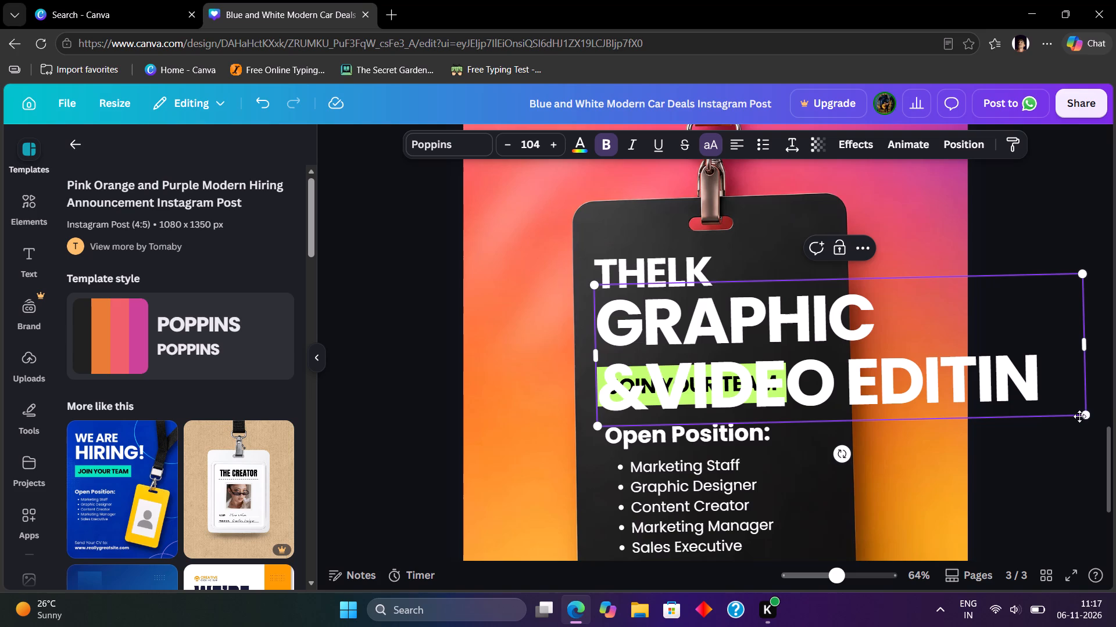
drag(1083, 415, 827, 343)
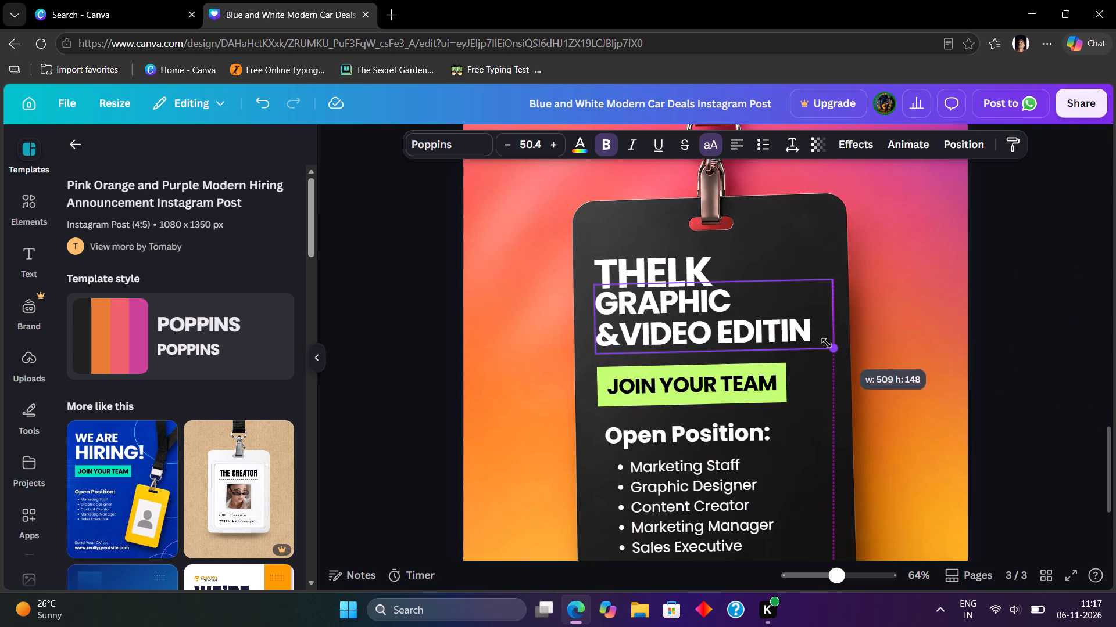
drag(827, 343, 805, 339)
Move the "GRAPHIC &VIDEO EDITIN" text slightly down, between "THELK" and the green "JOIN YOUR TEAM" label.
drag(725, 300, 727, 313)
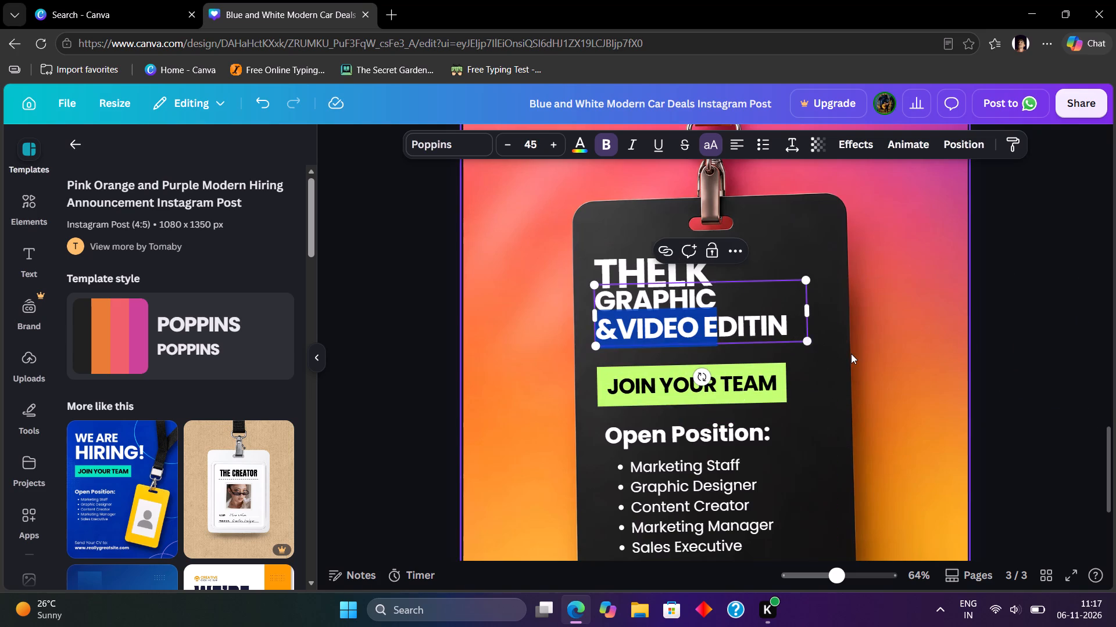
click(851, 354)
drag(727, 319, 729, 329)
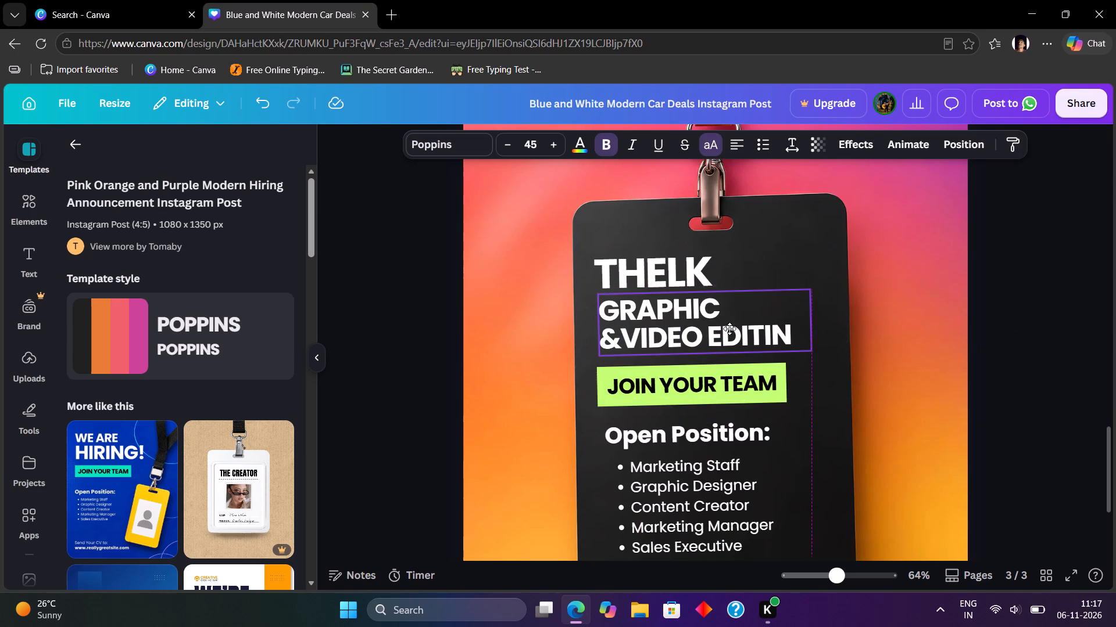
drag(729, 329, 729, 329)
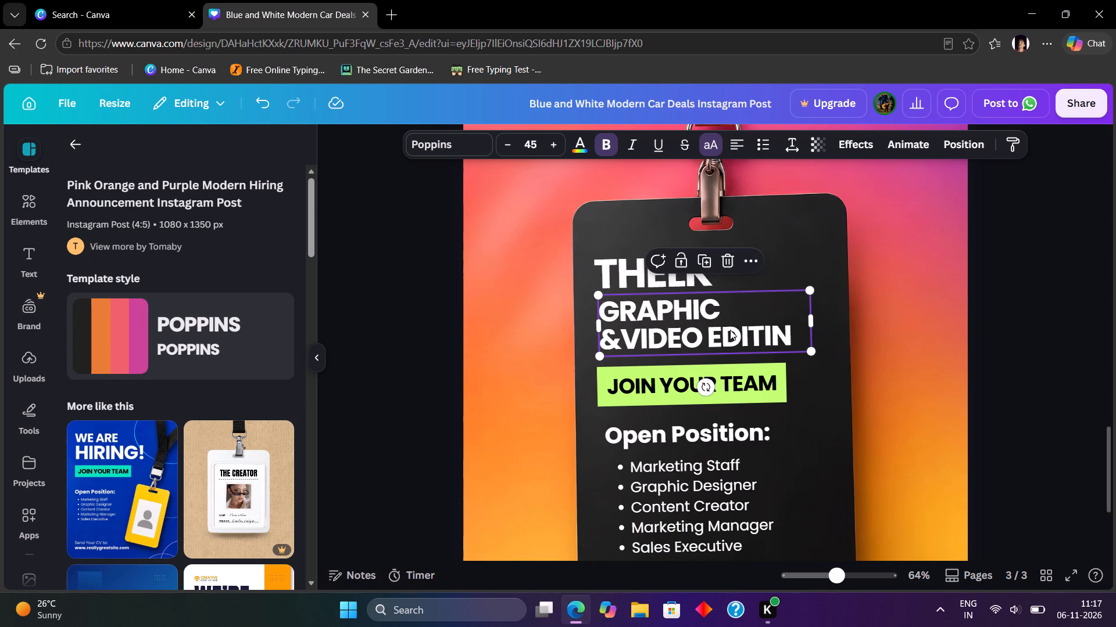
Replace the text of the green "JOIN YOUR TEAM" label with "resume the lk".
double_click(667, 388)
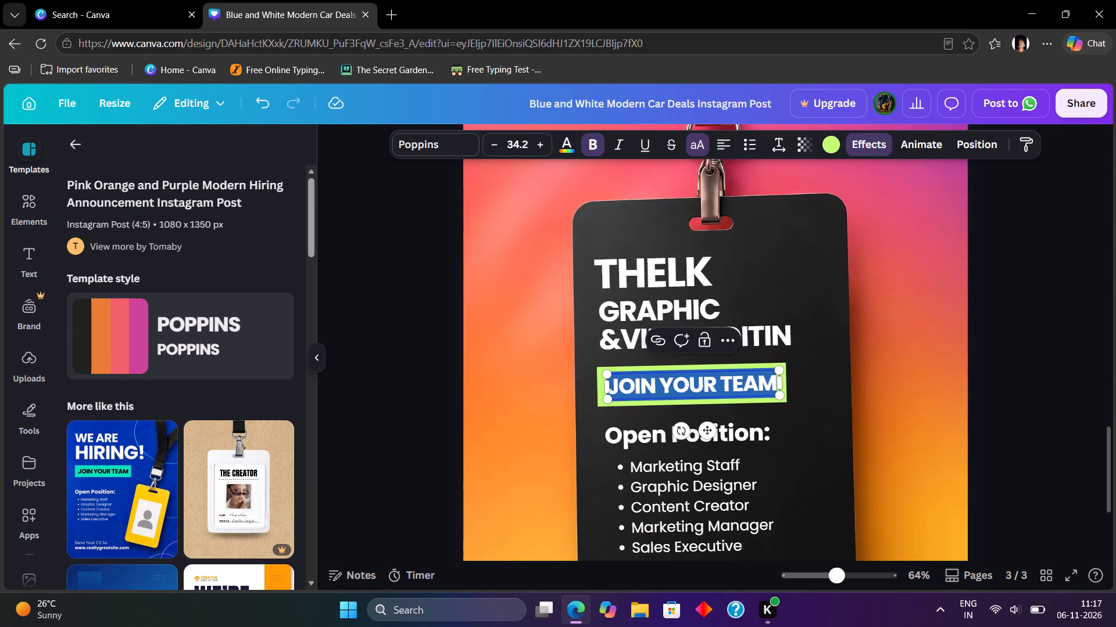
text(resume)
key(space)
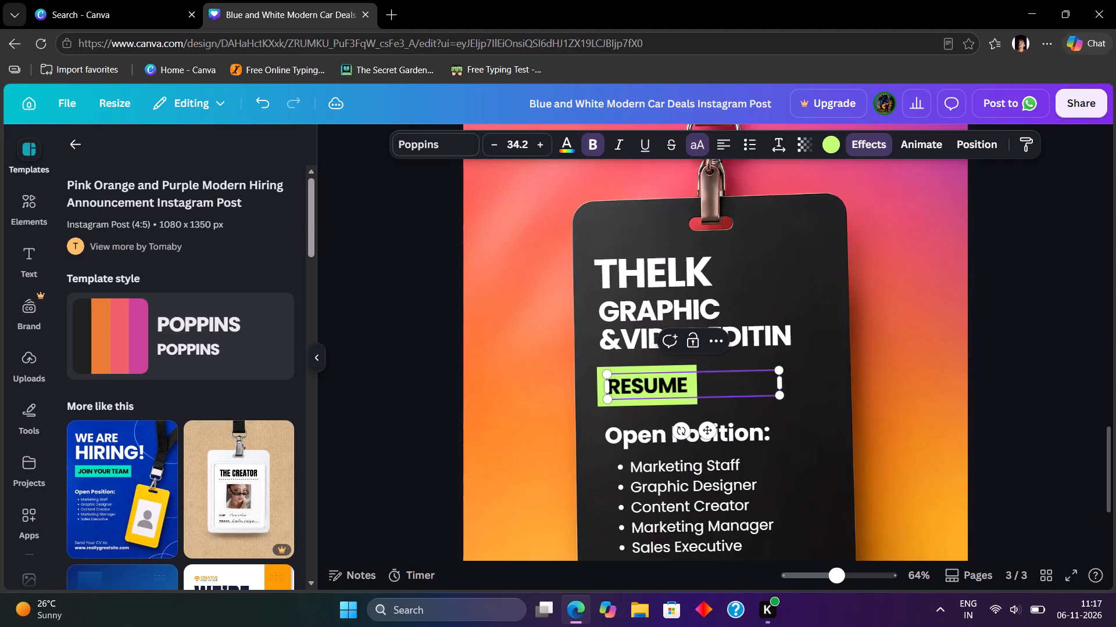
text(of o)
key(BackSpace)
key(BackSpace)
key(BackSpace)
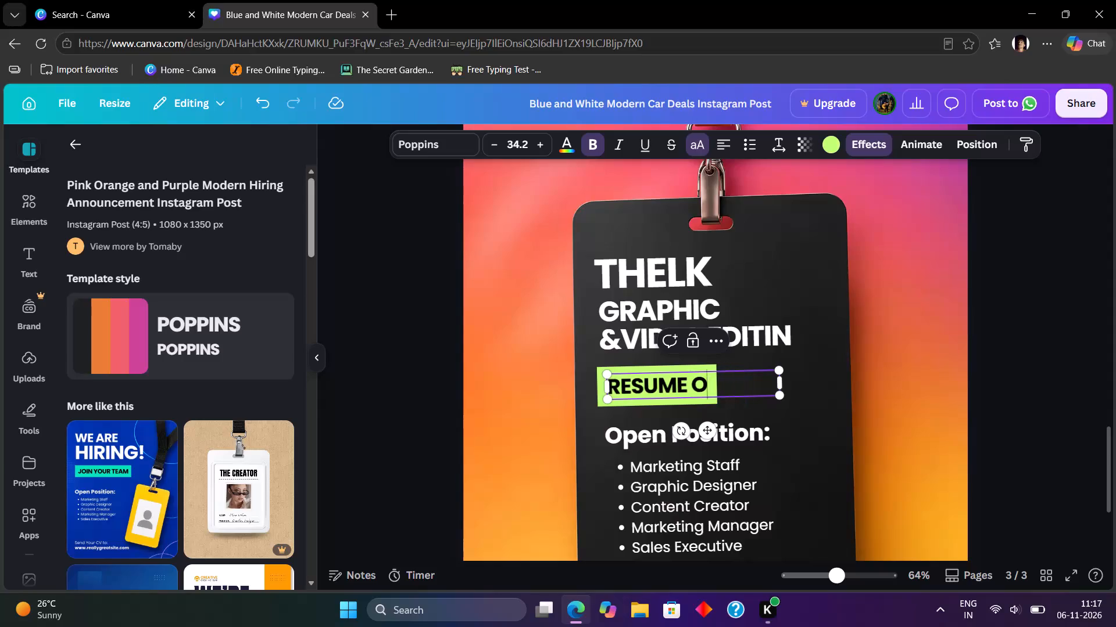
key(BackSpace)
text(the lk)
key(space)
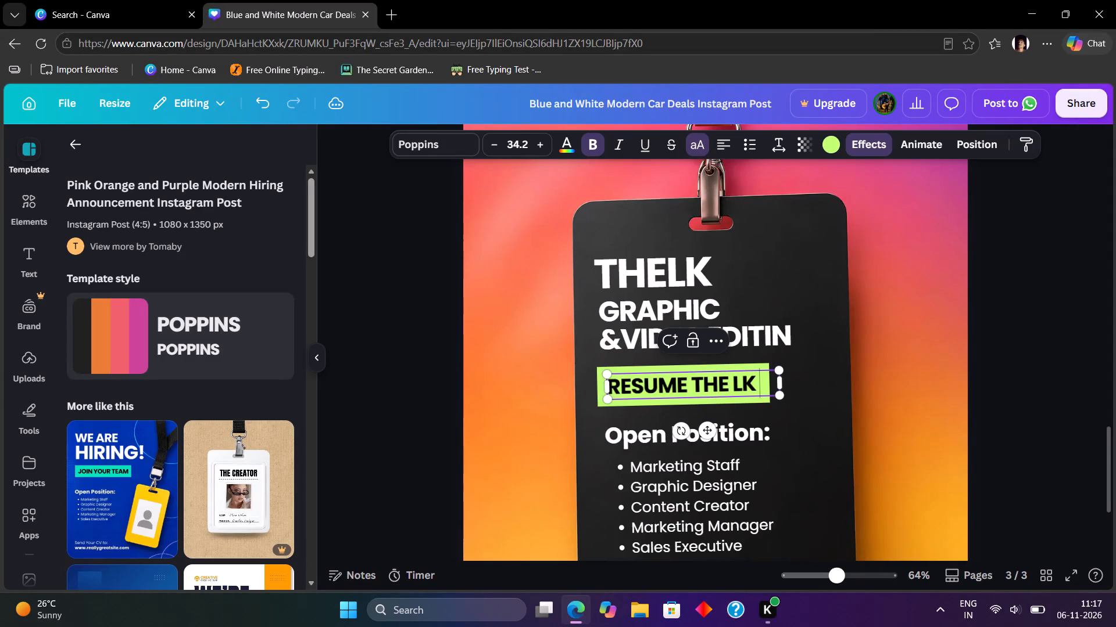
scroll(762, 535, down, 2)
click(838, 336)
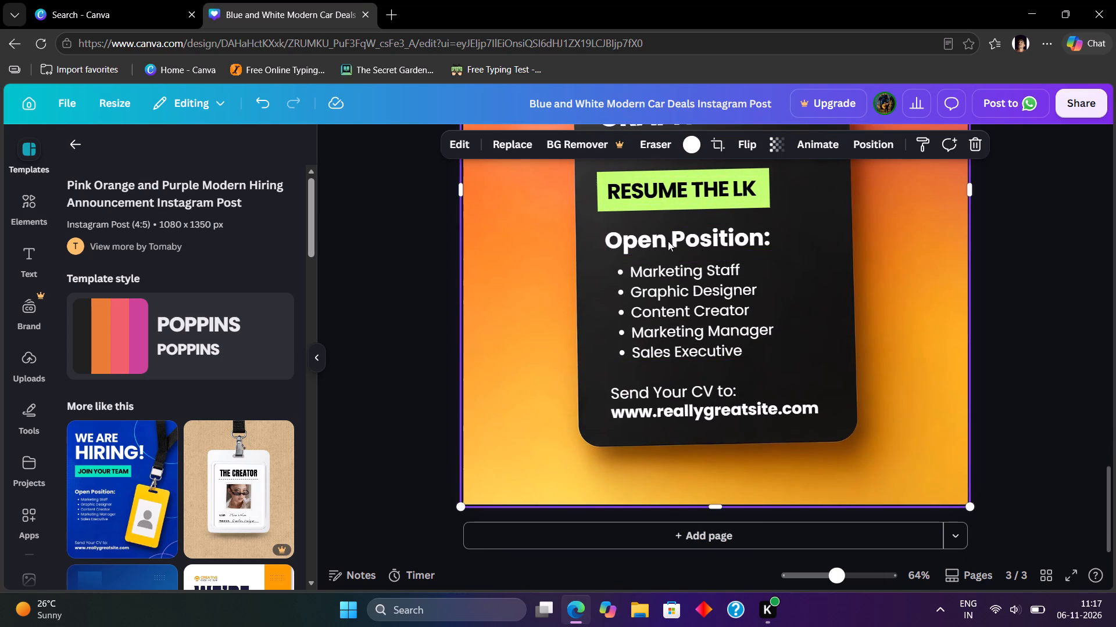
Replace the "Open Position:" subheading with "my skills".
double_click(650, 239)
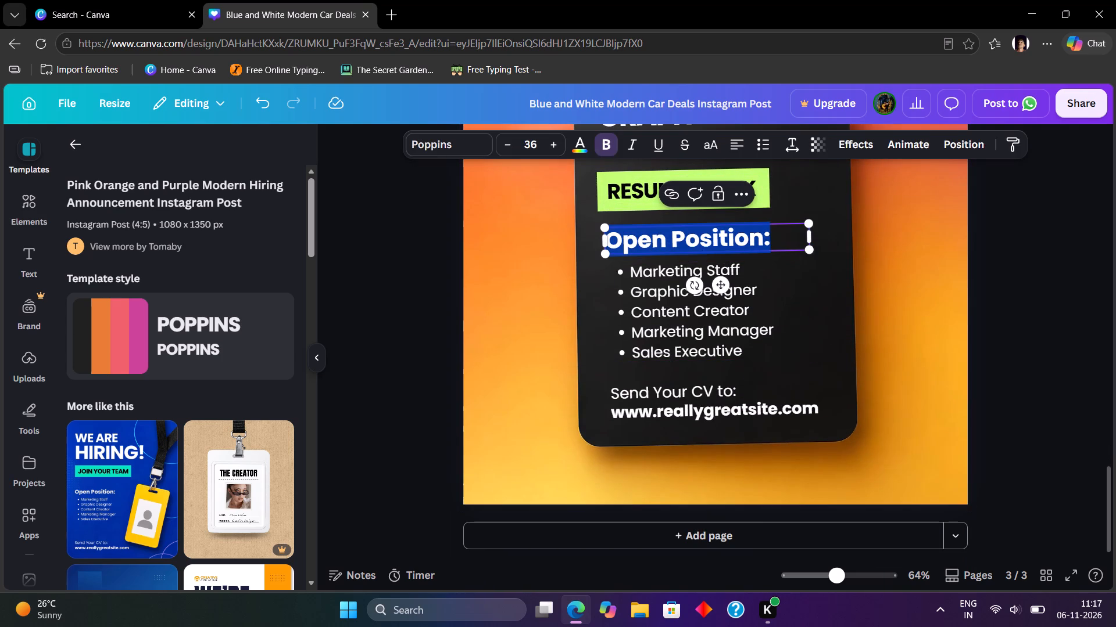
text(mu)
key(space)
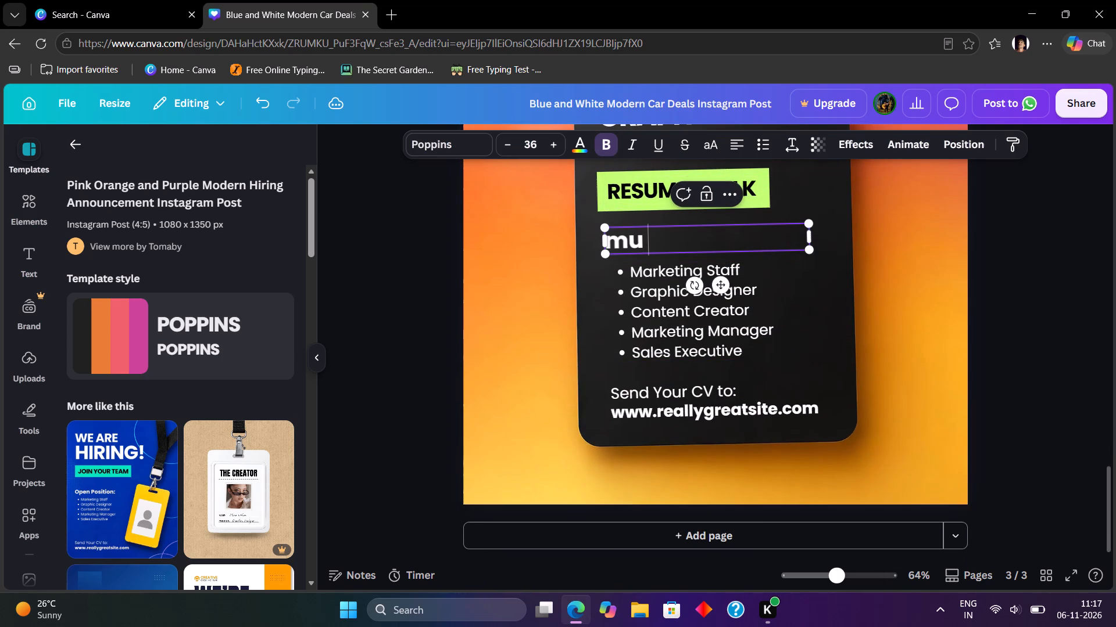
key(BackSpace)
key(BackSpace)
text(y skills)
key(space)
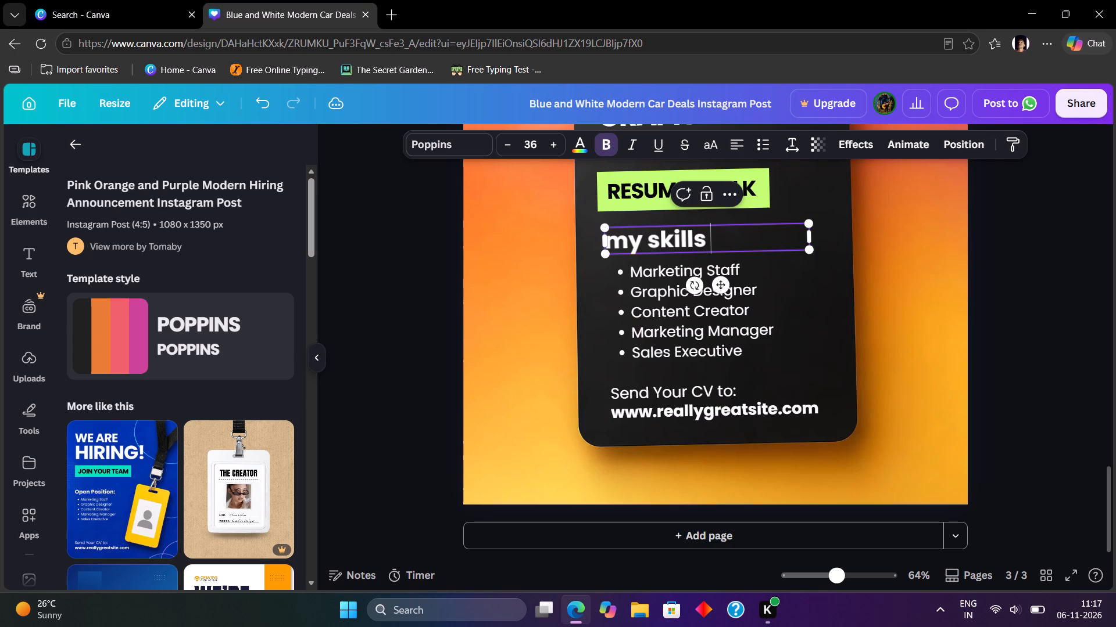
Replace the "Marketing Staff" entry in the skills list with "video editing".
triple_click(648, 274)
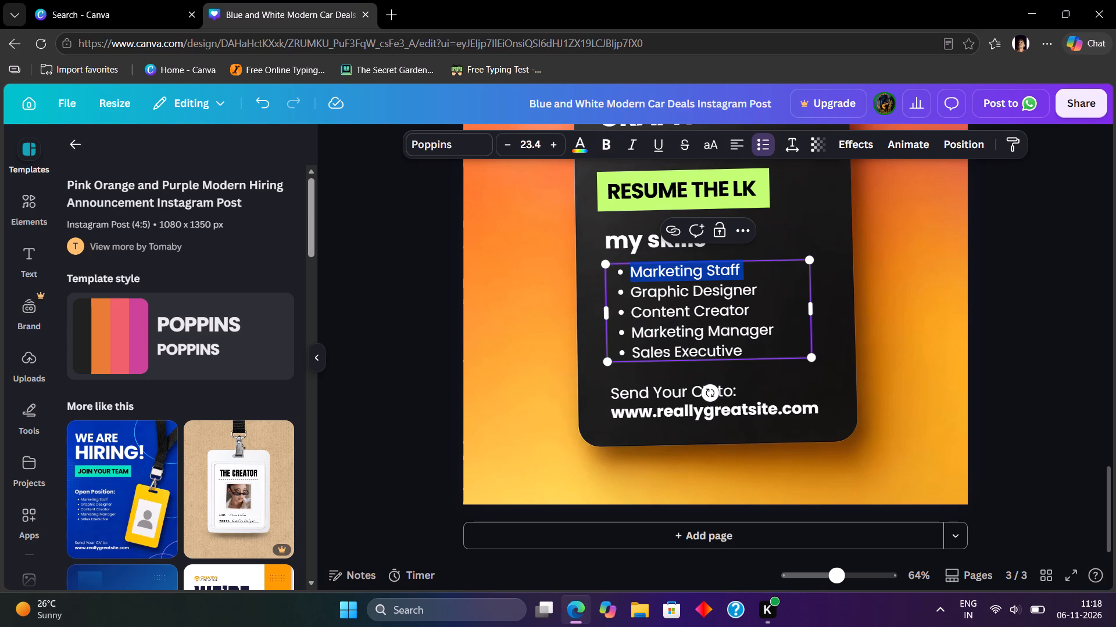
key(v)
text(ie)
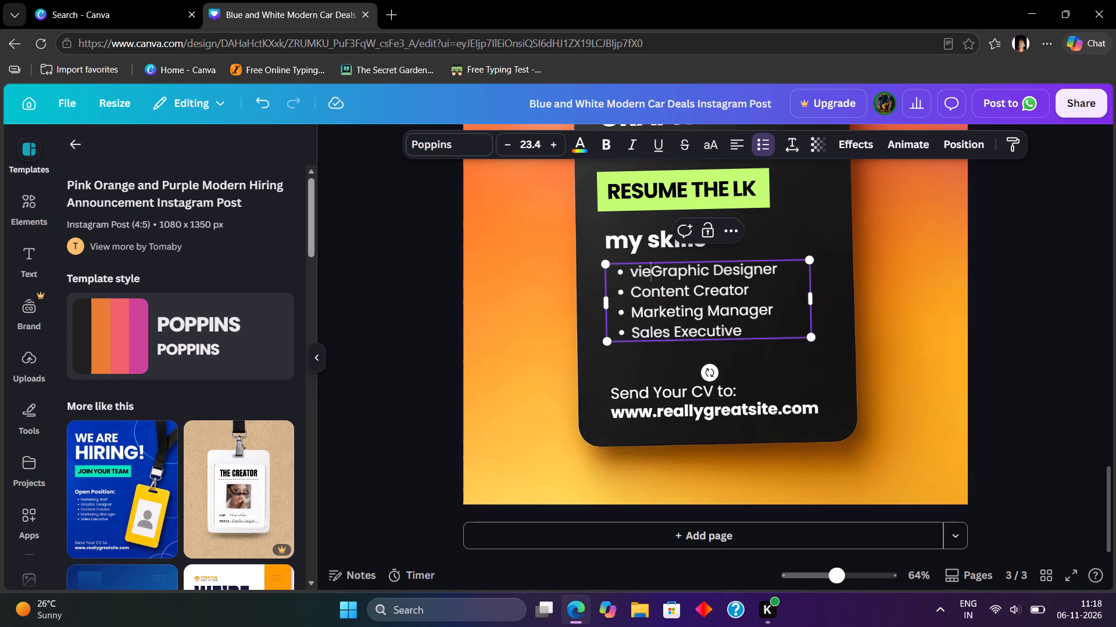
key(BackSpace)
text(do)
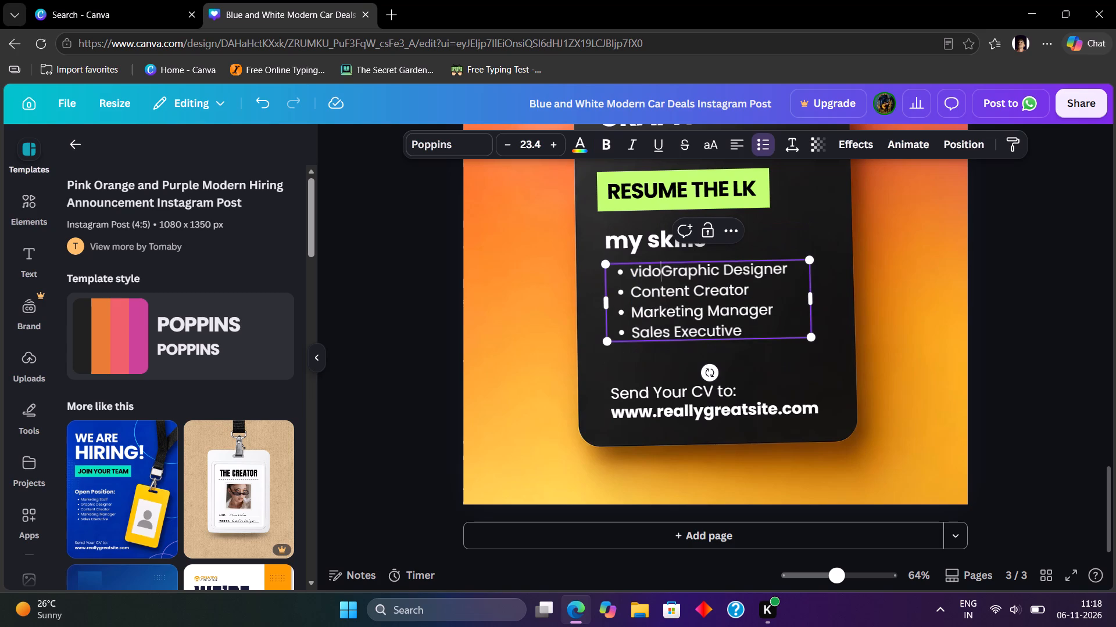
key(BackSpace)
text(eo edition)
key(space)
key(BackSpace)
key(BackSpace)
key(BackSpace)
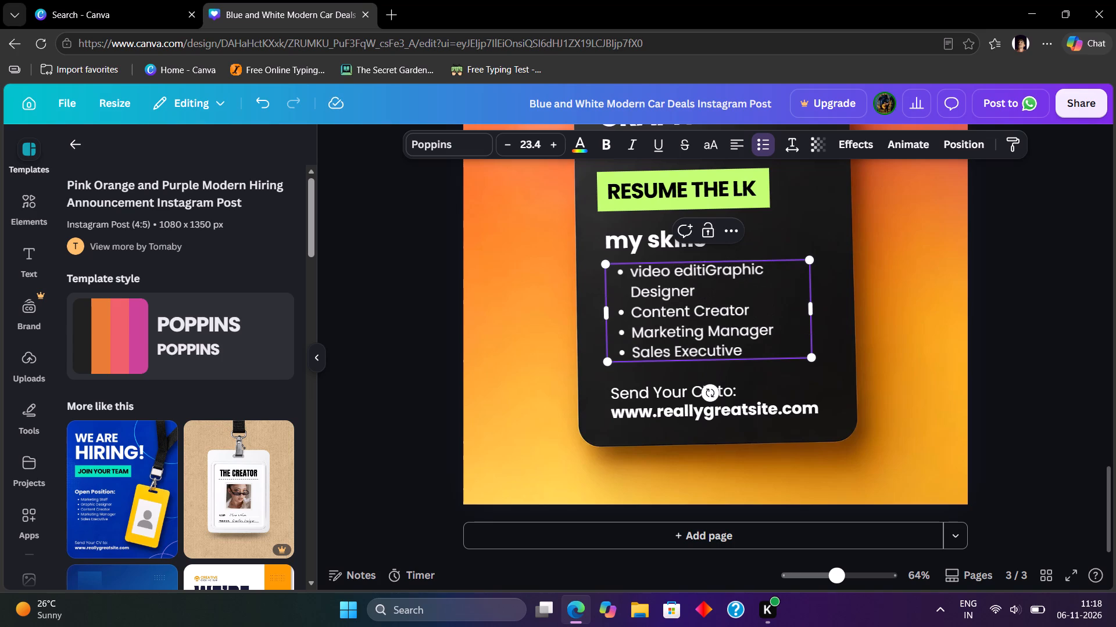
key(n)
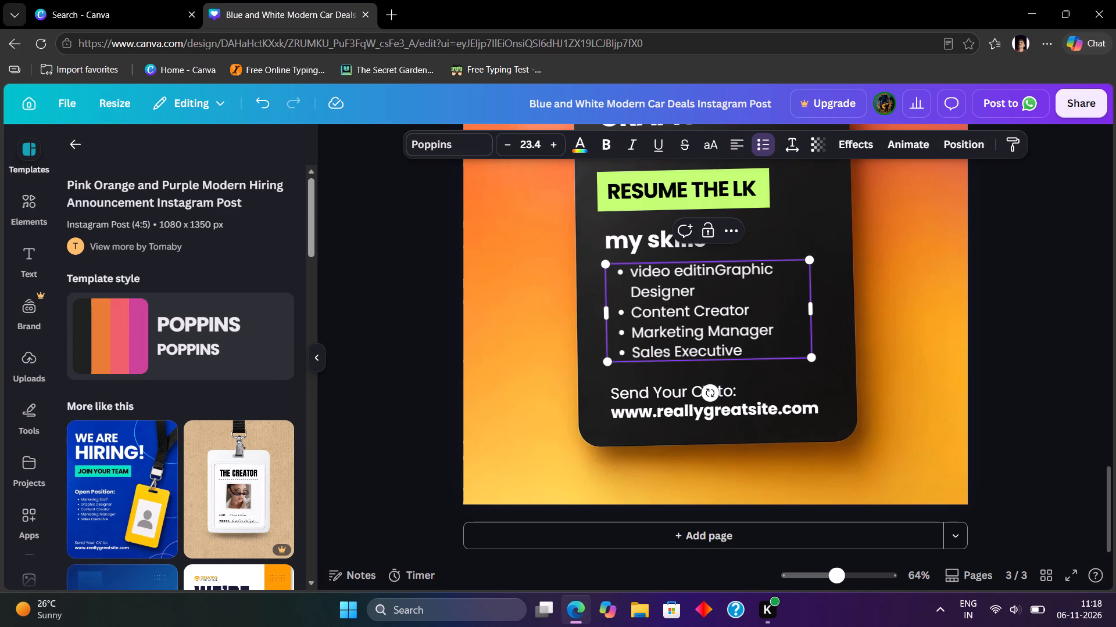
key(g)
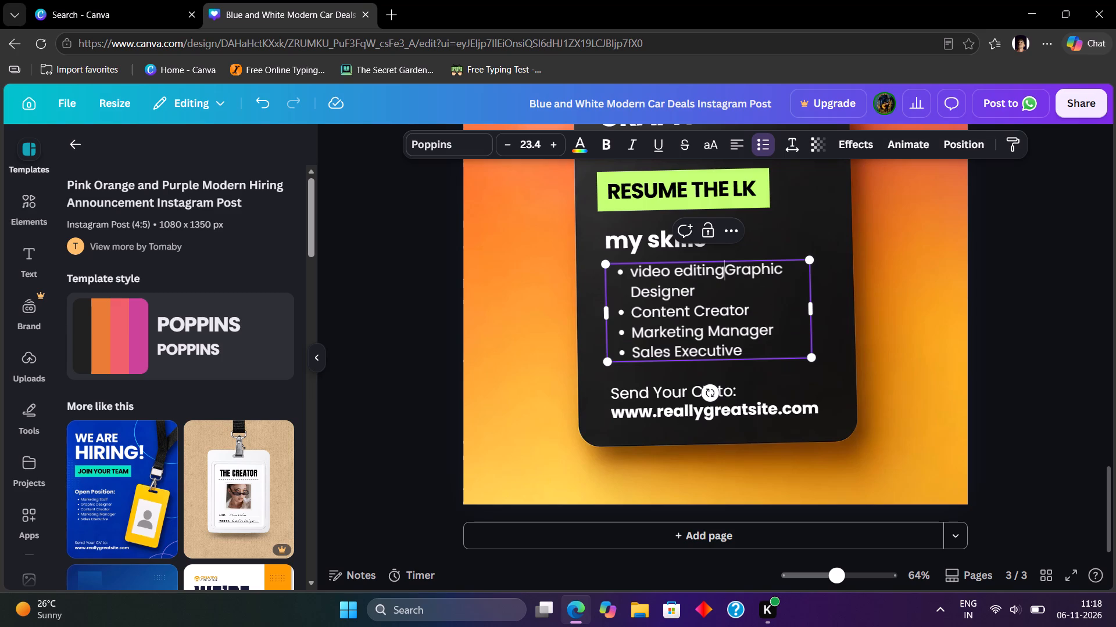
Complete the badge heading as "GRAPHIC &VIDEO EDITING" and widen its text box so "&VIDEO EDITING" fits on one line.
scroll(746, 282, up, 3)
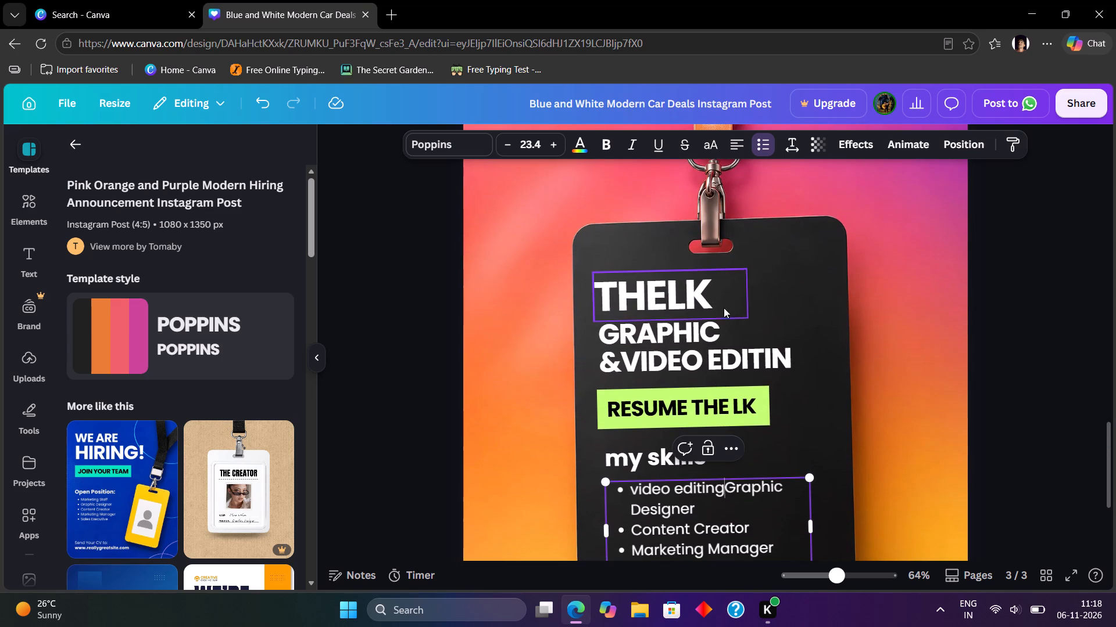
click(788, 364)
double_click(788, 364)
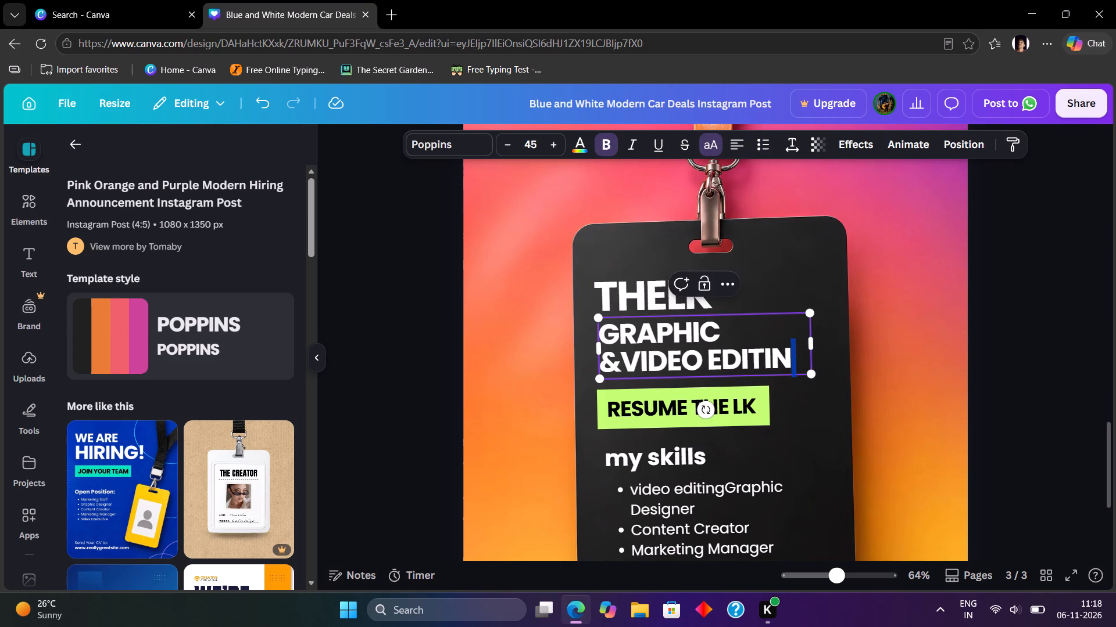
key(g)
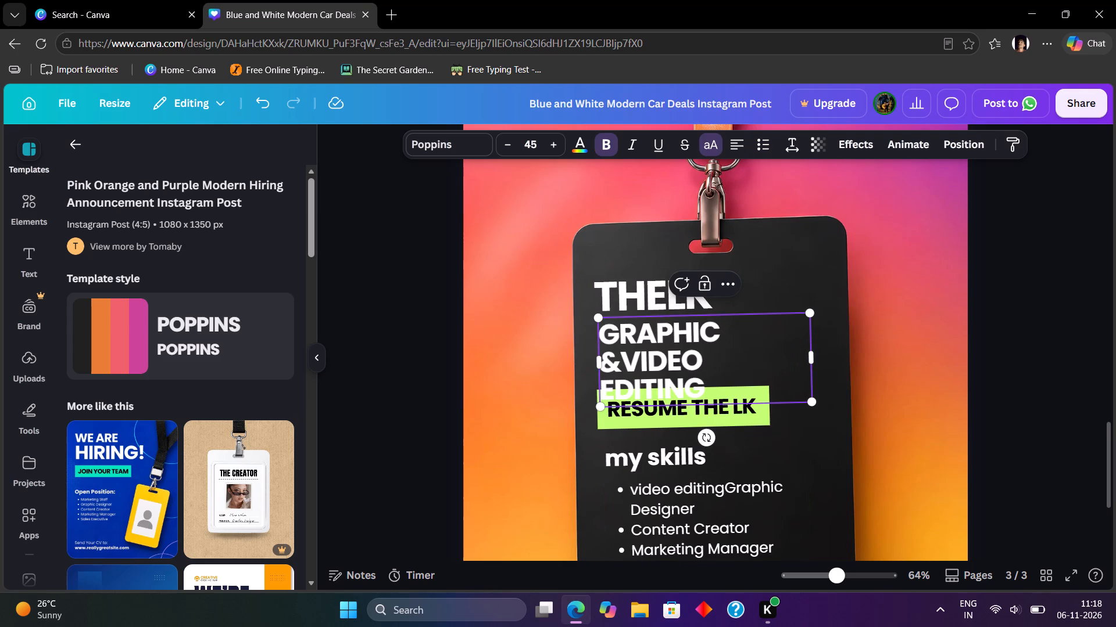
drag(814, 351, 831, 350)
click(933, 373)
Split "Graphic Designer" from "video editing" onto its own bullet in the skills list.
scroll(888, 374, down, 2)
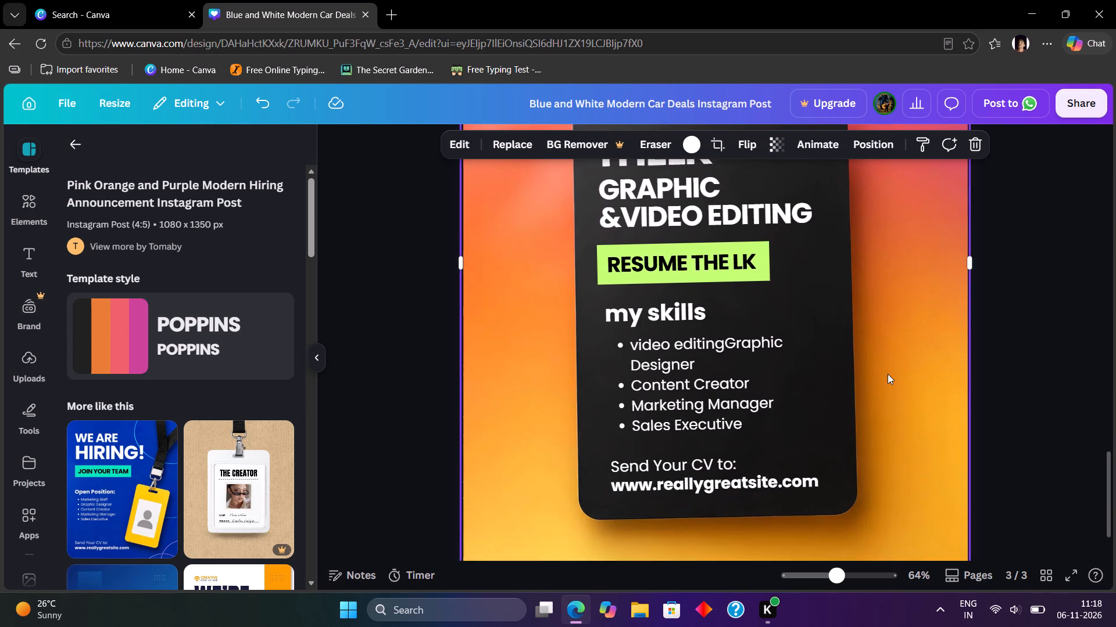
double_click(723, 342)
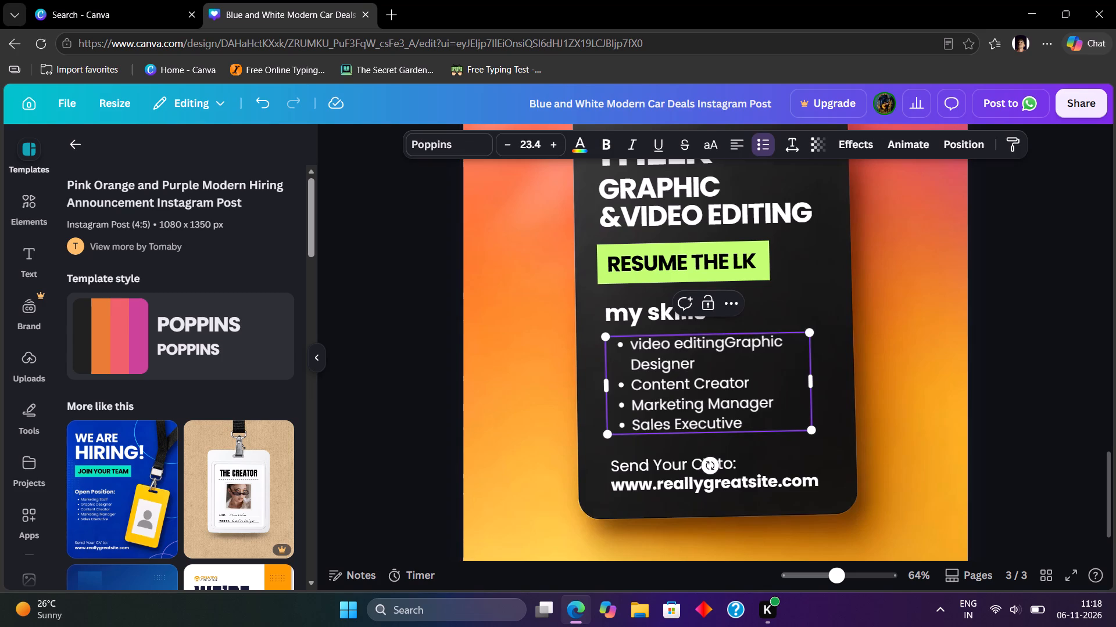
key(Return)
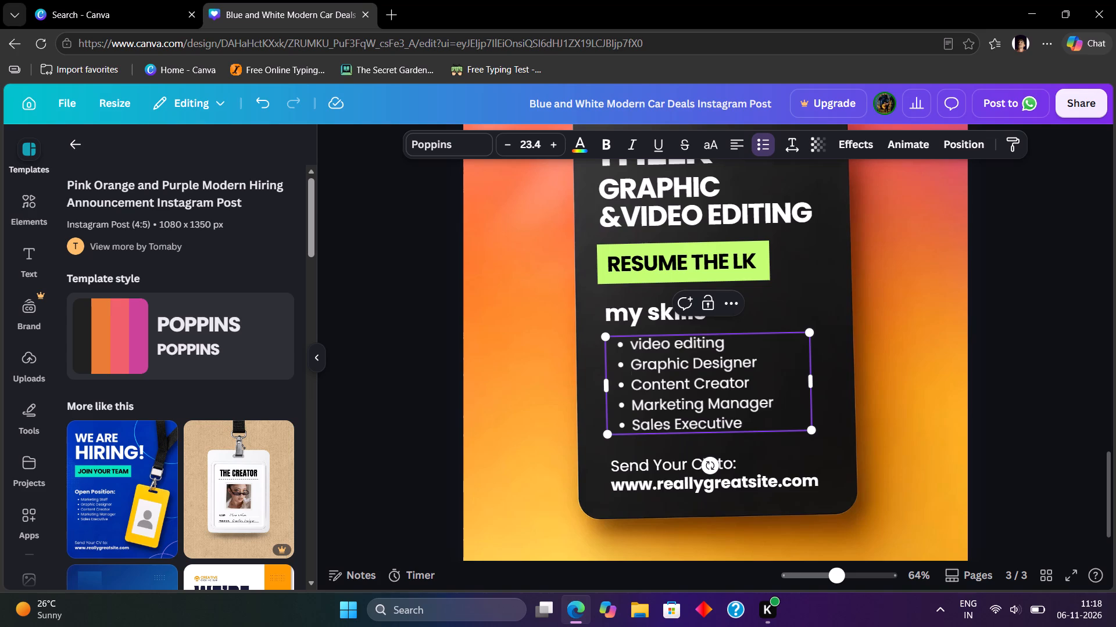
Replace the "Marketing Manager" bullet in the skills list with "youtube manager".
drag(636, 407, 777, 408)
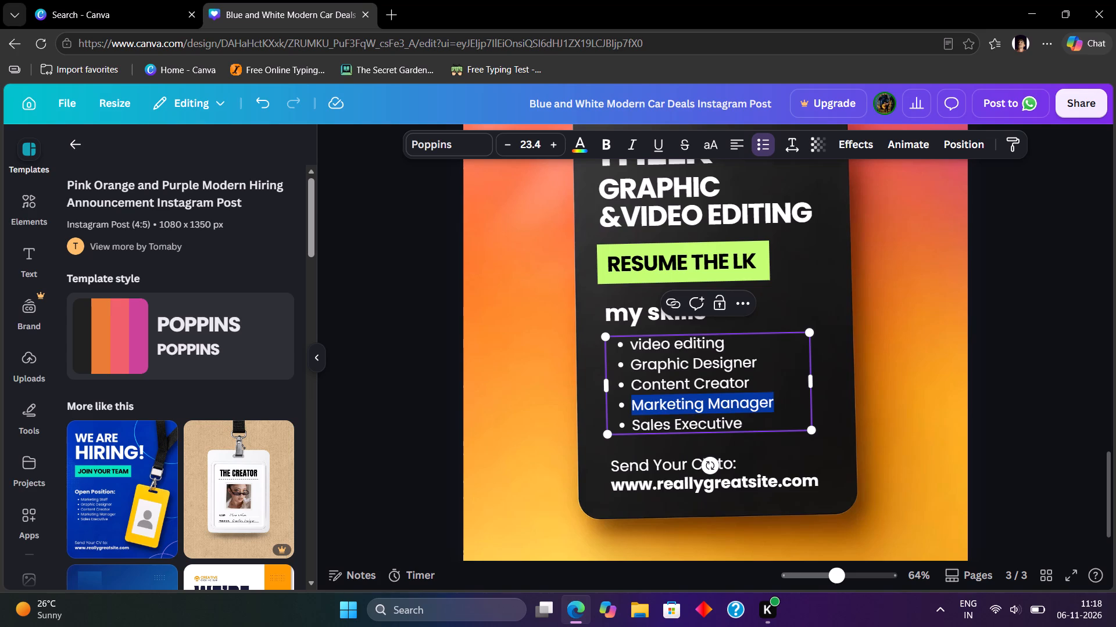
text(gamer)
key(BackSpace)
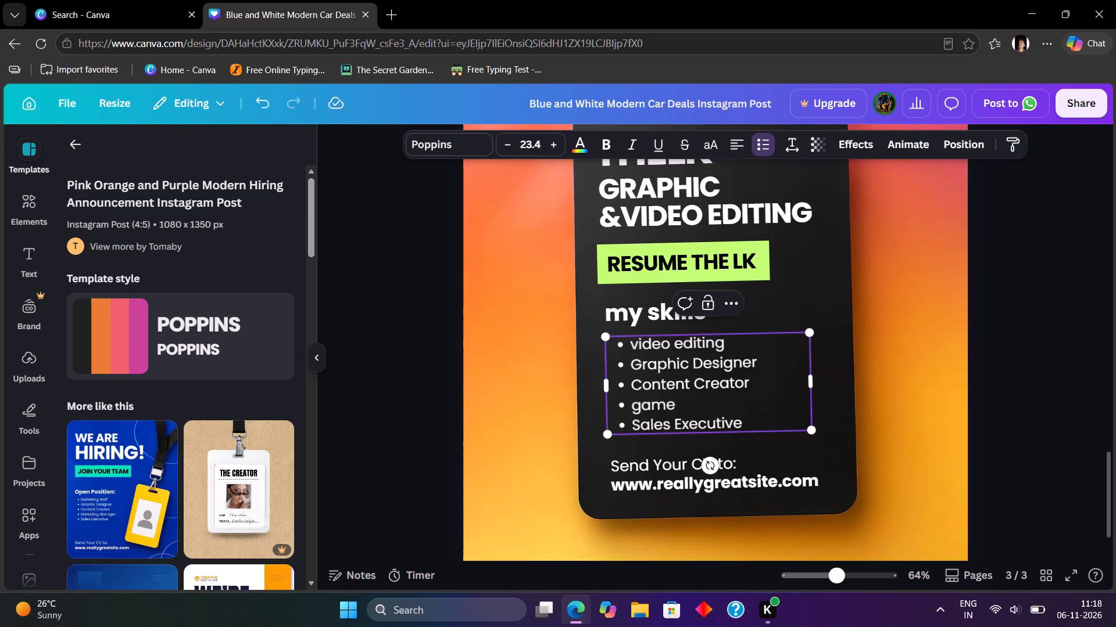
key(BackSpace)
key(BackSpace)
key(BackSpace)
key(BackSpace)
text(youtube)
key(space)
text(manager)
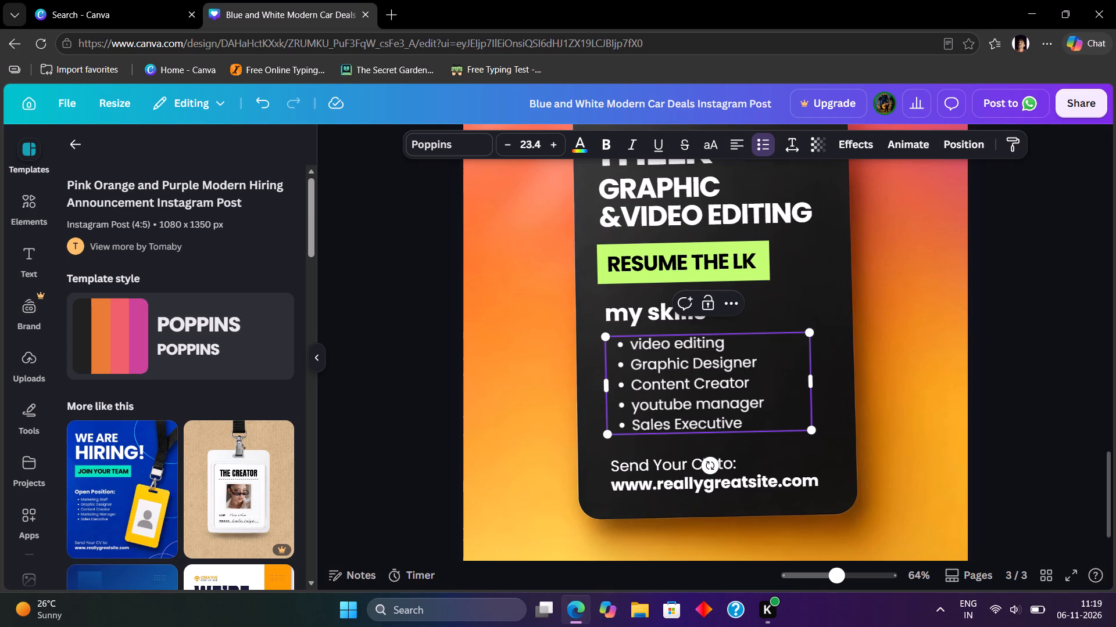
Replace the "Sales Executive" bullet in the skills list with an entry beginning "singer & music".
double_click(639, 424)
drag(639, 424, 718, 423)
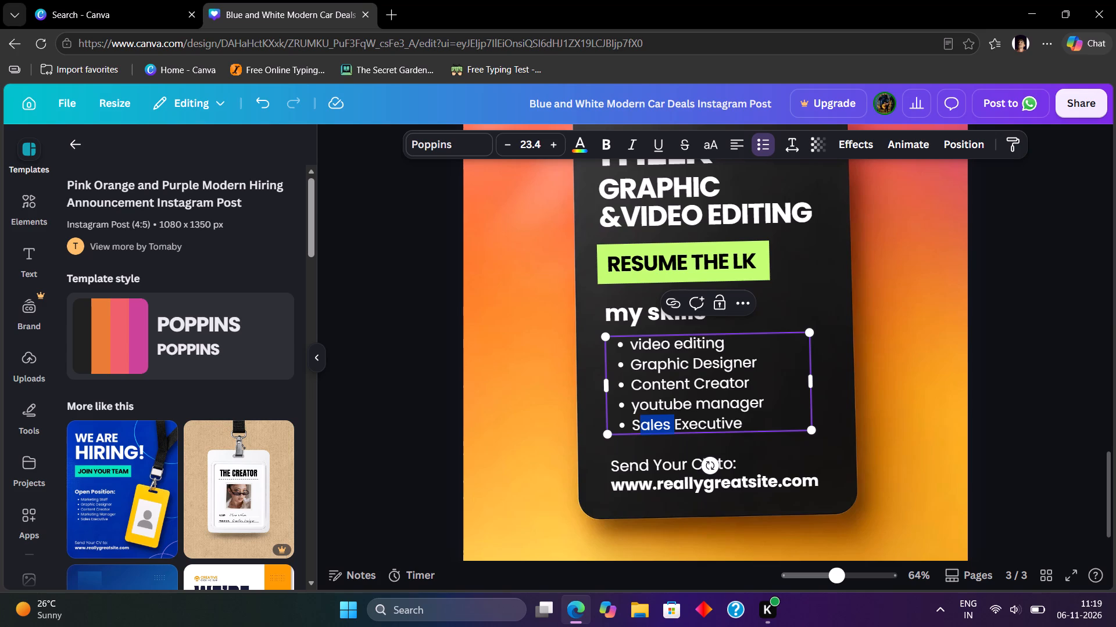
drag(629, 427, 742, 419)
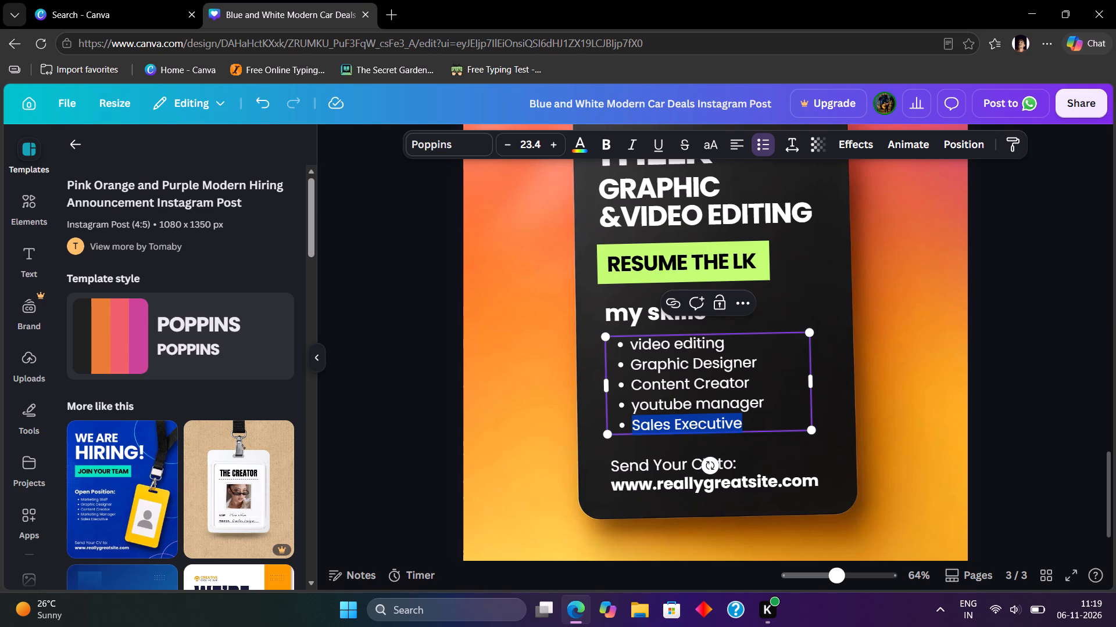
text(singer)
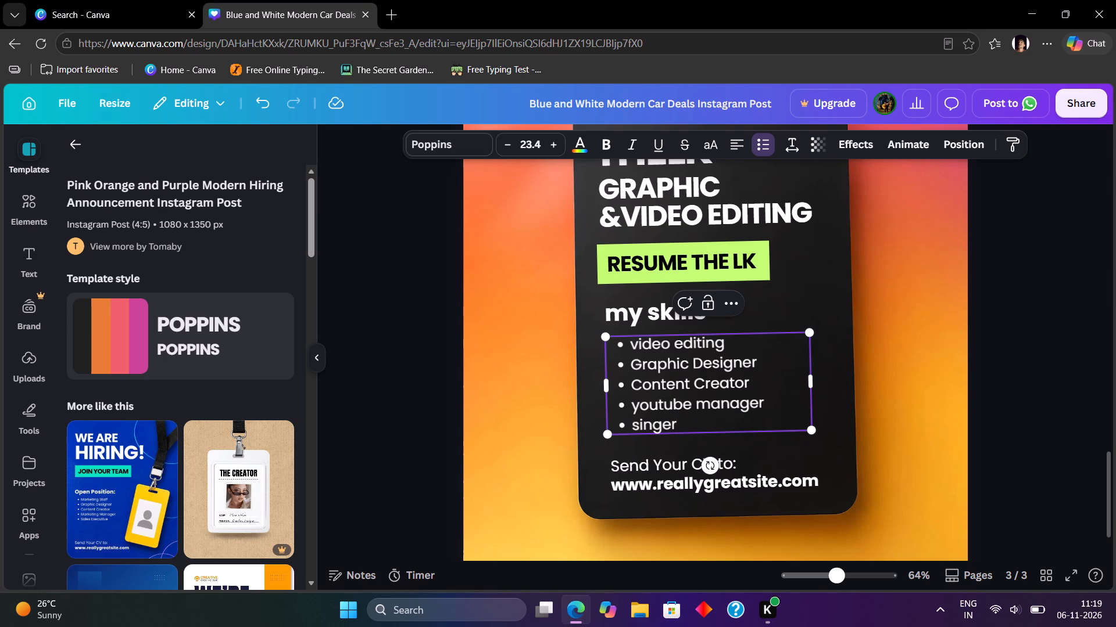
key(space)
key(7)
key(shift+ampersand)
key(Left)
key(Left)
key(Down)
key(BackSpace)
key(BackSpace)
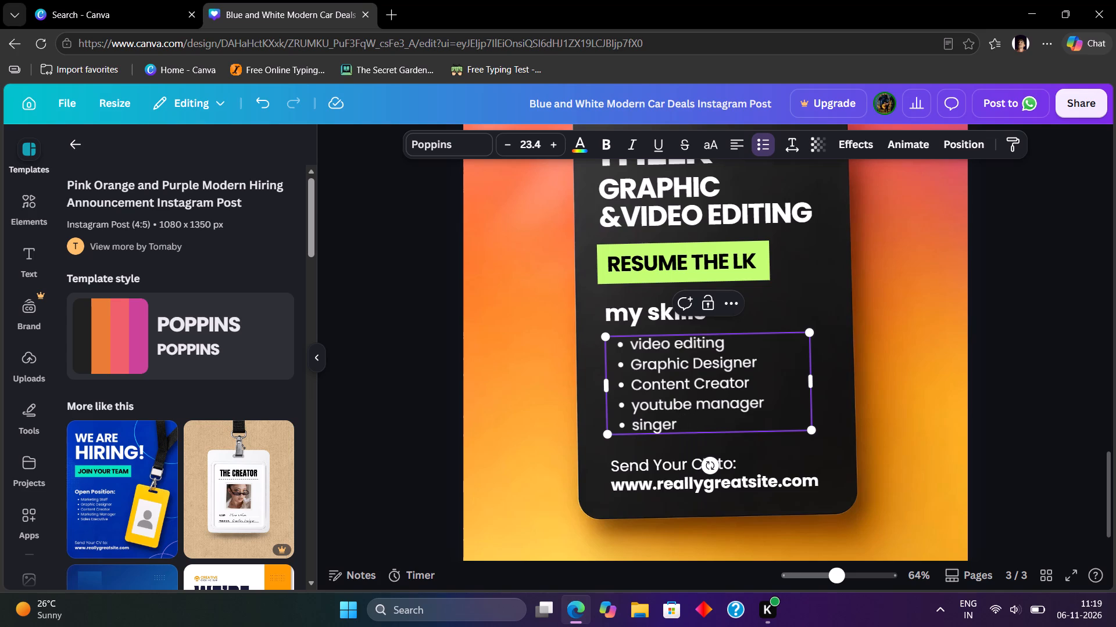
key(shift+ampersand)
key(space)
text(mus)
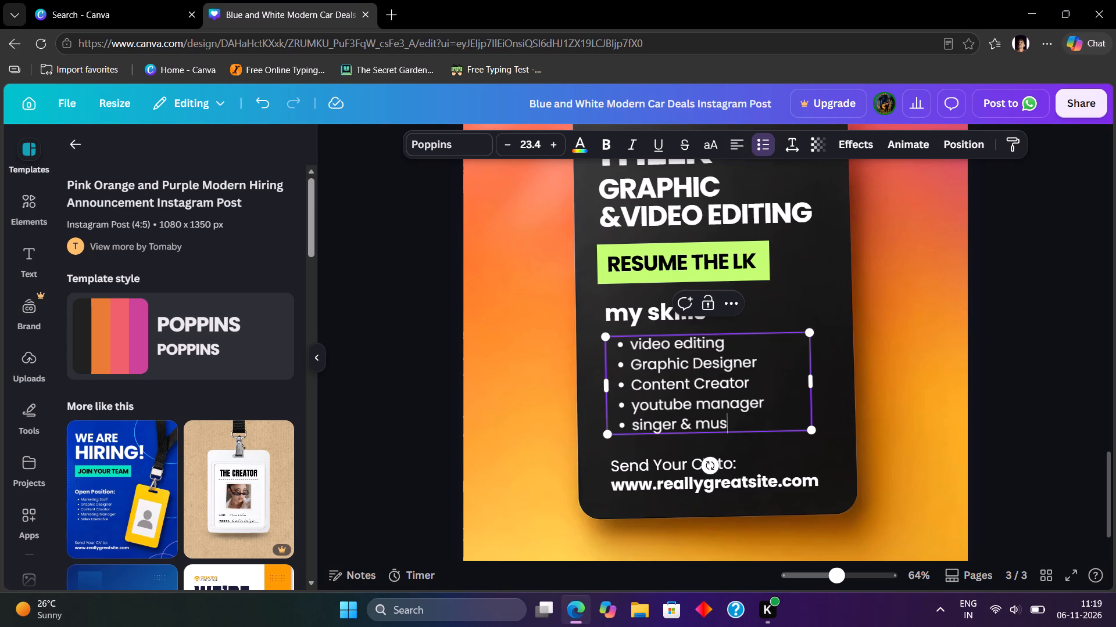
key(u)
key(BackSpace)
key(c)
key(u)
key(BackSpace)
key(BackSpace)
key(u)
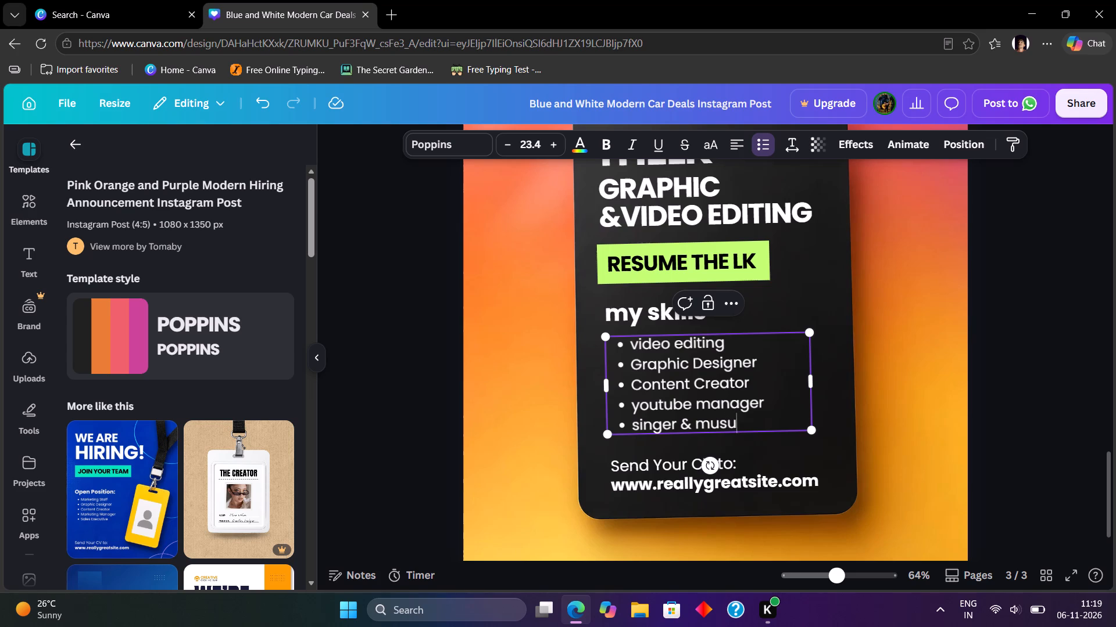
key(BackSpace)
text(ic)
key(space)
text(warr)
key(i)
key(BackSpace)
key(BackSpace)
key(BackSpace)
Complete the last bullet in the skills list as "singer & music writer".
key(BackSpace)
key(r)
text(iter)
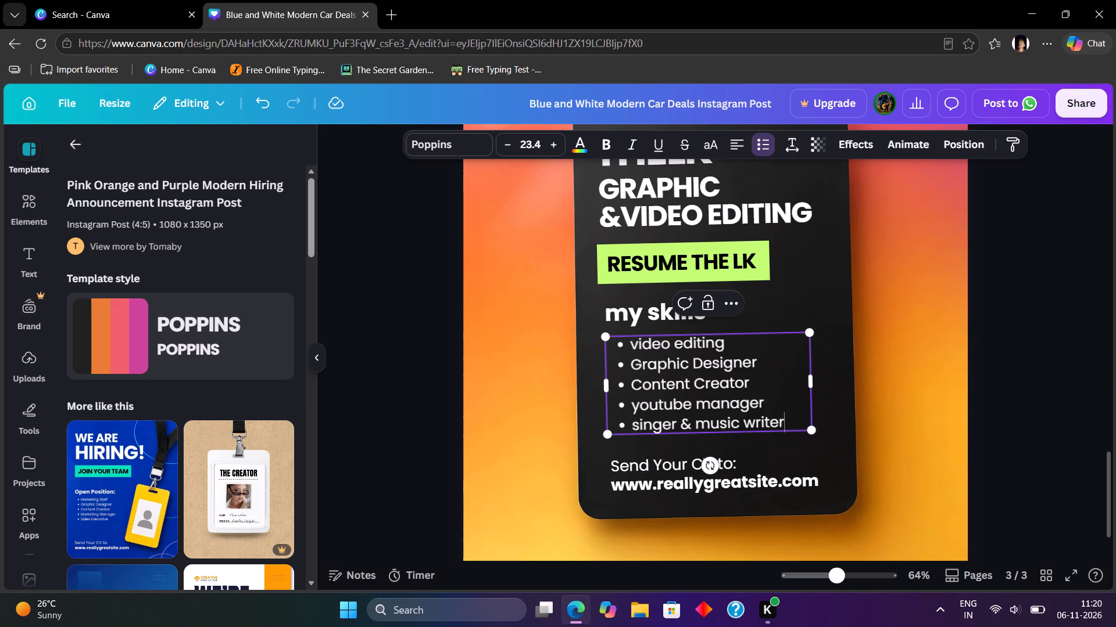
double_click(620, 487)
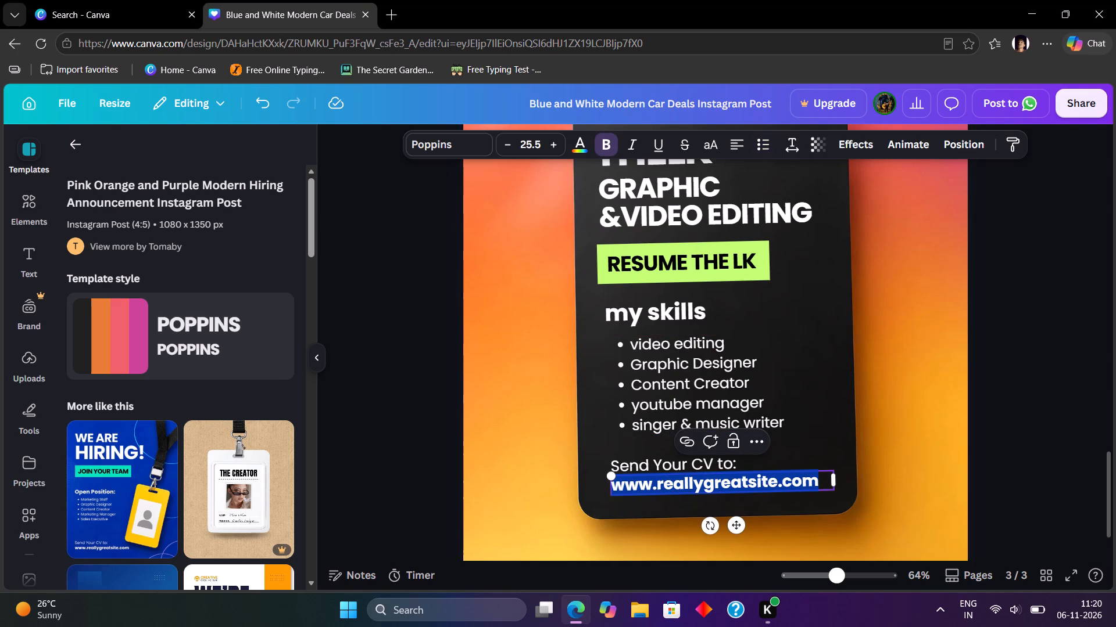
drag(658, 488, 677, 484)
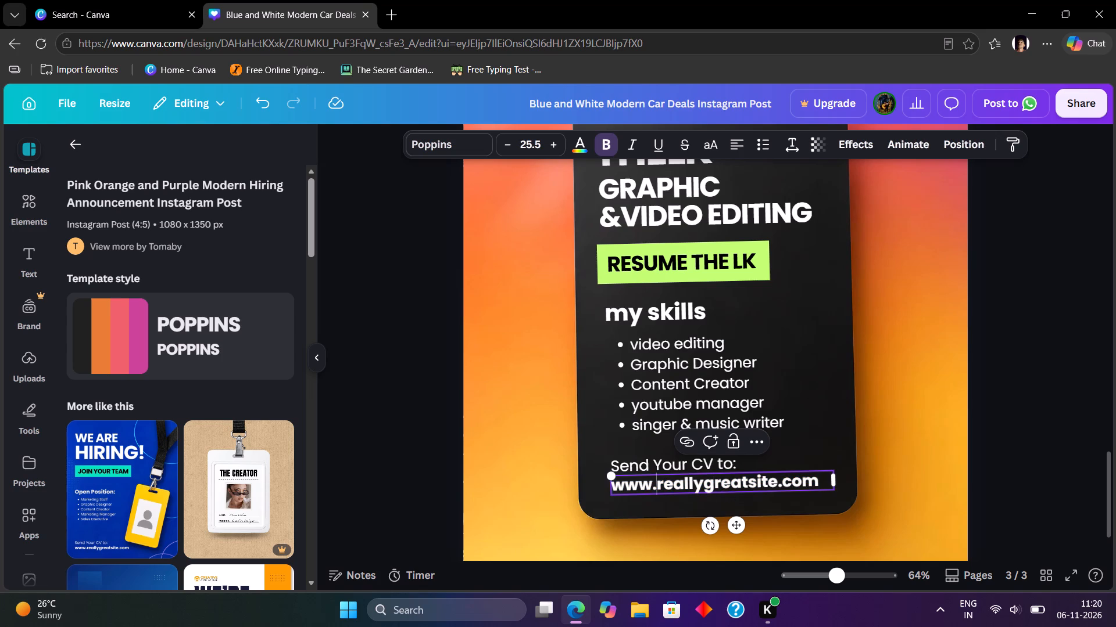
drag(656, 486, 691, 486)
drag(691, 486, 740, 487)
drag(654, 480, 700, 495)
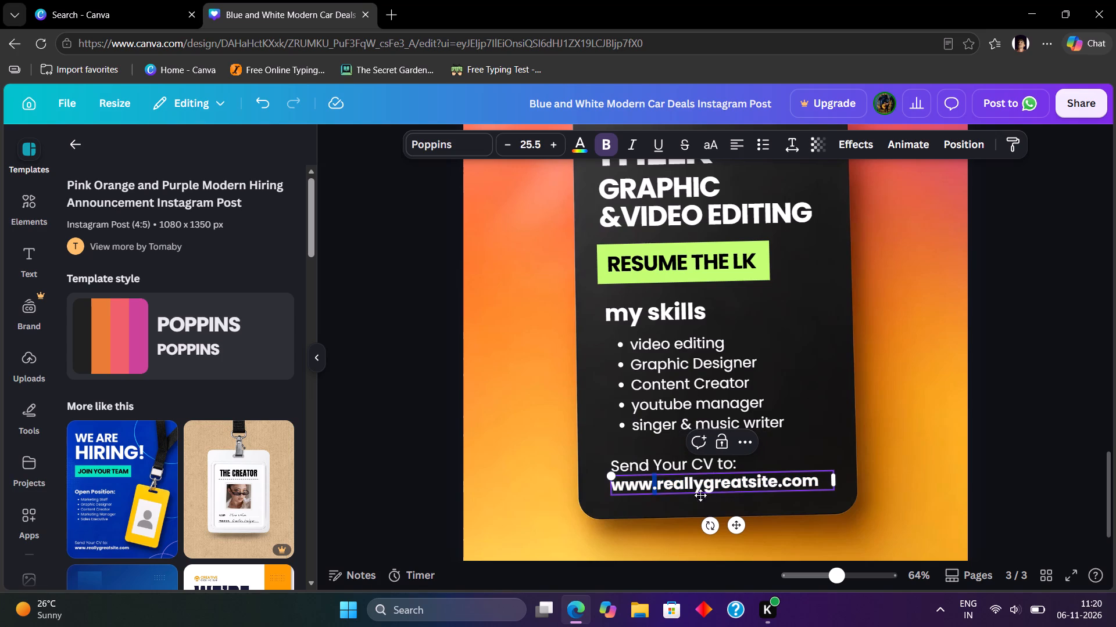
drag(700, 495, 747, 482)
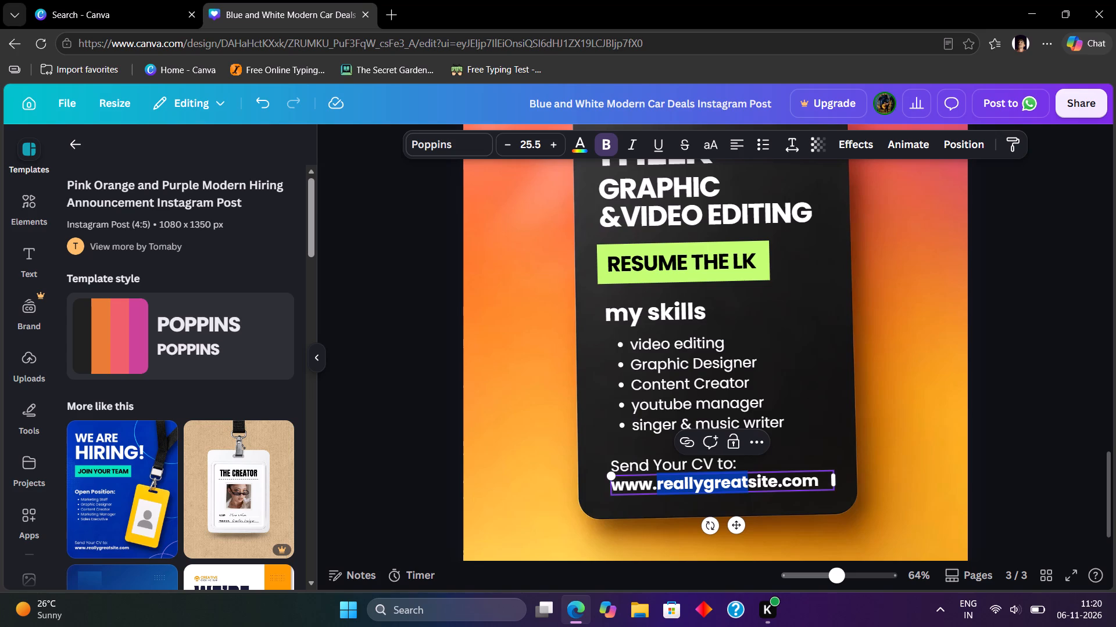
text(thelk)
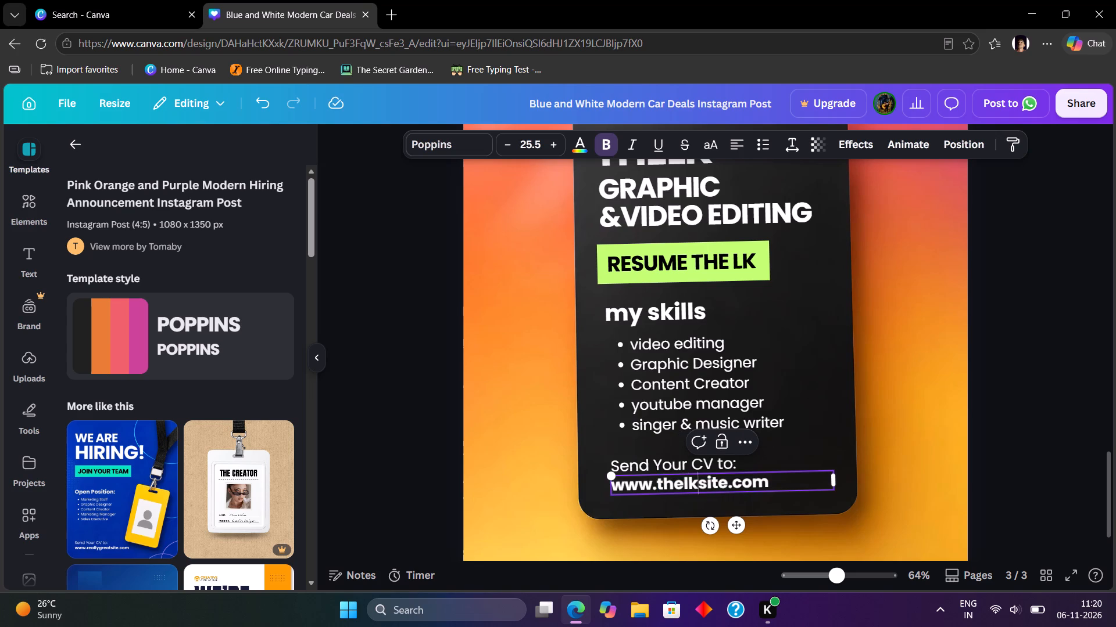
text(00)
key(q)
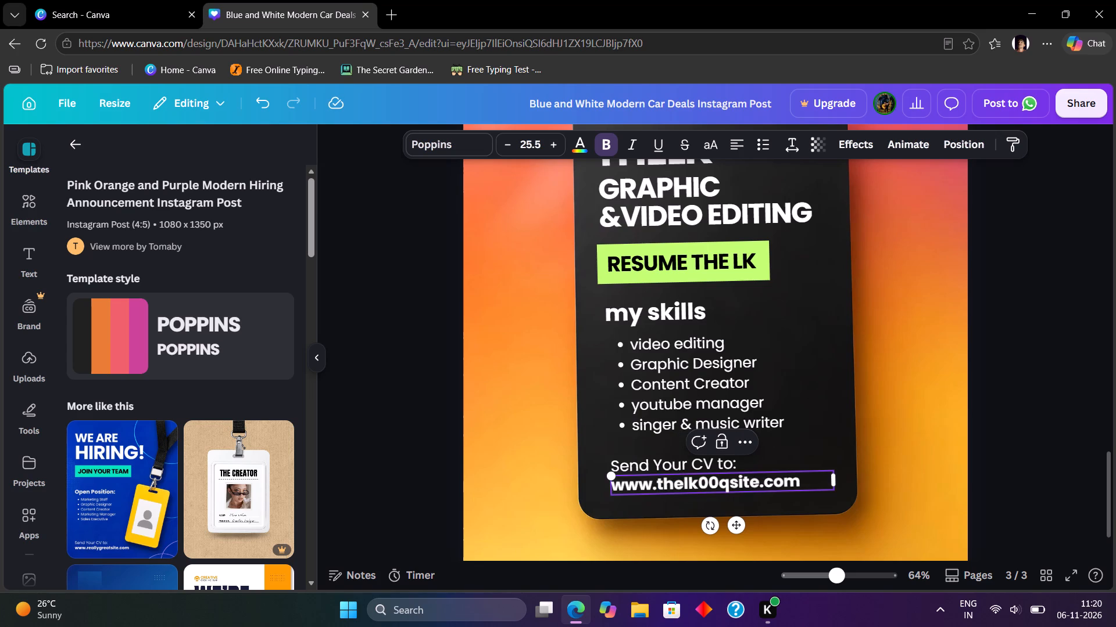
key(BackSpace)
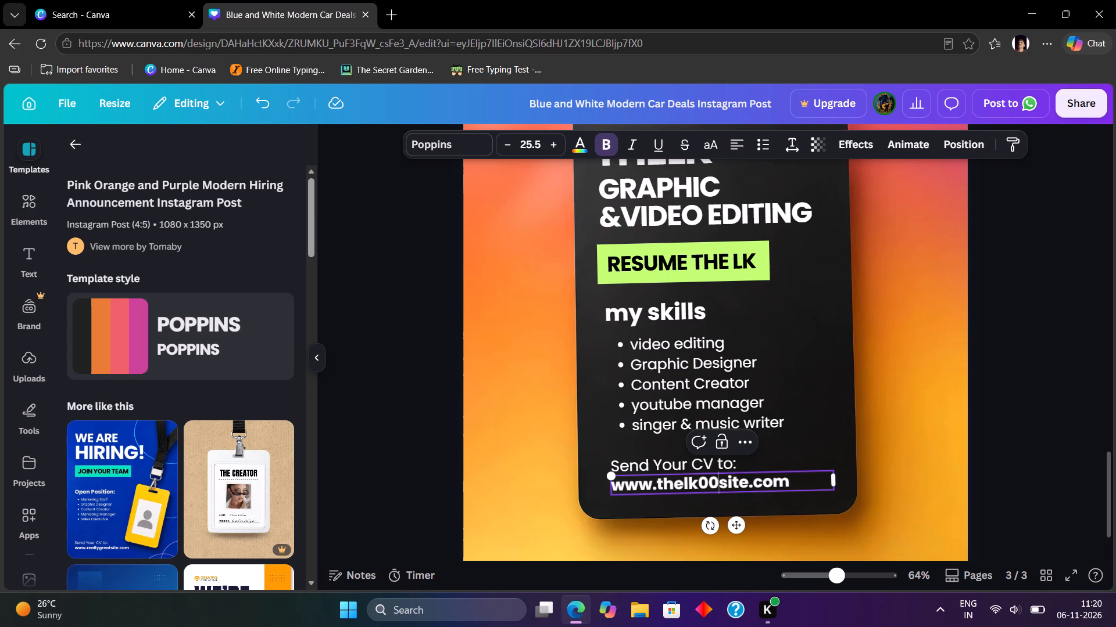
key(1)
Replace the "Send Your CV to:" line above the website with "my Resume :-" and deselect the text.
double_click(697, 463)
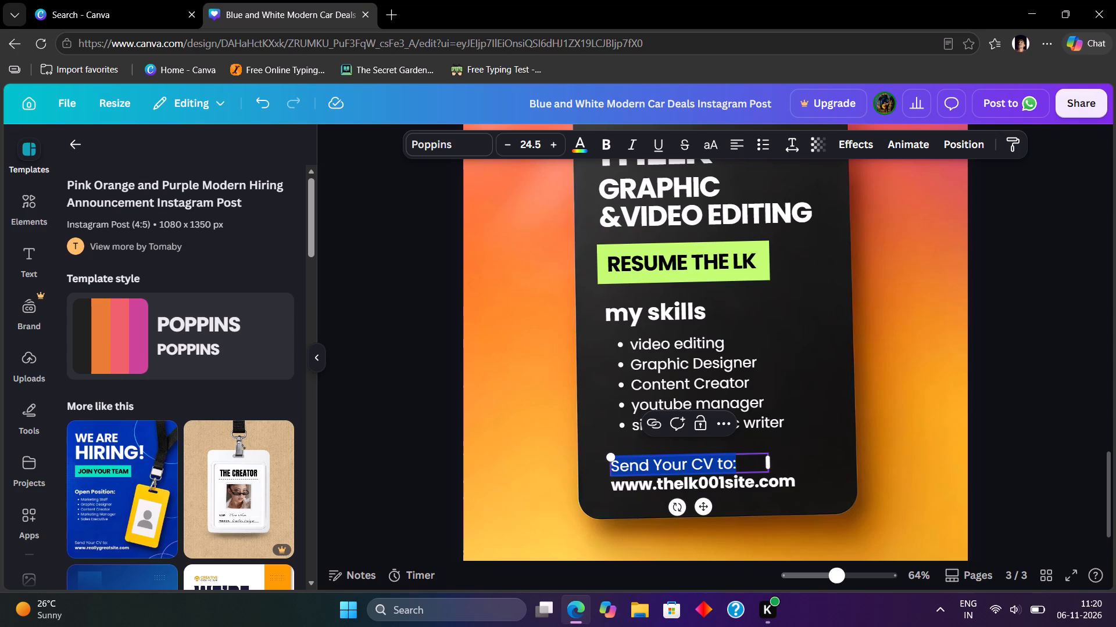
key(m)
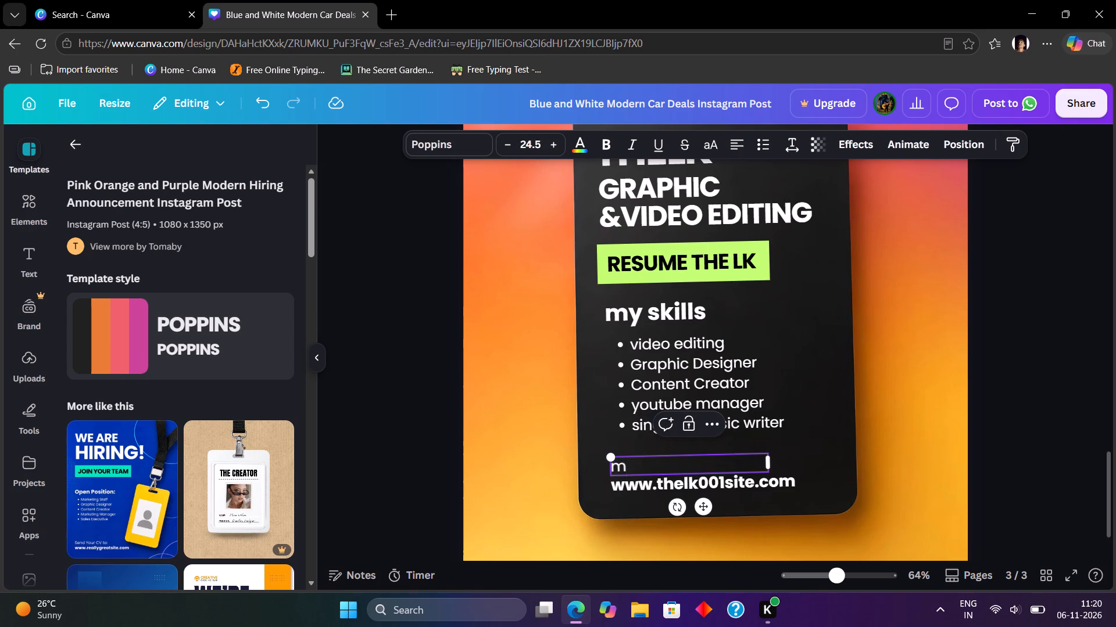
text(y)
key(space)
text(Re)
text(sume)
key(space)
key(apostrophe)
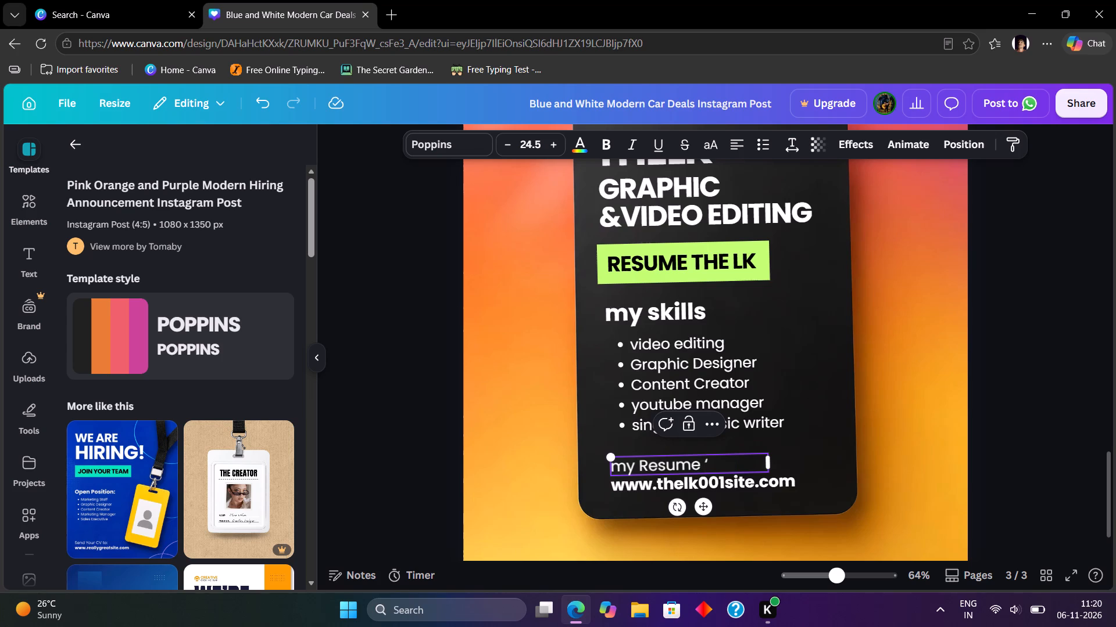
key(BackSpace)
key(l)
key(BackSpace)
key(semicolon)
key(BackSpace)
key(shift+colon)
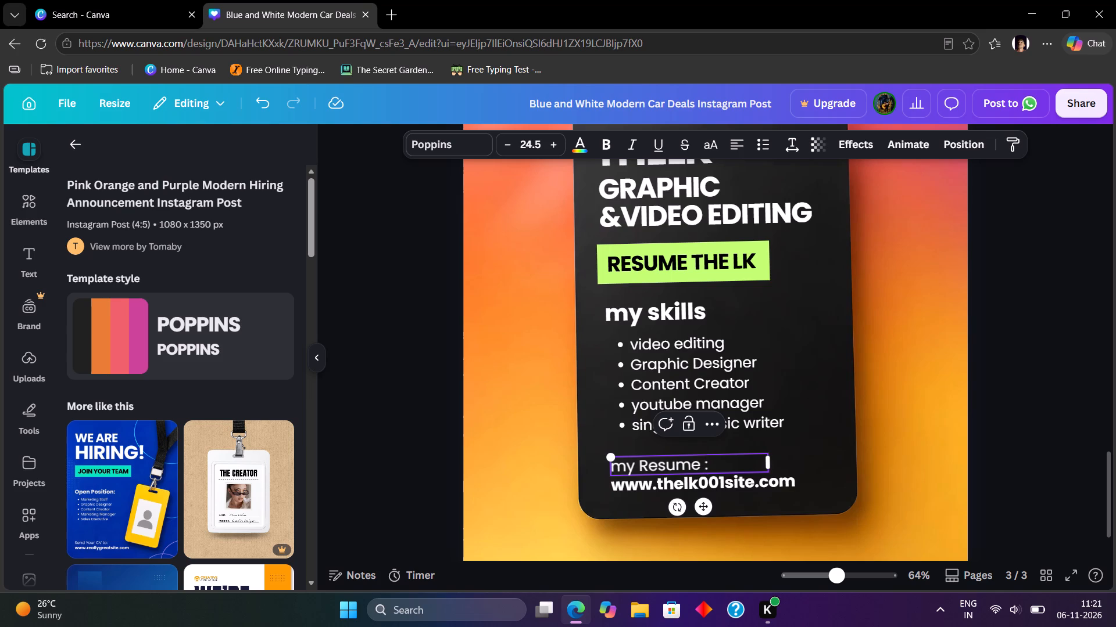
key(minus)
click(792, 359)
click(939, 418)
Review the whole page 3 badge, from the lanyard and heading down to the skills list and website line.
scroll(919, 419, up, 5)
scroll(918, 419, down, 2)
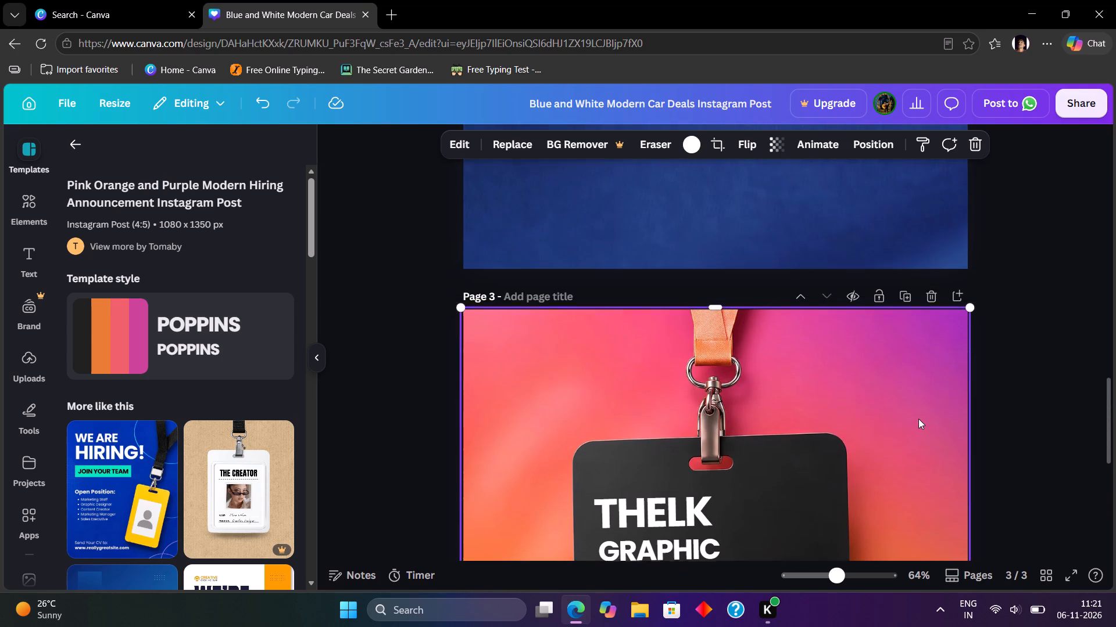
scroll(918, 419, down, 3)
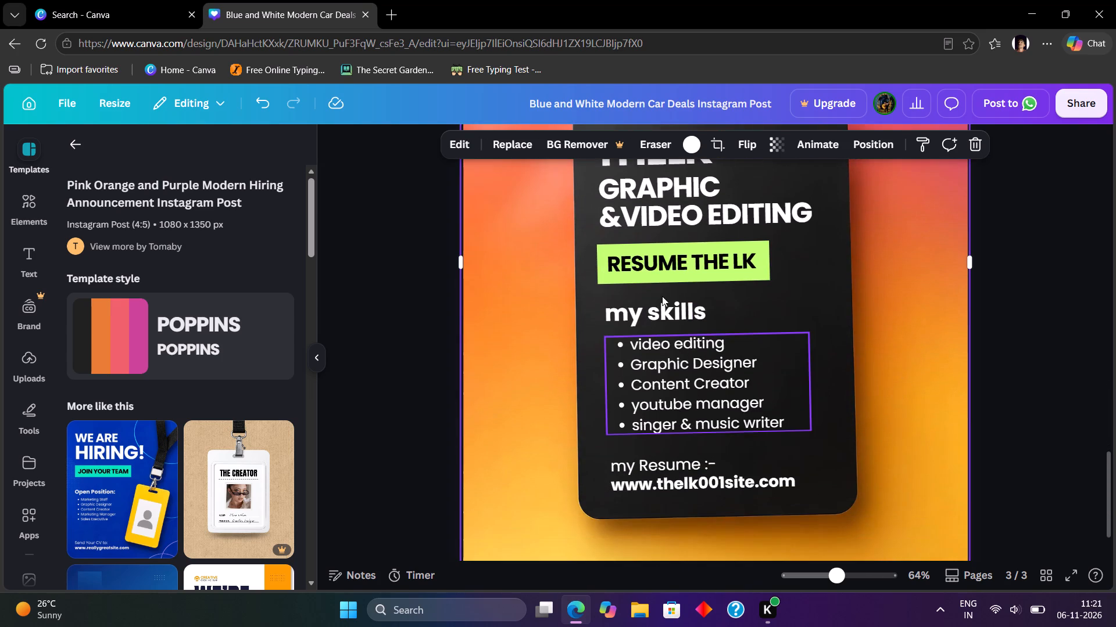
click(686, 264)
click(821, 378)
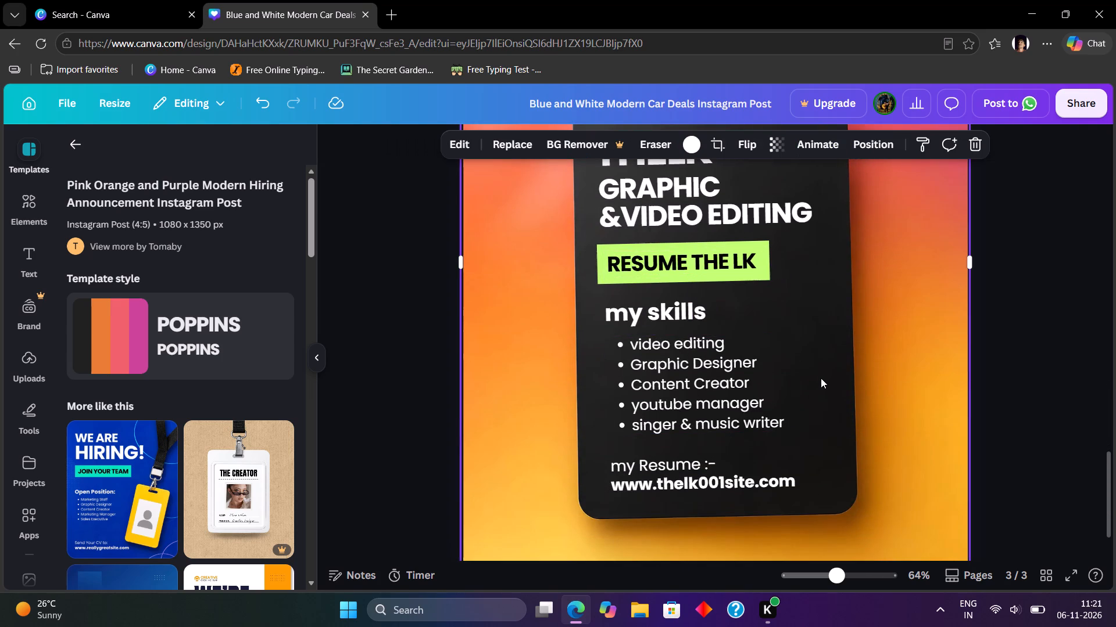
scroll(821, 377, up, 2)
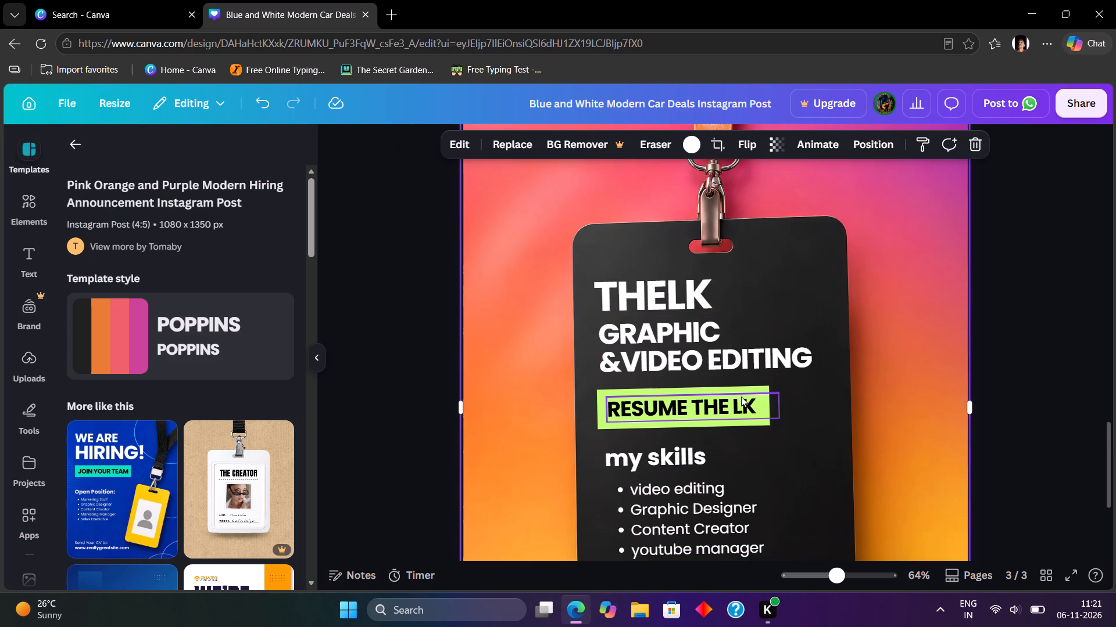
scroll(737, 343, down, 4)
scroll(276, 441, down, 1)
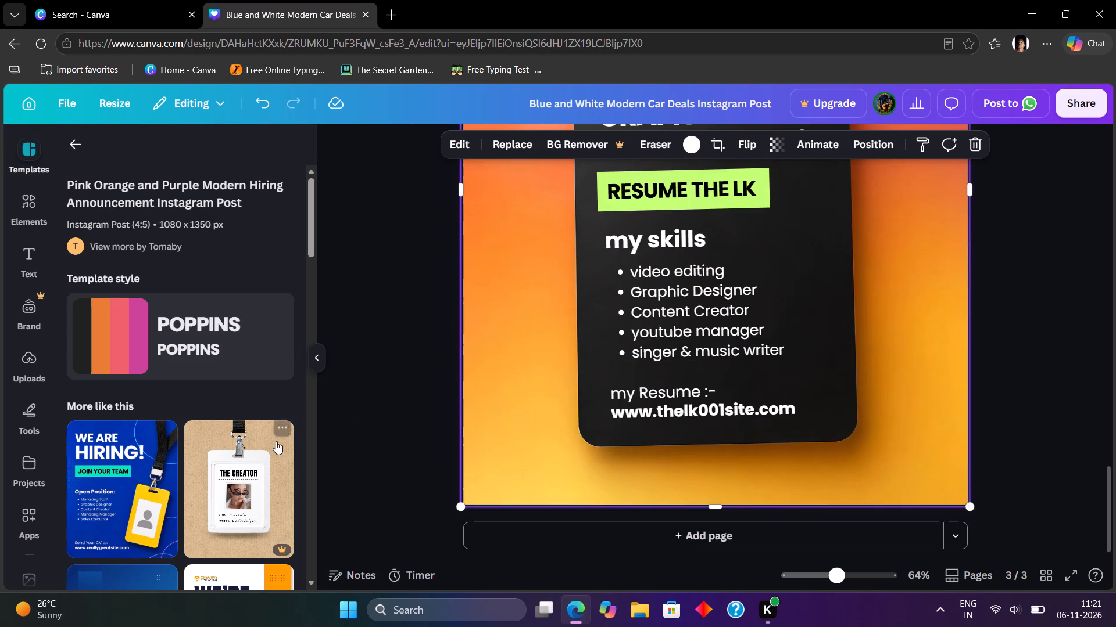
Browse the similar hiring and ID-badge templates suggested for the current design.
scroll(276, 441, down, 4)
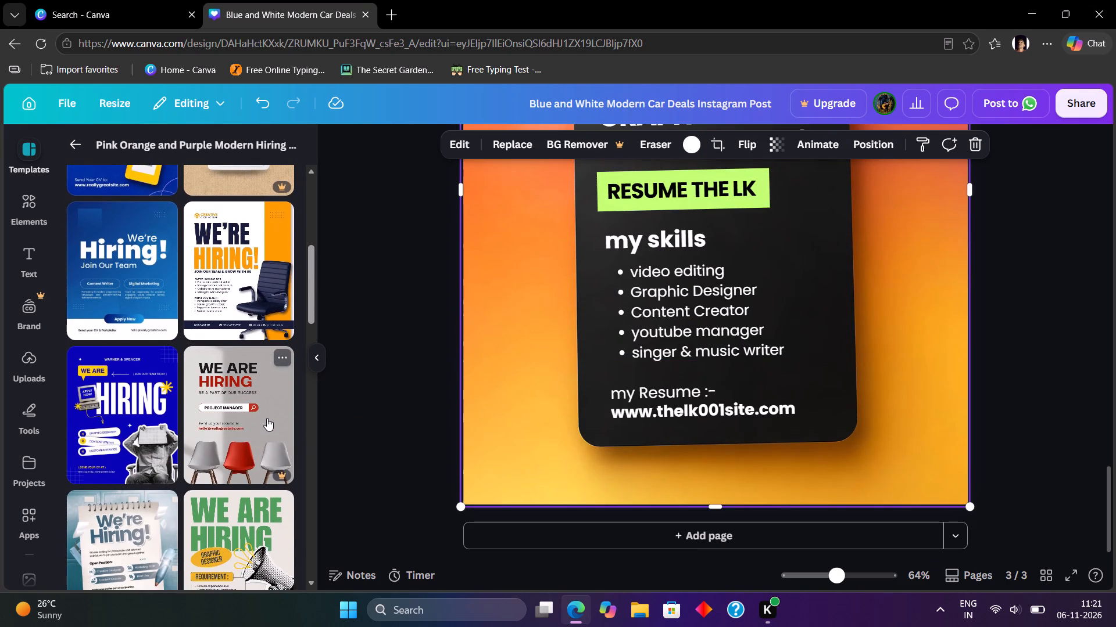
scroll(267, 418, down, 6)
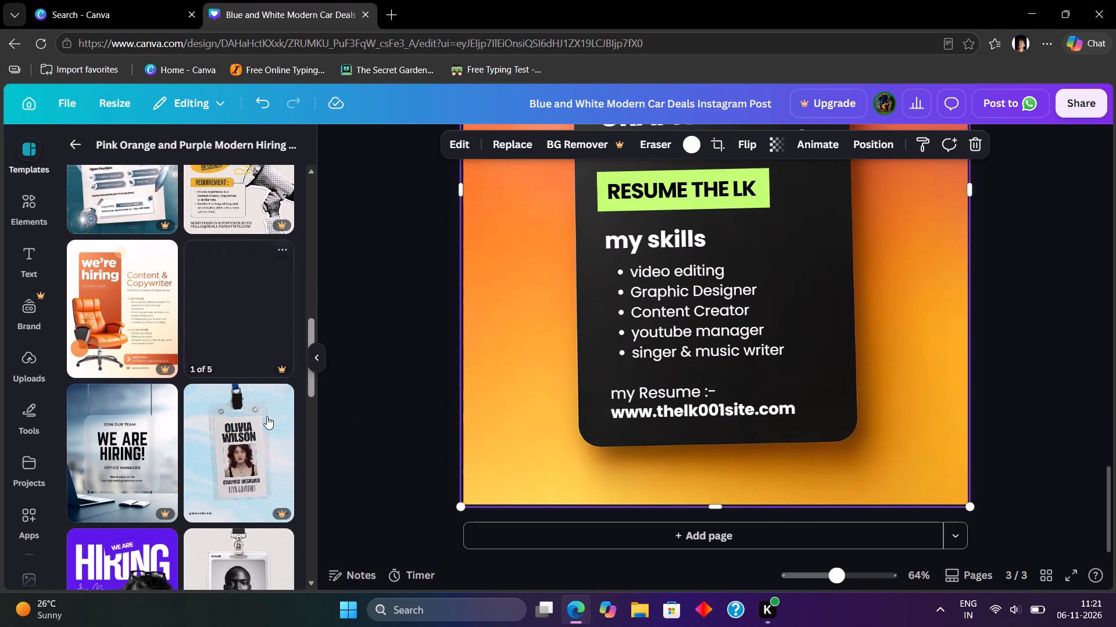
scroll(267, 413, down, 2)
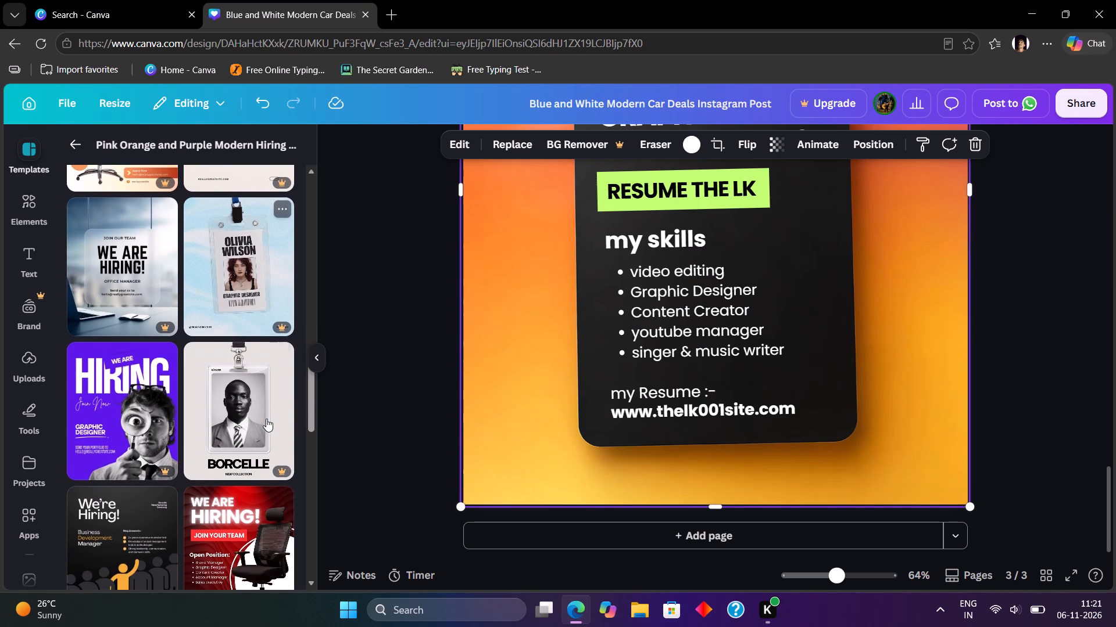
scroll(266, 419, down, 3)
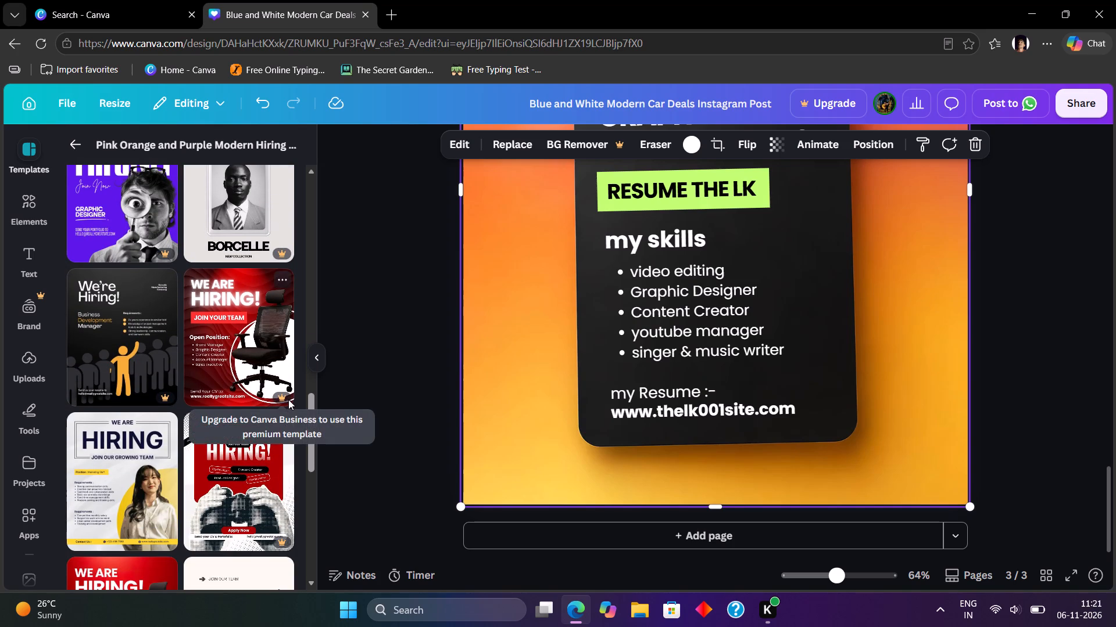
scroll(288, 399, down, 7)
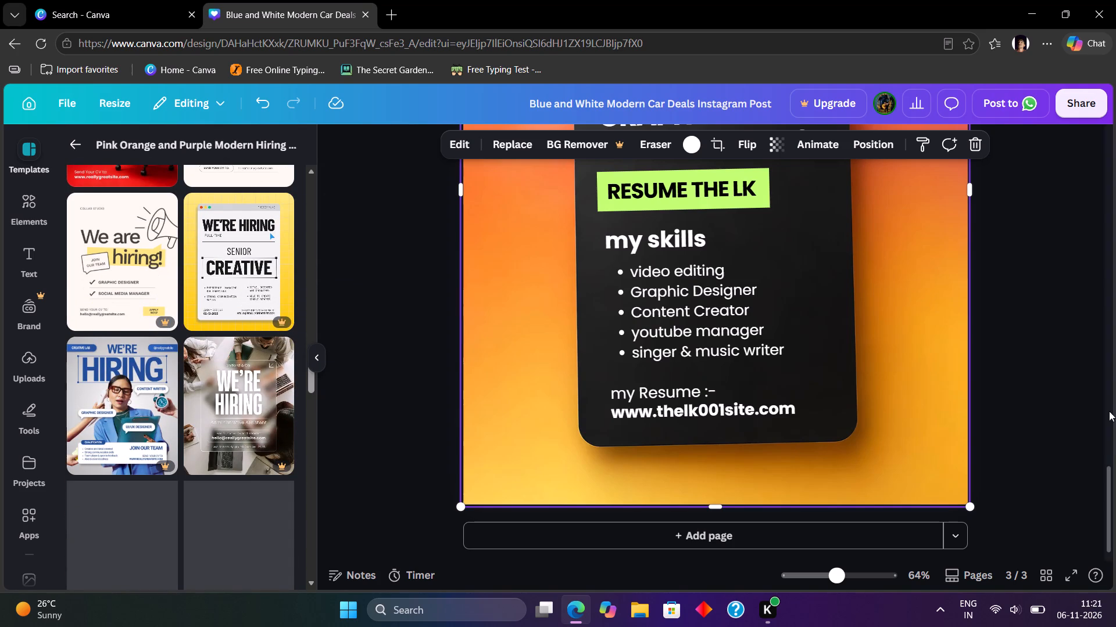
Duplicate the blue car photo on page 2 and move the copy down onto page 3.
scroll(836, 413, down, 6)
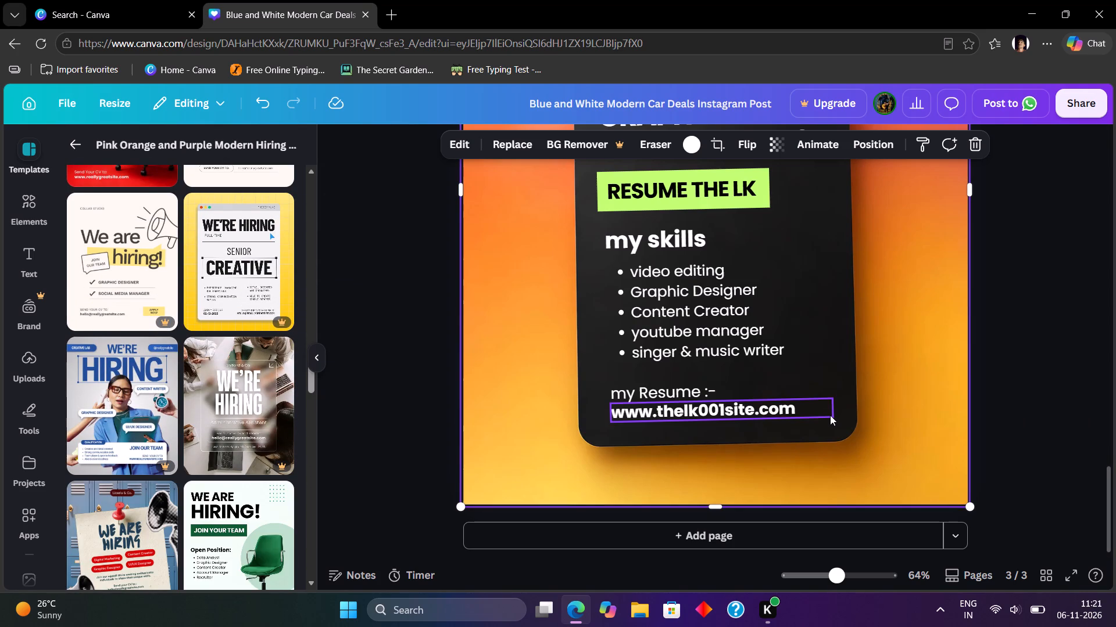
scroll(827, 410, up, 5)
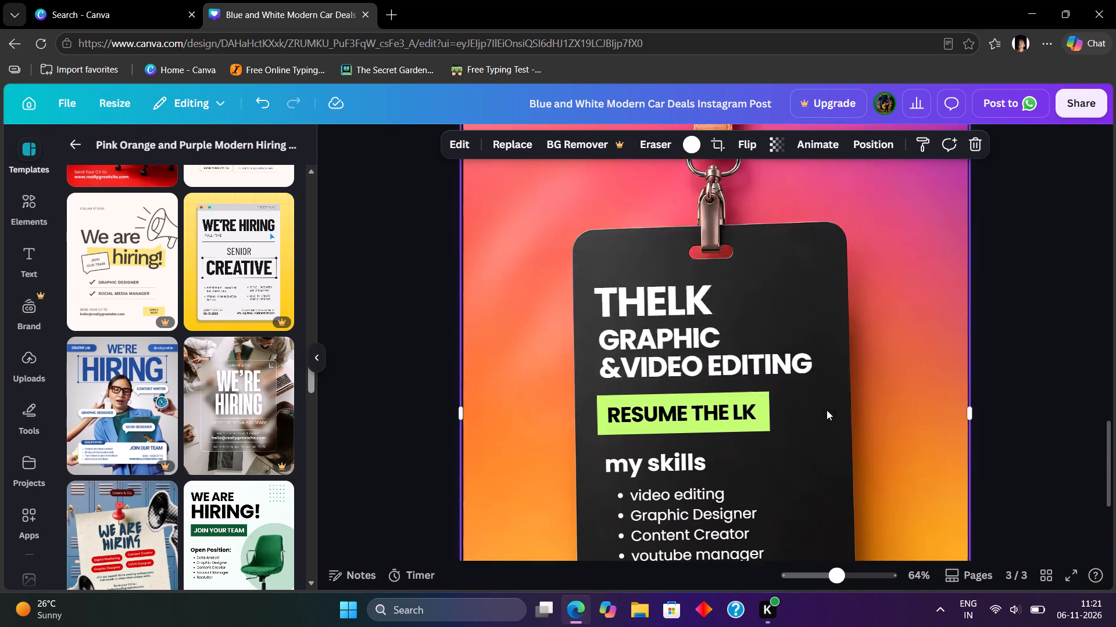
scroll(827, 410, down, 5)
scroll(827, 410, up, 5)
scroll(827, 410, down, 1)
click(748, 209)
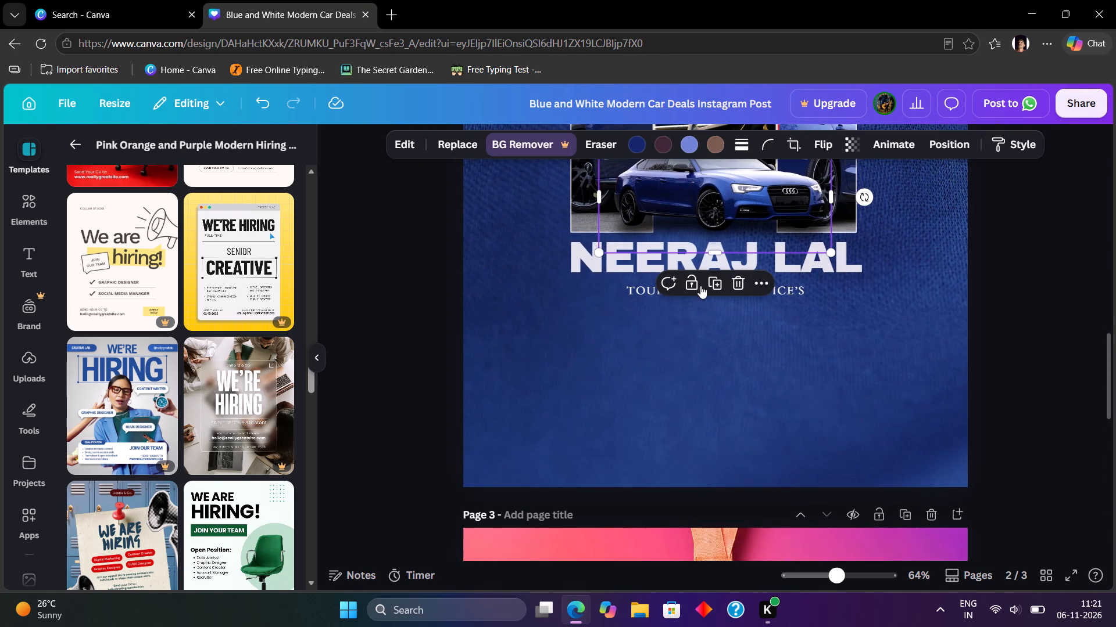
click(720, 278)
drag(738, 178, 698, 596)
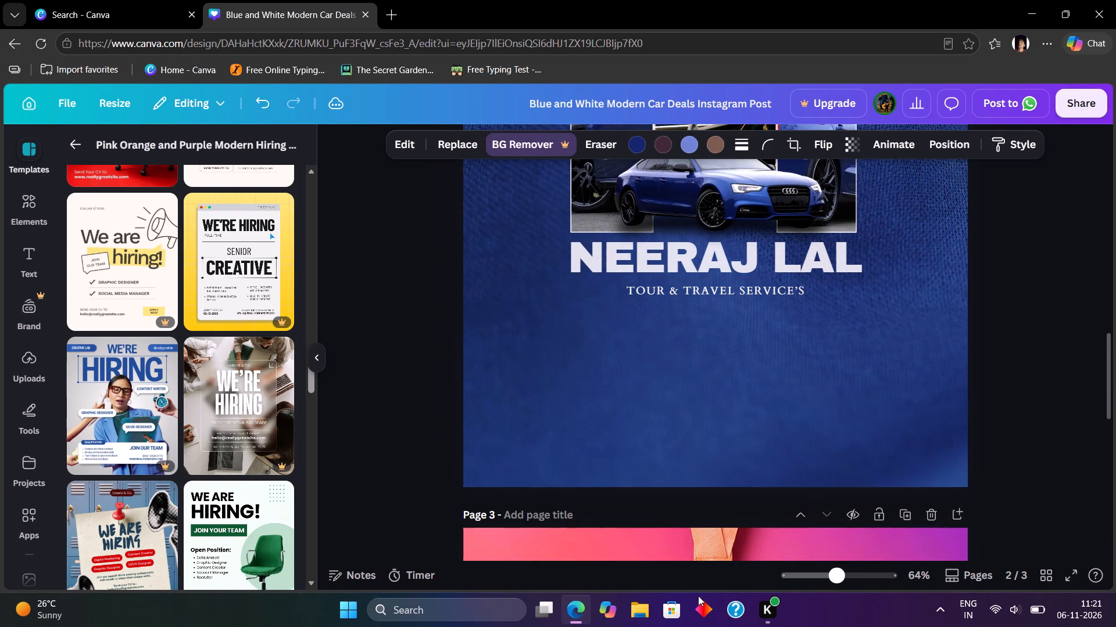
drag(698, 596, 665, 534)
Place the car copy on page 3's black badge and shrink it to about the width of the THELK heading.
scroll(670, 500, down, 6)
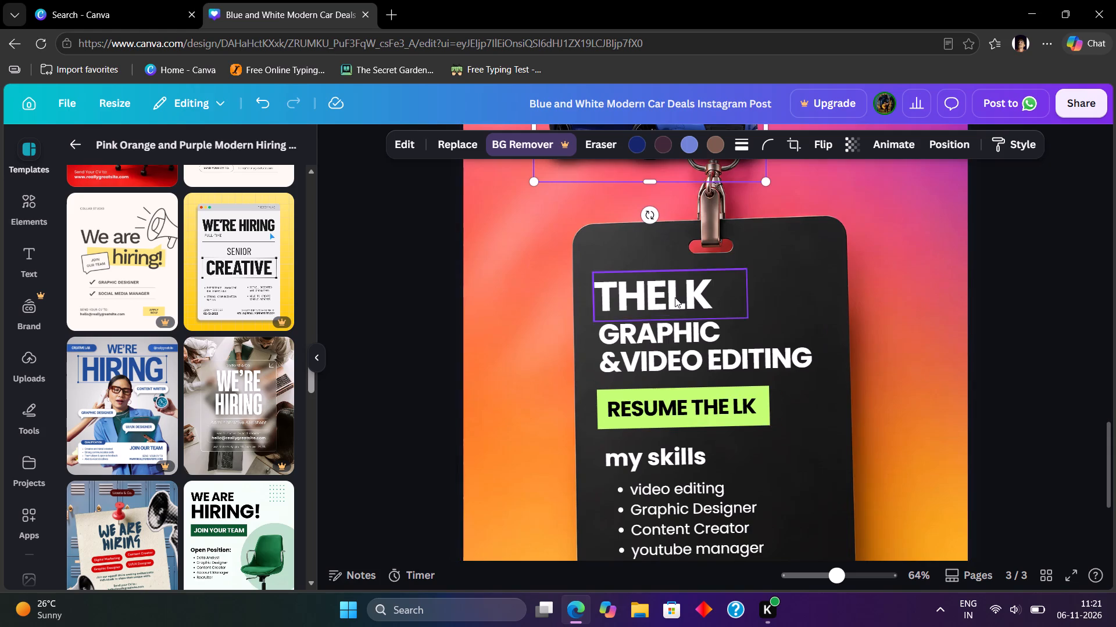
scroll(670, 338, up, 1)
drag(654, 186, 813, 351)
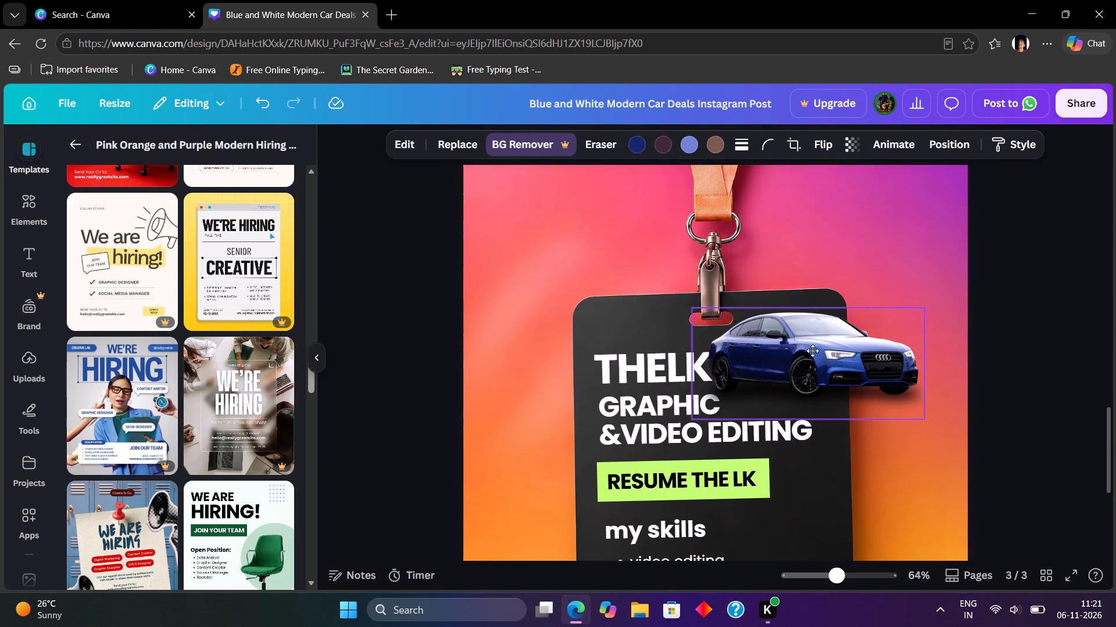
drag(813, 351, 822, 351)
drag(941, 309, 924, 318)
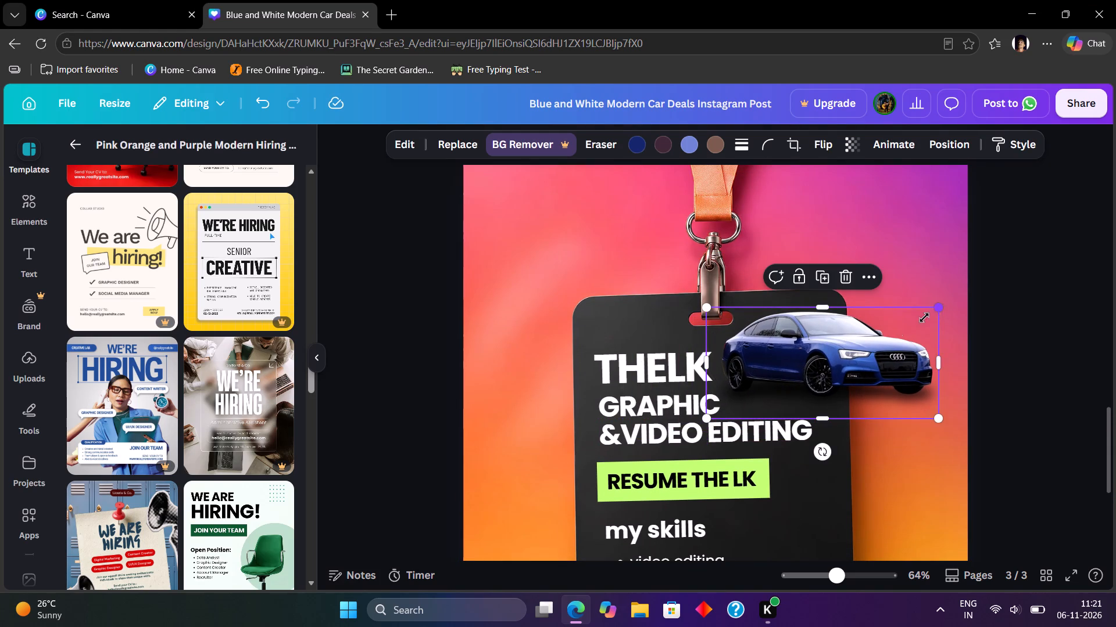
drag(924, 318, 778, 396)
drag(757, 406, 778, 357)
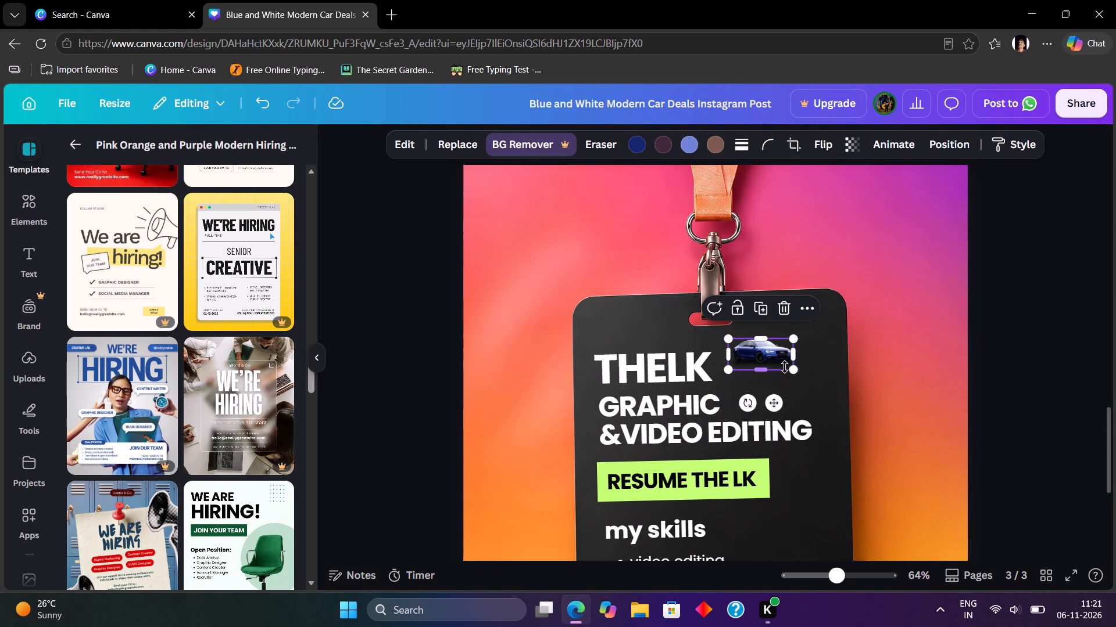
drag(794, 370, 842, 419)
Arrange the car at the left of the badge's heading row, with the THELK heading shifted right and slightly up beside it.
drag(803, 376, 788, 379)
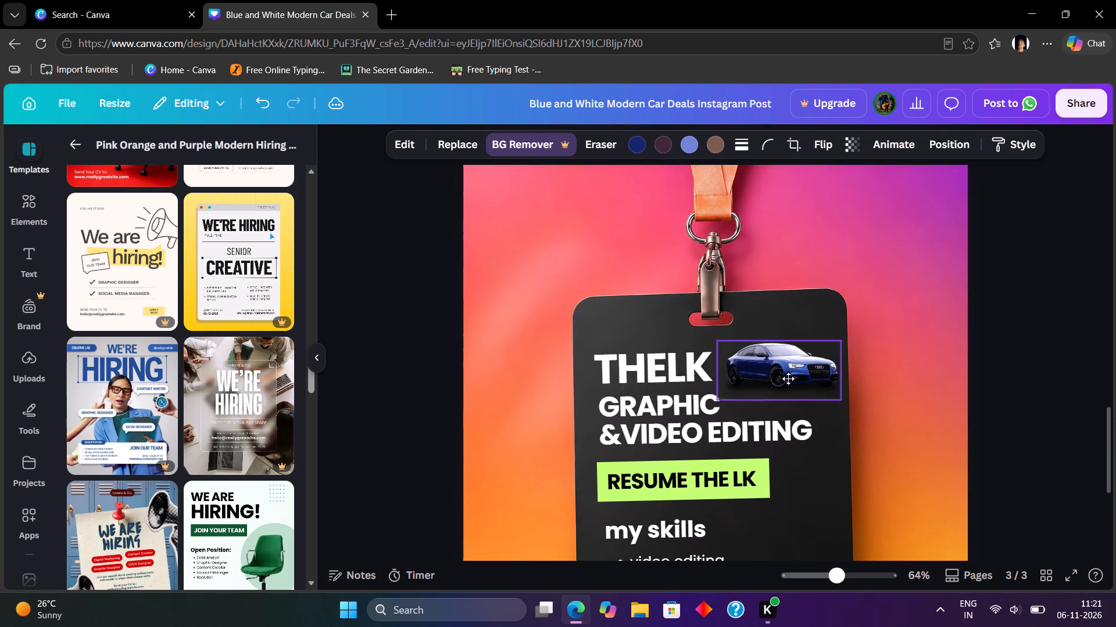
drag(788, 379, 615, 377)
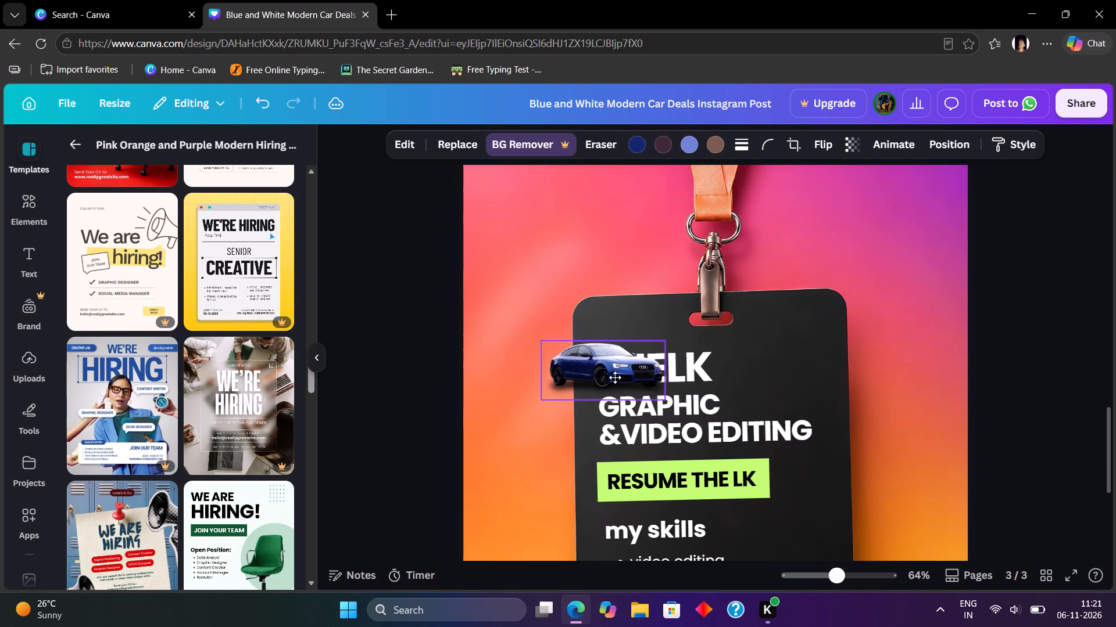
drag(615, 377, 609, 377)
drag(675, 368, 746, 369)
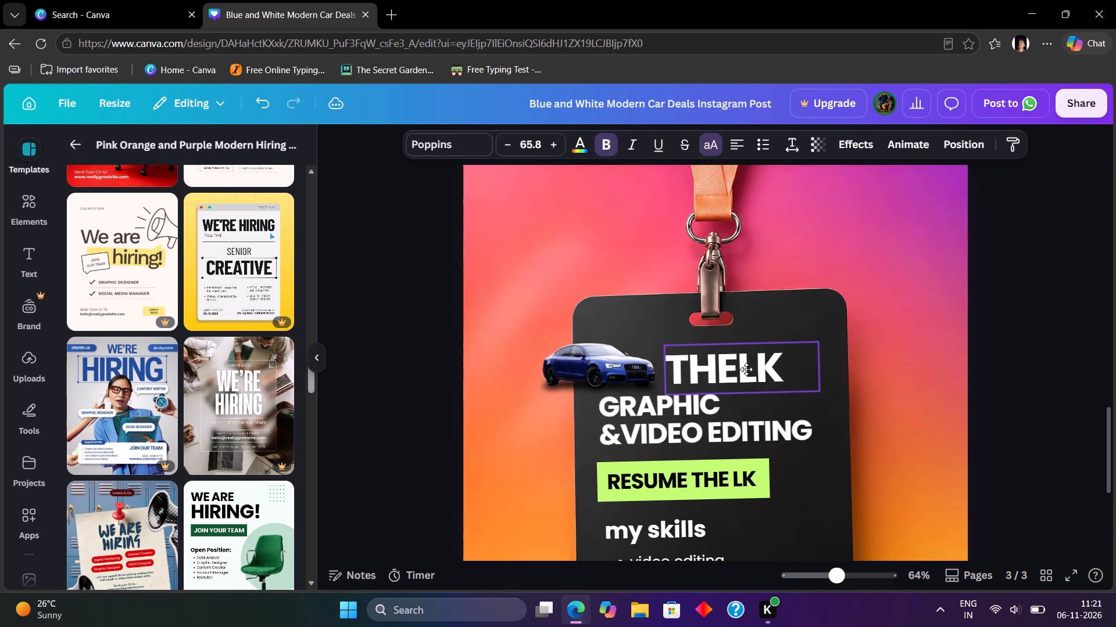
drag(746, 369, 753, 369)
drag(618, 375, 652, 375)
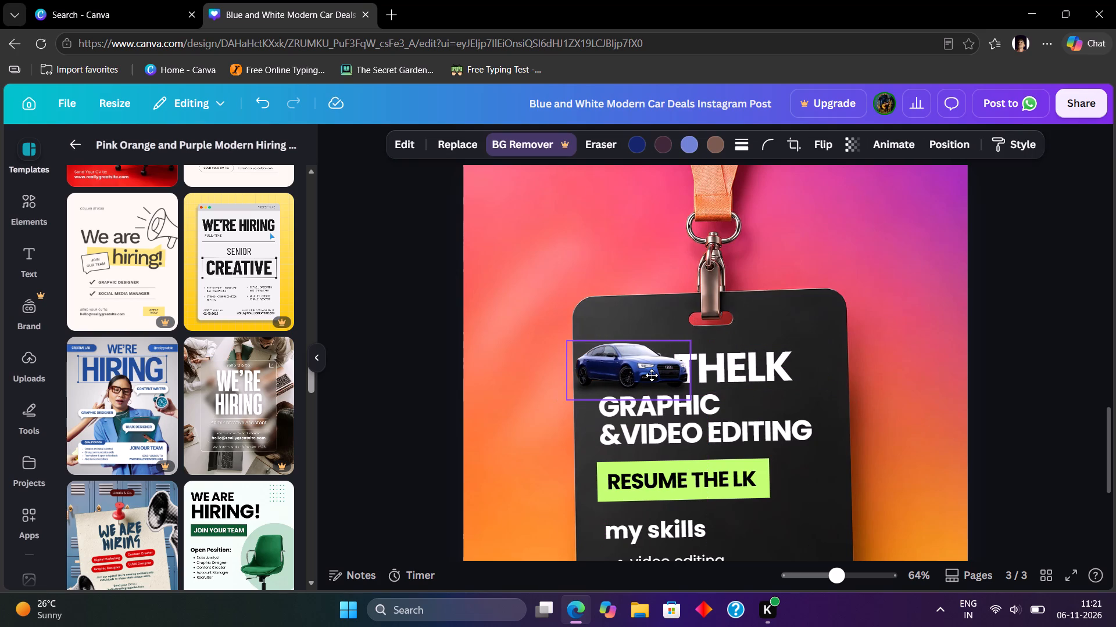
drag(652, 375, 649, 376)
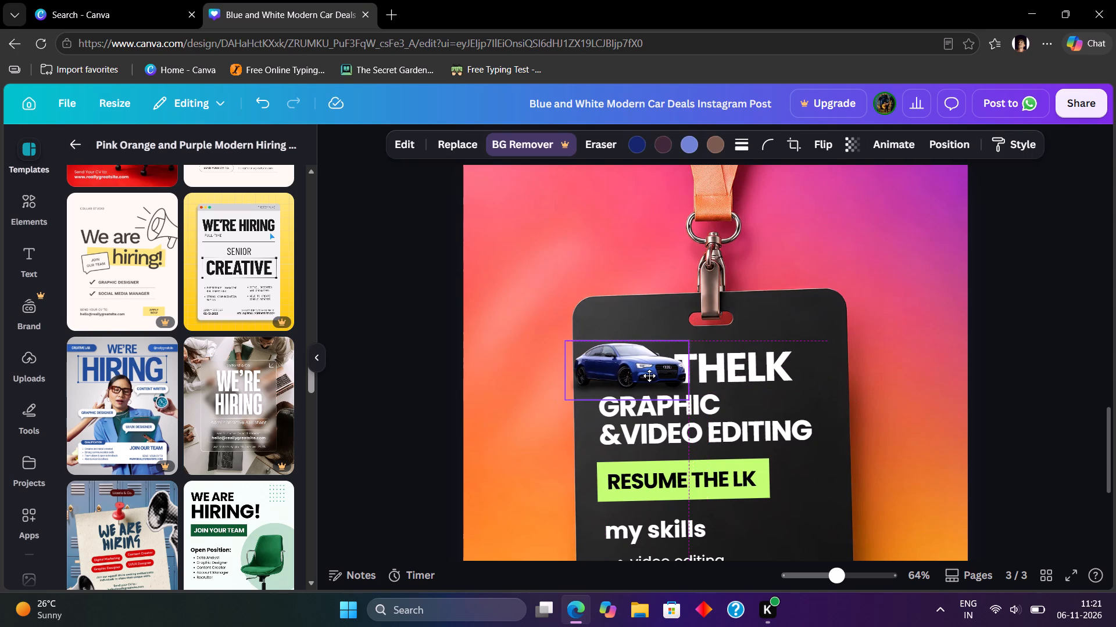
drag(649, 376, 661, 376)
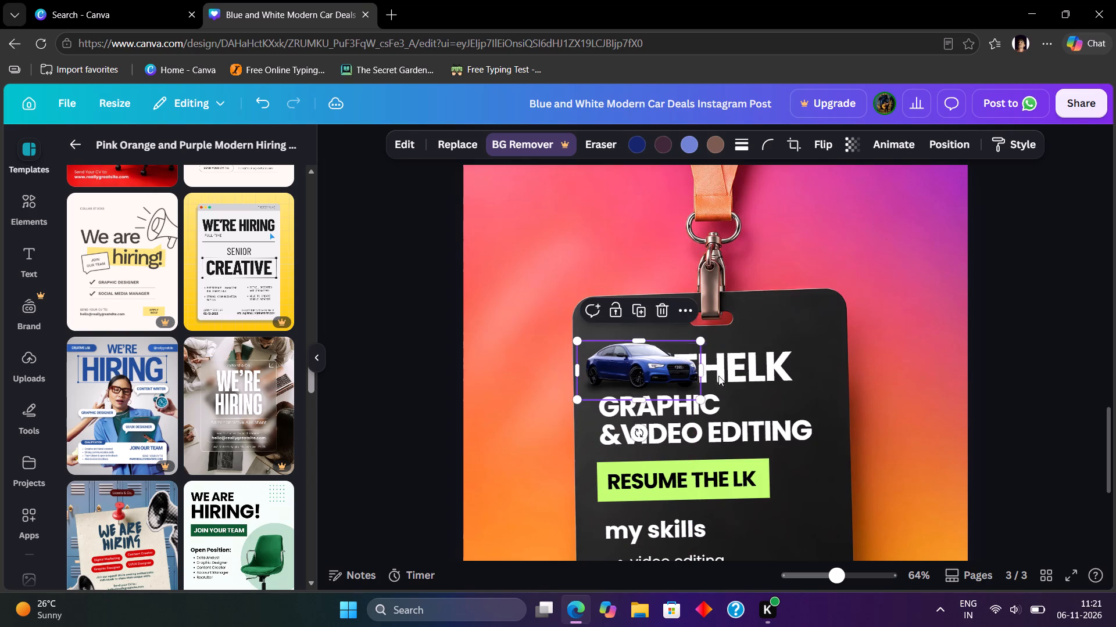
drag(729, 377, 739, 375)
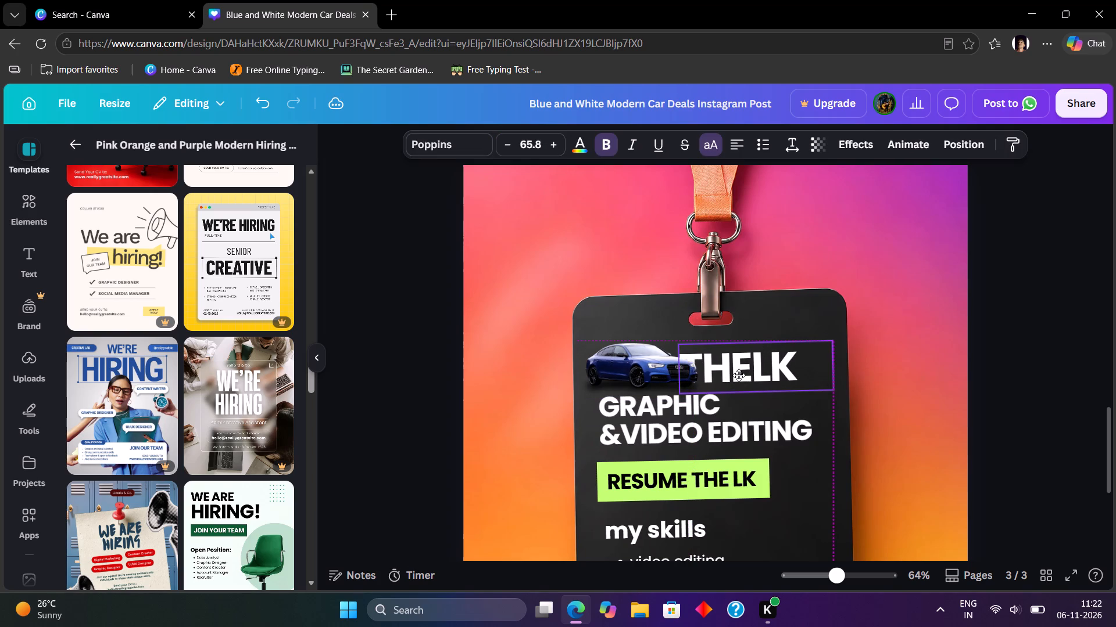
drag(739, 375, 739, 373)
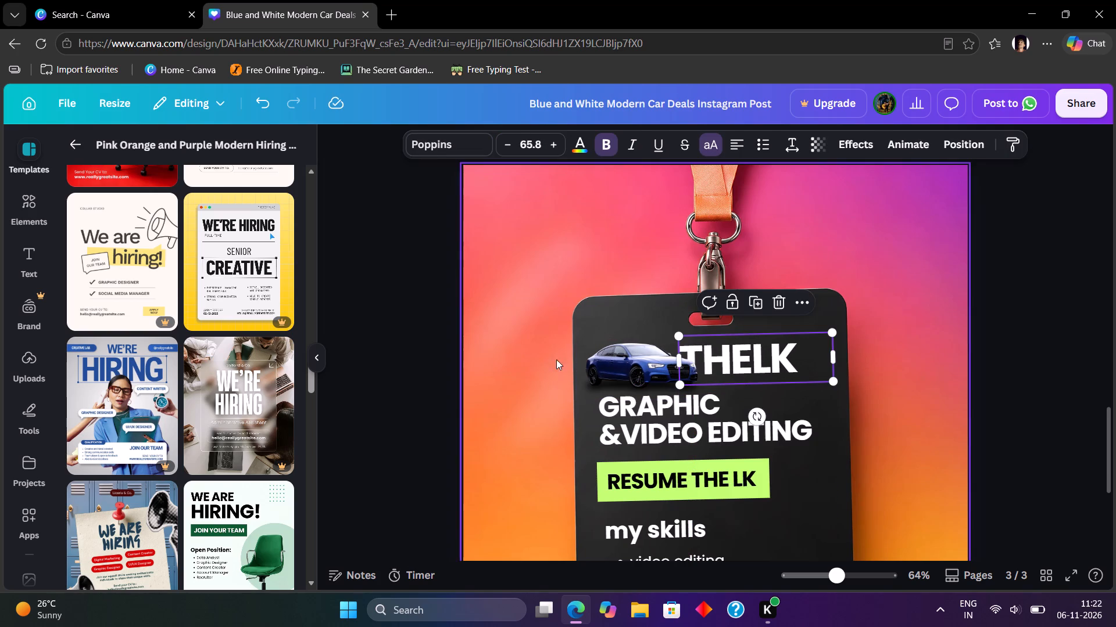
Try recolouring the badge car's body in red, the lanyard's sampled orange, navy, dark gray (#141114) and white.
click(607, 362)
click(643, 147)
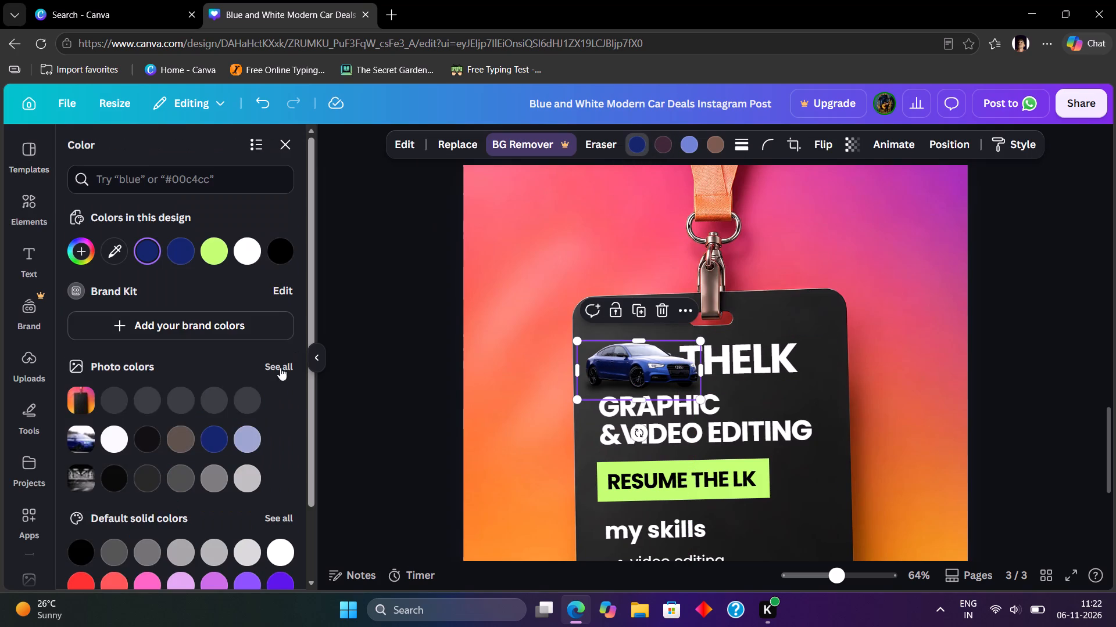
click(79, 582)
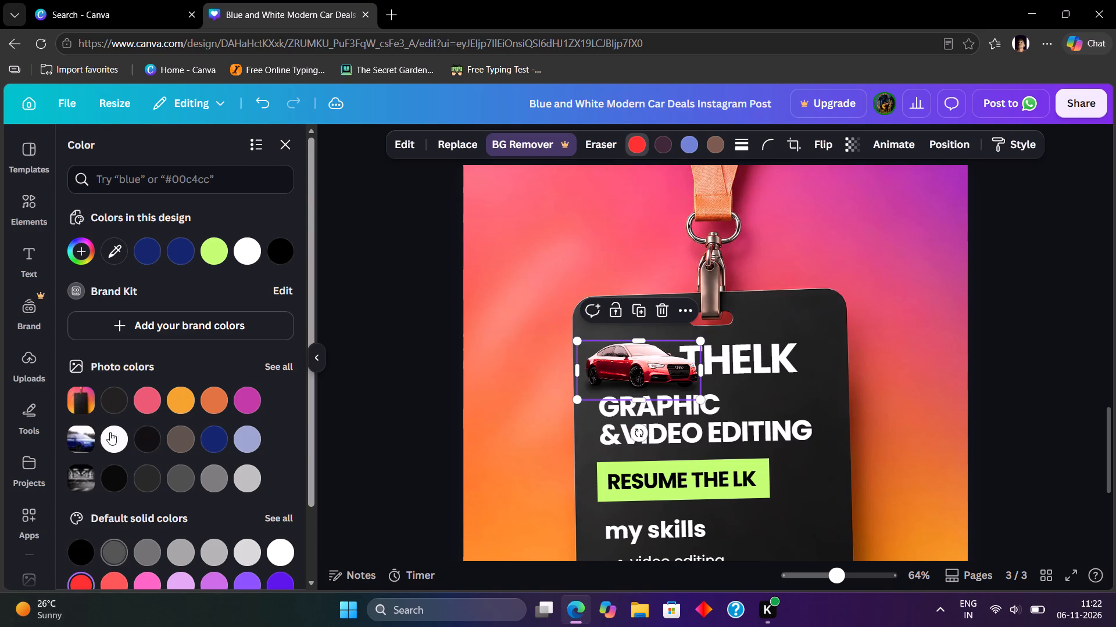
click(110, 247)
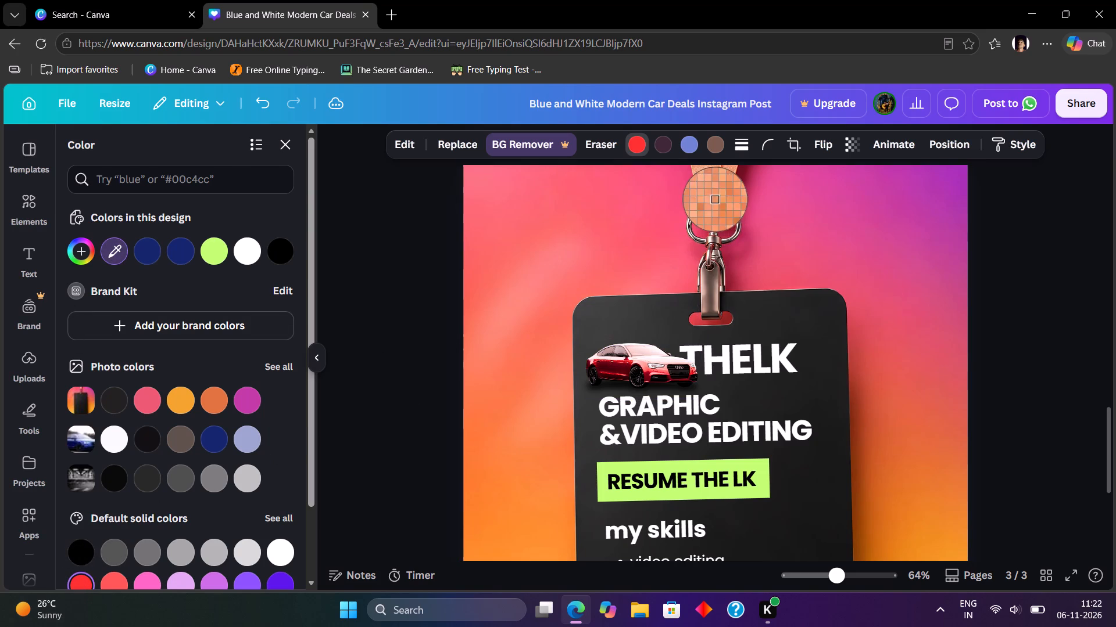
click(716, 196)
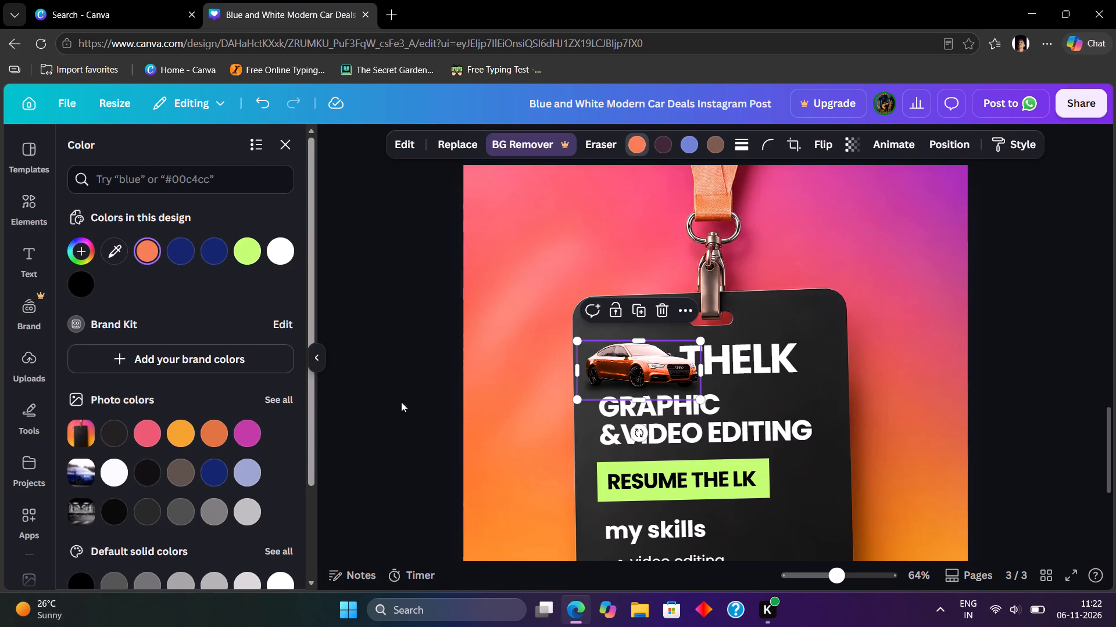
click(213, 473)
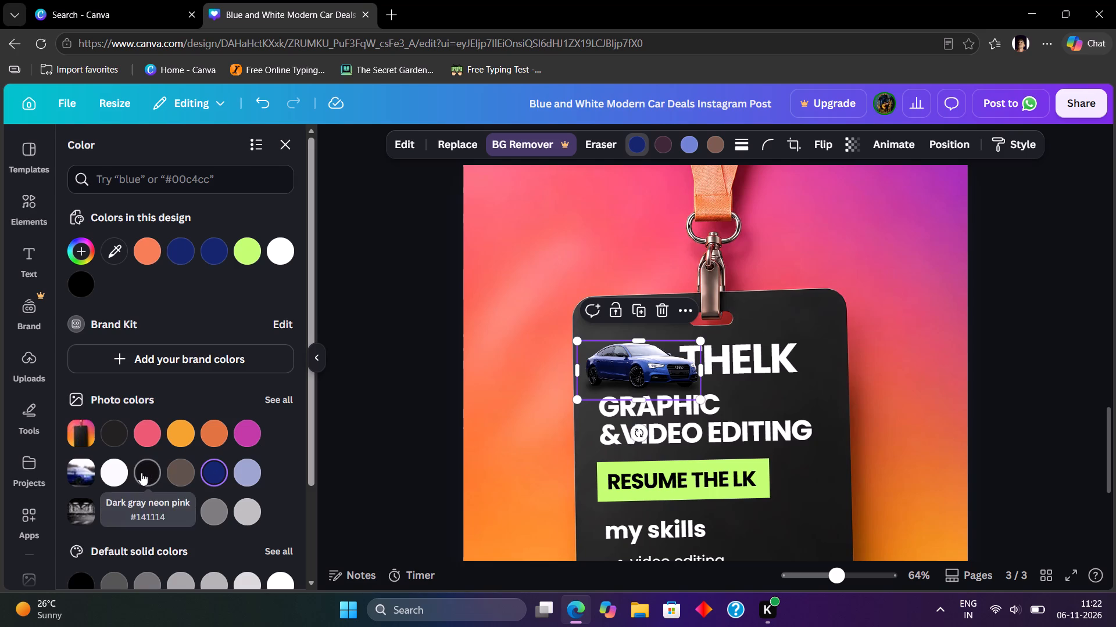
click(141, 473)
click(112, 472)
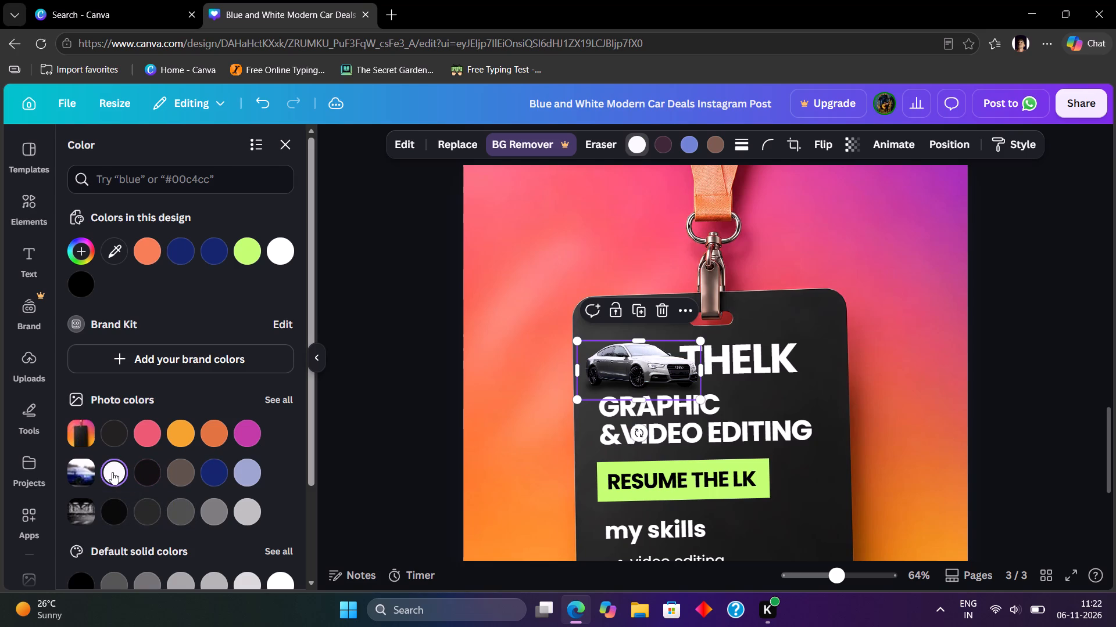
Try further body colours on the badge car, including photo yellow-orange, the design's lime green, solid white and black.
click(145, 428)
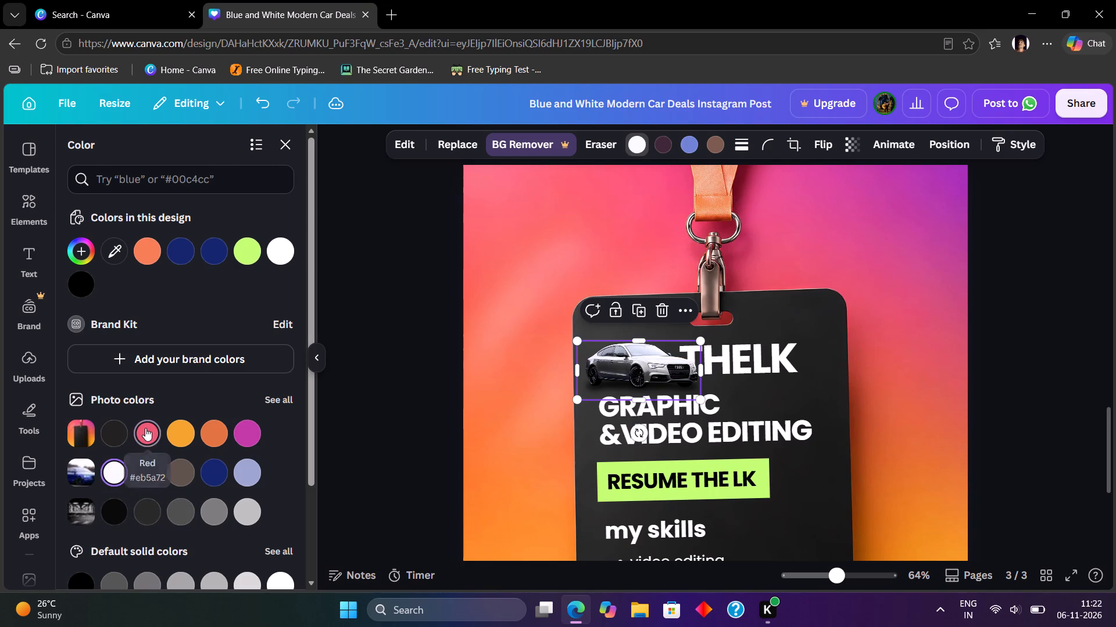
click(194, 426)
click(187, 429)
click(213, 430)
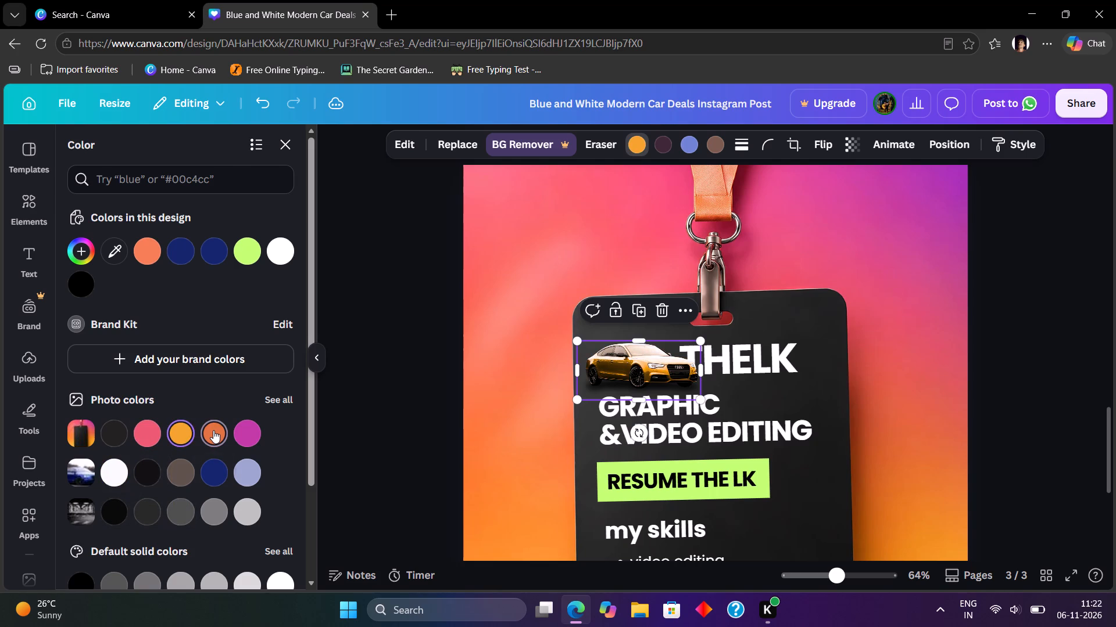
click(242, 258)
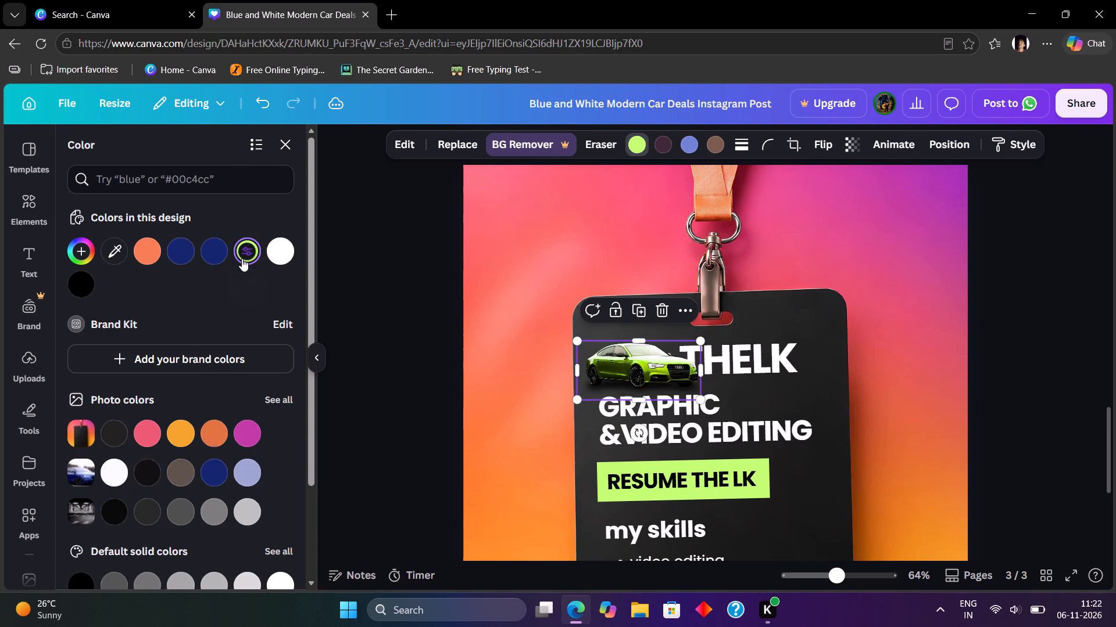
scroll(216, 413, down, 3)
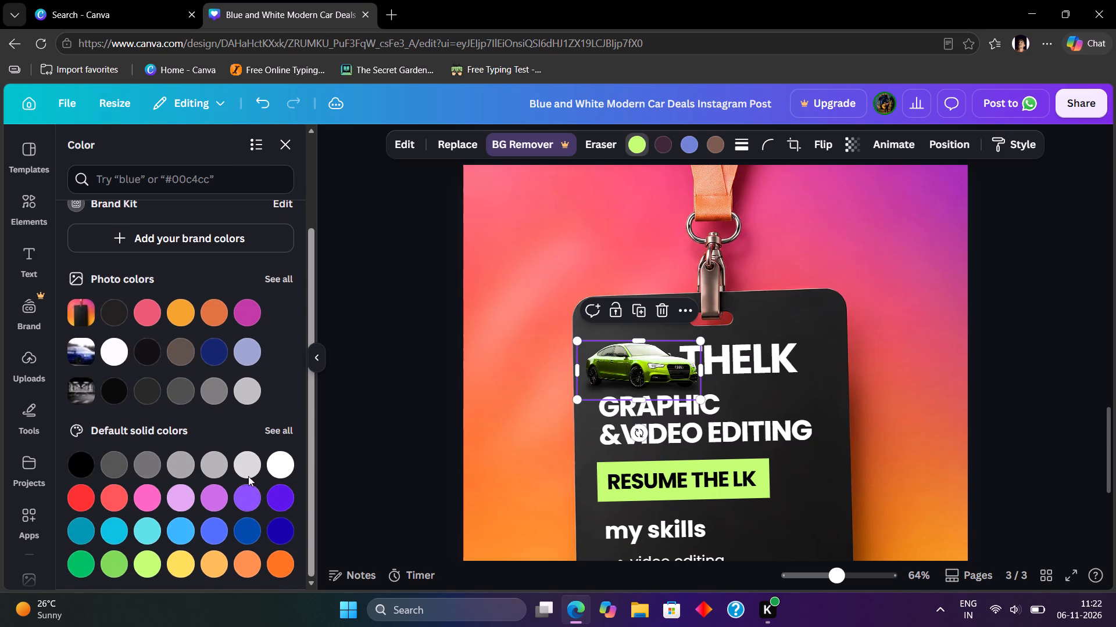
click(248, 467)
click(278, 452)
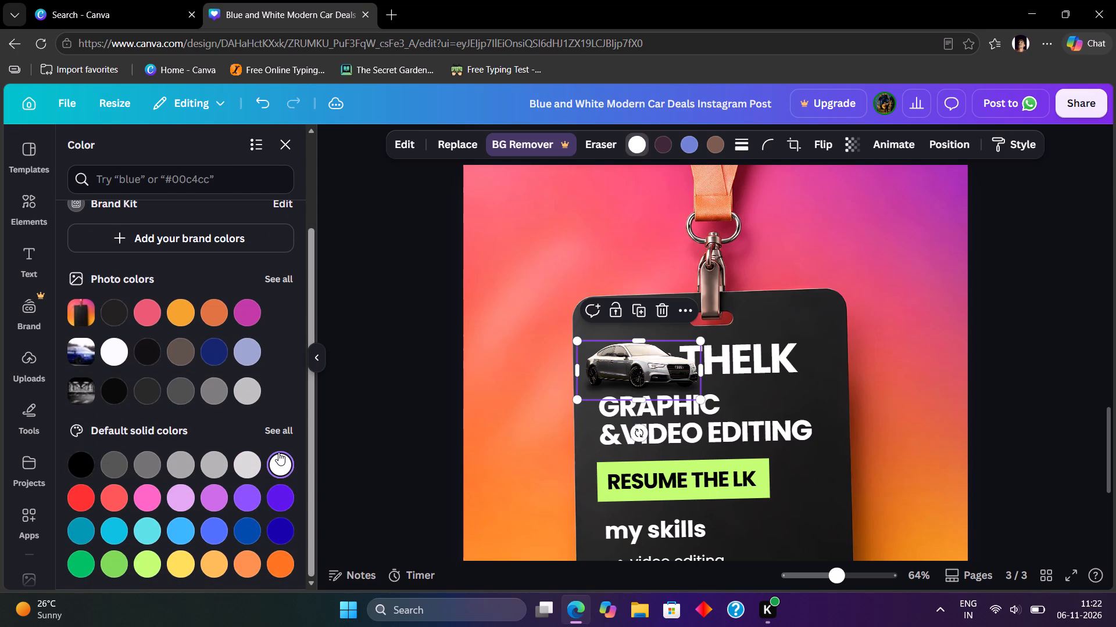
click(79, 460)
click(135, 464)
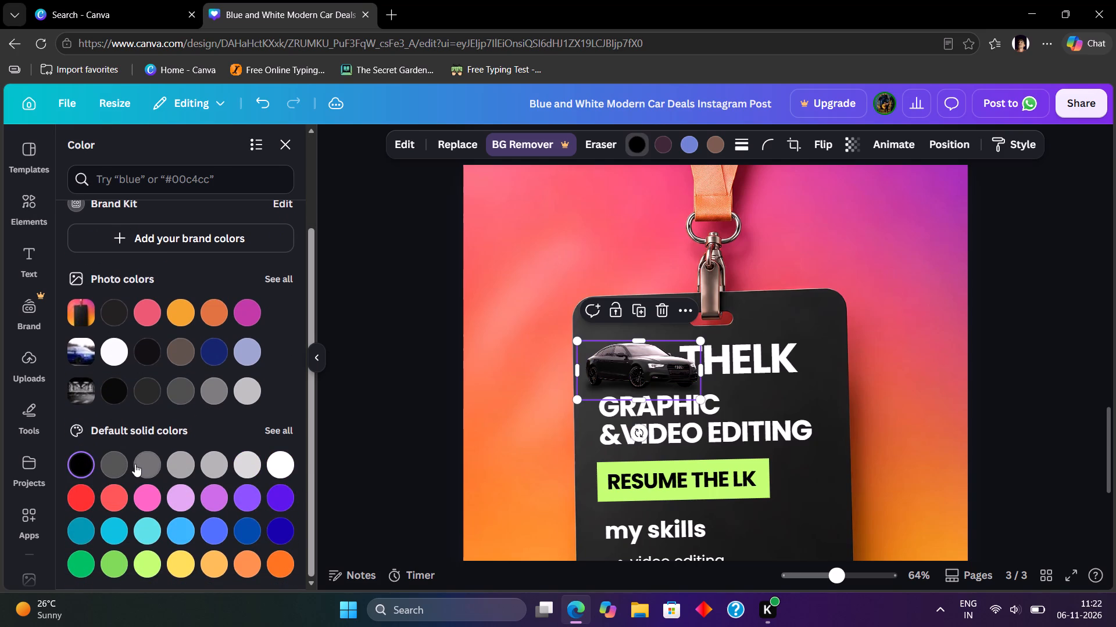
Set the badge car's body colour to the pinkish red (#eb5a72) from the photo colours and deselect the car.
click(149, 318)
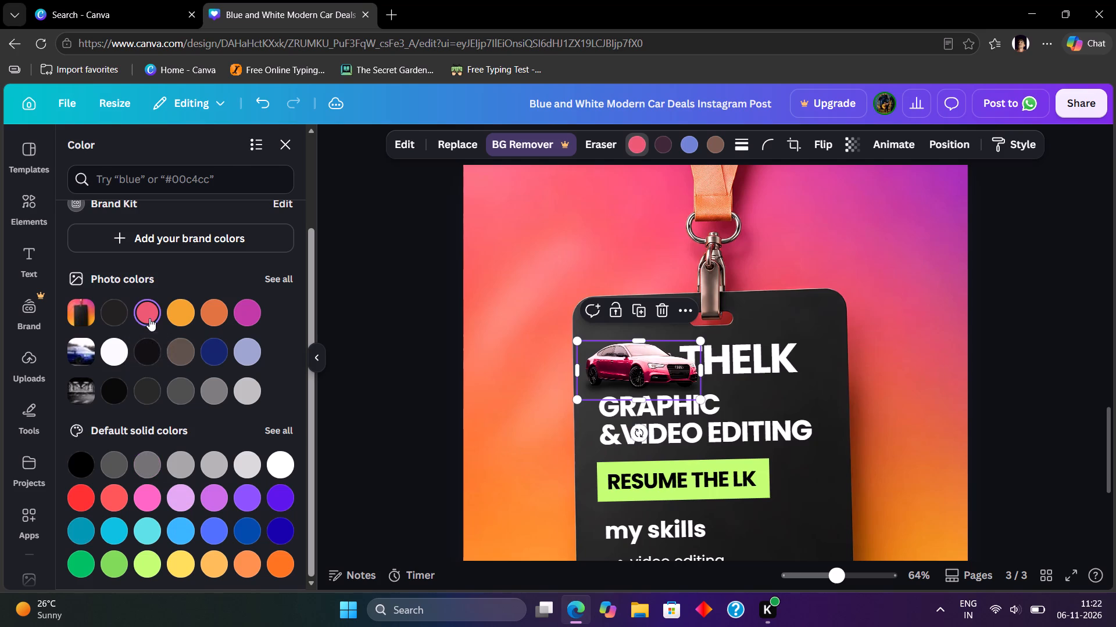
click(413, 376)
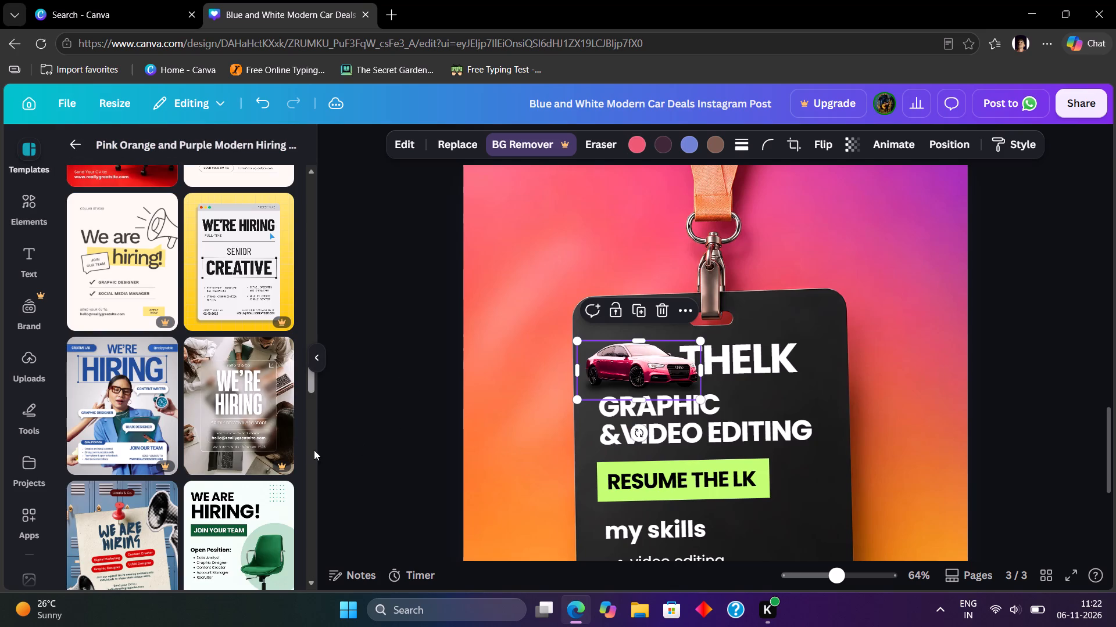
click(501, 404)
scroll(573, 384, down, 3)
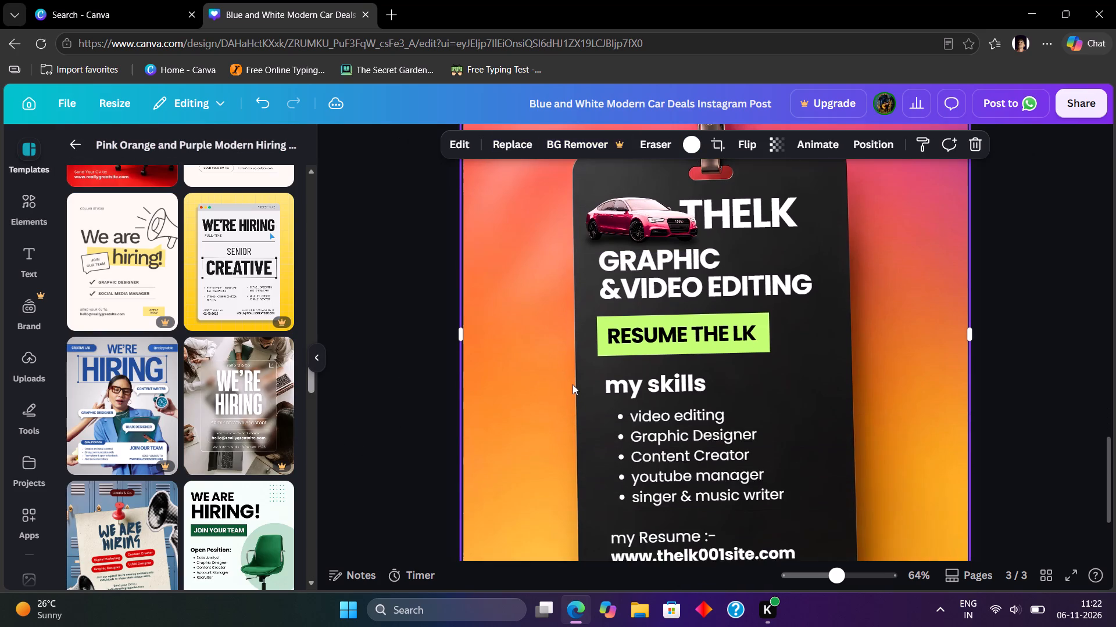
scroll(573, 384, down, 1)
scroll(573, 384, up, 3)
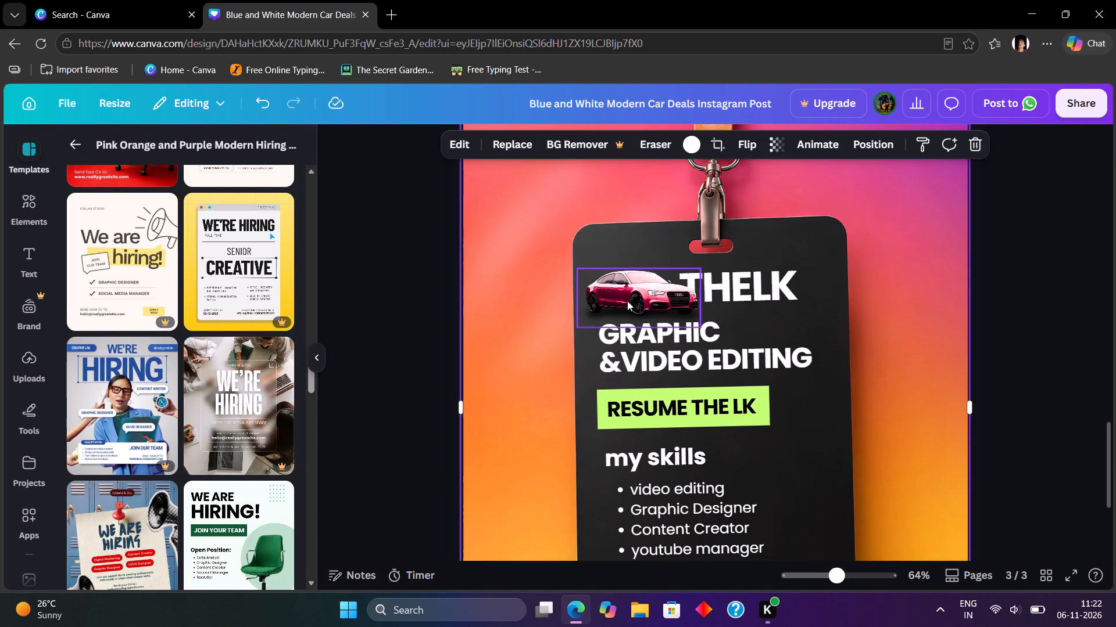
Browse the recommended vehicle and automotive graphics related to the badge's car.
click(627, 301)
click(26, 188)
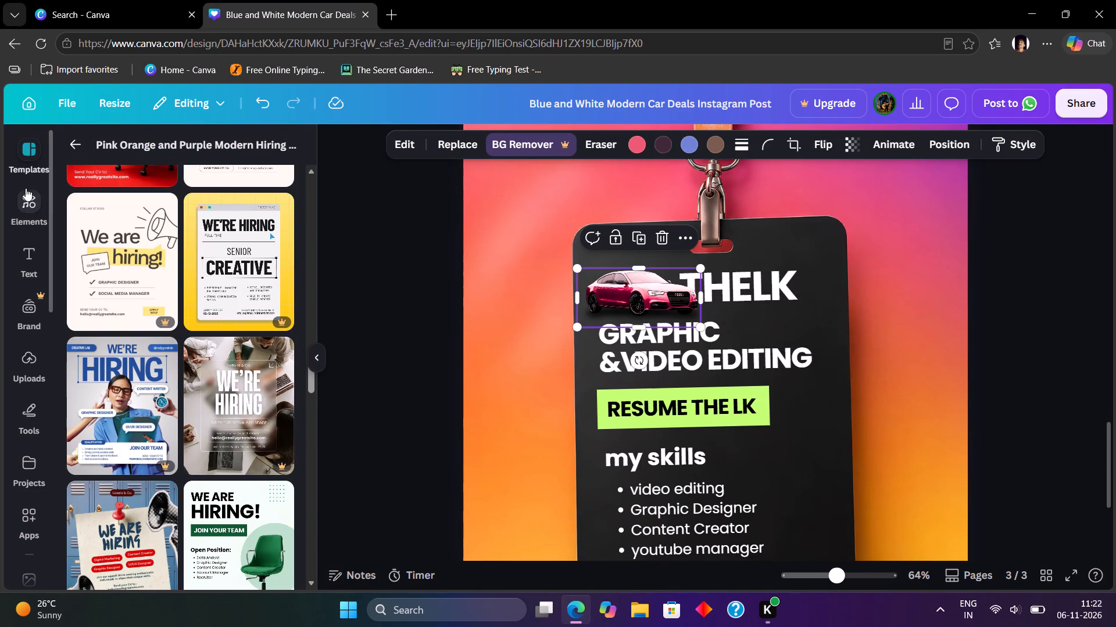
scroll(147, 281, down, 4)
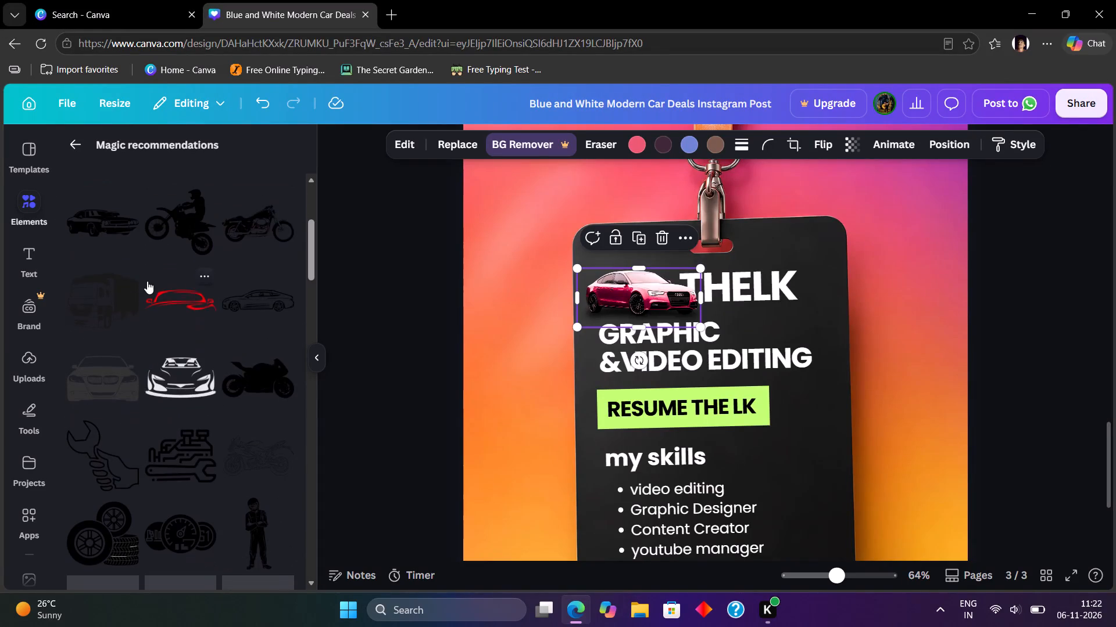
scroll(147, 281, down, 3)
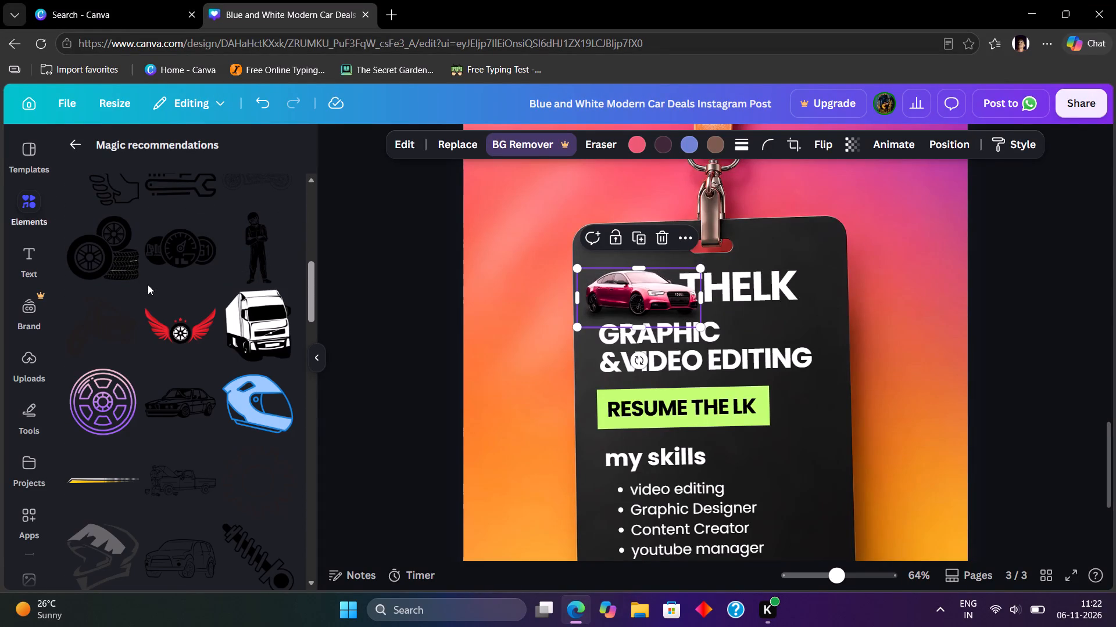
scroll(148, 284, down, 3)
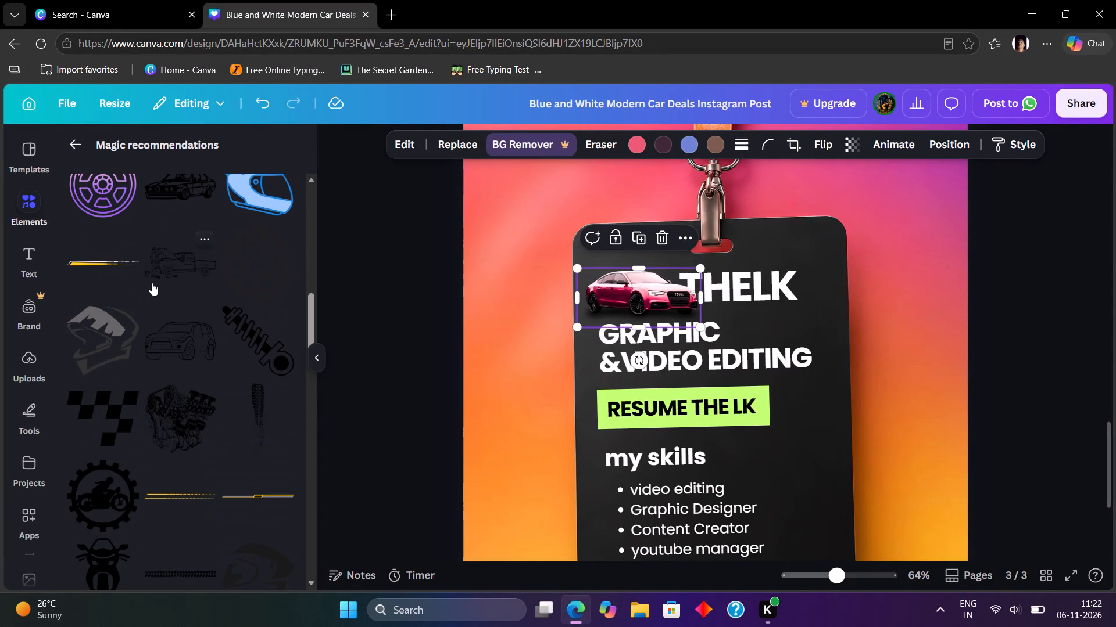
scroll(152, 283, down, 2)
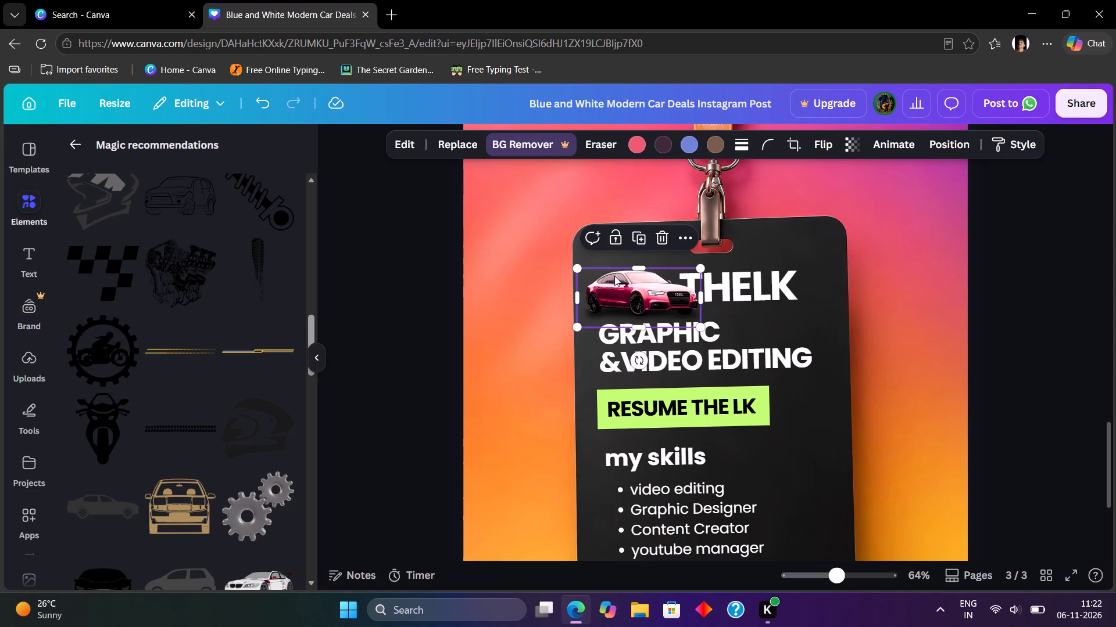
click(624, 293)
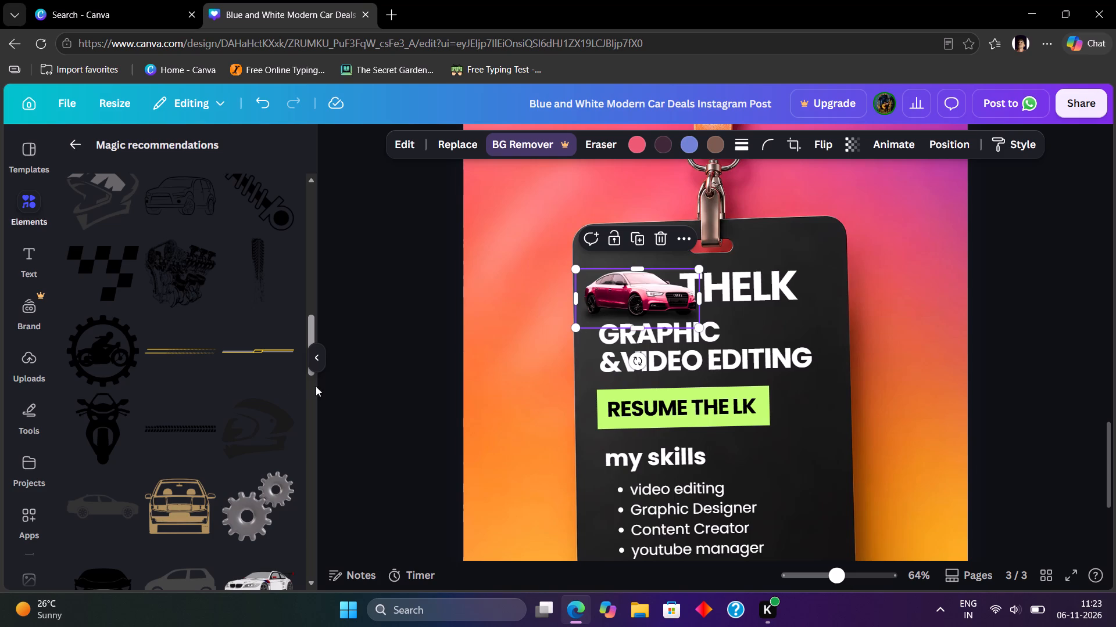
scroll(218, 409, down, 7)
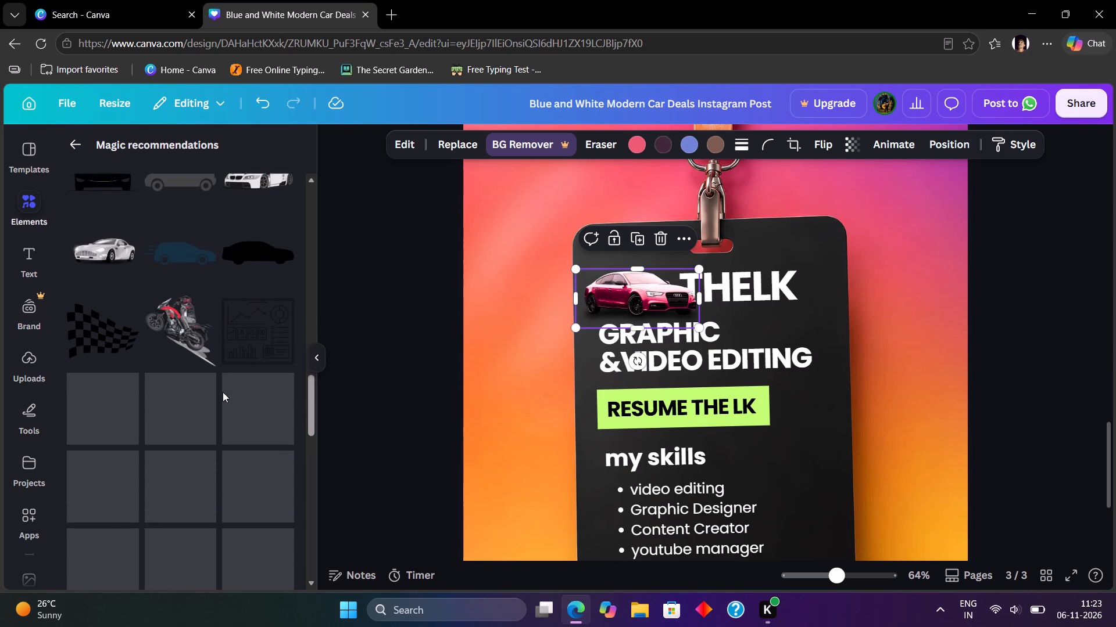
scroll(248, 343, down, 1)
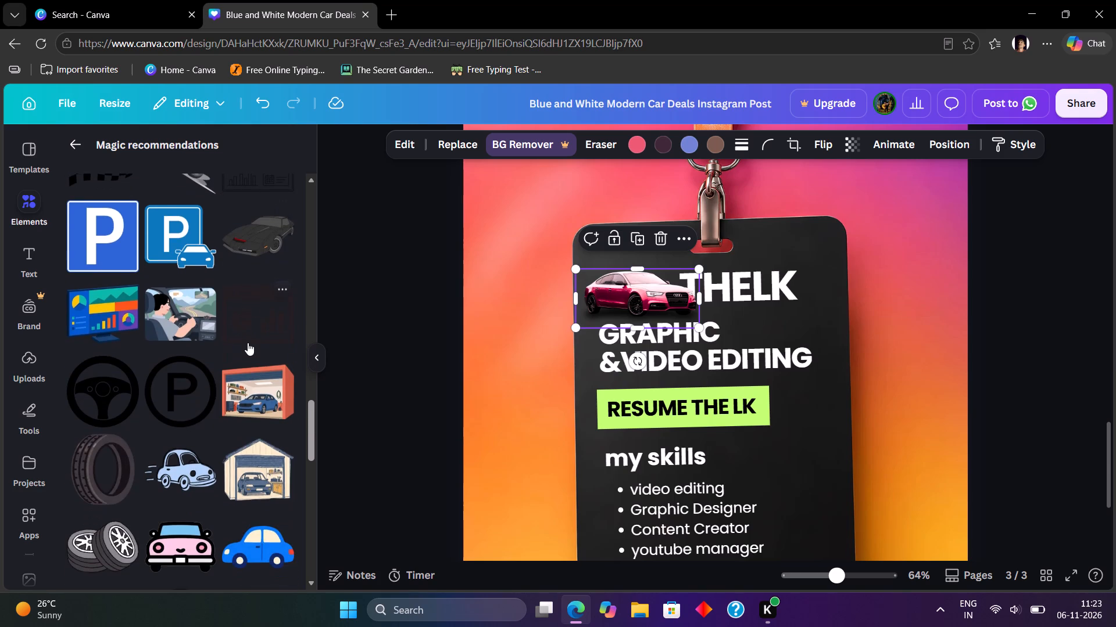
scroll(248, 343, down, 6)
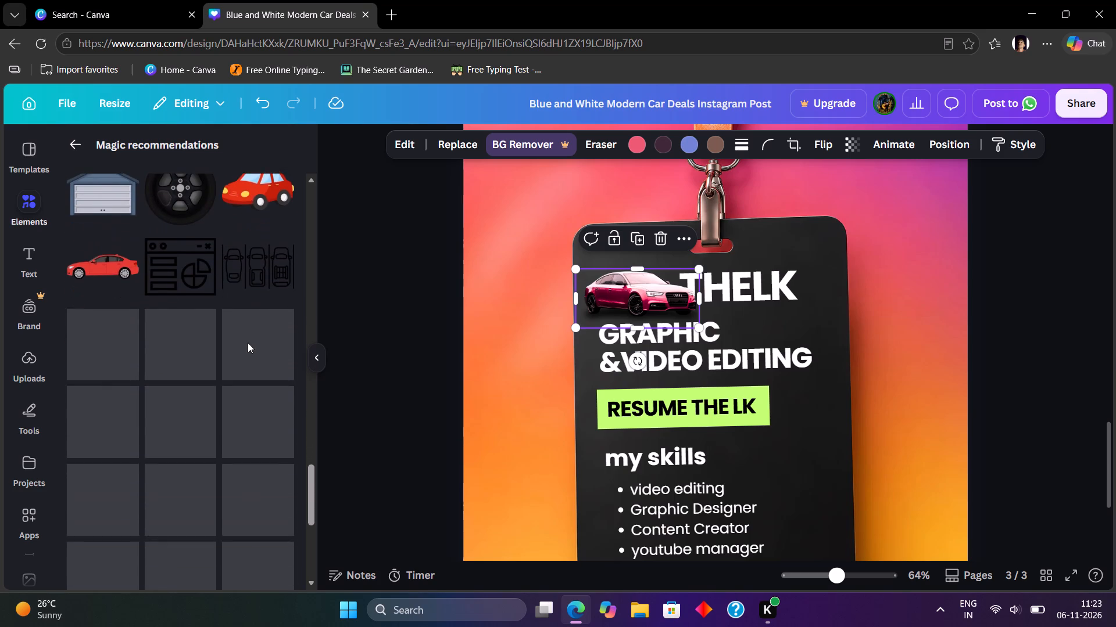
scroll(248, 343, down, 7)
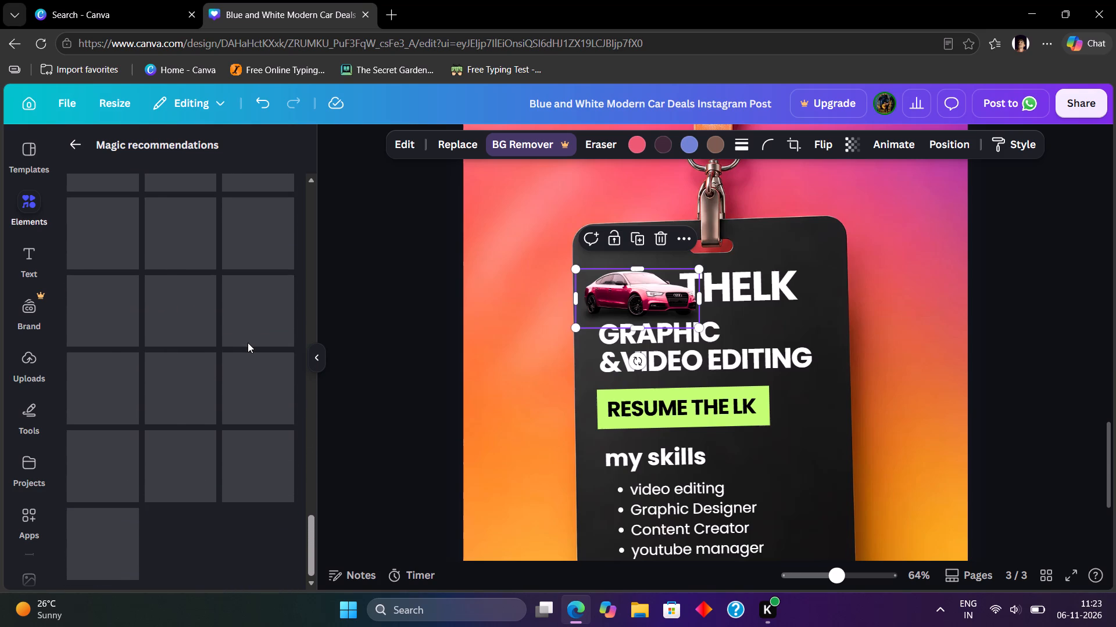
scroll(248, 343, down, 3)
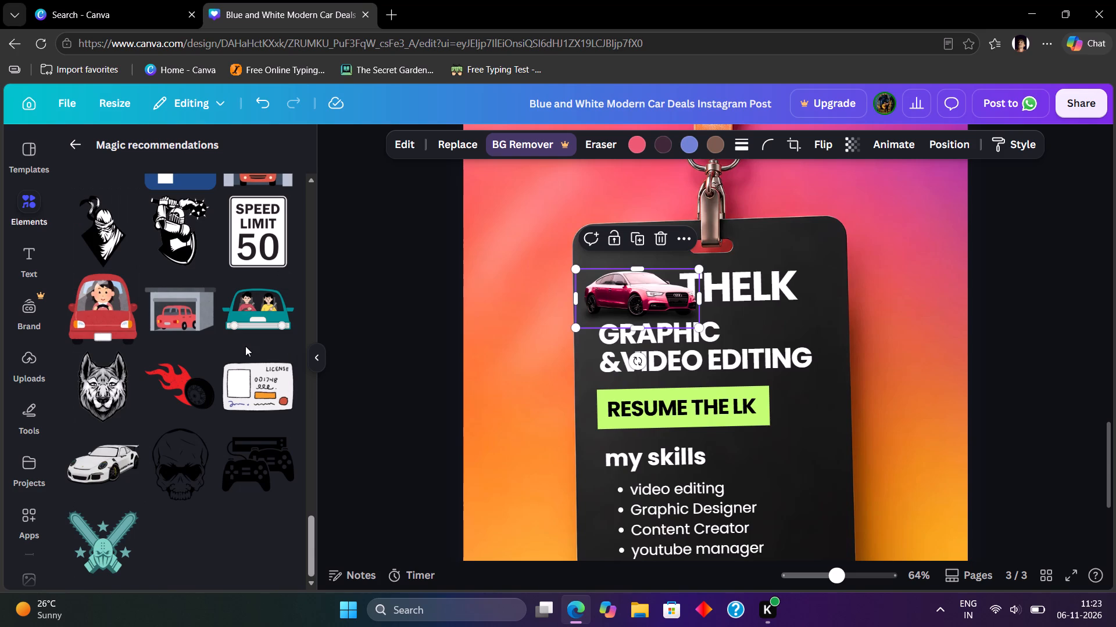
Add a blank page 4 after the THELK badge page.
click(896, 388)
scroll(864, 405, down, 6)
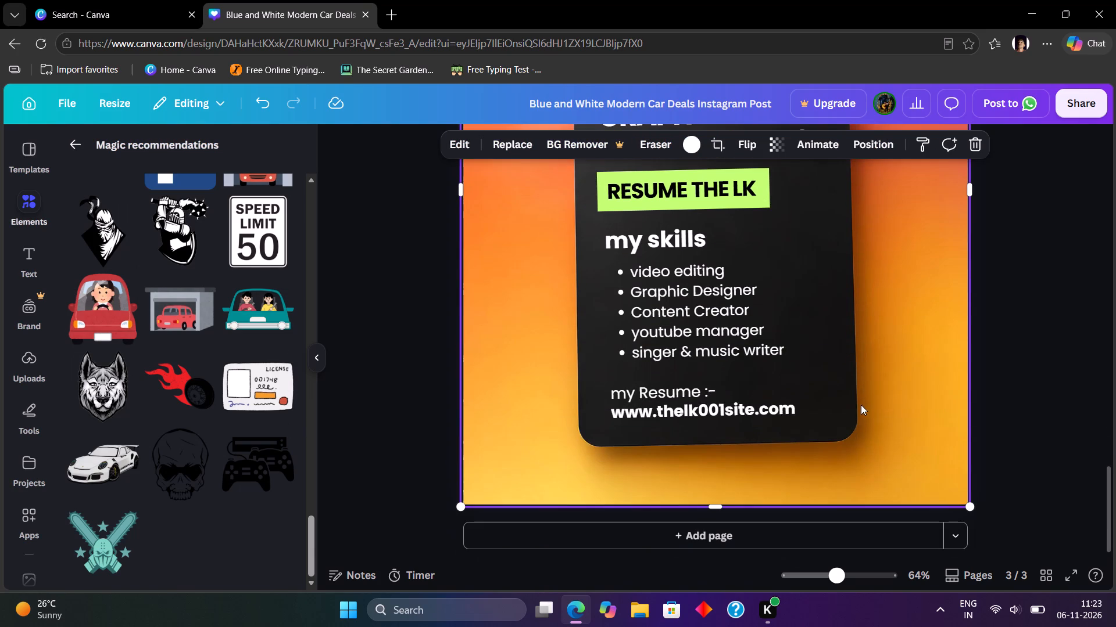
click(731, 527)
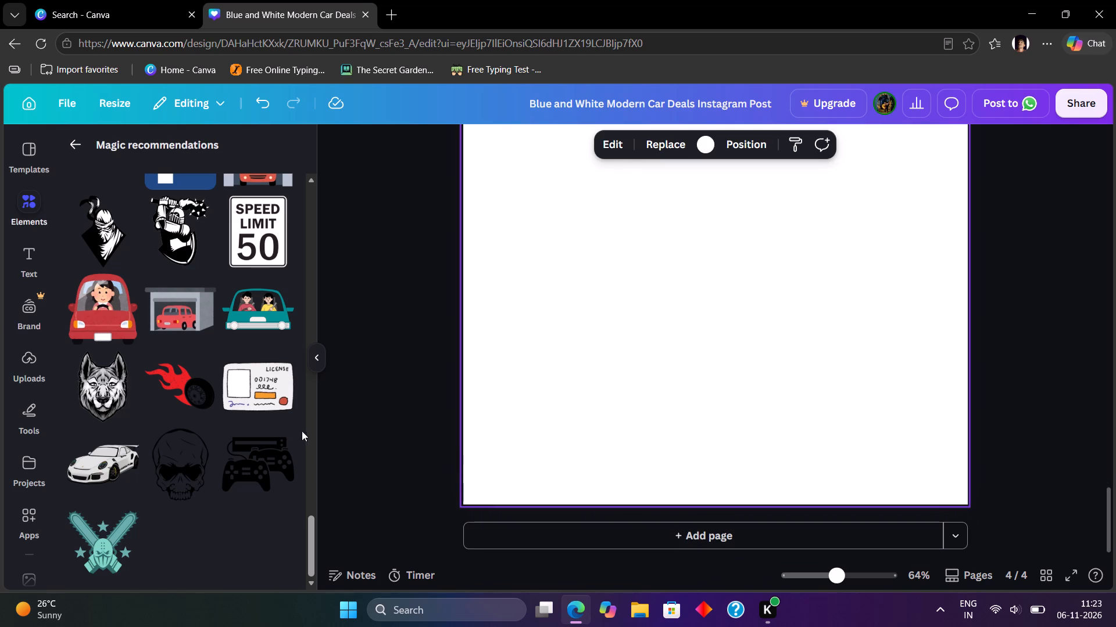
Look through the hiring-style templates similar to the badge design for one that suits the blank page 4.
click(18, 148)
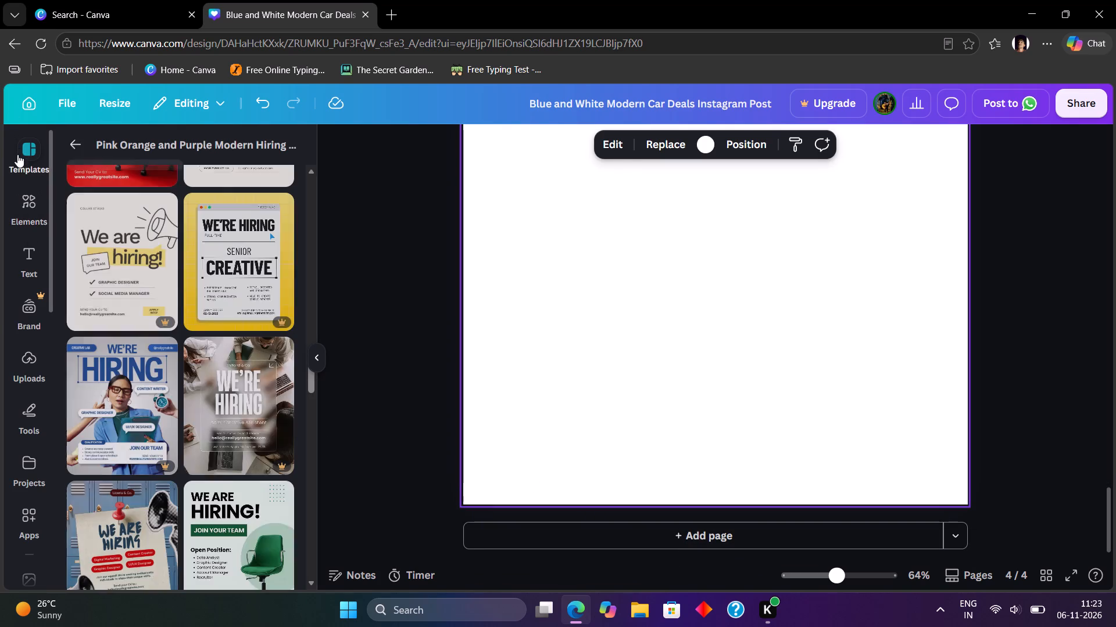
scroll(227, 323, down, 6)
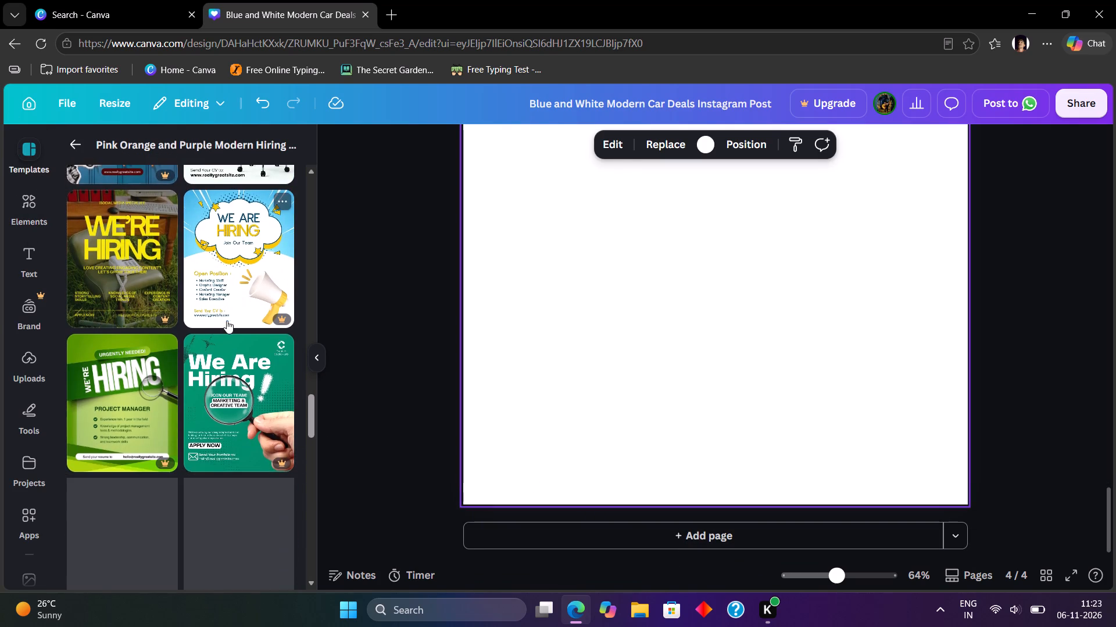
scroll(227, 320, down, 4)
scroll(227, 319, up, 2)
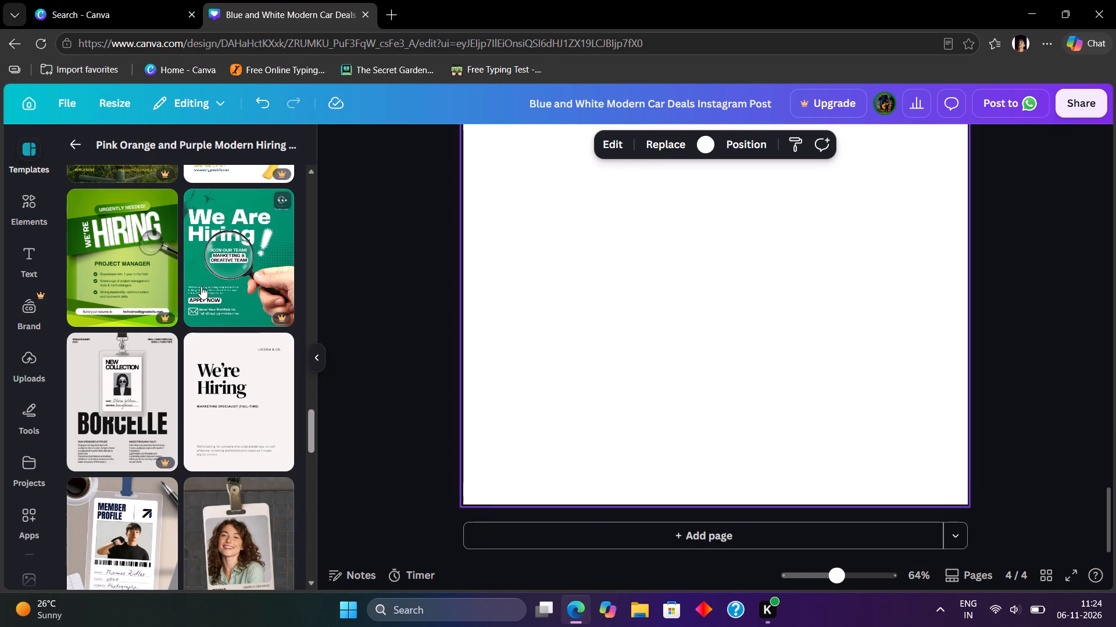
scroll(201, 286, down, 10)
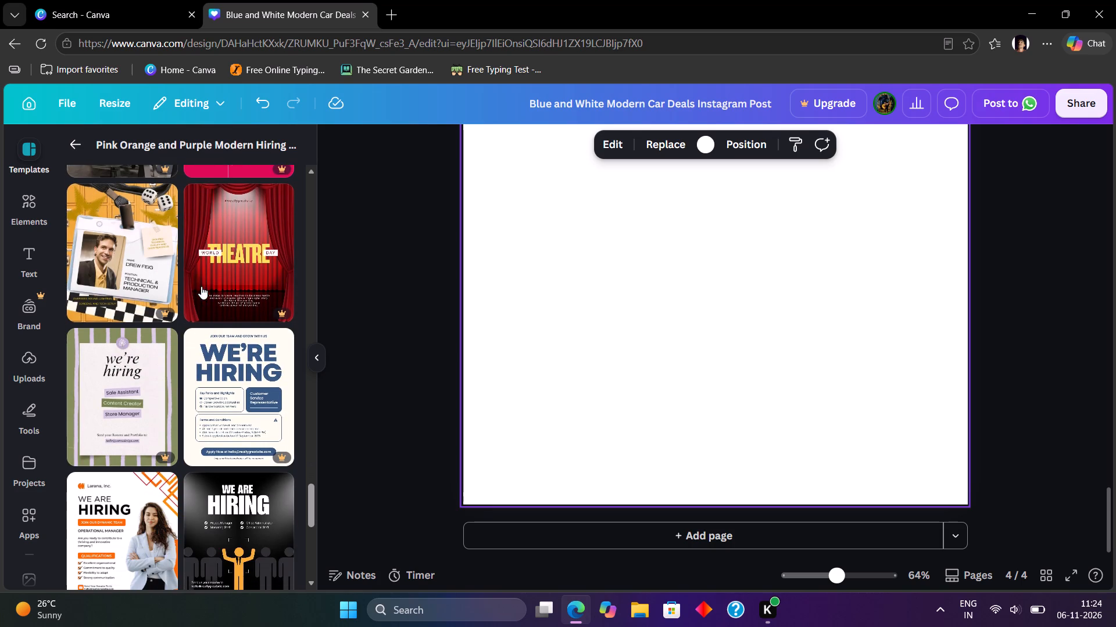
scroll(201, 286, down, 5)
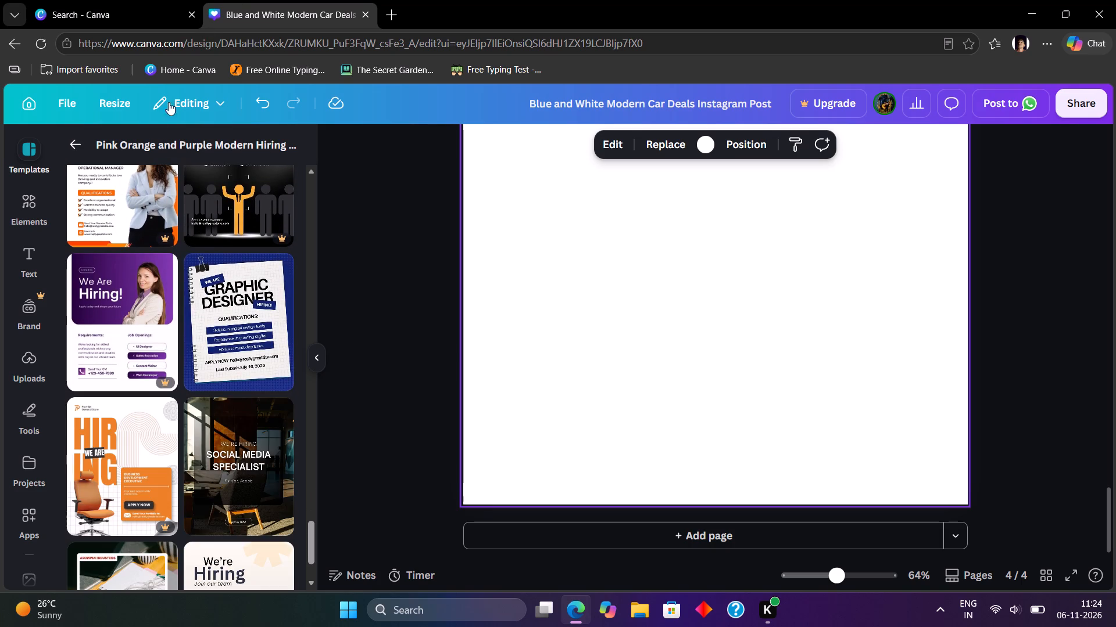
Leave the similar hiring templates and search the templates for "social media poster".
click(76, 144)
drag(154, 158, 66, 158)
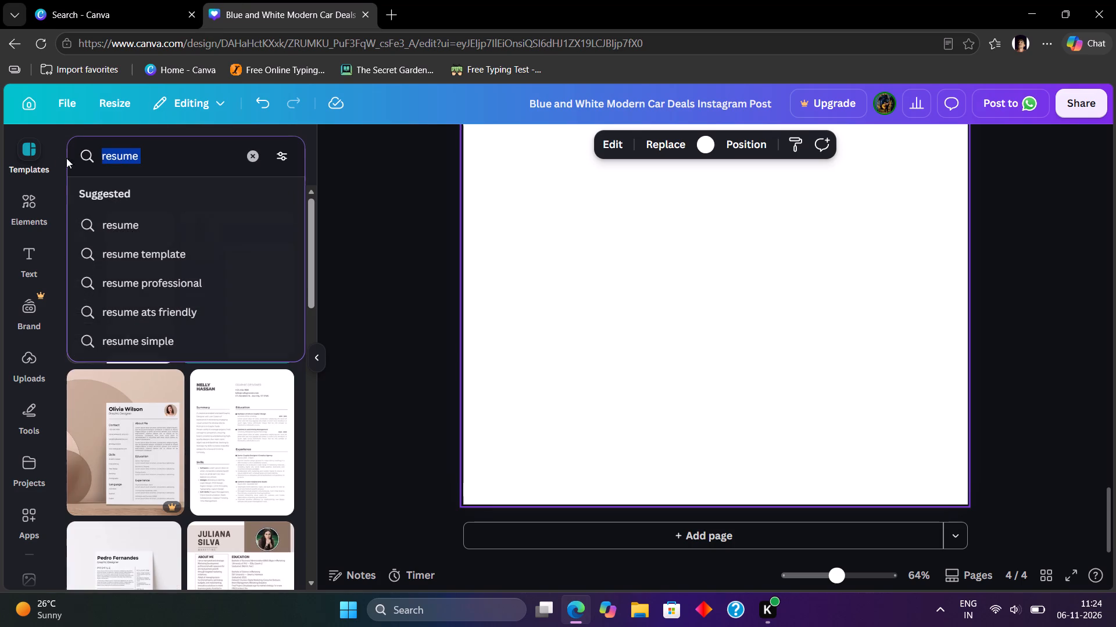
drag(66, 158, 54, 158)
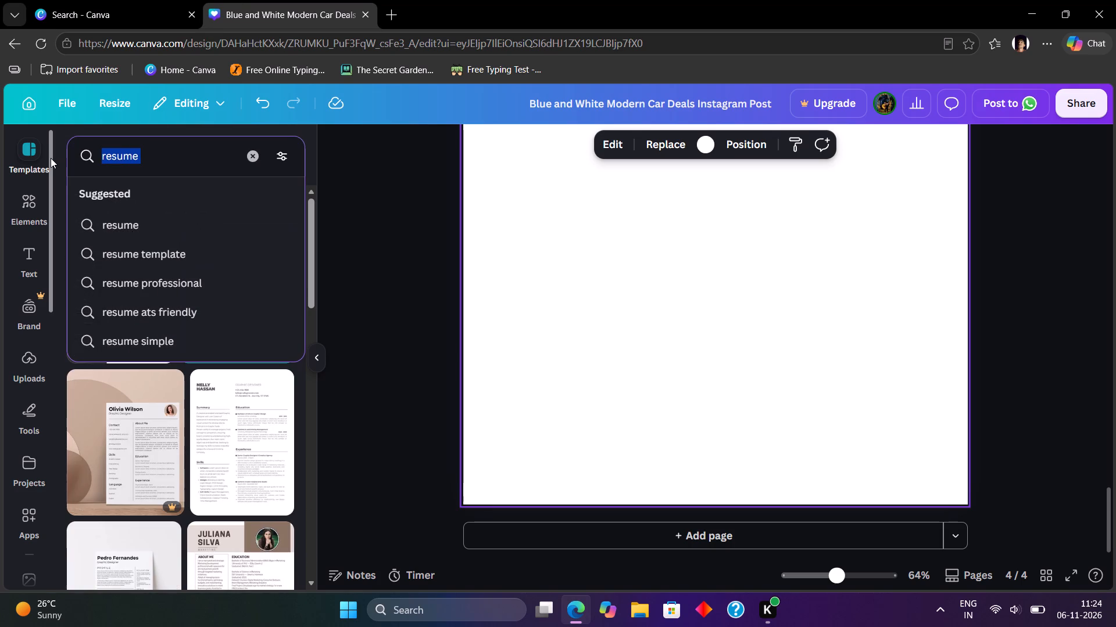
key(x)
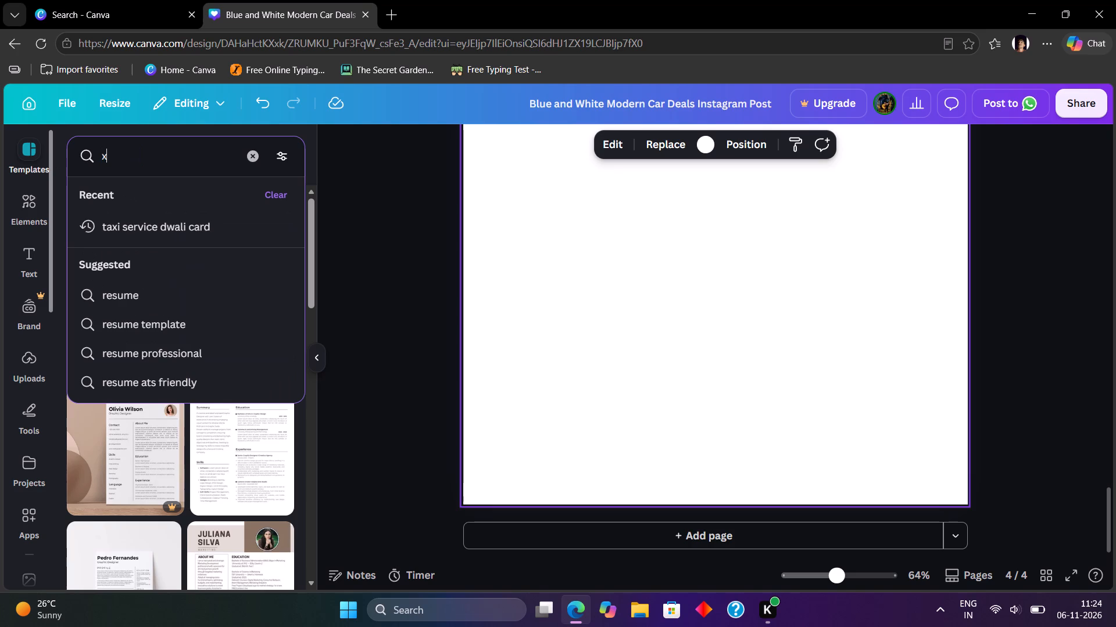
key(BackSpace)
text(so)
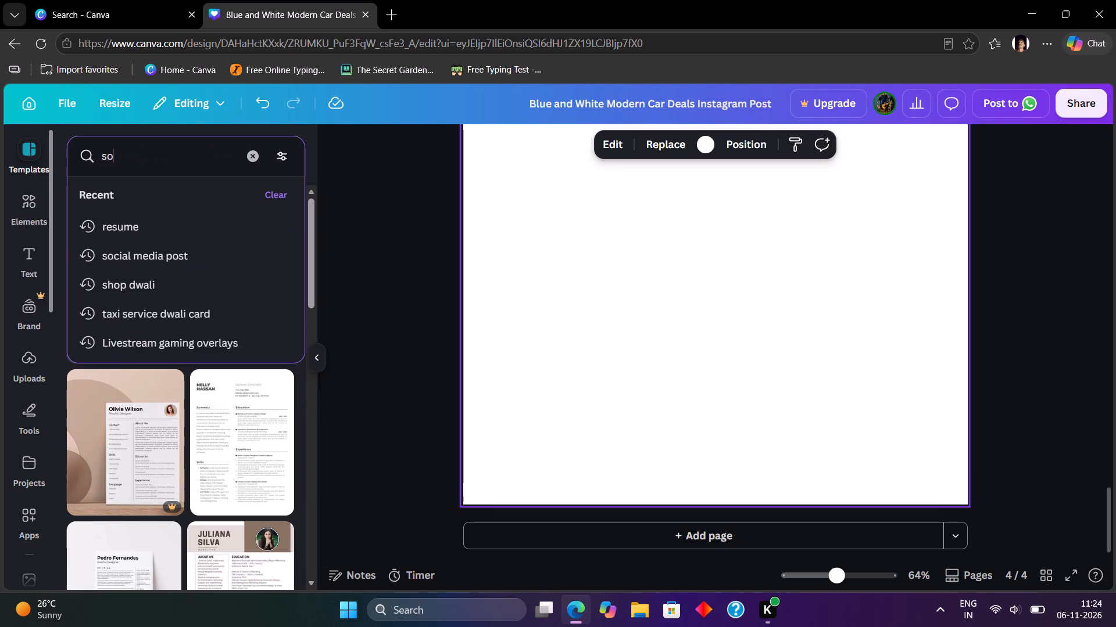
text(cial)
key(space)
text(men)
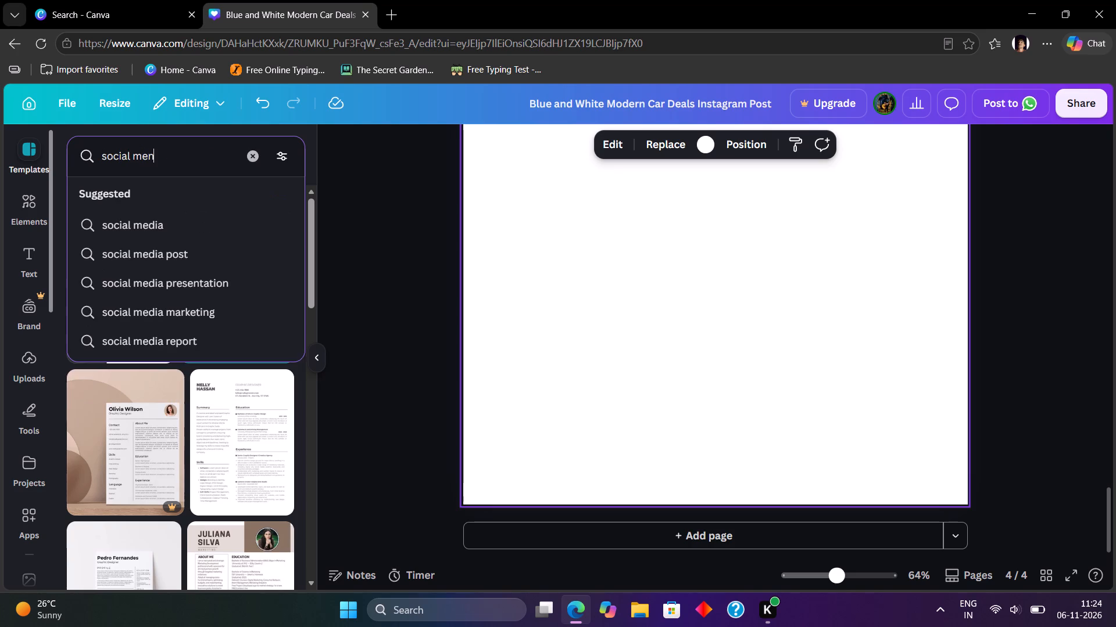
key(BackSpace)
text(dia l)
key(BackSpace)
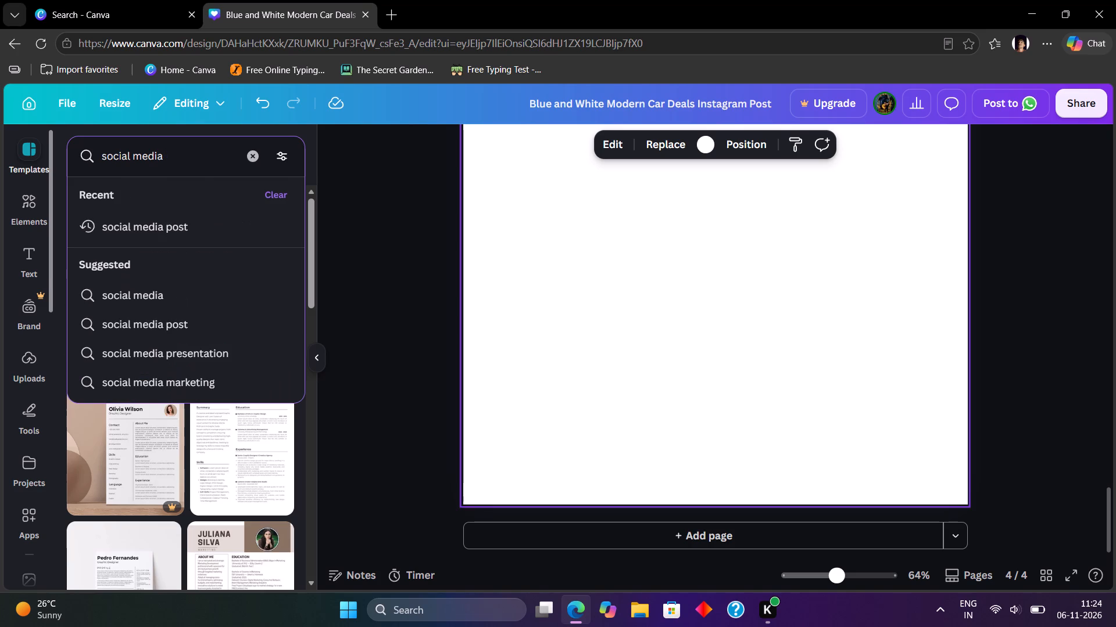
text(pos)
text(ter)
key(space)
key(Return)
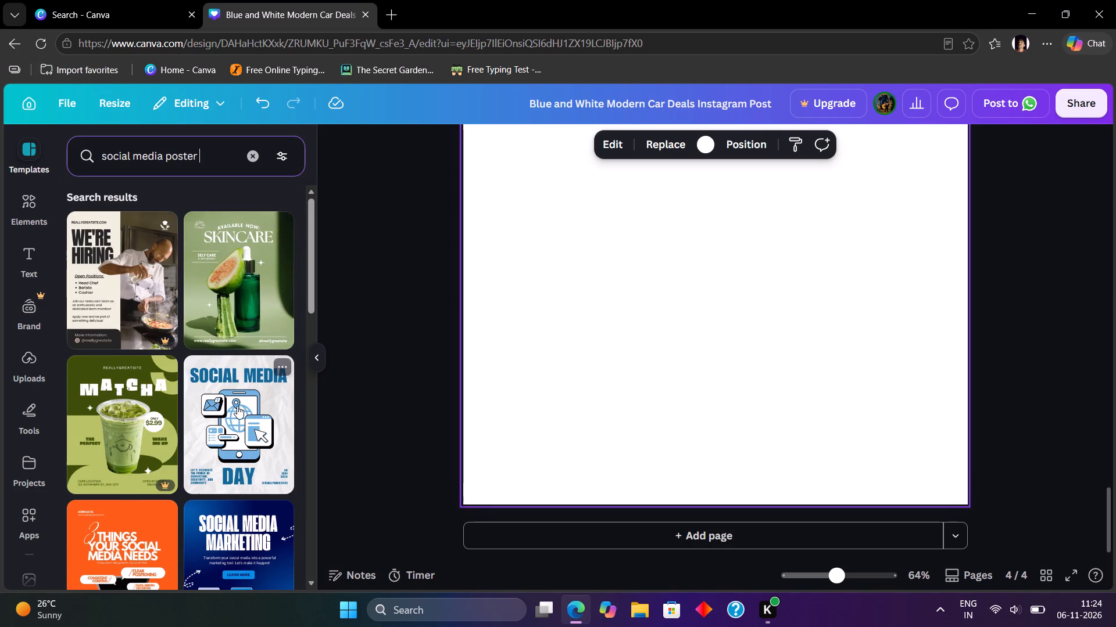
Apply the green skincare poster template with the fruit and dropper bottle to page 4.
scroll(237, 406, down, 1)
scroll(230, 405, up, 1)
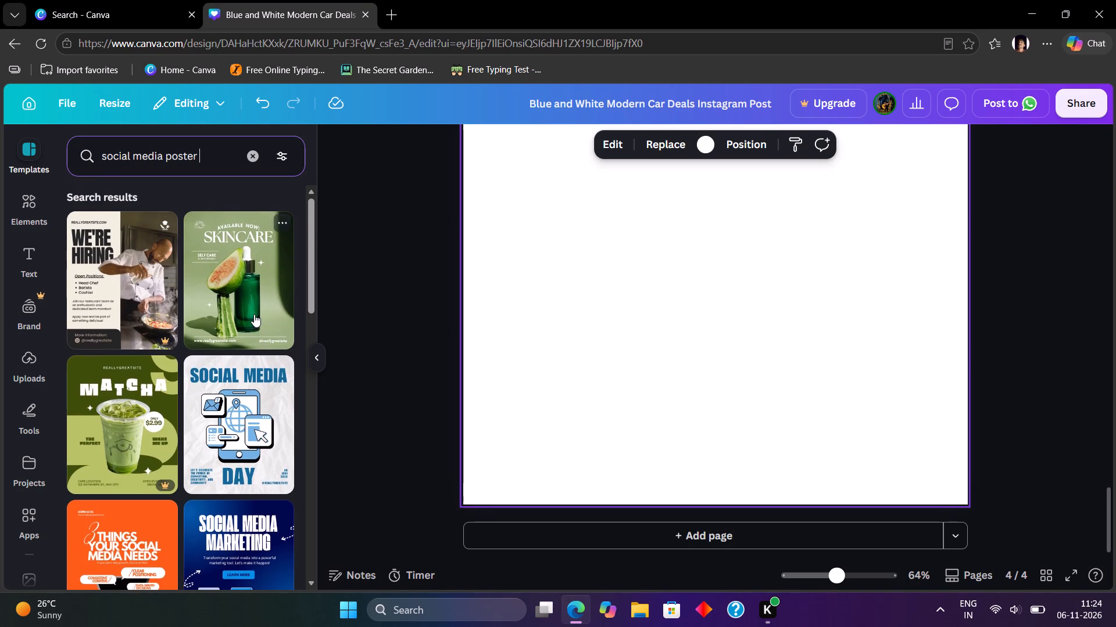
click(254, 314)
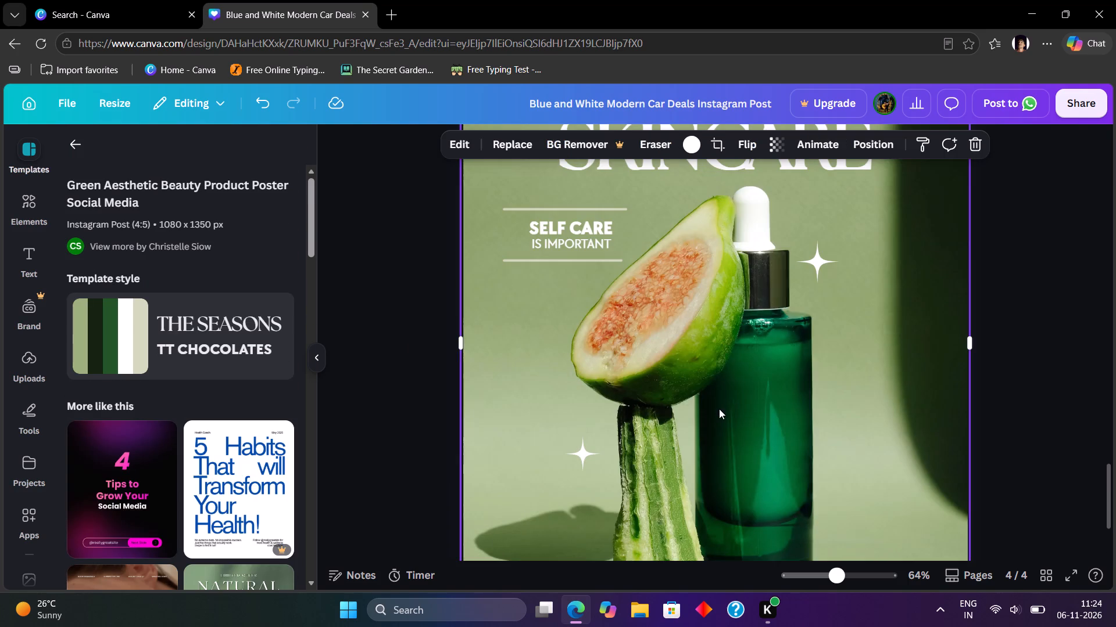
scroll(719, 409, down, 3)
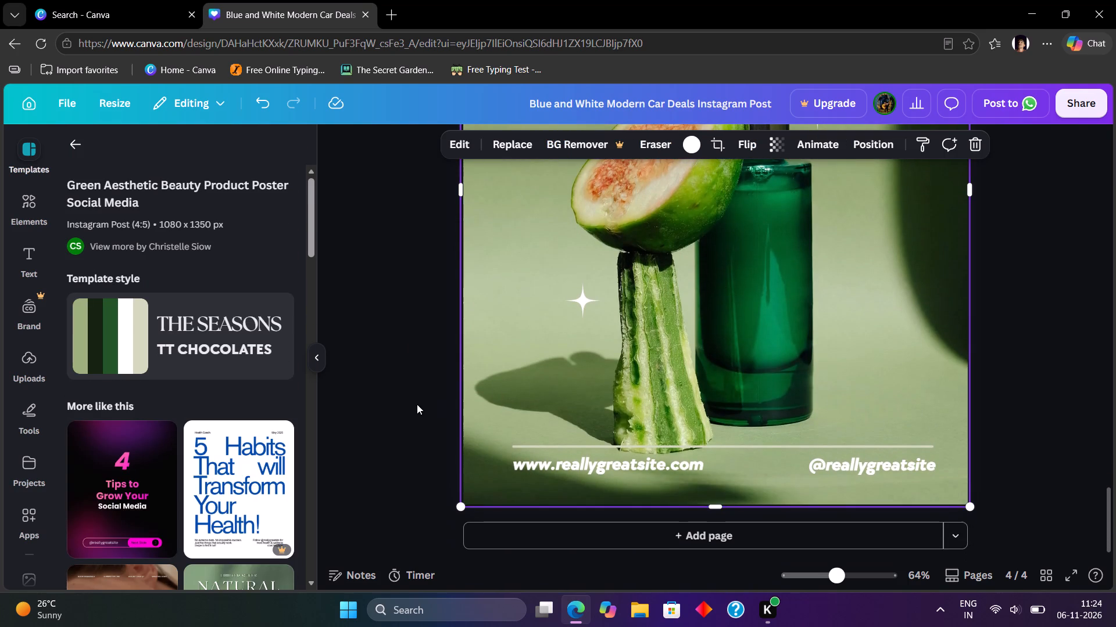
Look through the templates similar to the green skincare poster for other beauty product designs.
scroll(177, 447, down, 5)
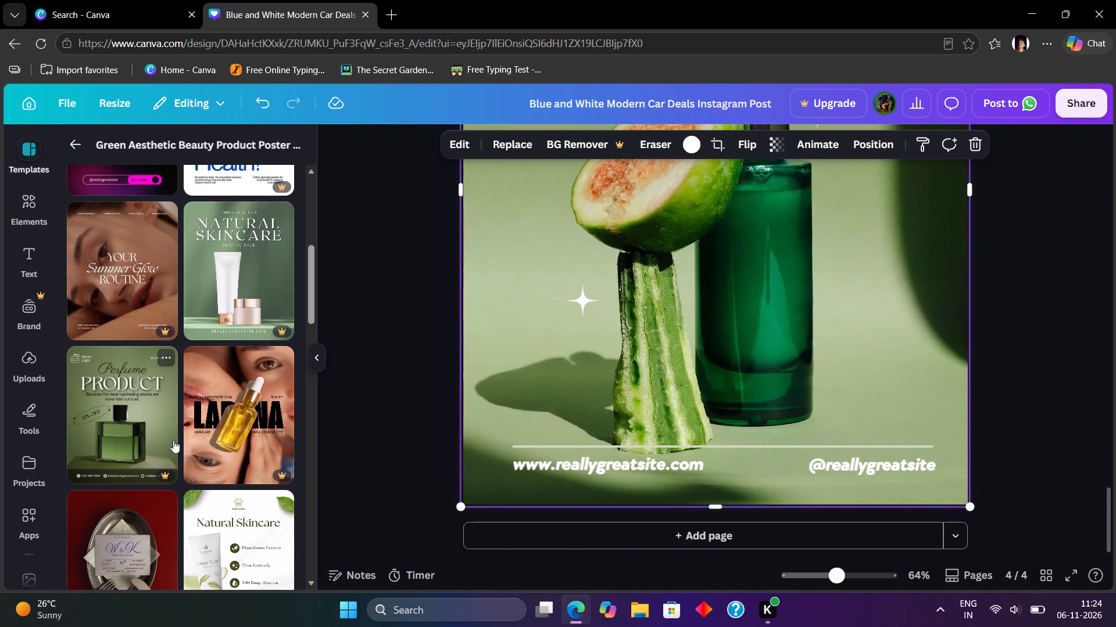
scroll(173, 440, down, 4)
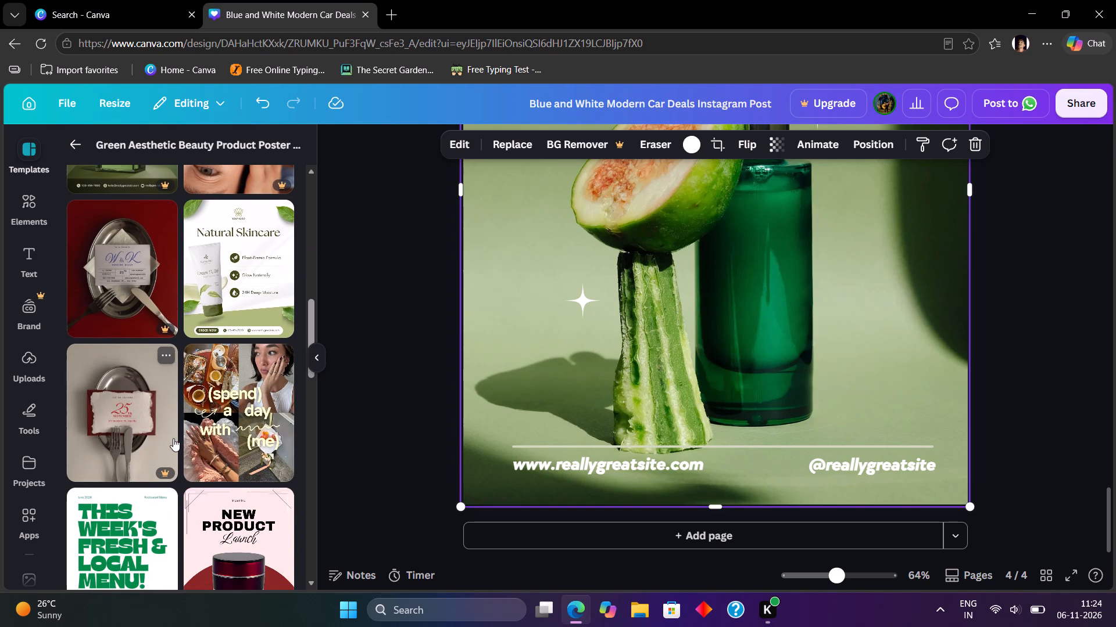
scroll(173, 437, down, 2)
scroll(173, 437, up, 1)
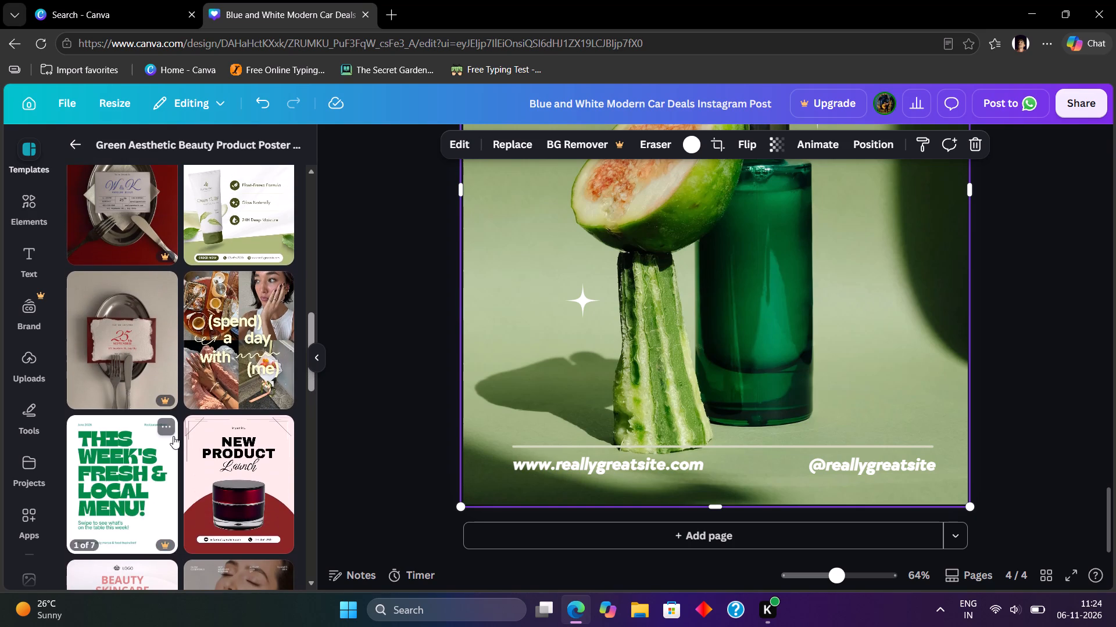
scroll(173, 436, up, 2)
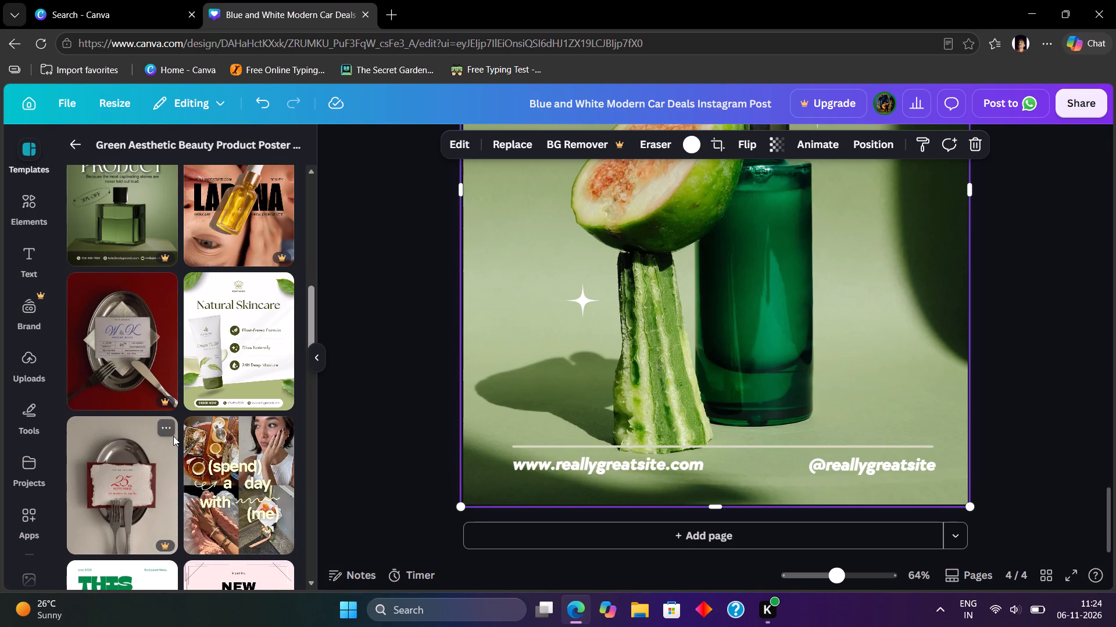
scroll(173, 436, down, 12)
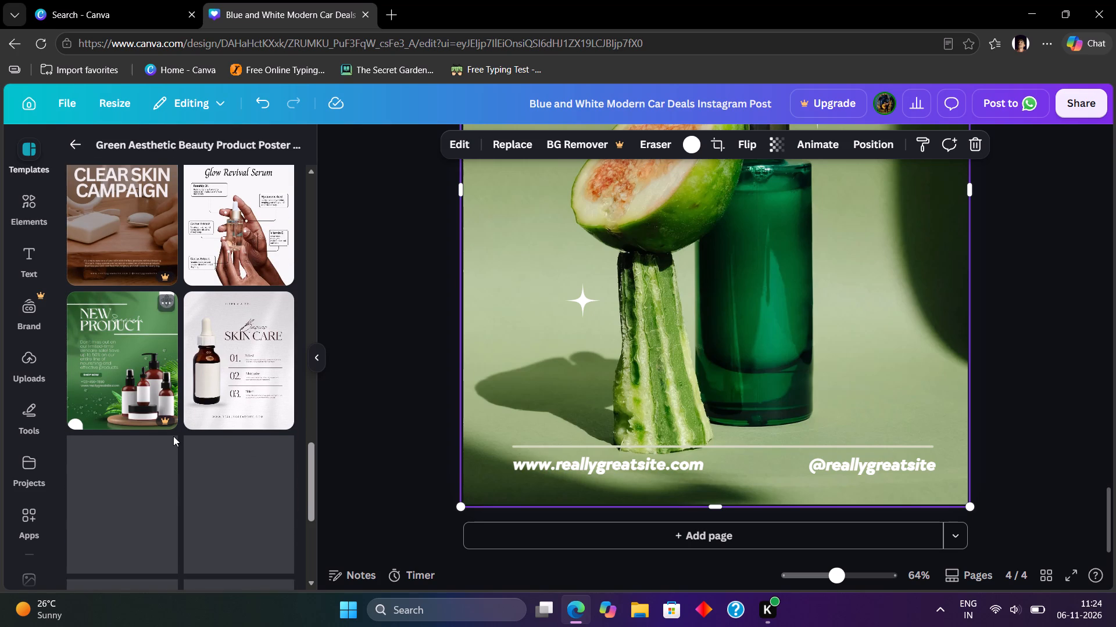
scroll(173, 436, down, 2)
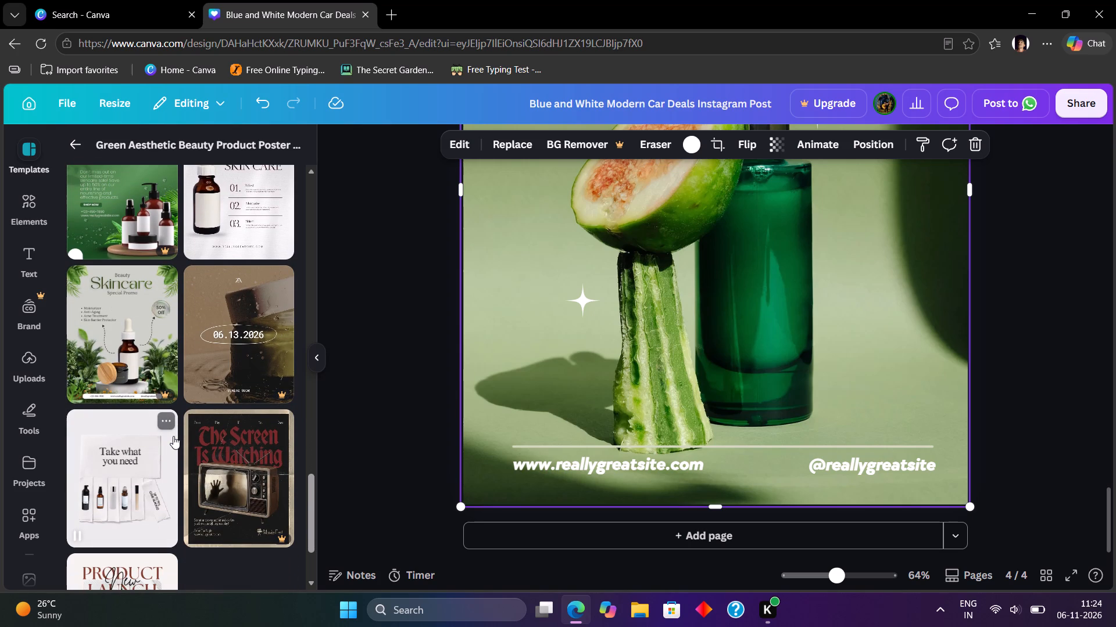
scroll(173, 435, down, 7)
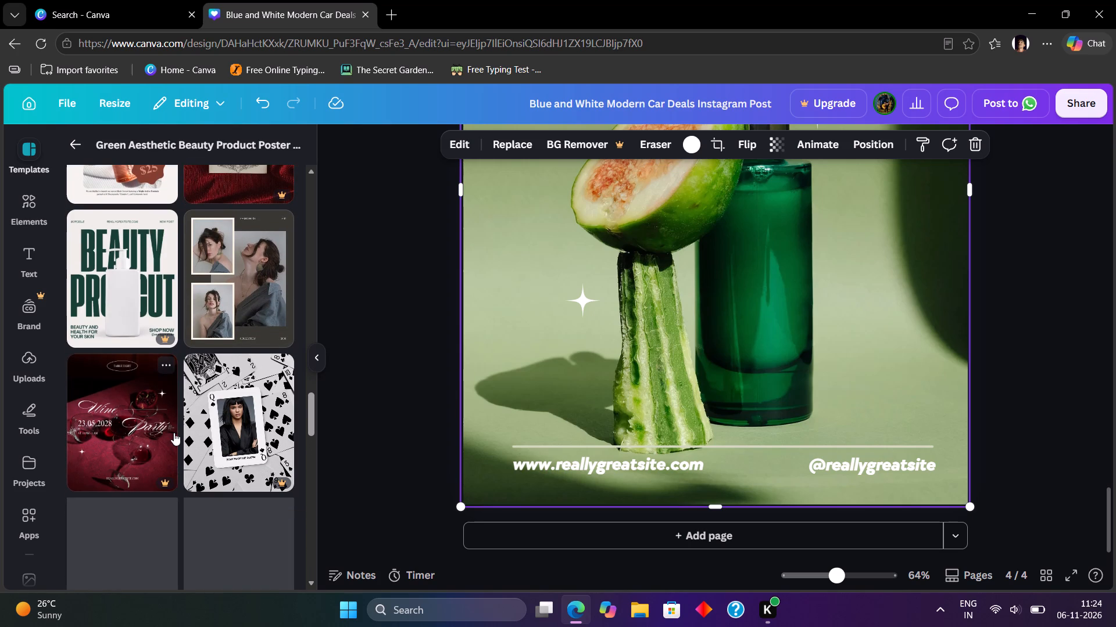
scroll(174, 433, down, 3)
scroll(217, 401, down, 3)
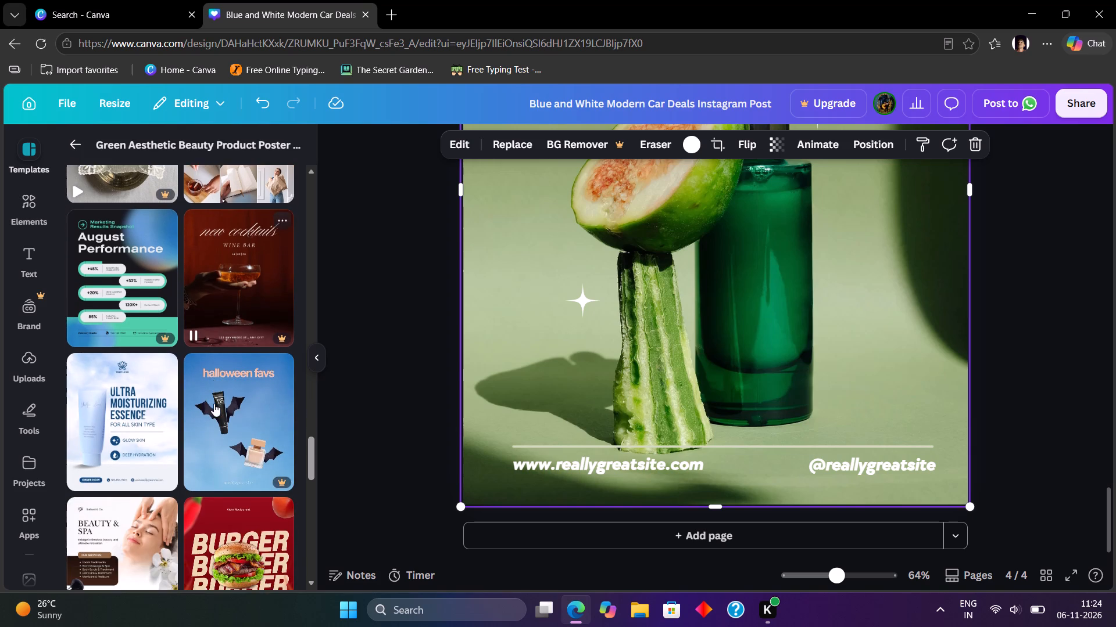
scroll(214, 403, down, 5)
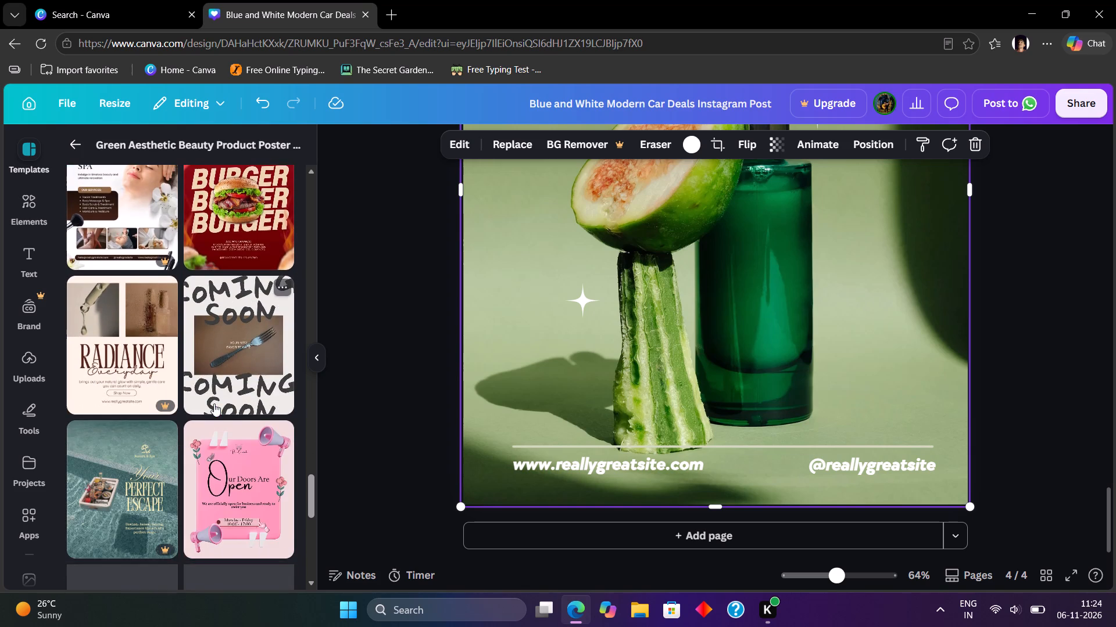
scroll(214, 403, down, 4)
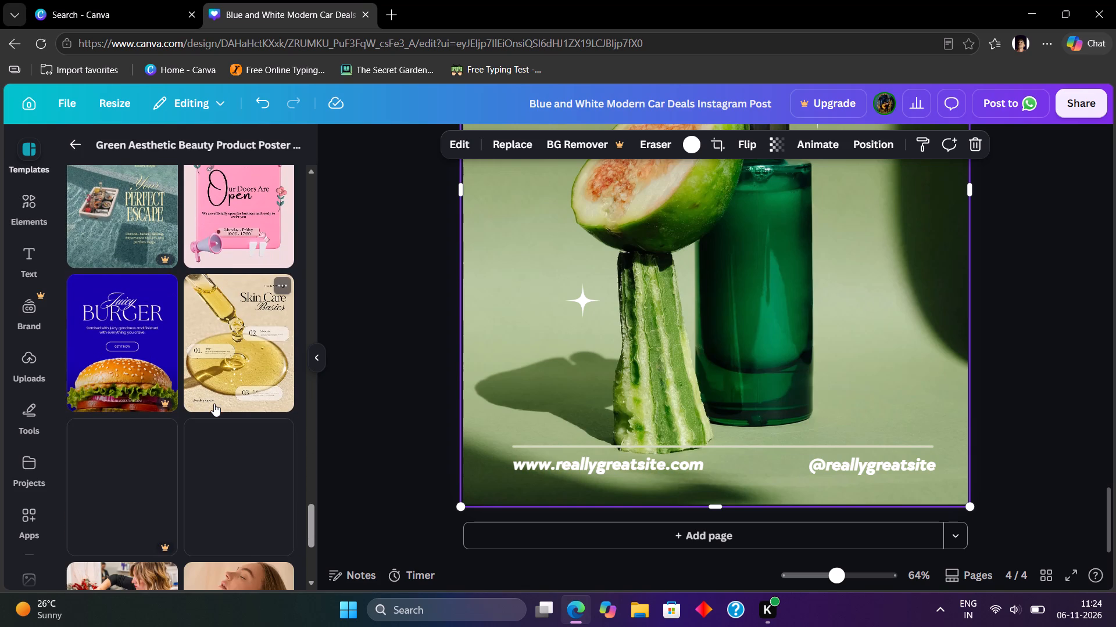
scroll(214, 403, down, 14)
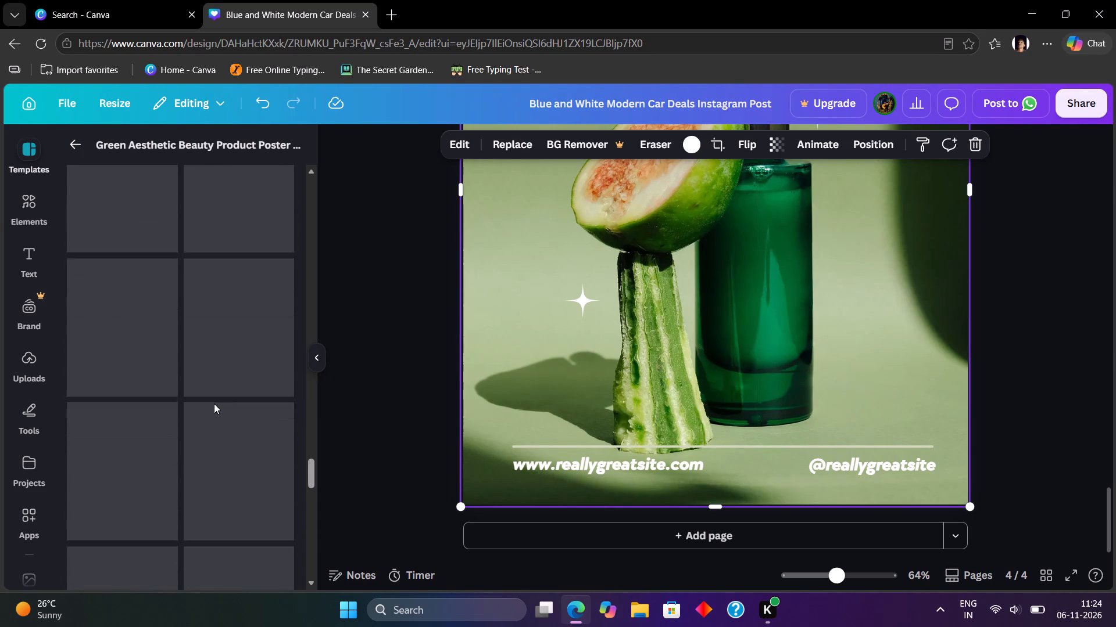
scroll(214, 403, down, 7)
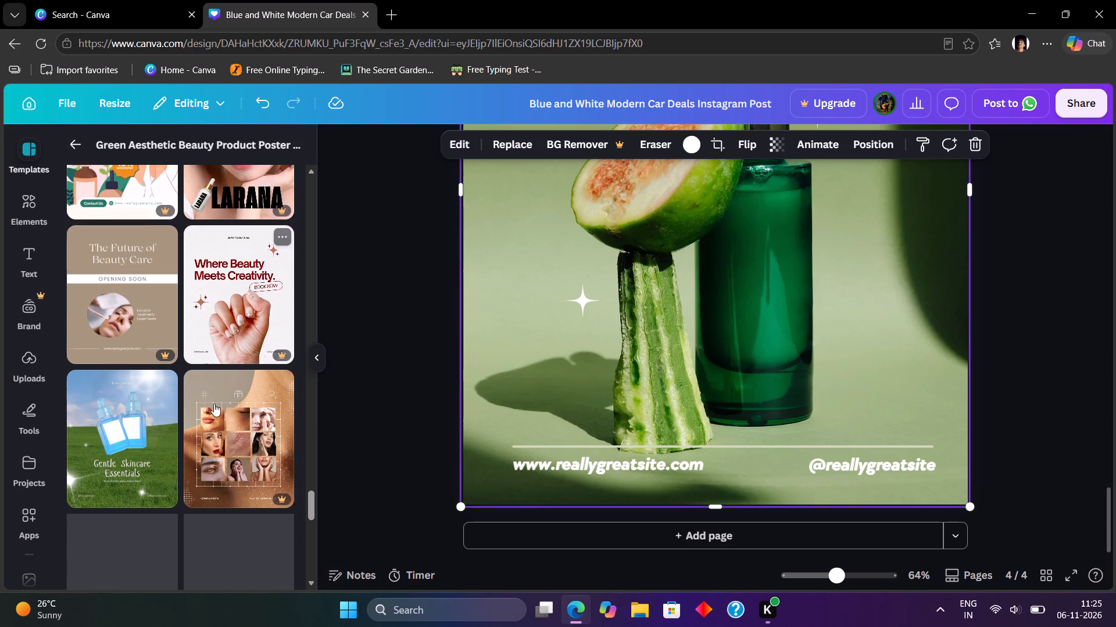
scroll(213, 403, down, 4)
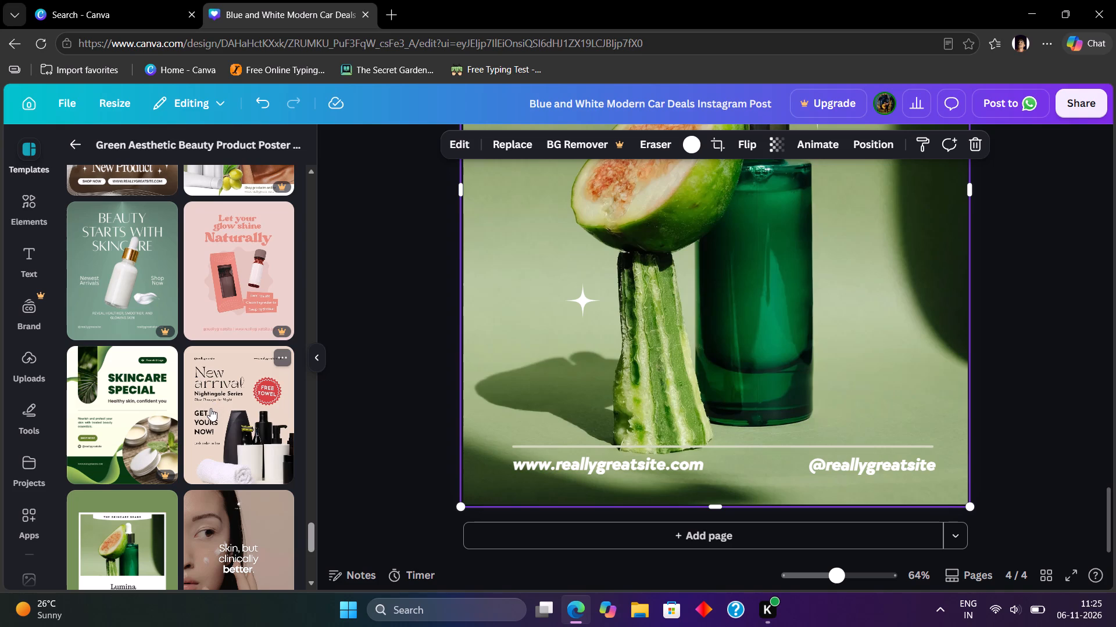
scroll(260, 382, down, 3)
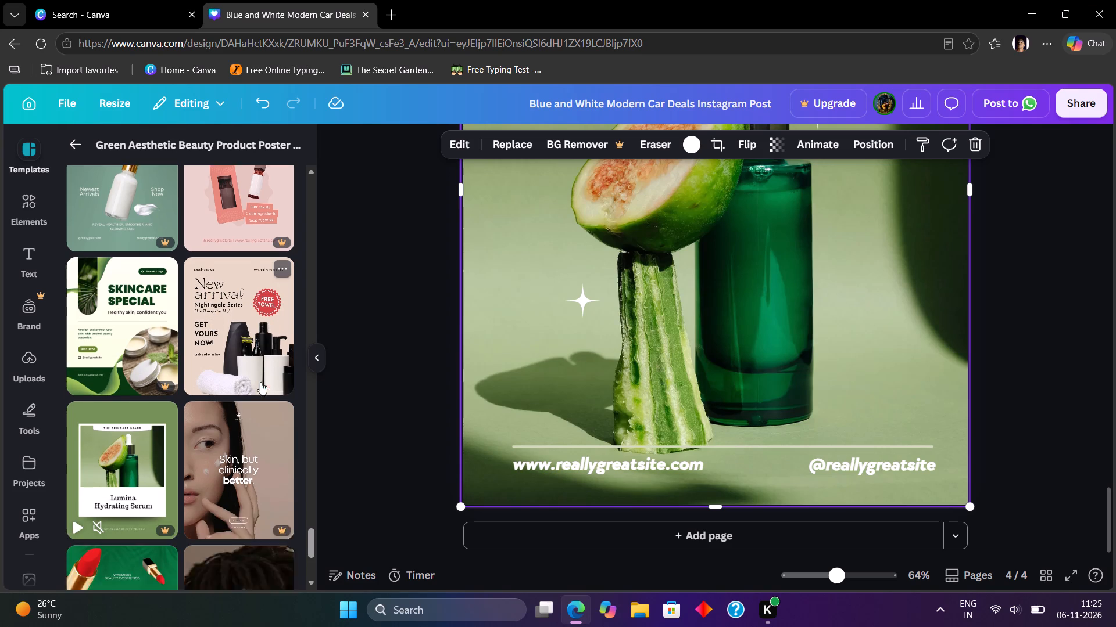
scroll(260, 381, down, 4)
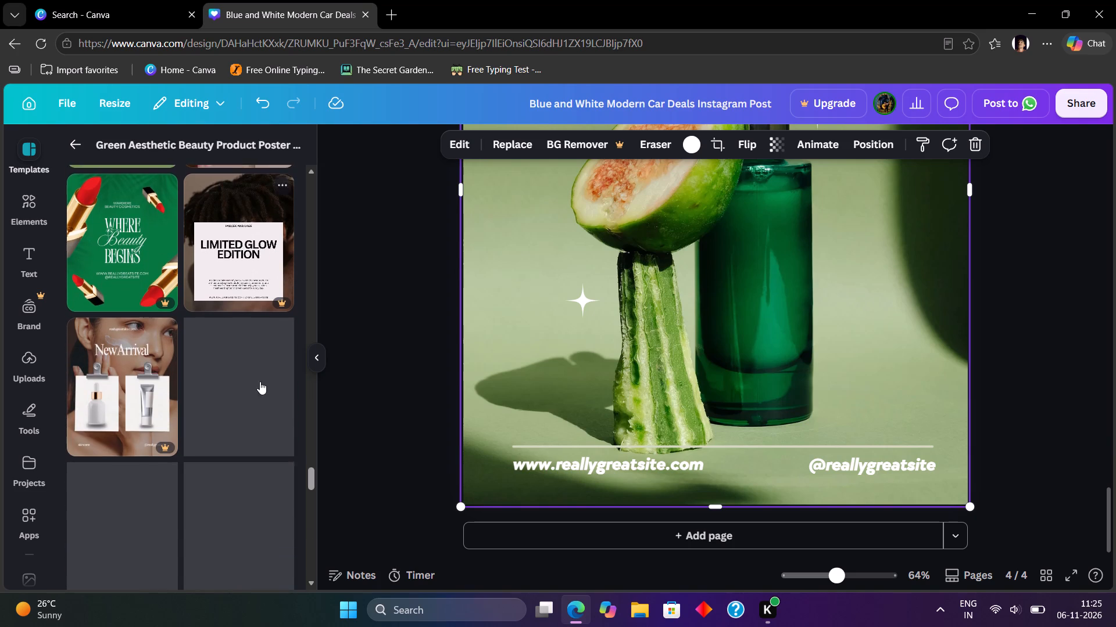
scroll(260, 381, down, 3)
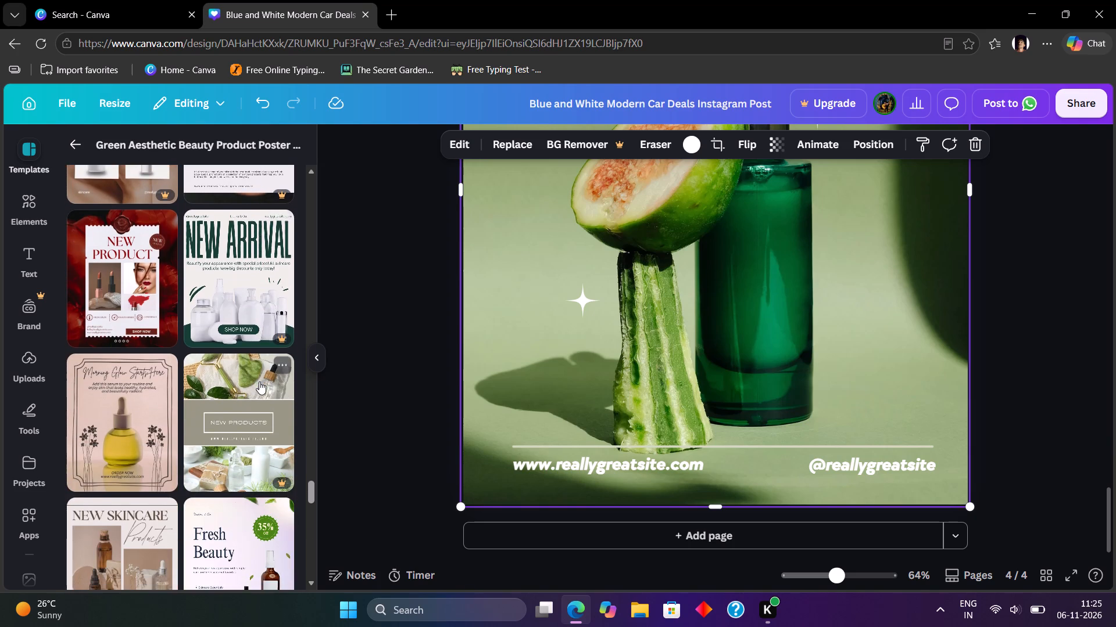
scroll(259, 381, down, 6)
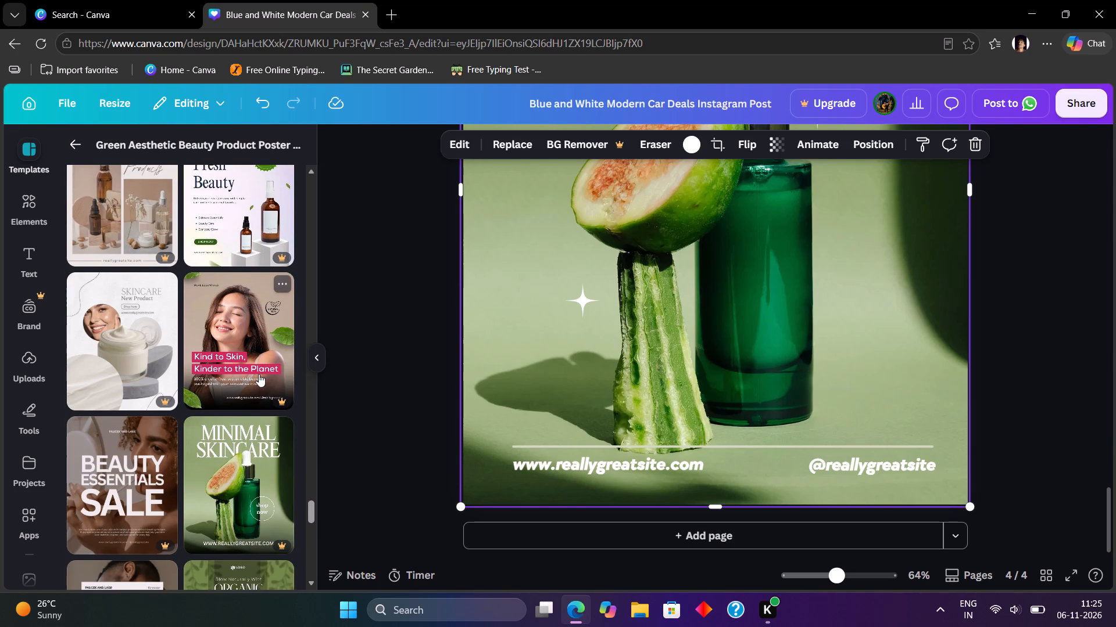
scroll(259, 374, down, 3)
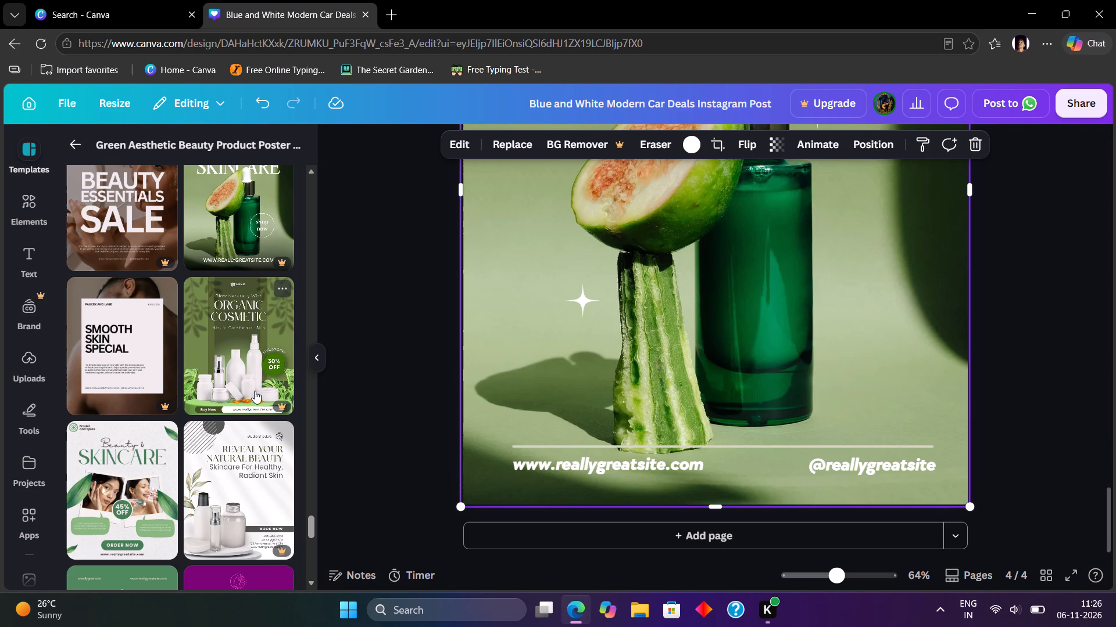
scroll(230, 314, down, 6)
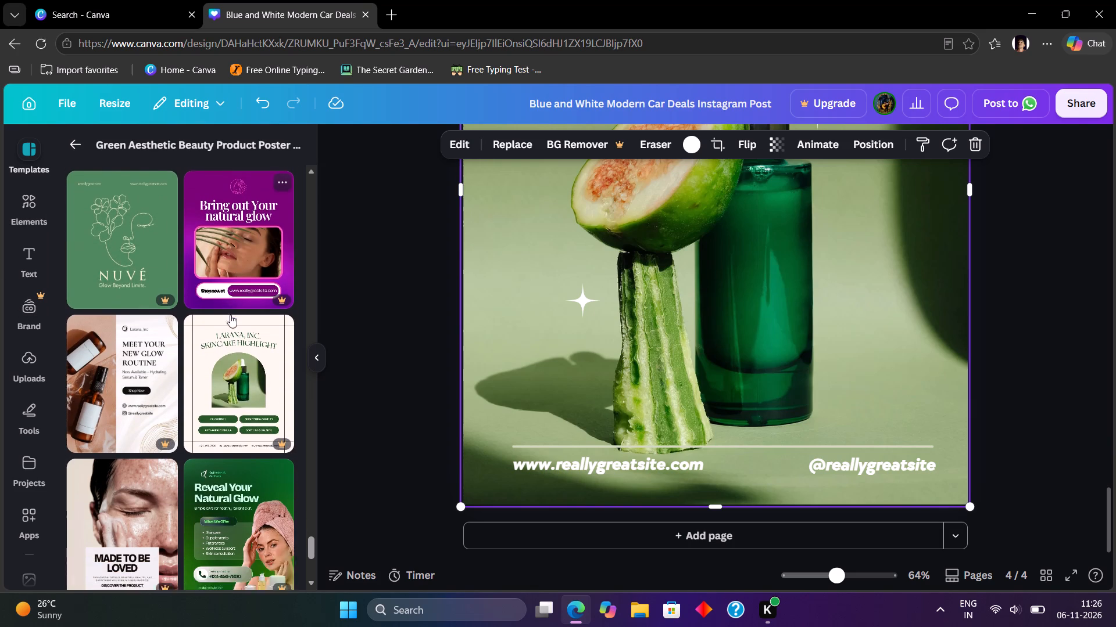
scroll(230, 315, down, 5)
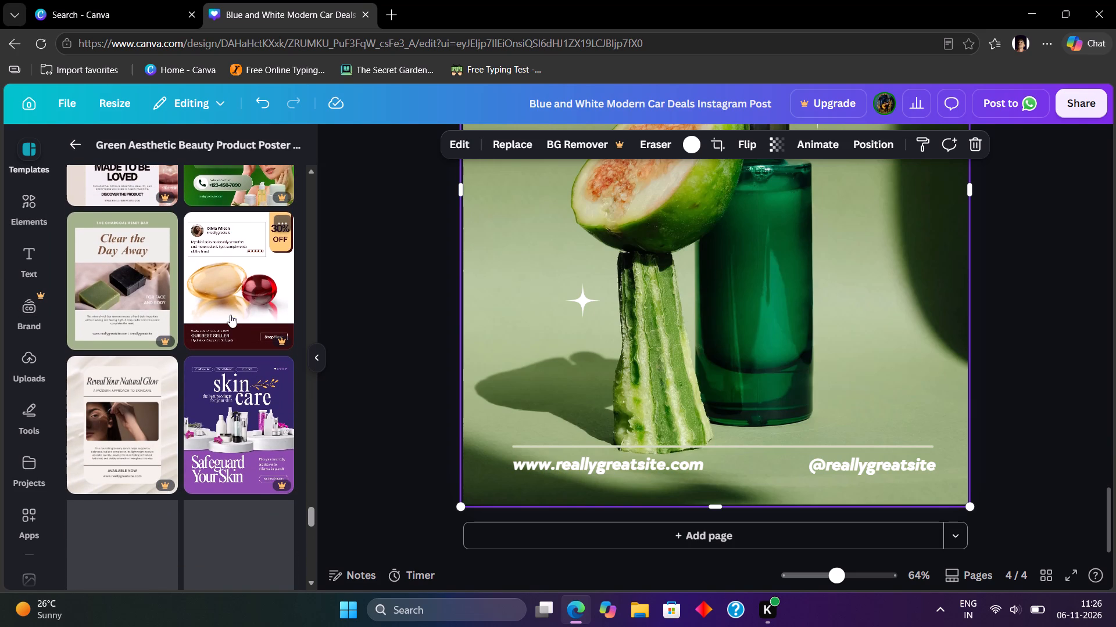
scroll(230, 315, up, 5)
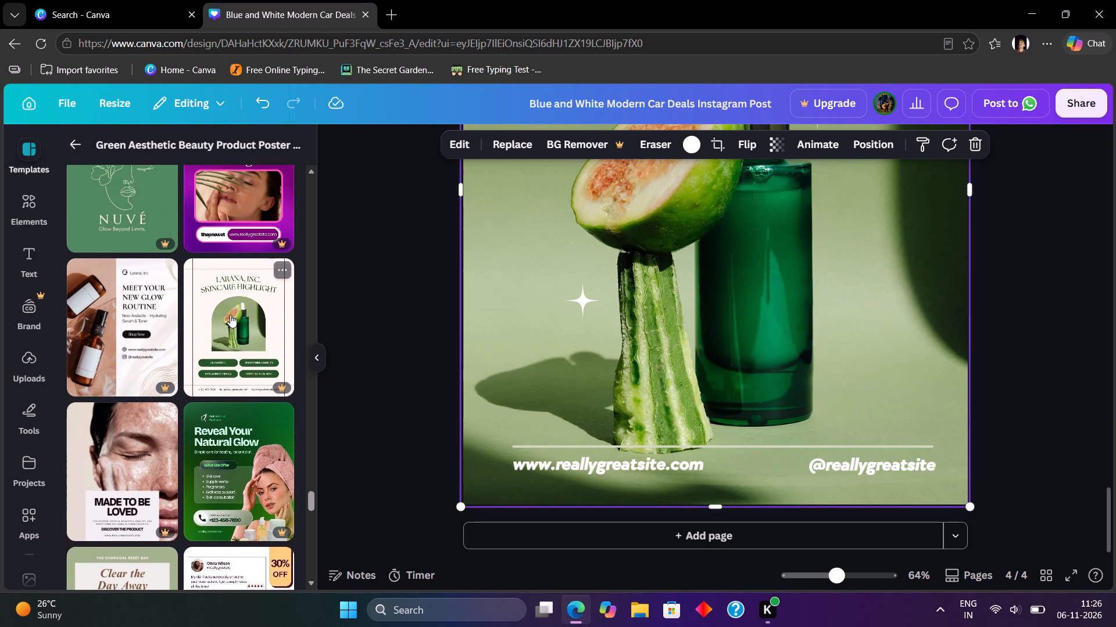
scroll(230, 315, up, 7)
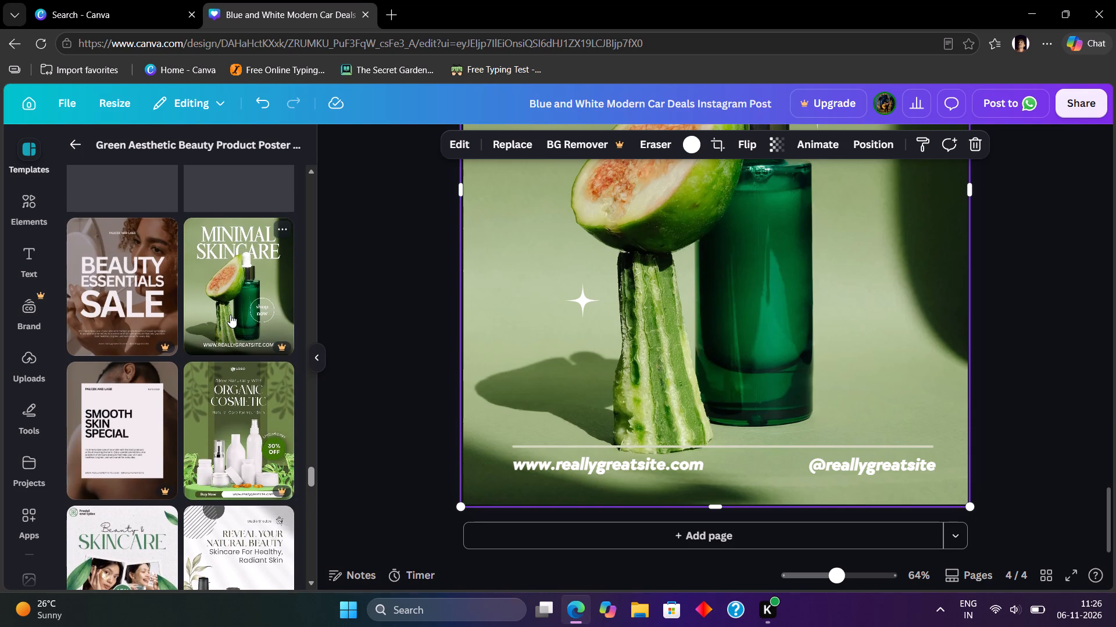
scroll(230, 315, up, 5)
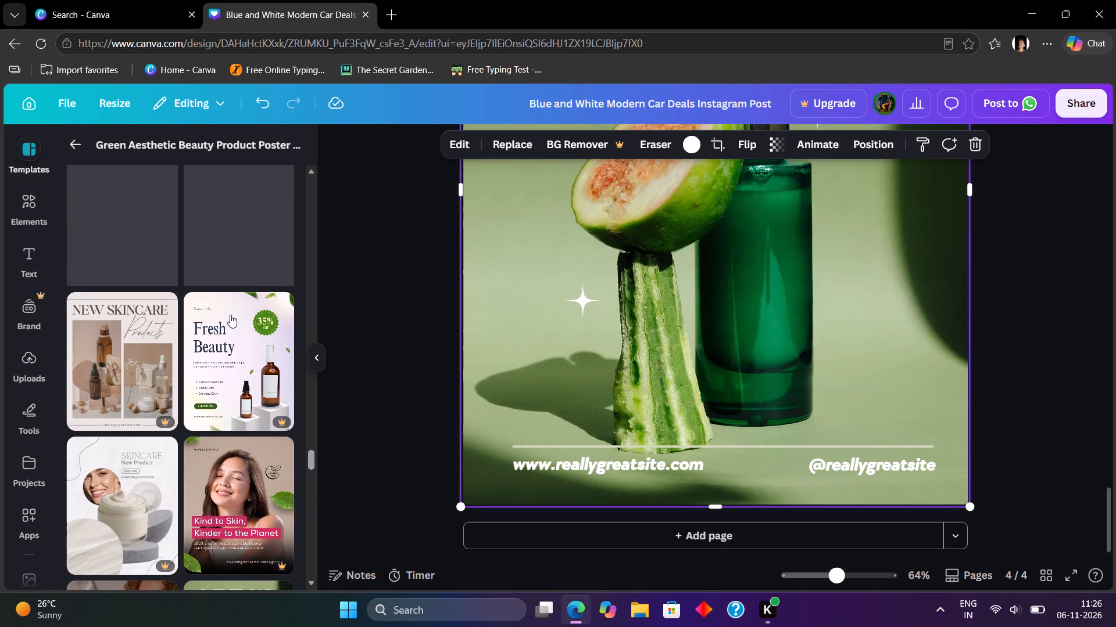
scroll(230, 315, up, 4)
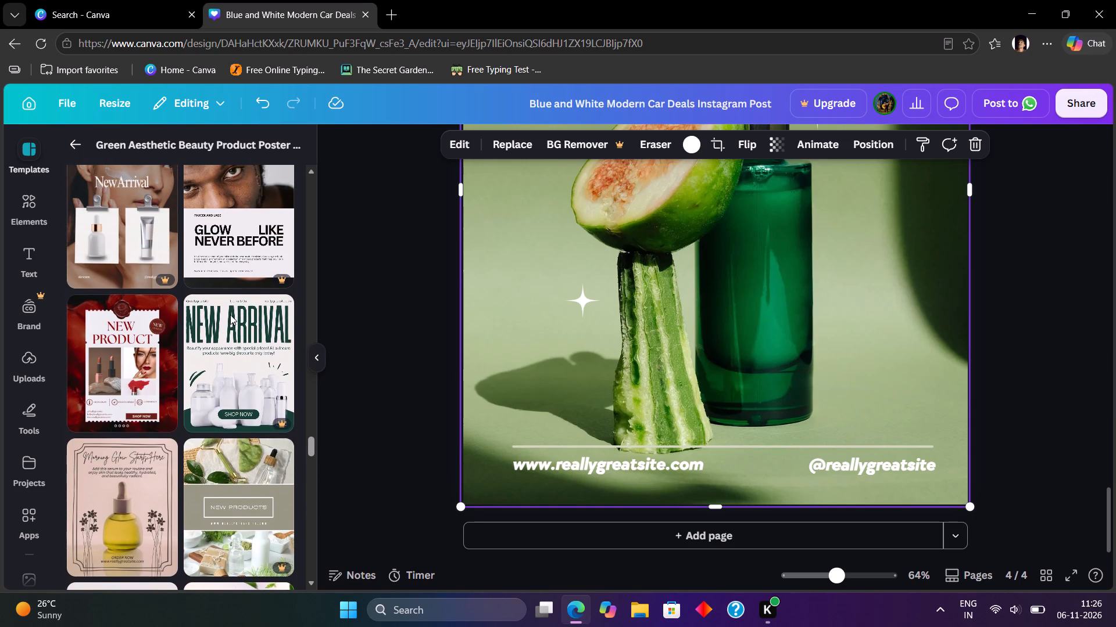
scroll(230, 315, up, 4)
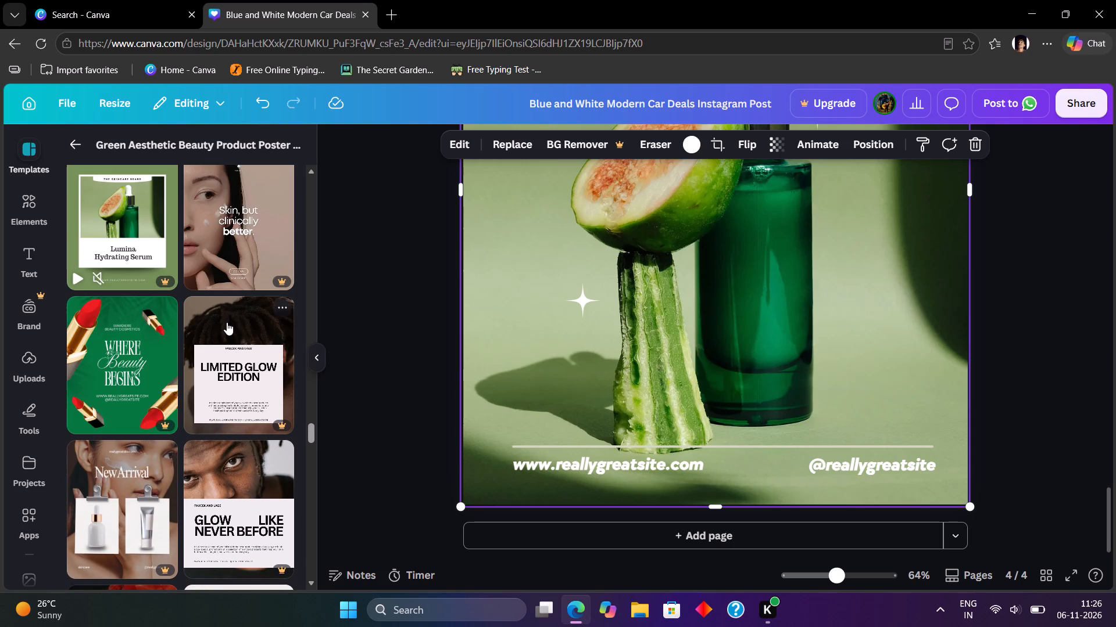
scroll(226, 324, down, 3)
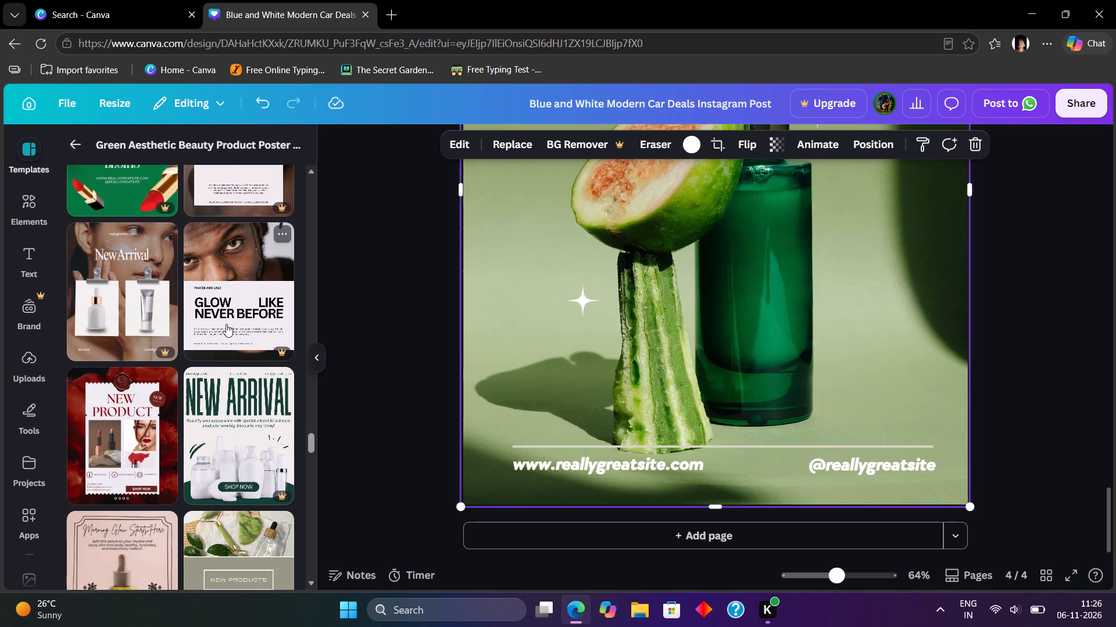
scroll(226, 324, down, 1)
scroll(691, 502, up, 3)
scroll(678, 475, down, 2)
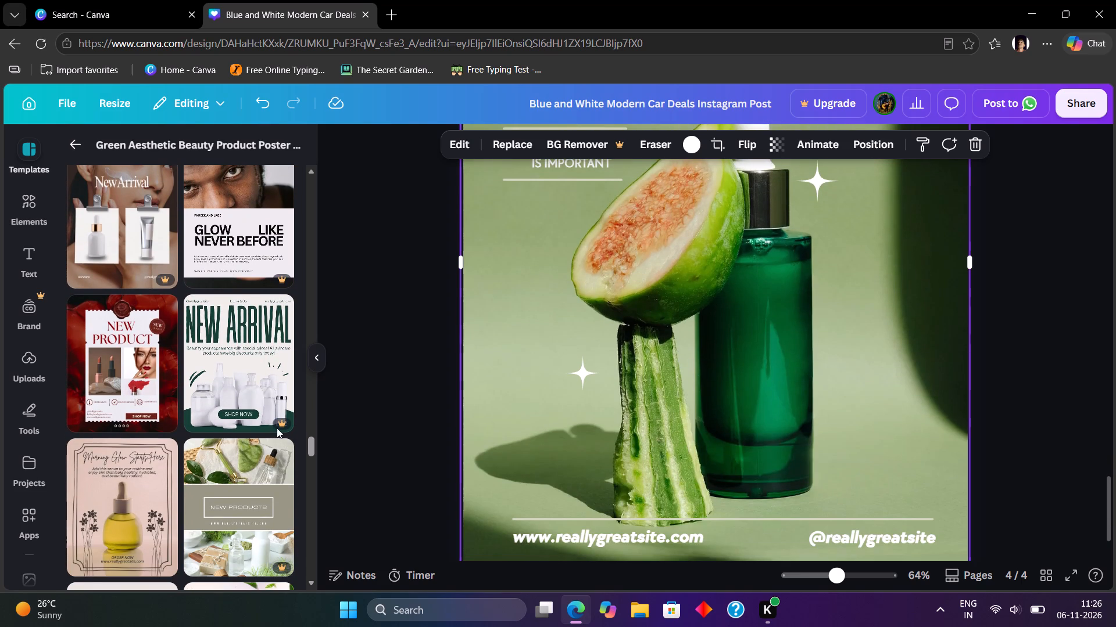
Find the white BGMI Krafton logo among the uploaded images and add it to page 4.
click(25, 376)
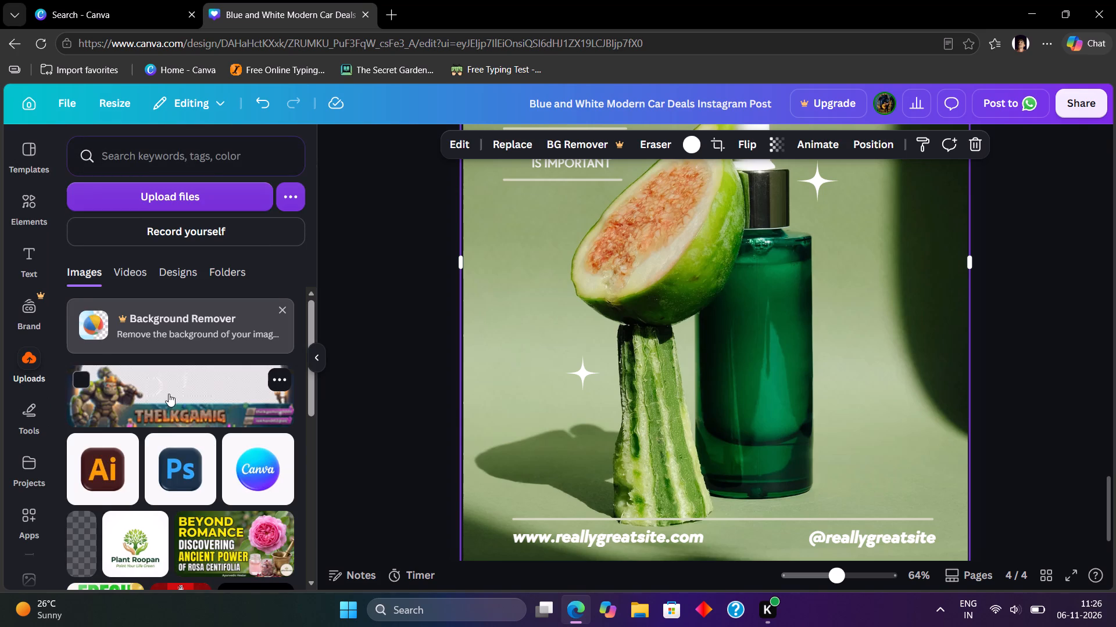
scroll(169, 394, down, 4)
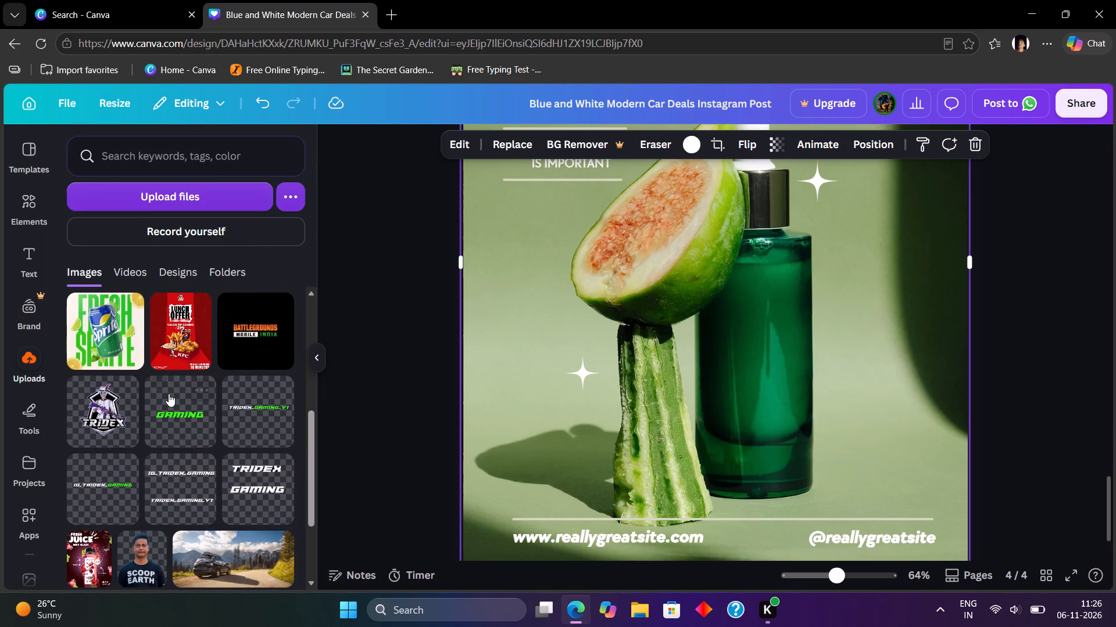
scroll(169, 394, down, 2)
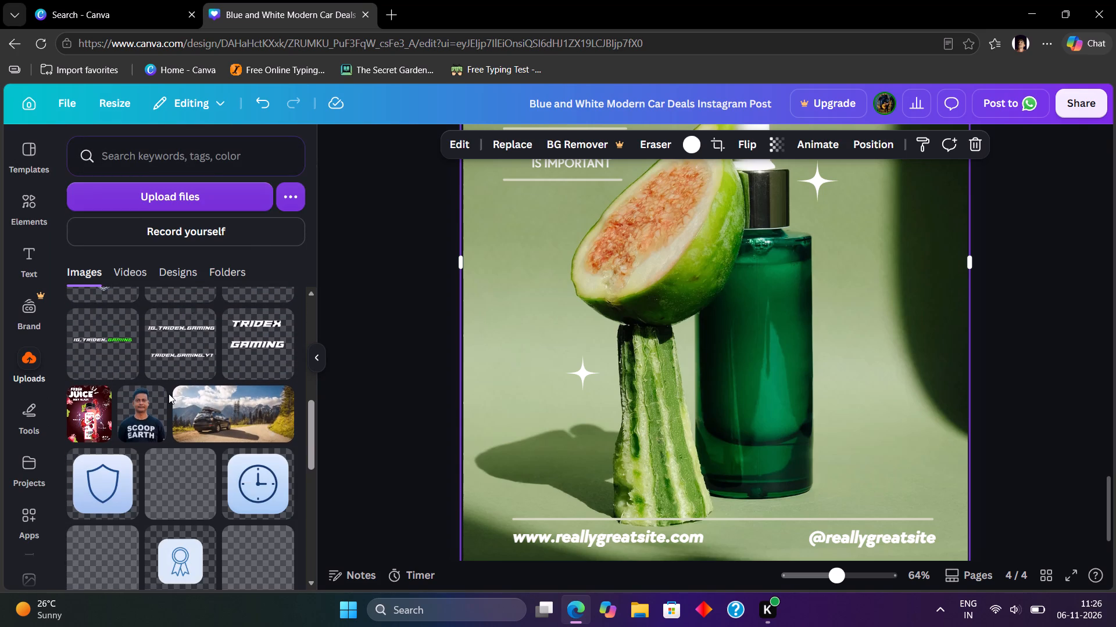
scroll(169, 394, down, 7)
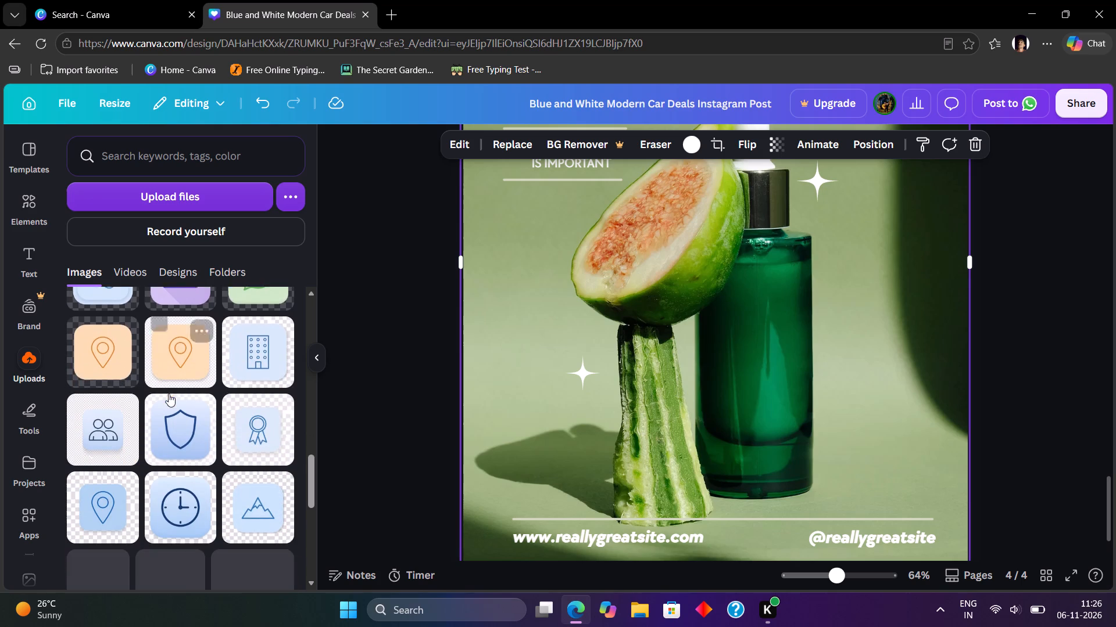
scroll(169, 394, down, 5)
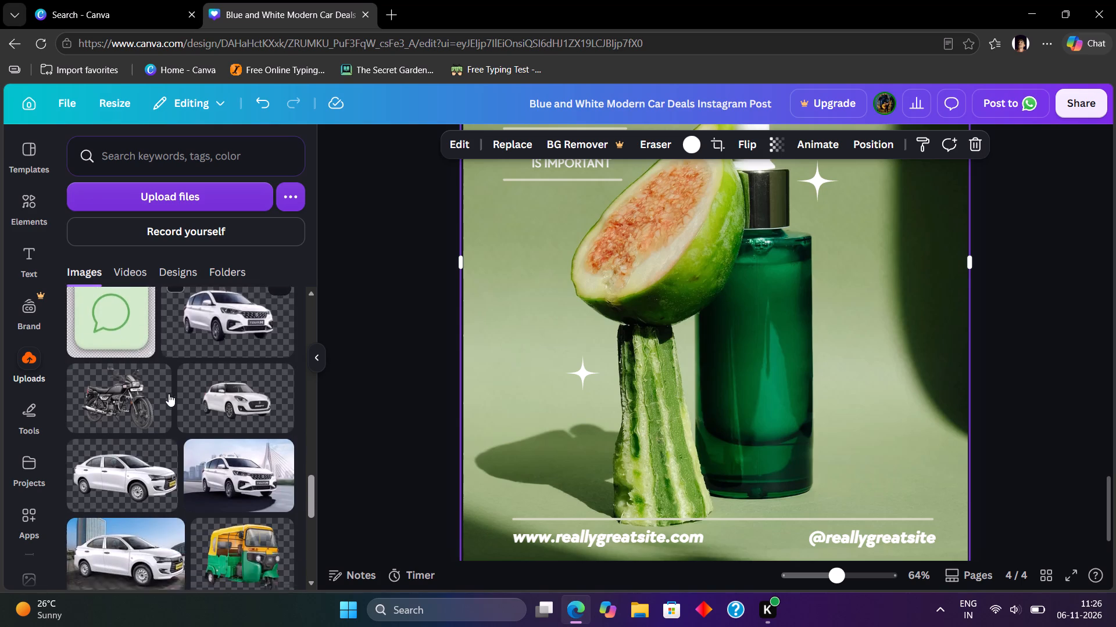
scroll(169, 394, down, 7)
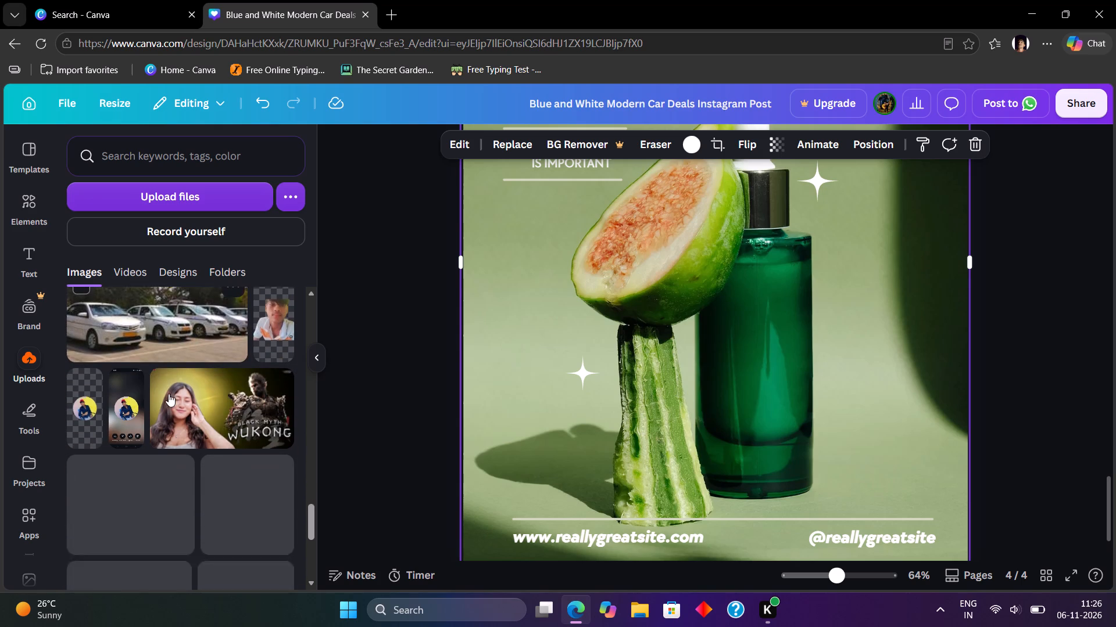
scroll(169, 394, down, 6)
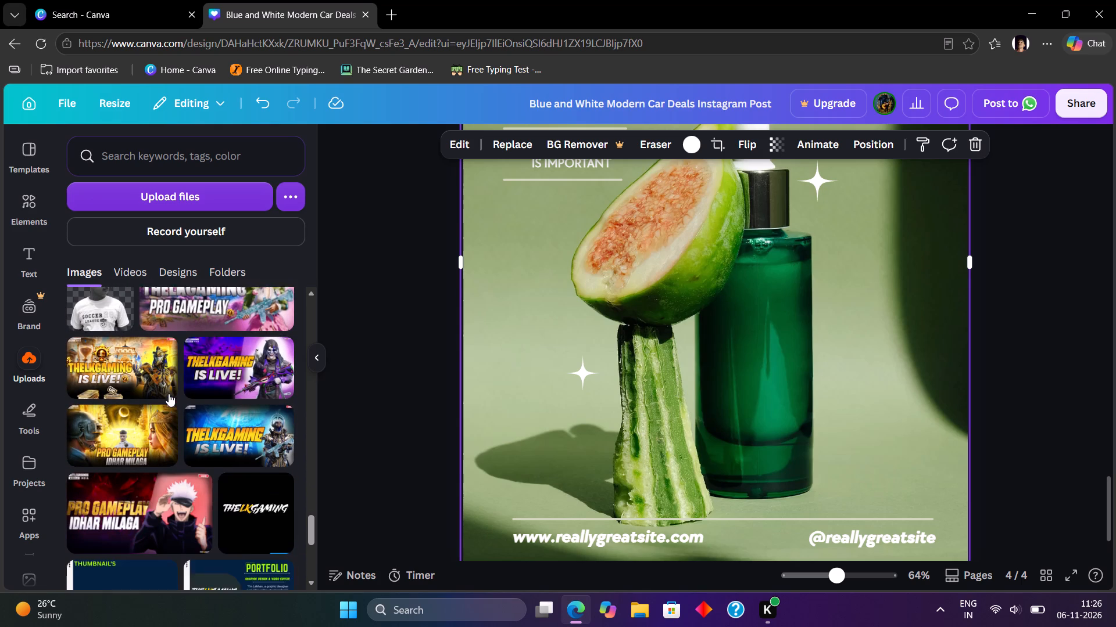
scroll(169, 394, down, 4)
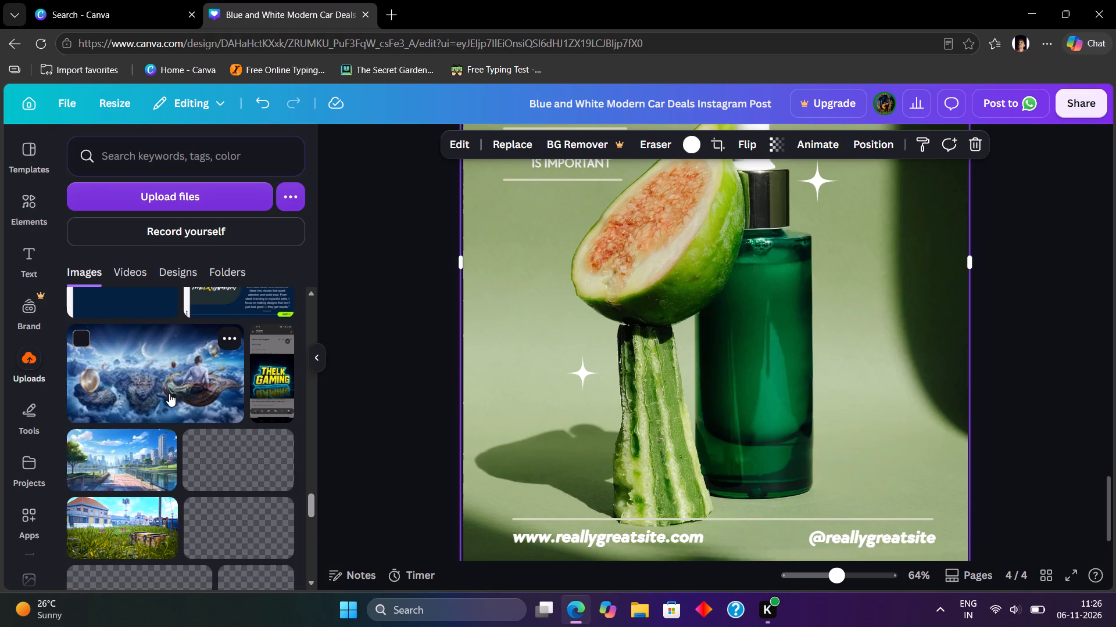
scroll(169, 394, down, 3)
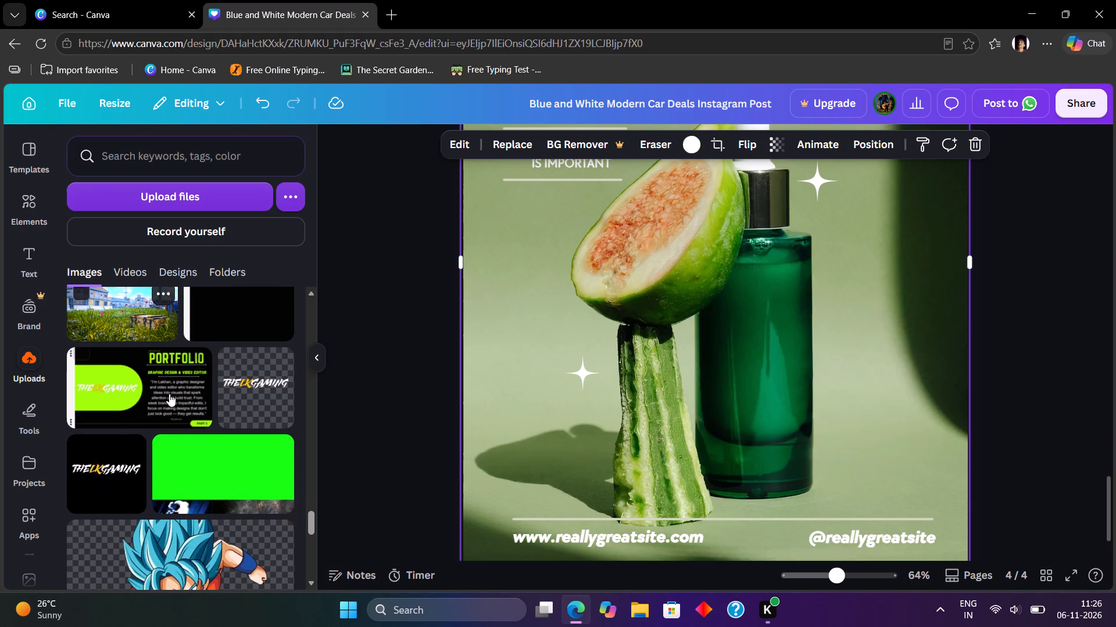
scroll(252, 390, down, 5)
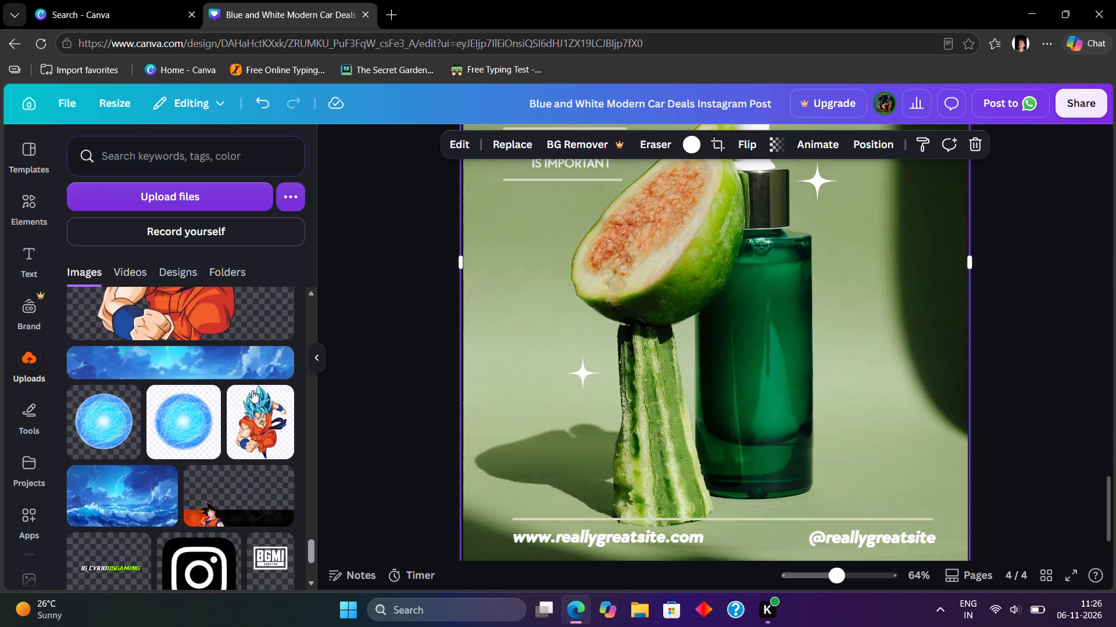
scroll(252, 390, down, 3)
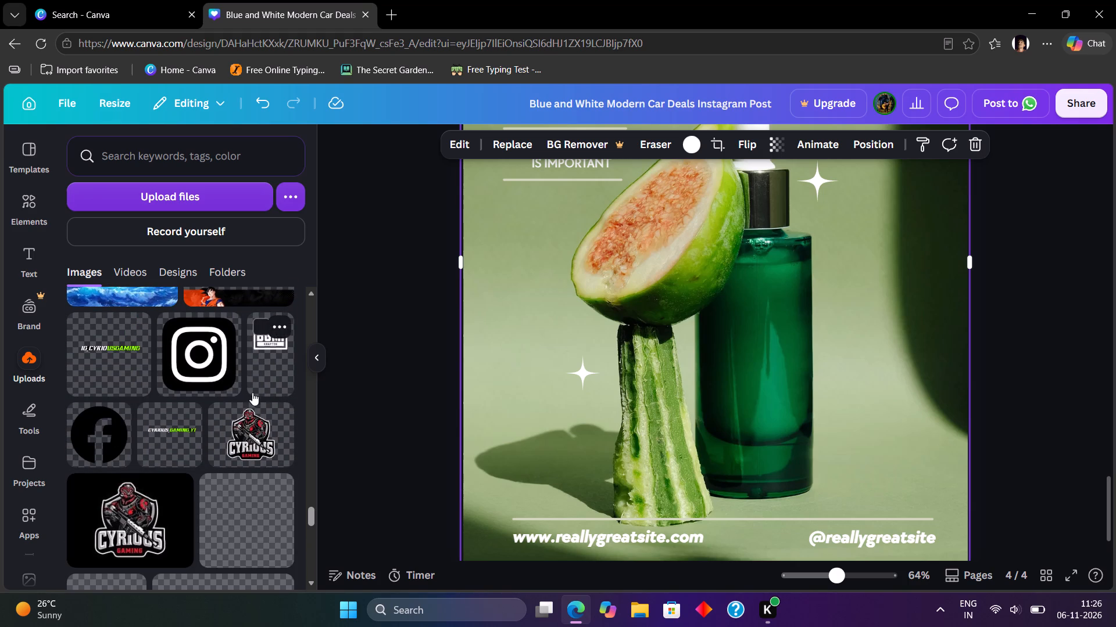
click(269, 359)
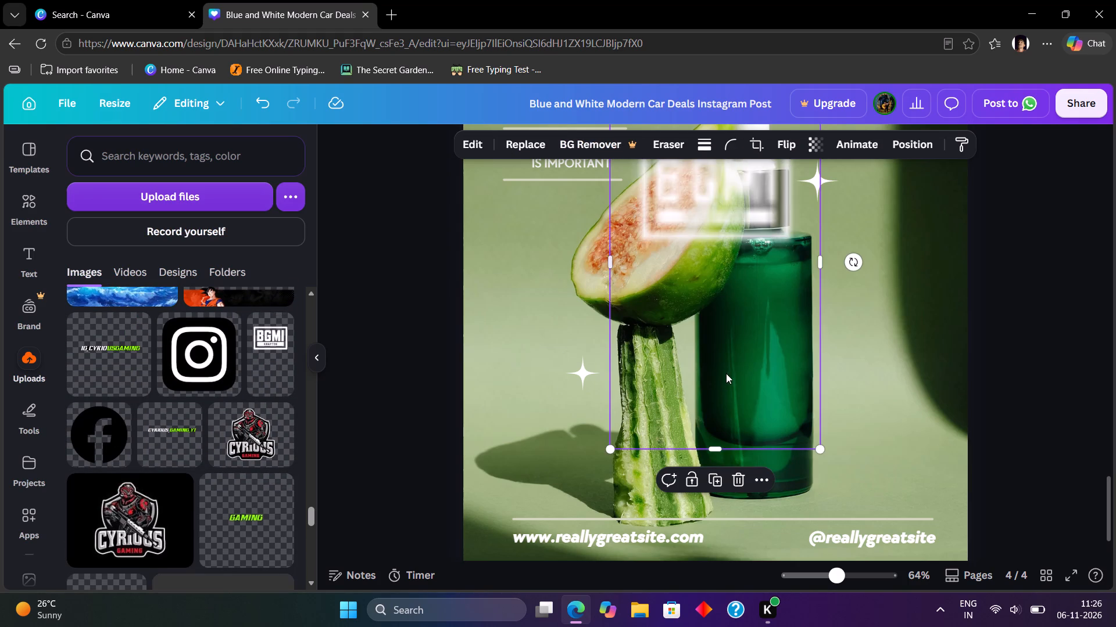
Shrink the BGMI logo to about the width of the green bottle and place it on the bottle as a label.
drag(727, 372, 774, 539)
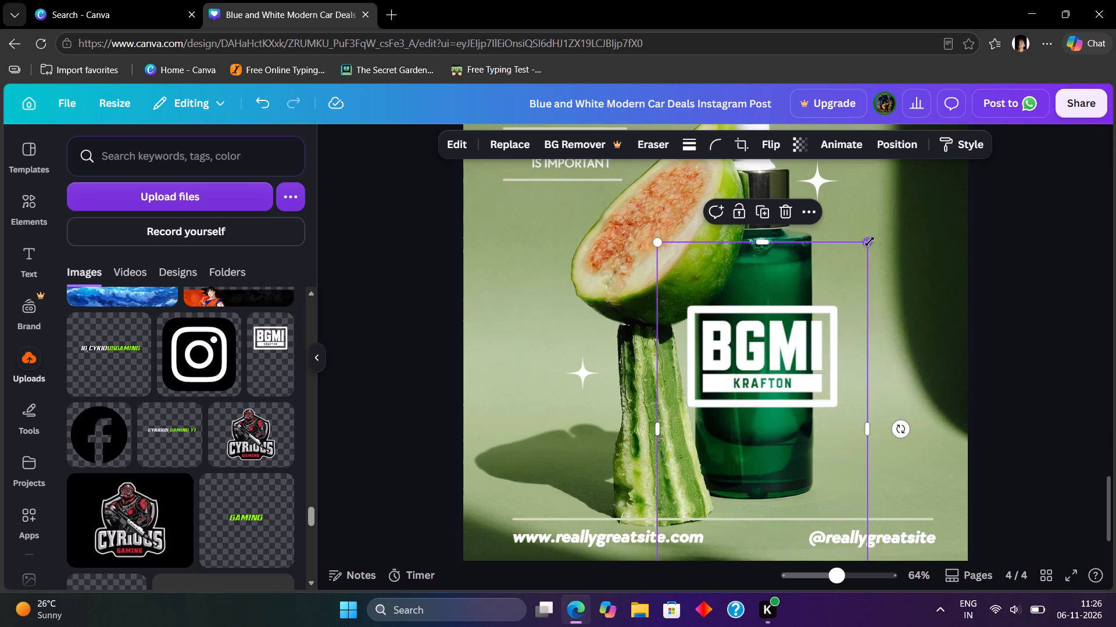
drag(870, 242, 731, 391)
drag(710, 477, 757, 356)
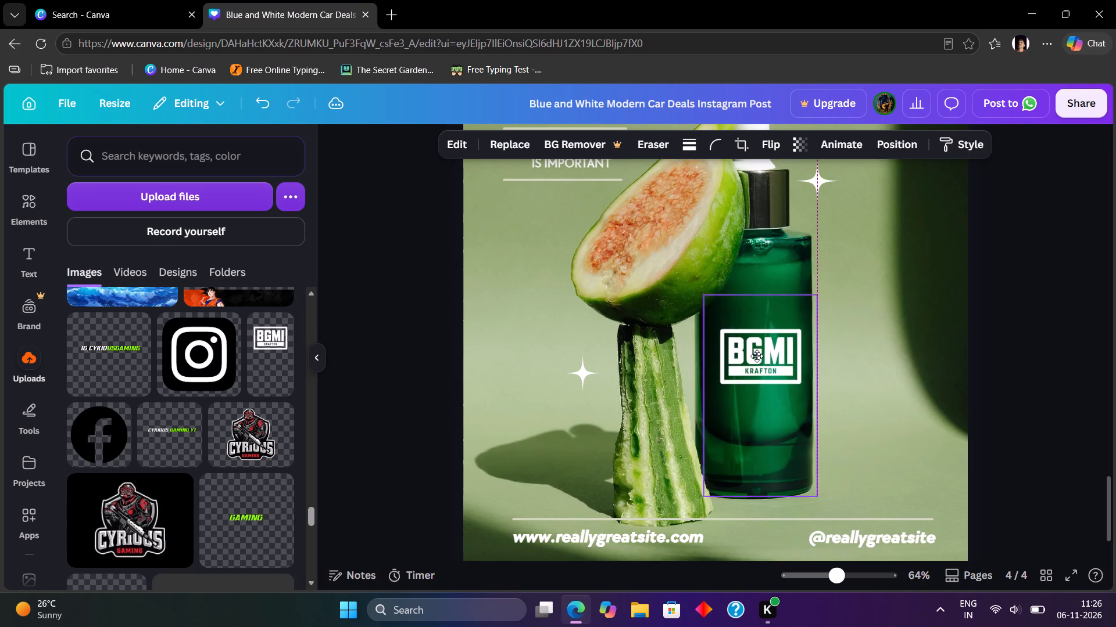
drag(757, 356, 754, 346)
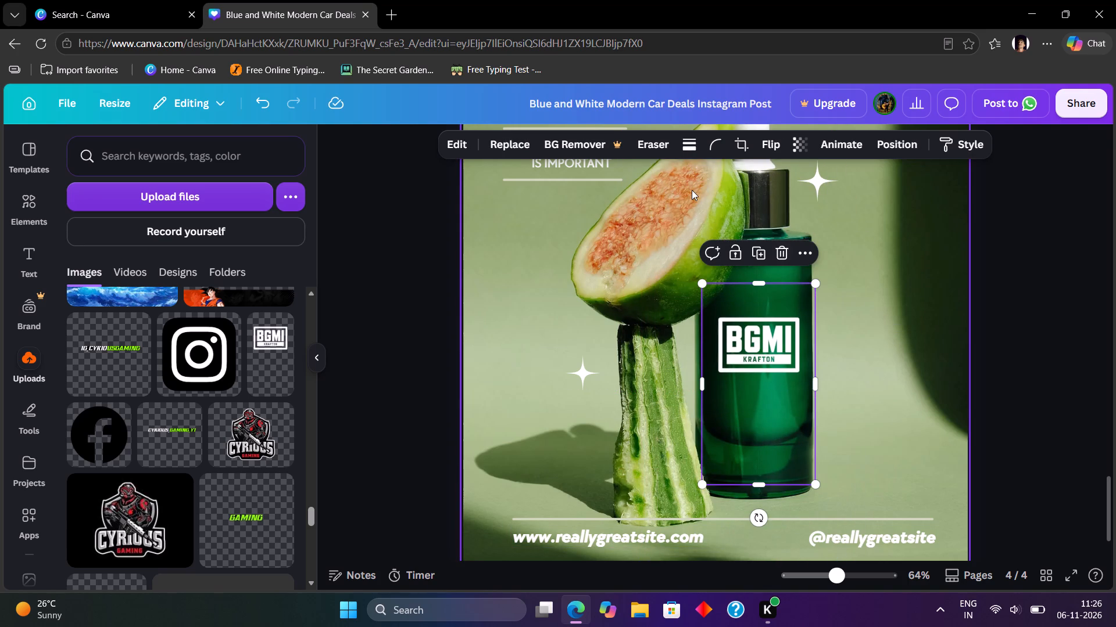
Set the BGMI logo's transparency to 93.
click(789, 150)
click(820, 204)
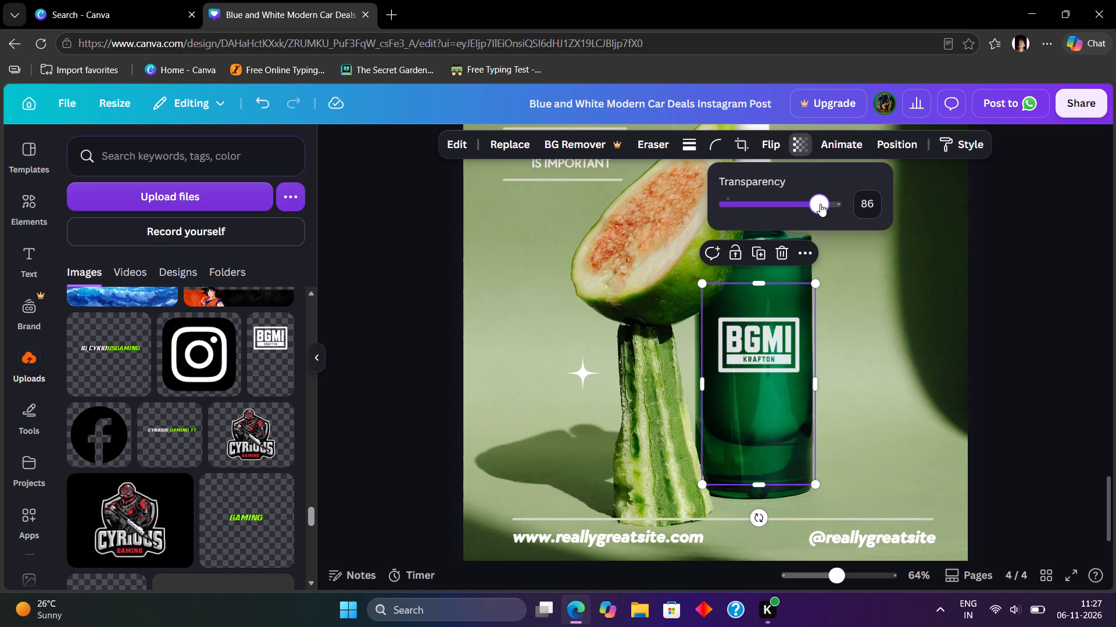
drag(819, 203, 828, 201)
click(825, 204)
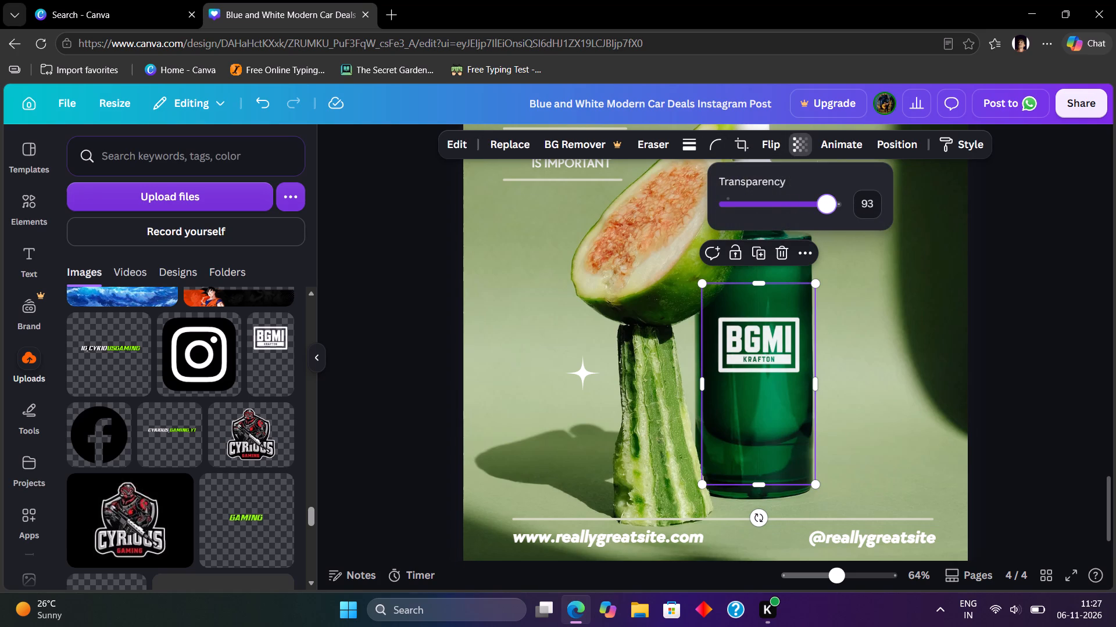
click(825, 205)
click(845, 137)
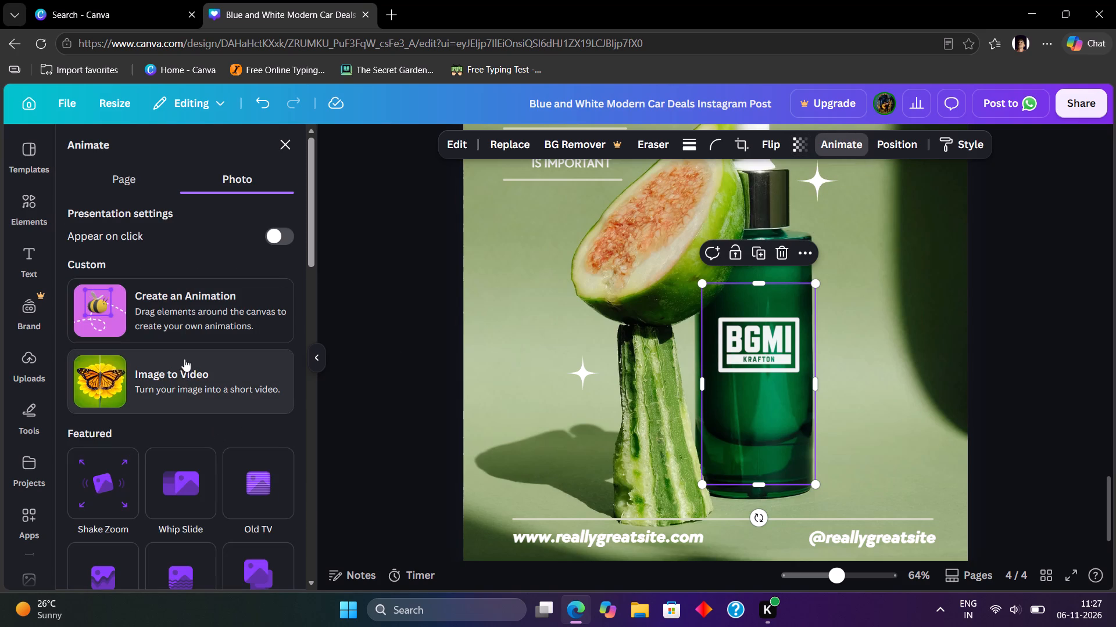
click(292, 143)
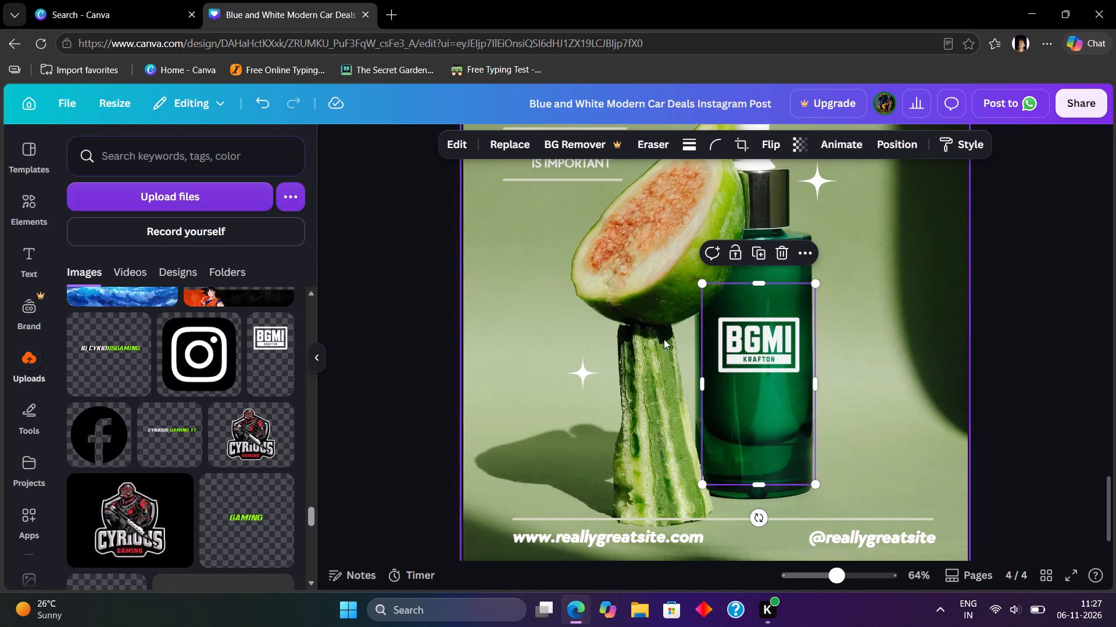
triple_click(577, 540)
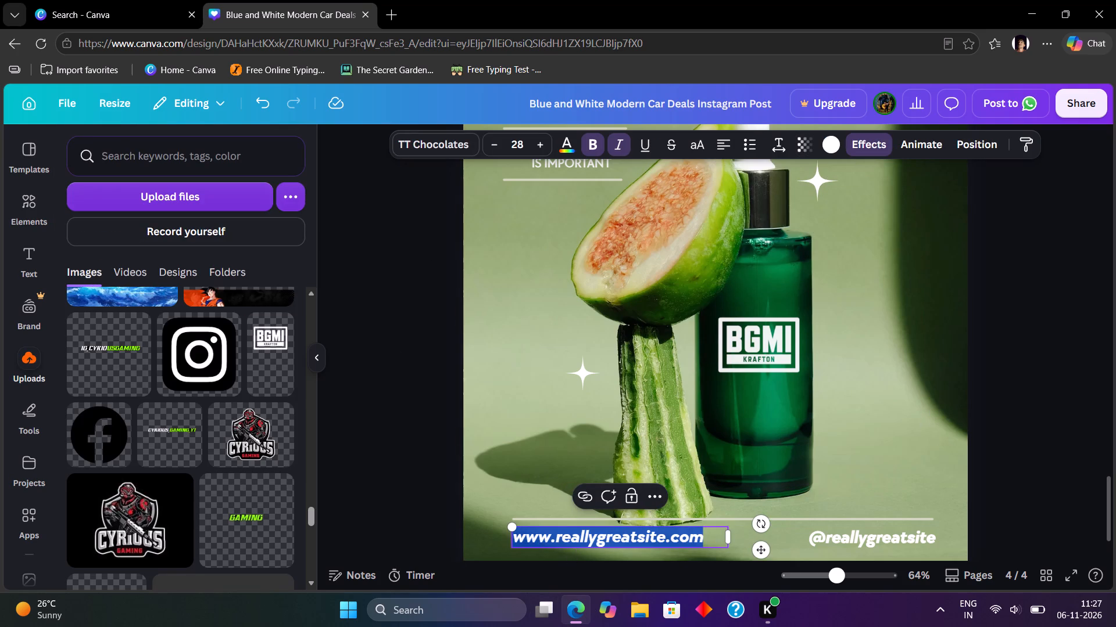
drag(555, 534, 611, 540)
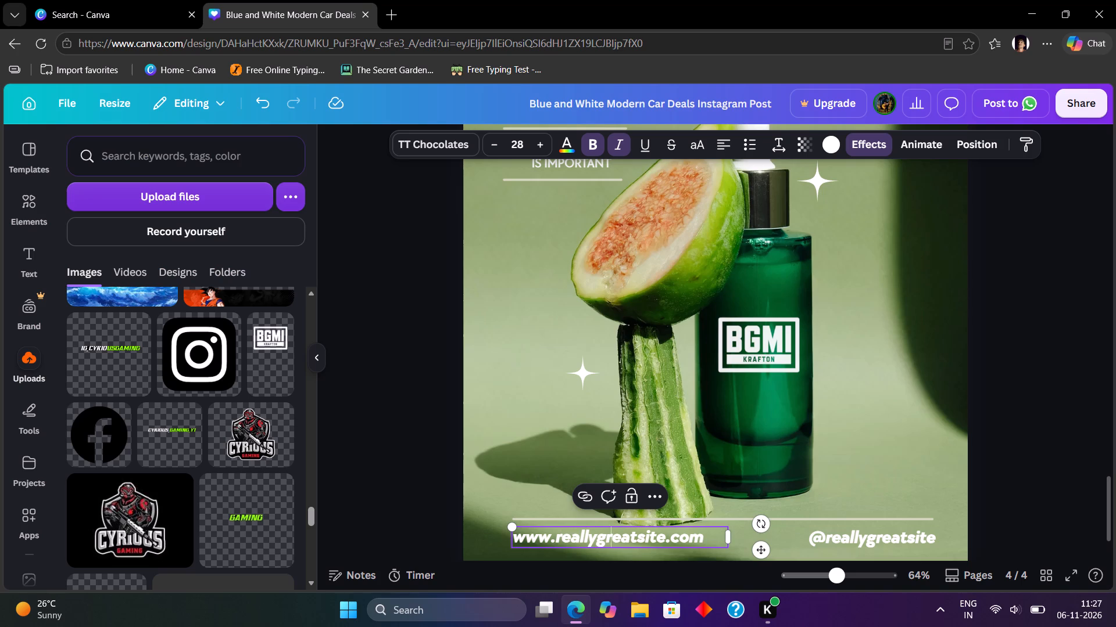
drag(611, 540, 627, 542)
drag(553, 538, 626, 542)
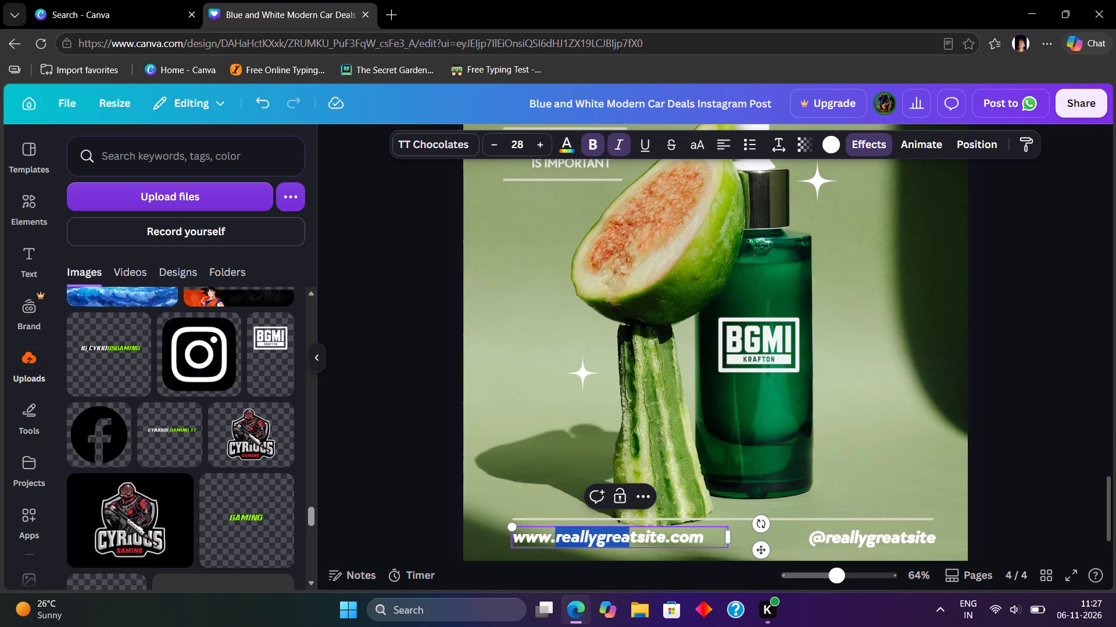
drag(626, 542, 637, 540)
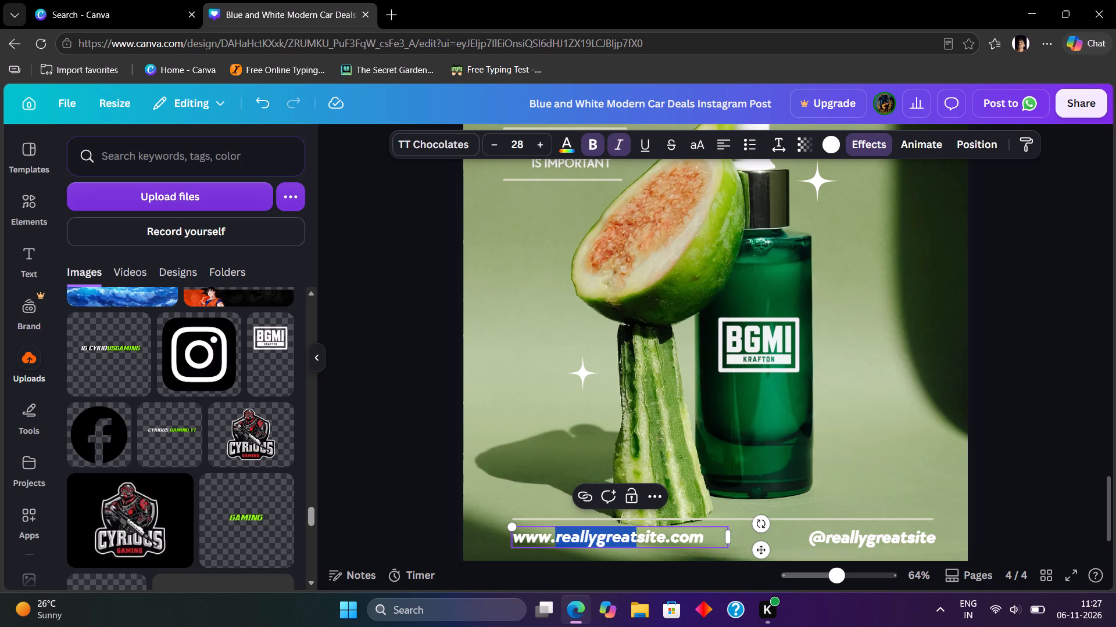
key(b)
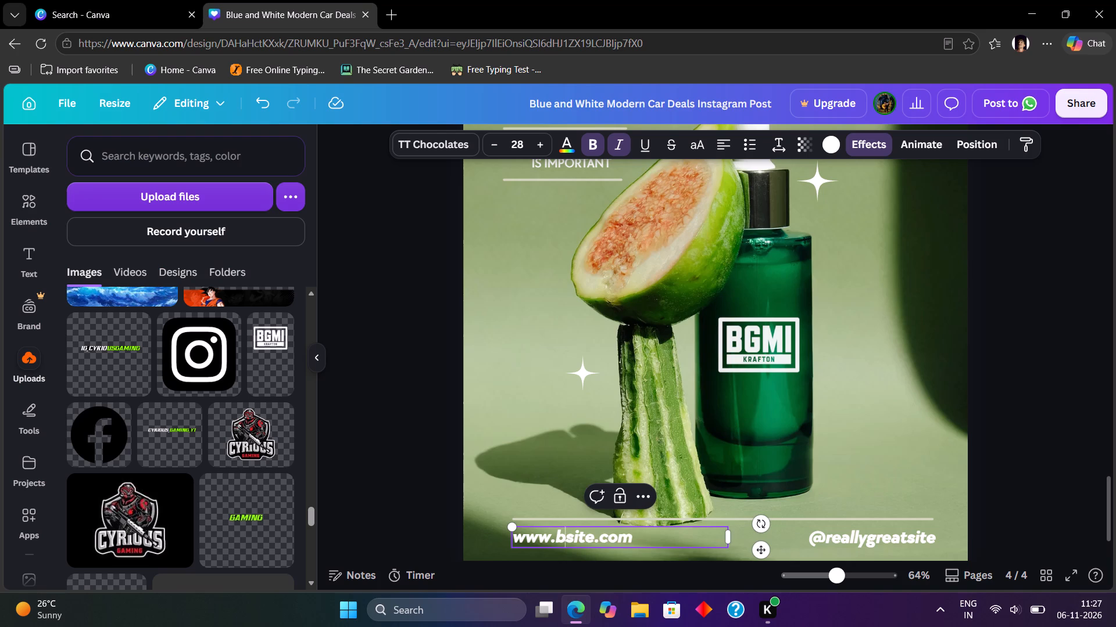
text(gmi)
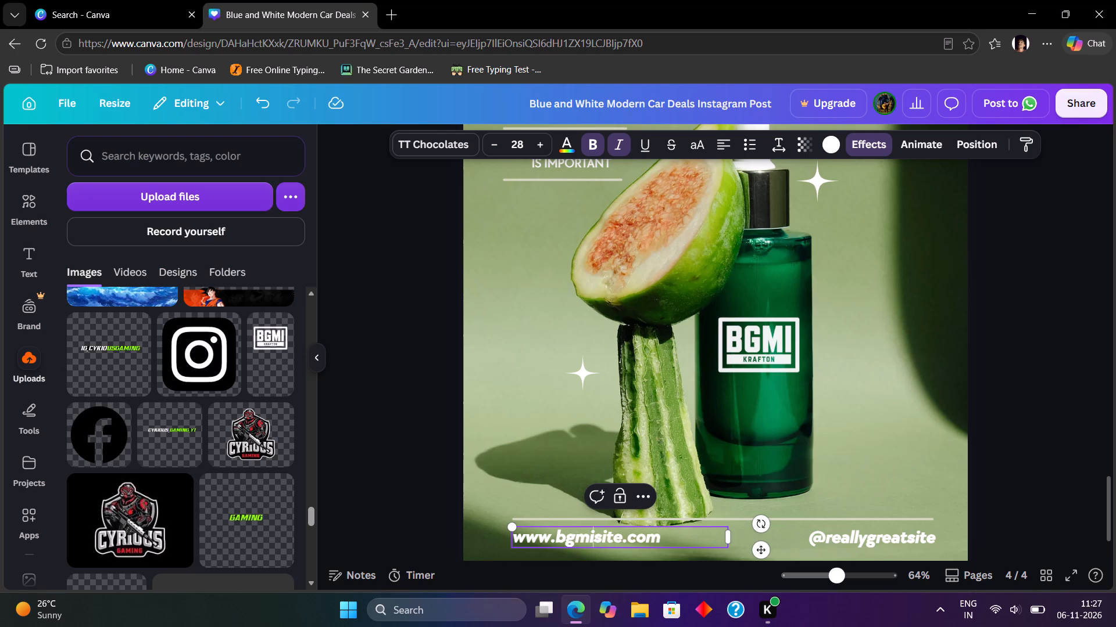
double_click(843, 535)
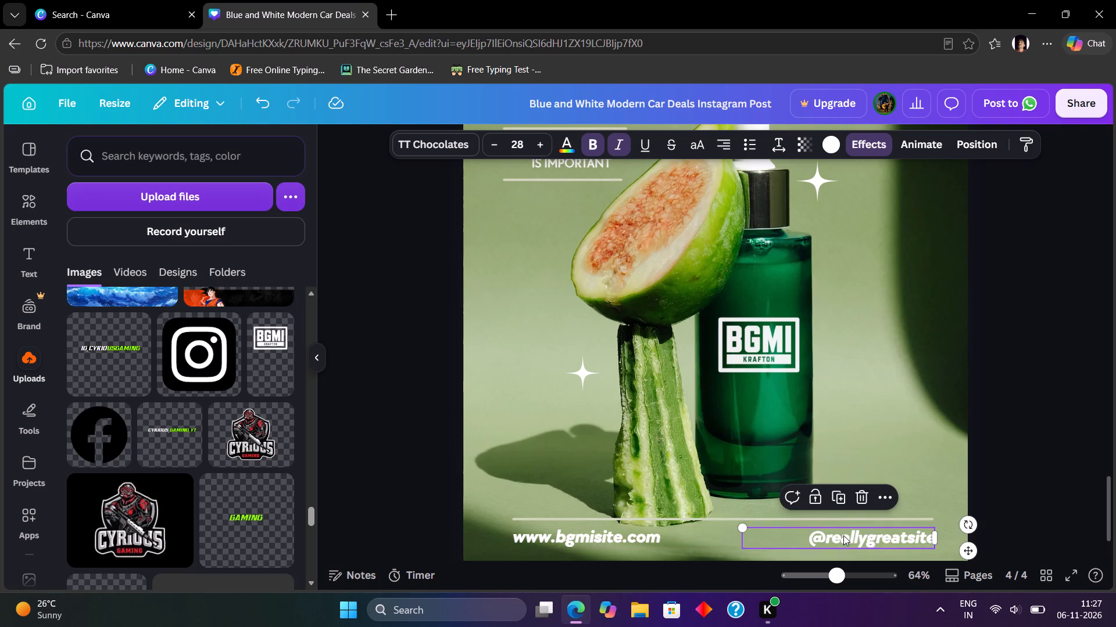
click(827, 541)
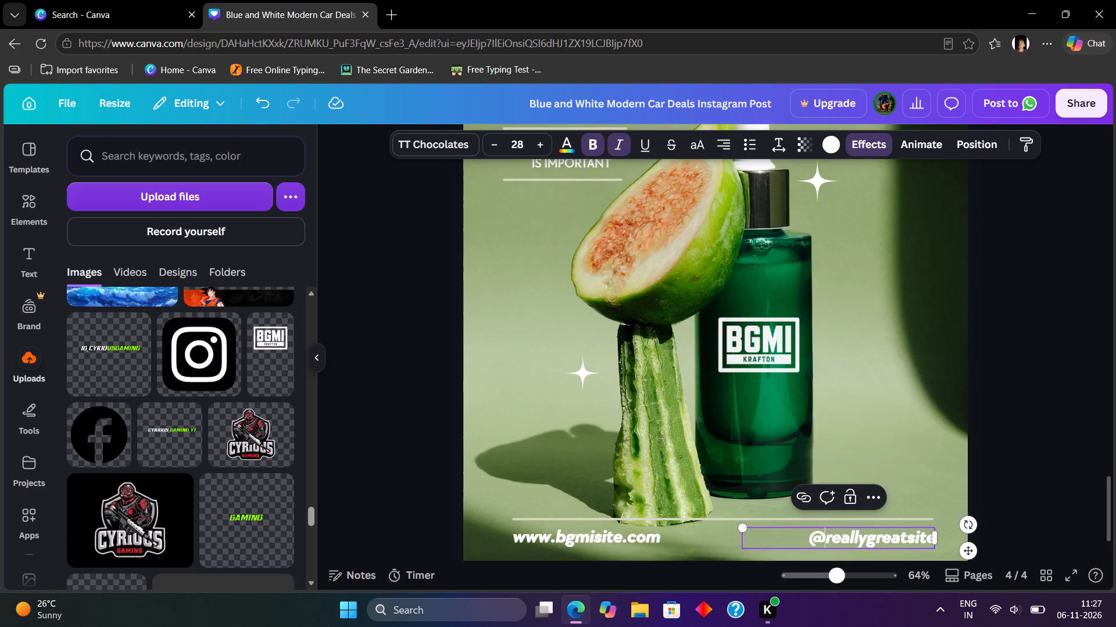
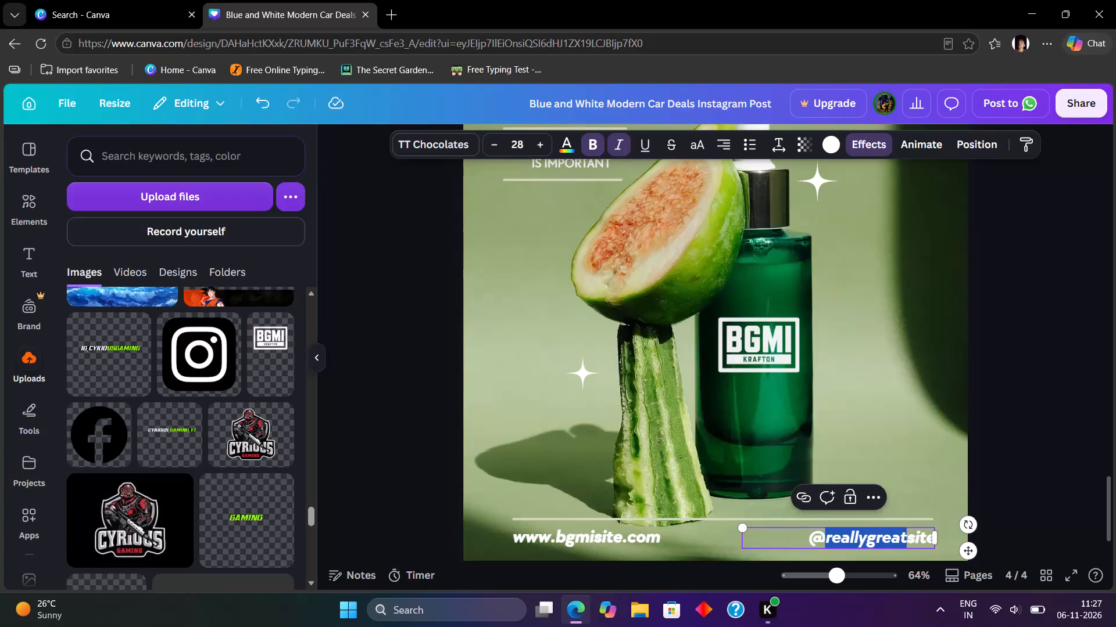
text(bm)
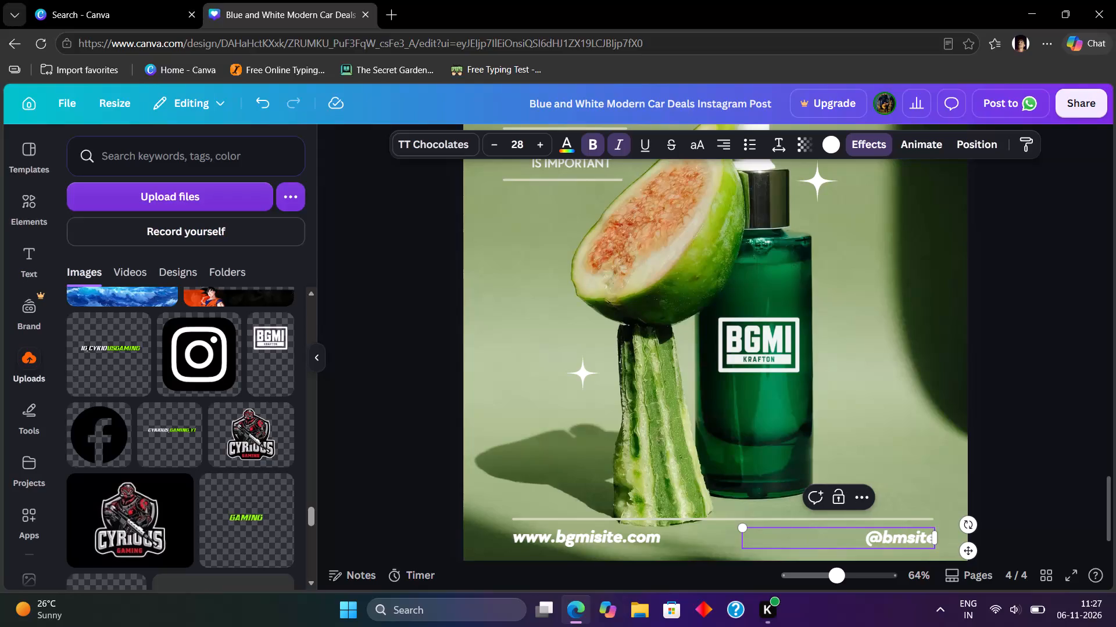
key(BackSpace)
text(hm)
key(BackSpace)
key(BackSpace)
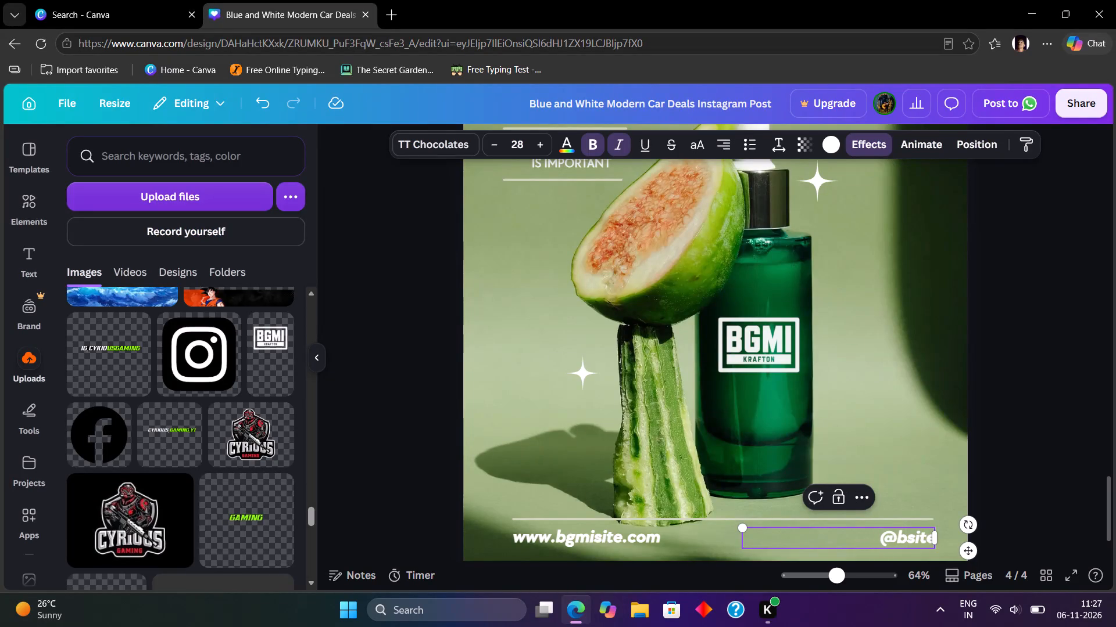
key(h)
key(BackSpace)
key(g)
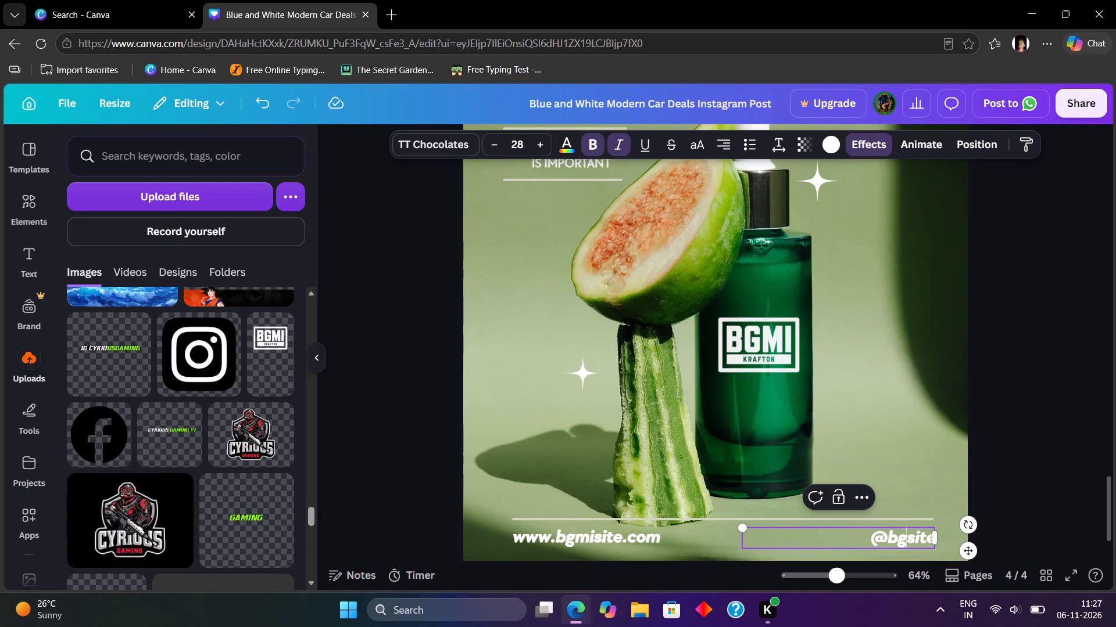
key(m)
key(i)
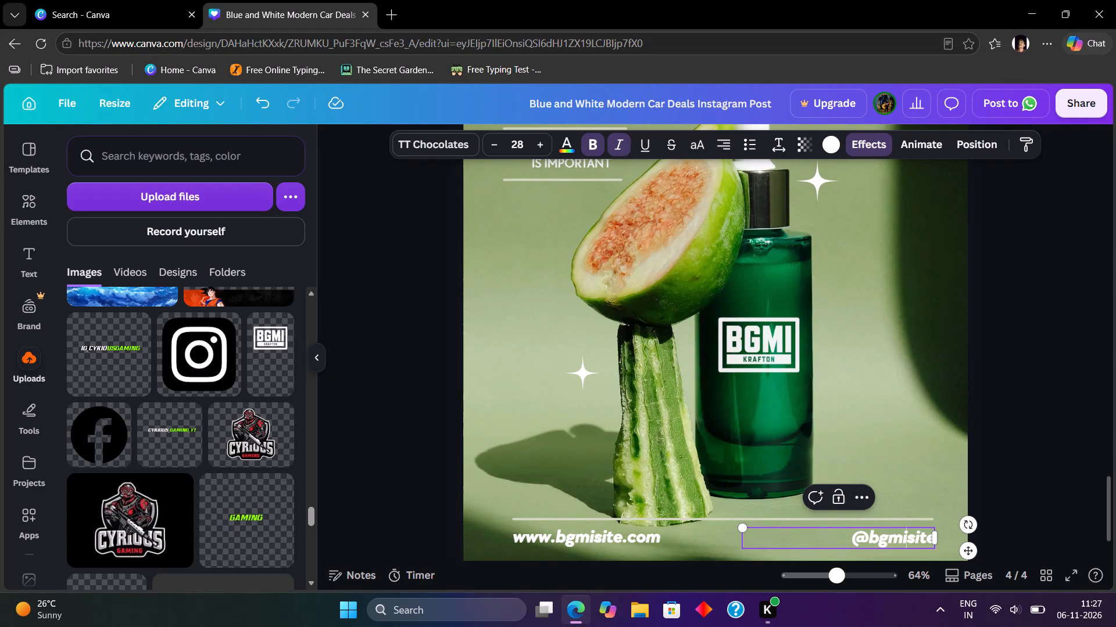
key(period)
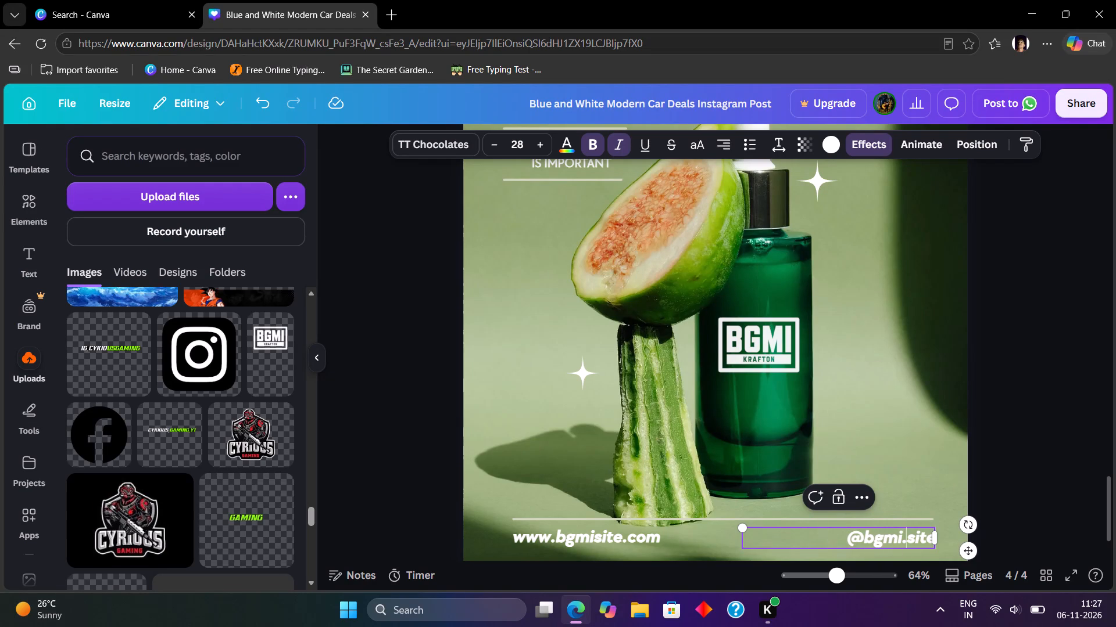
text(vo)
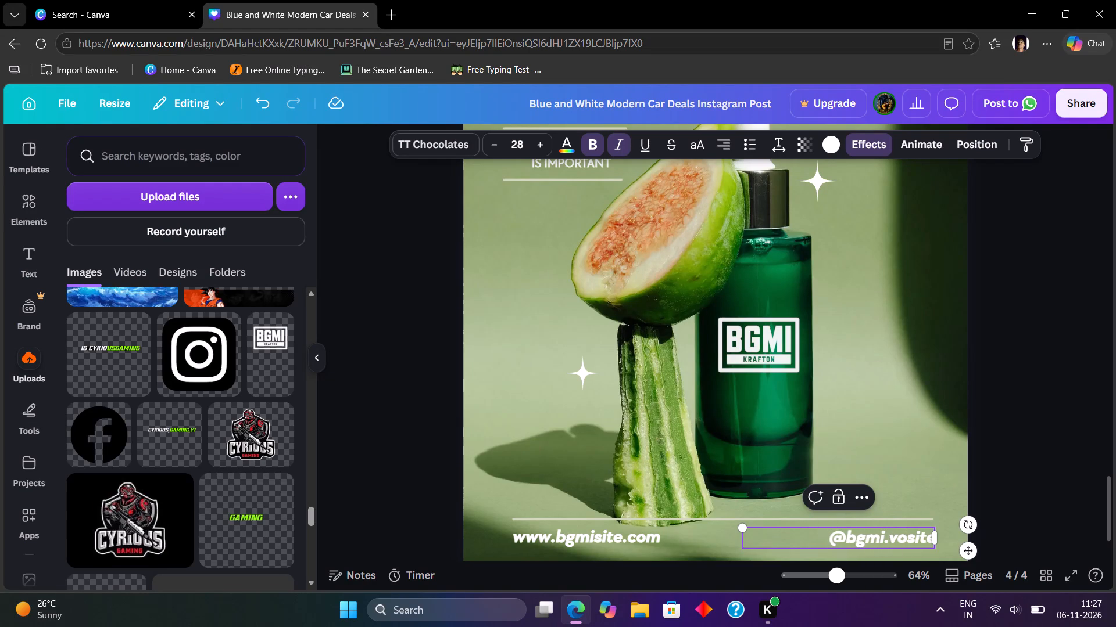
key(BackSpace)
key(BackSpace)
text(in)
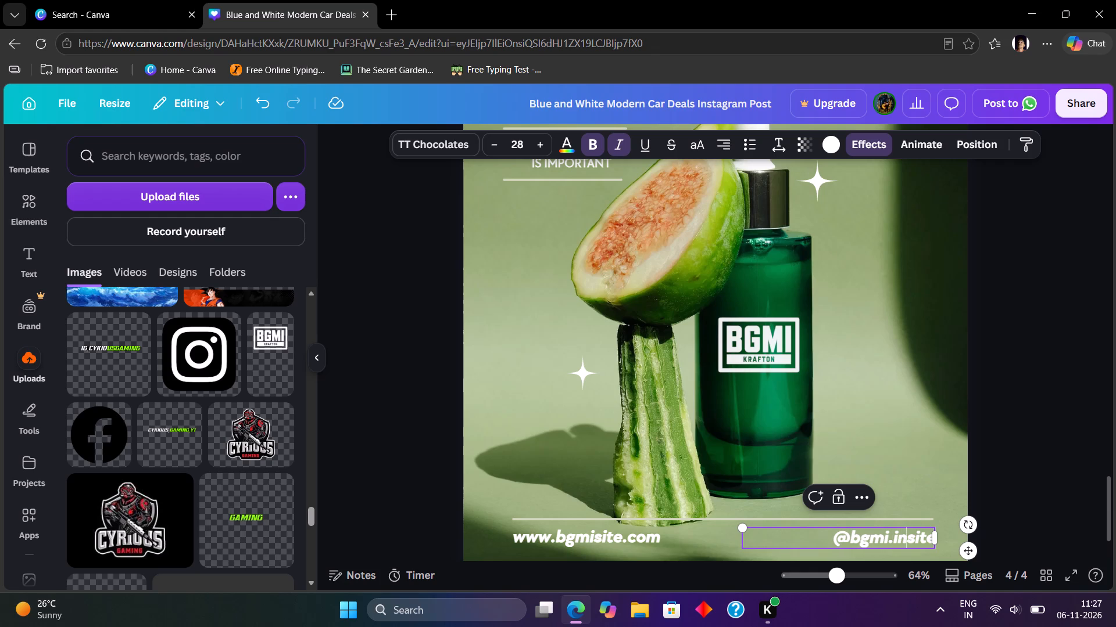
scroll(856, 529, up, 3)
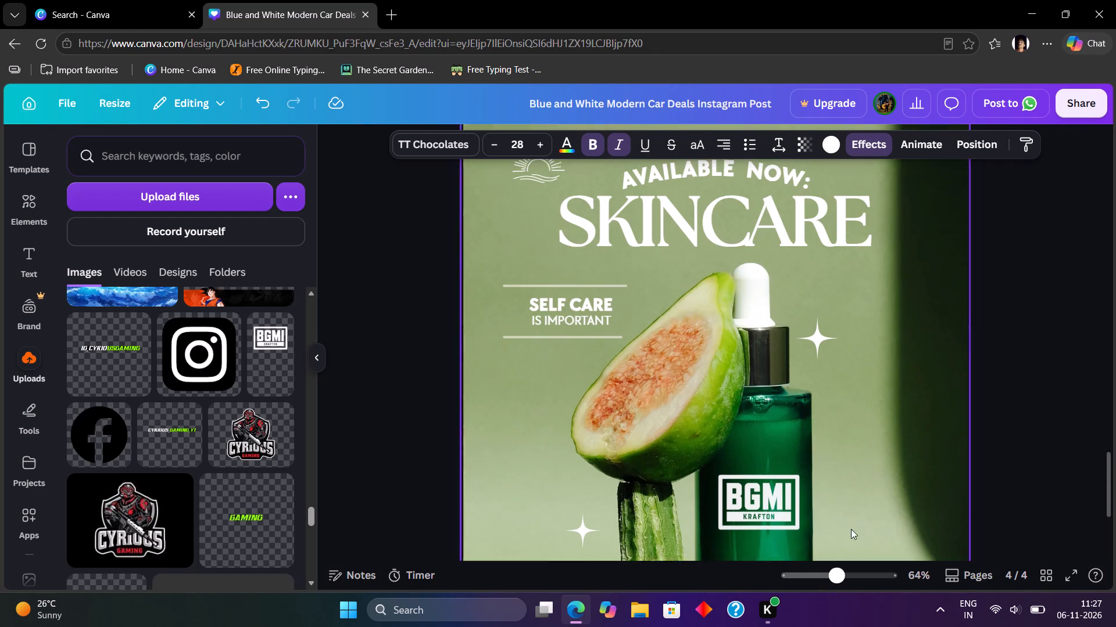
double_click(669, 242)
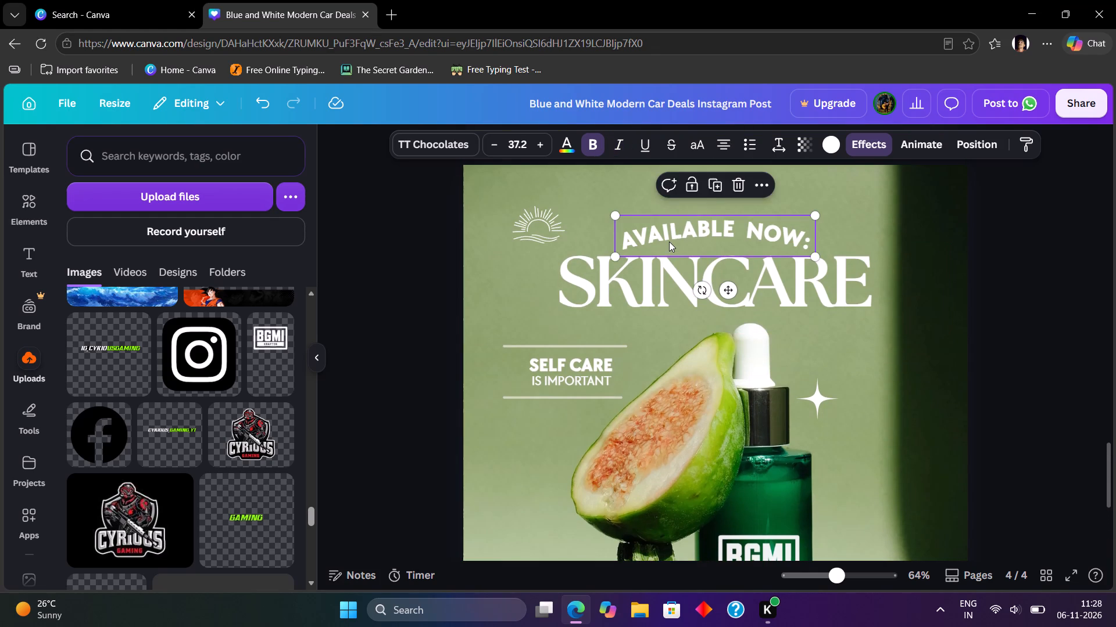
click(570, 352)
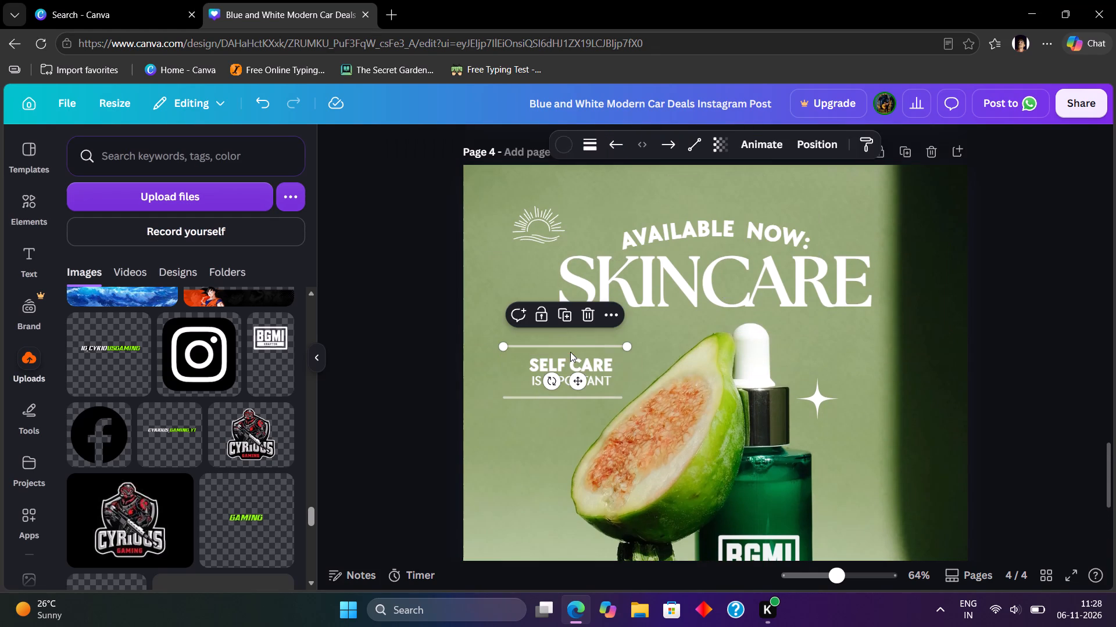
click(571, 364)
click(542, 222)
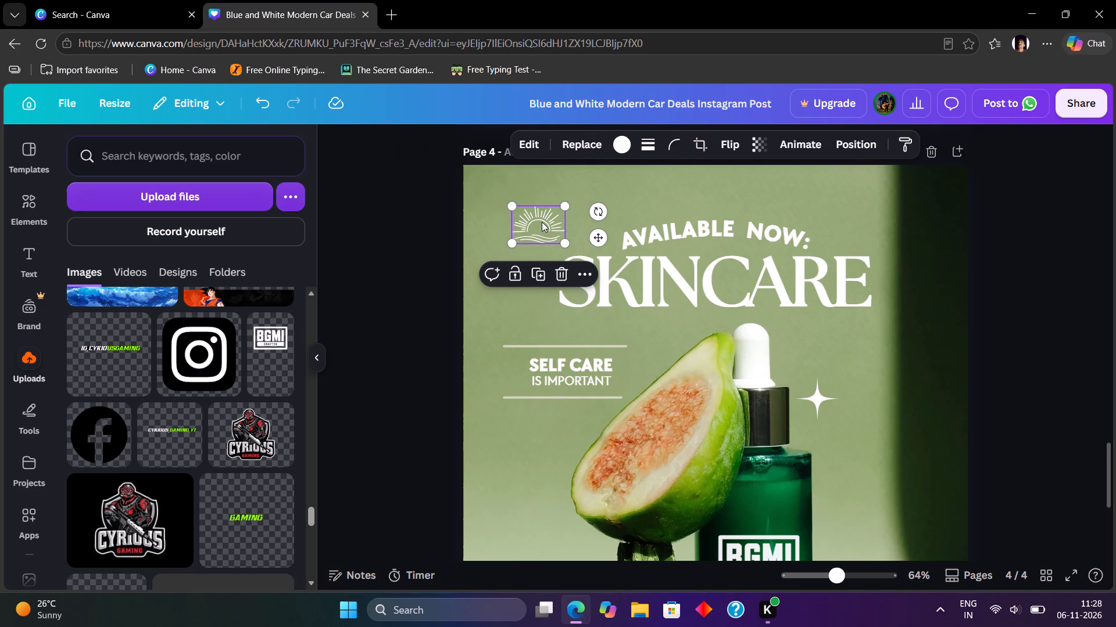
Nudge the sparkle beside the dropper away from the bottle, duplicate it, and place the copy on the bottle logo's upper-right corner.
drag(824, 405, 832, 402)
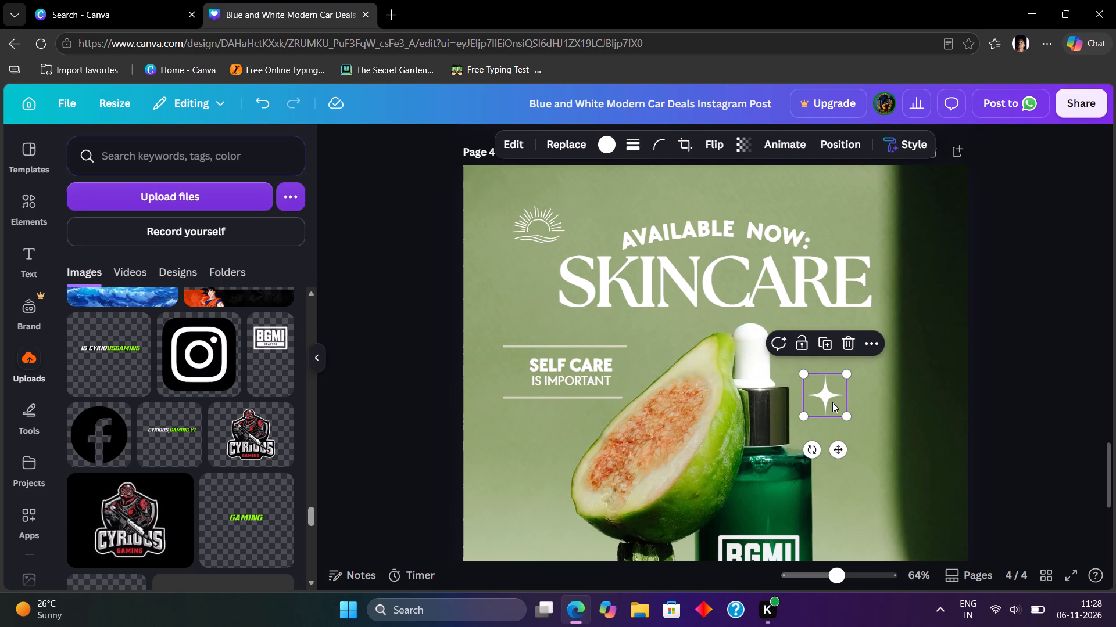
click(832, 402)
click(831, 389)
click(816, 340)
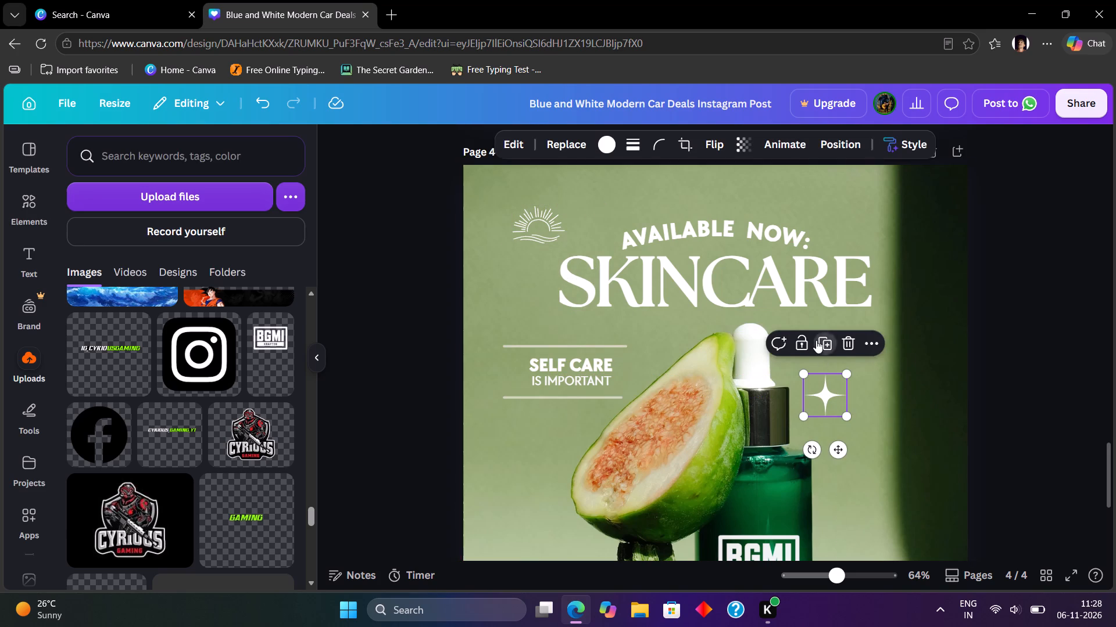
drag(831, 397, 510, 505)
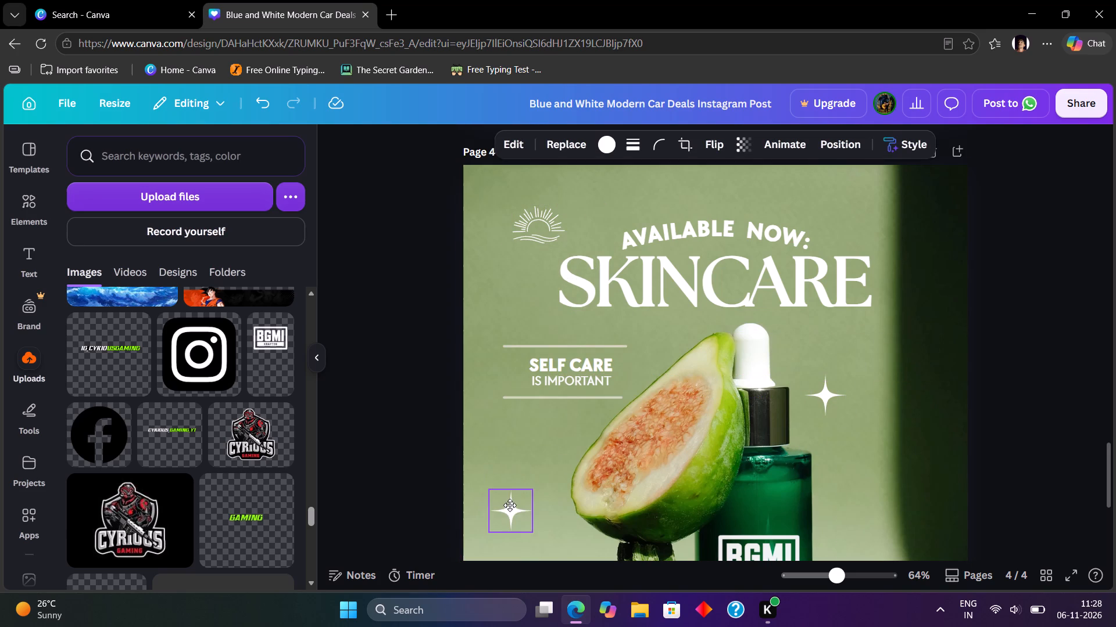
drag(510, 505, 510, 506)
scroll(550, 470, down, 2)
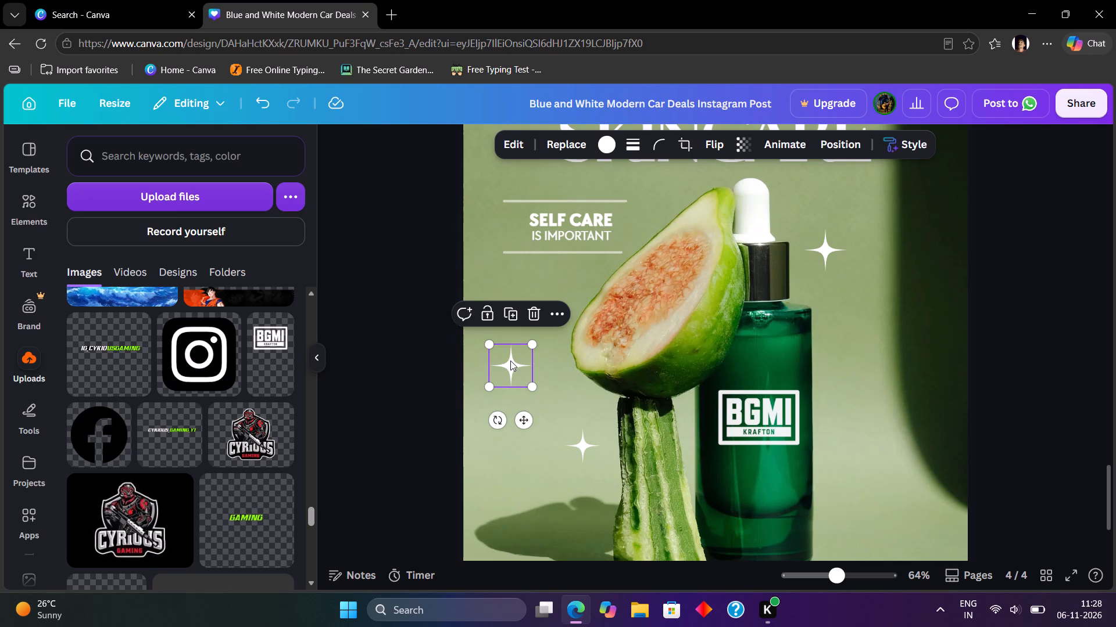
drag(510, 361, 797, 390)
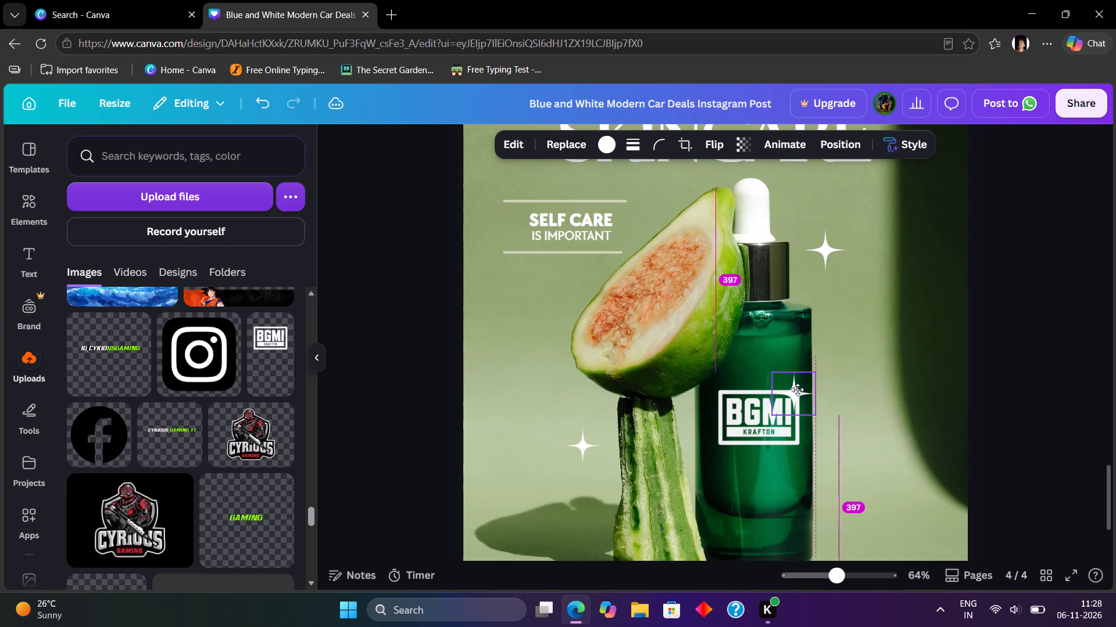
drag(797, 390, 797, 389)
drag(797, 389, 798, 388)
click(903, 406)
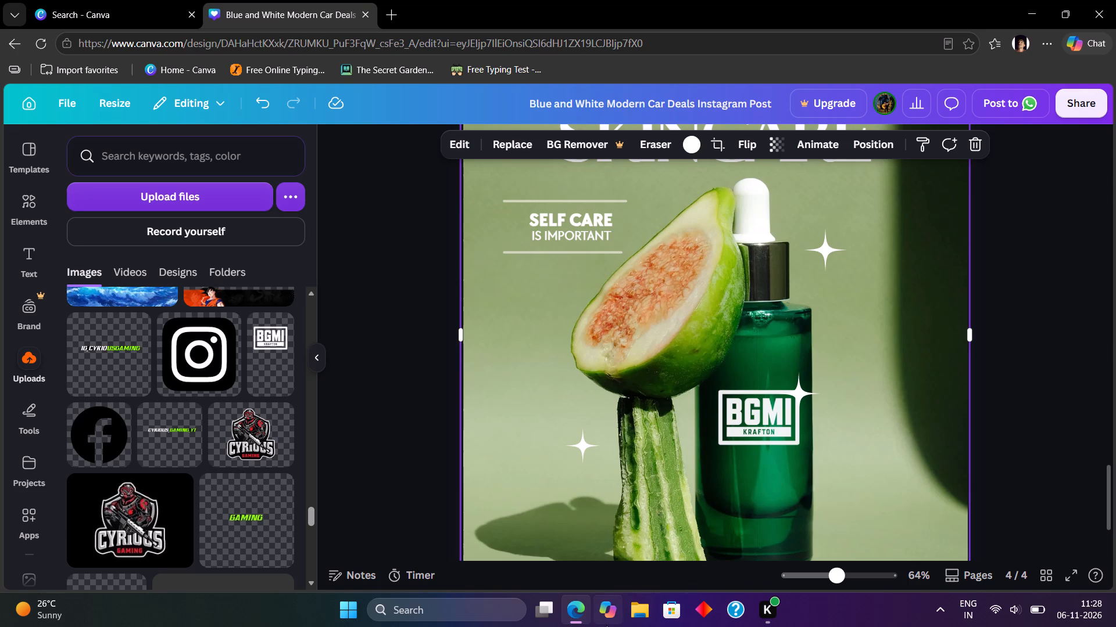
Move the sun icon on page 4 slightly closer to the page's upper-left corner.
scroll(558, 444, up, 4)
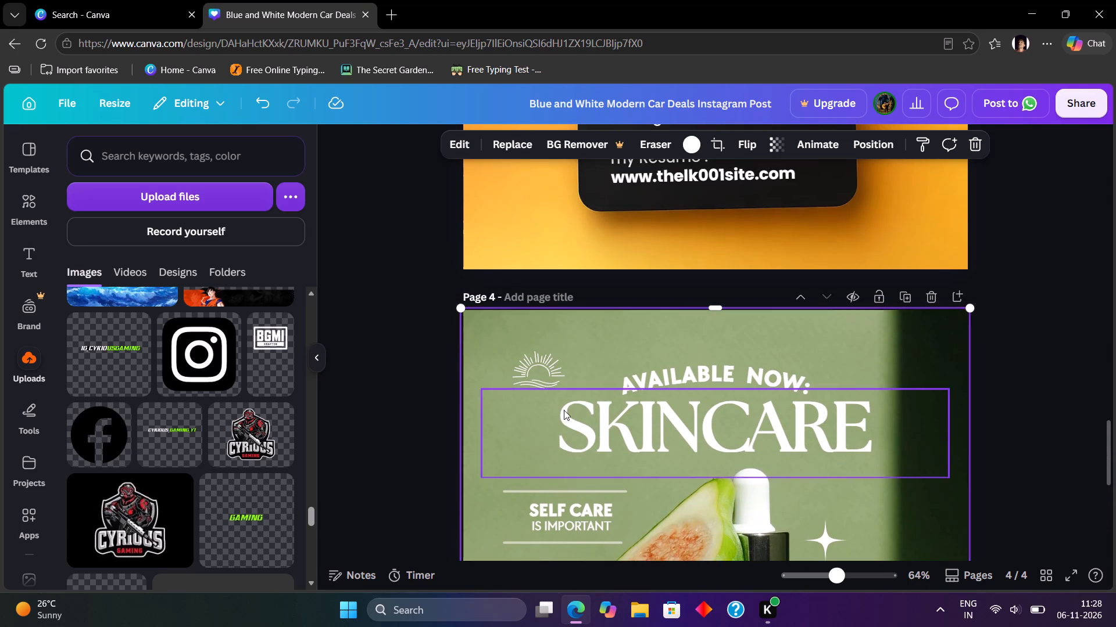
drag(535, 374, 519, 368)
click(914, 383)
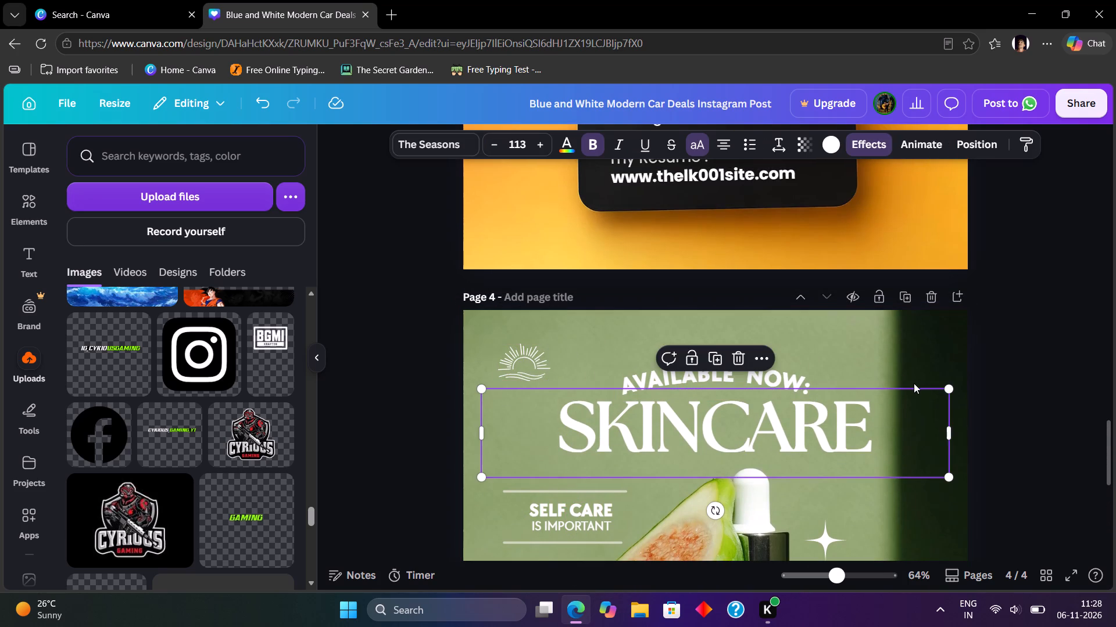
click(1115, 388)
click(528, 420)
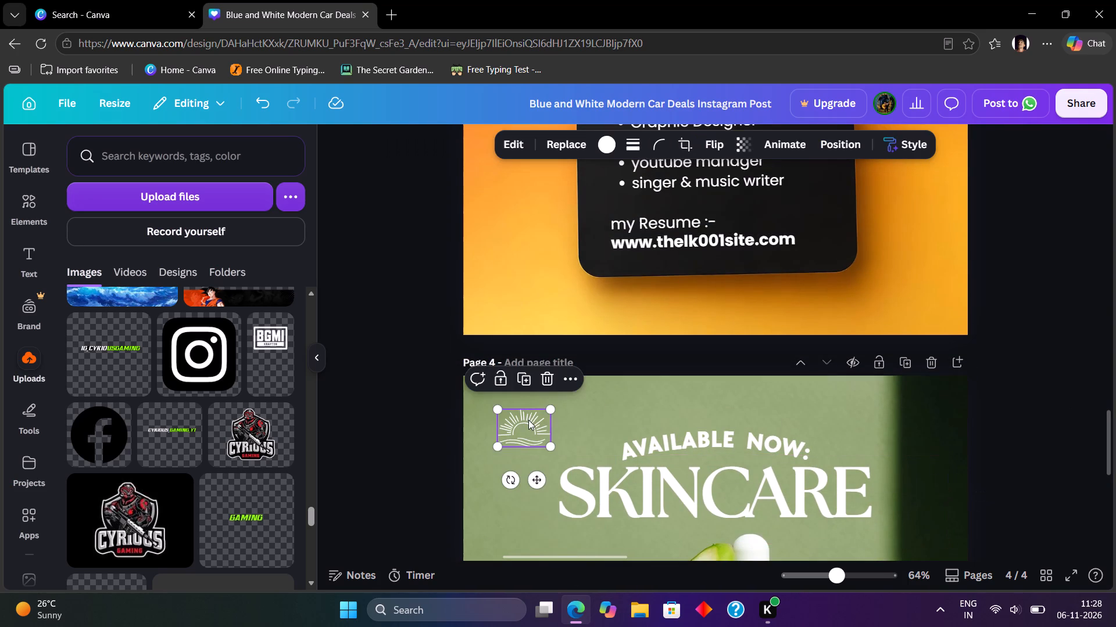
click(1008, 417)
Duplicate the bottle's BGMI Krafton logo, shrink the copy and place it in page 4's upper-right corner over the dark shadow.
scroll(1009, 416, down, 3)
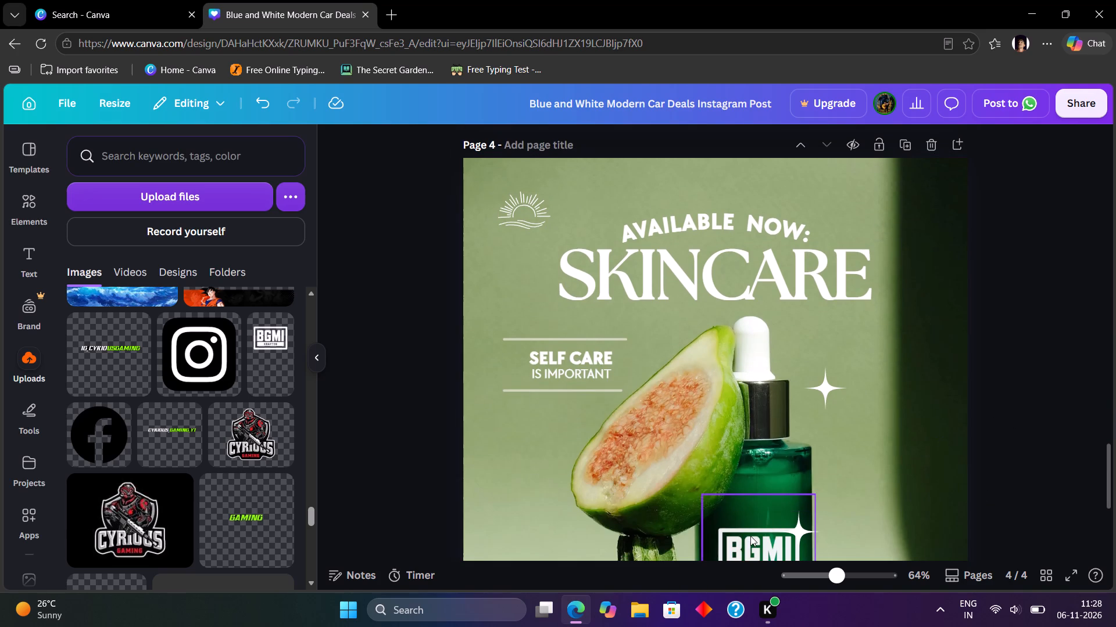
click(750, 536)
click(760, 467)
drag(768, 536, 834, 307)
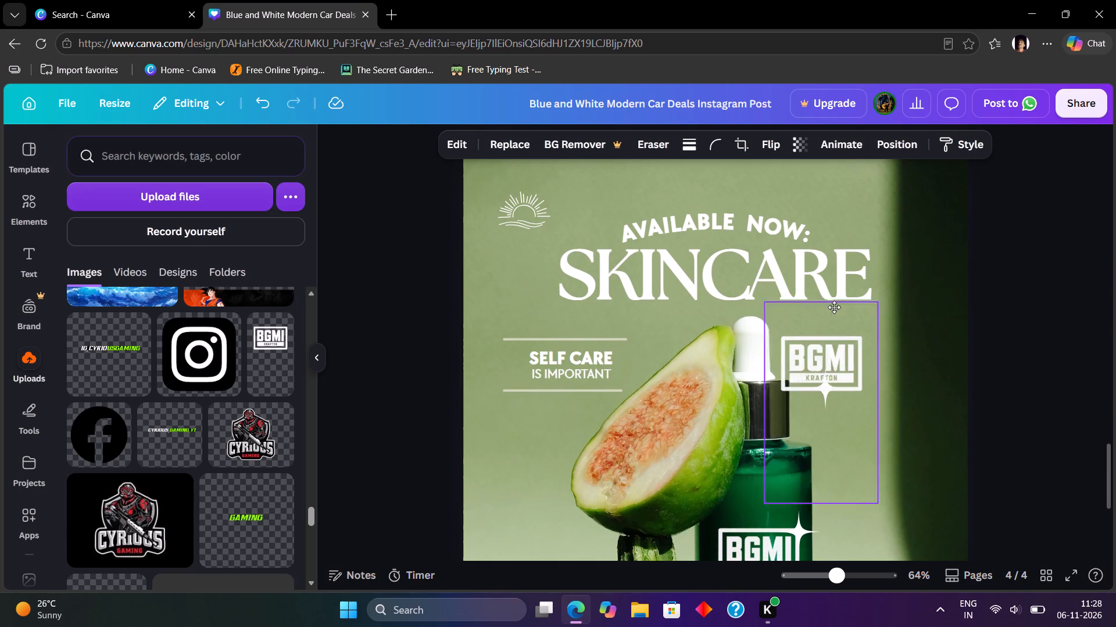
drag(834, 307, 862, 216)
scroll(865, 222, up, 2)
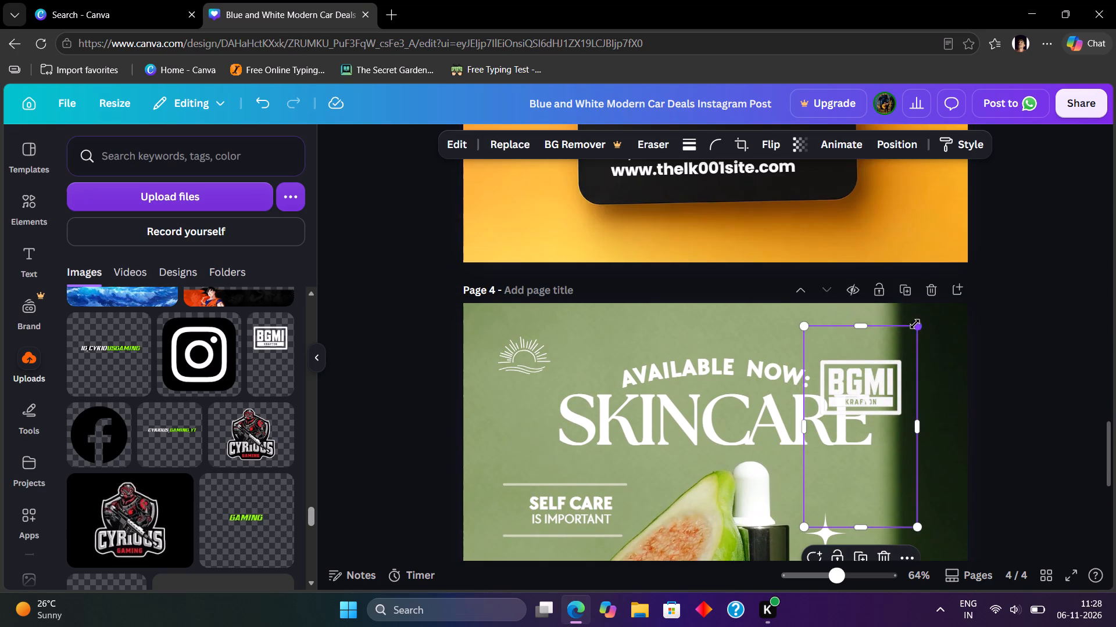
drag(921, 326, 851, 405)
drag(832, 482, 916, 361)
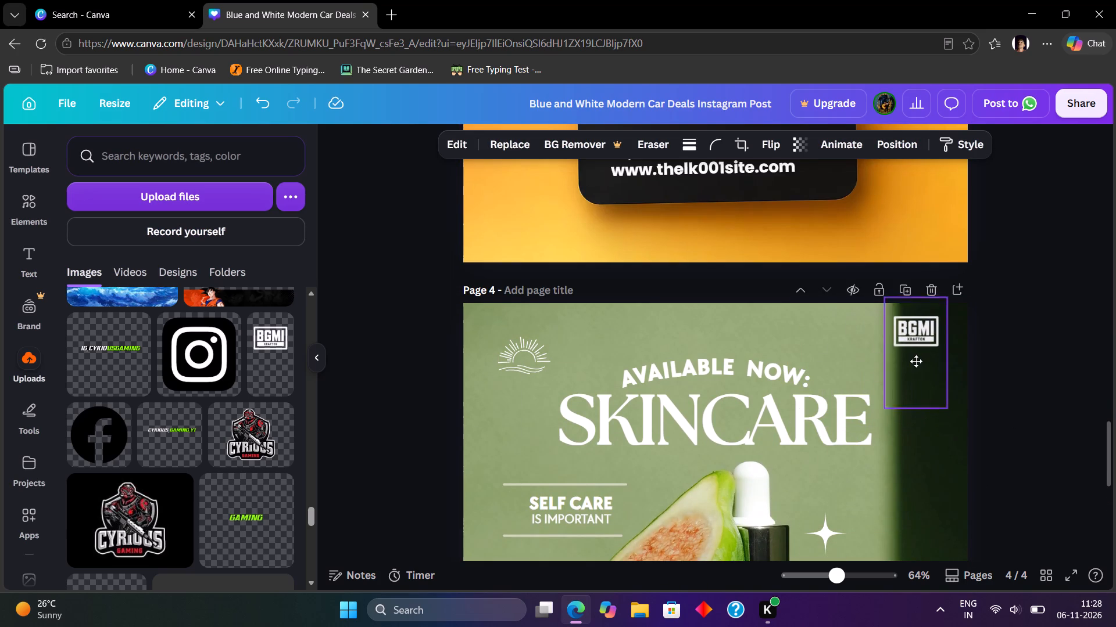
drag(916, 361, 950, 361)
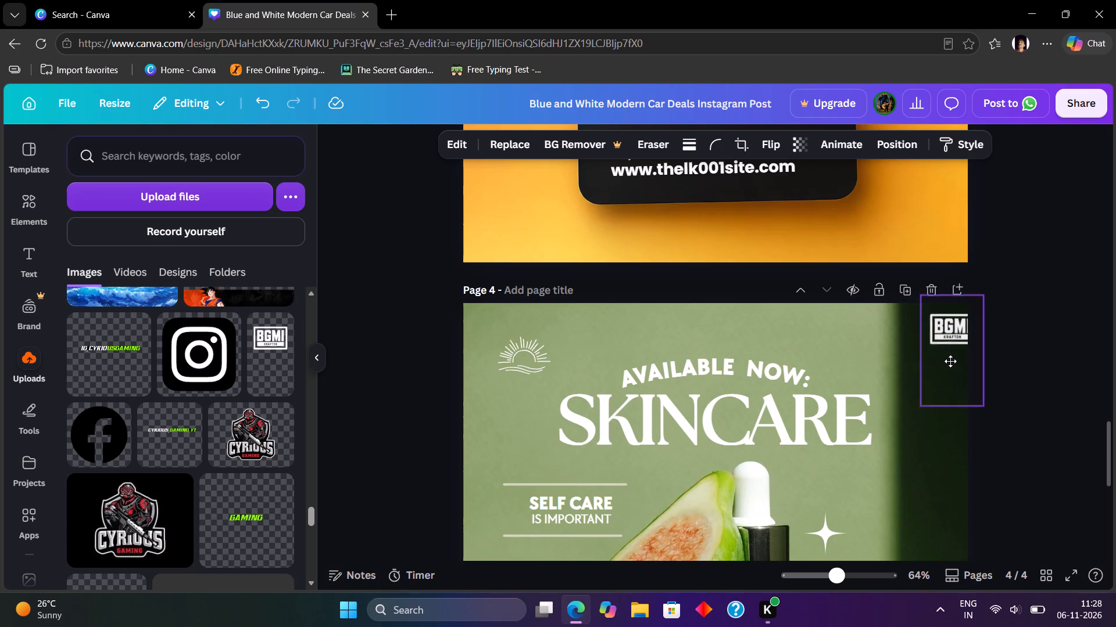
drag(950, 361, 920, 369)
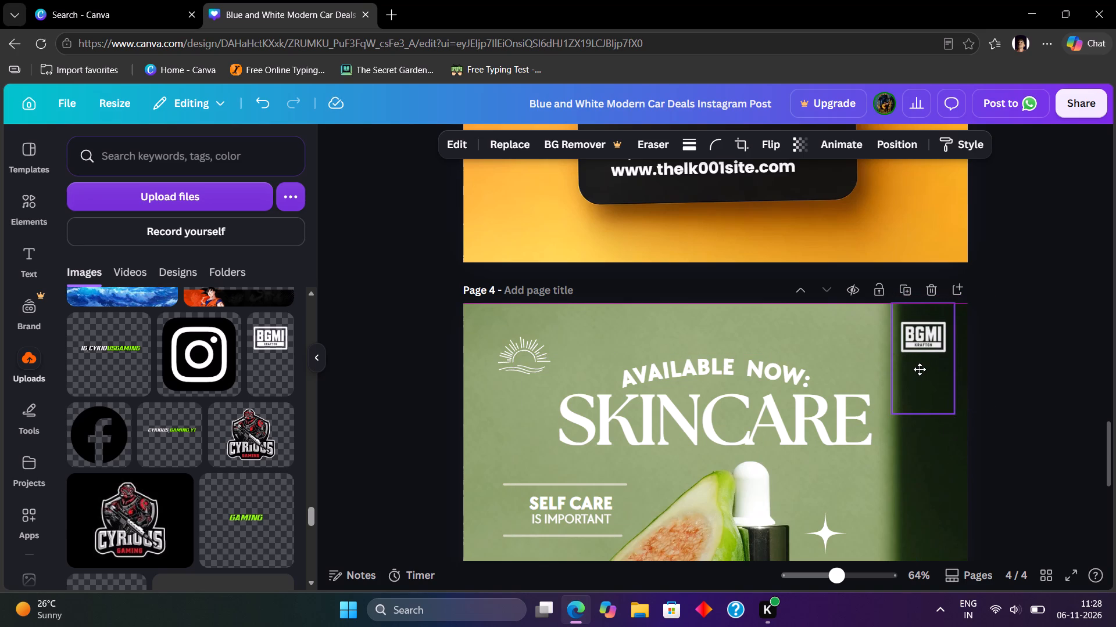
drag(920, 369, 921, 366)
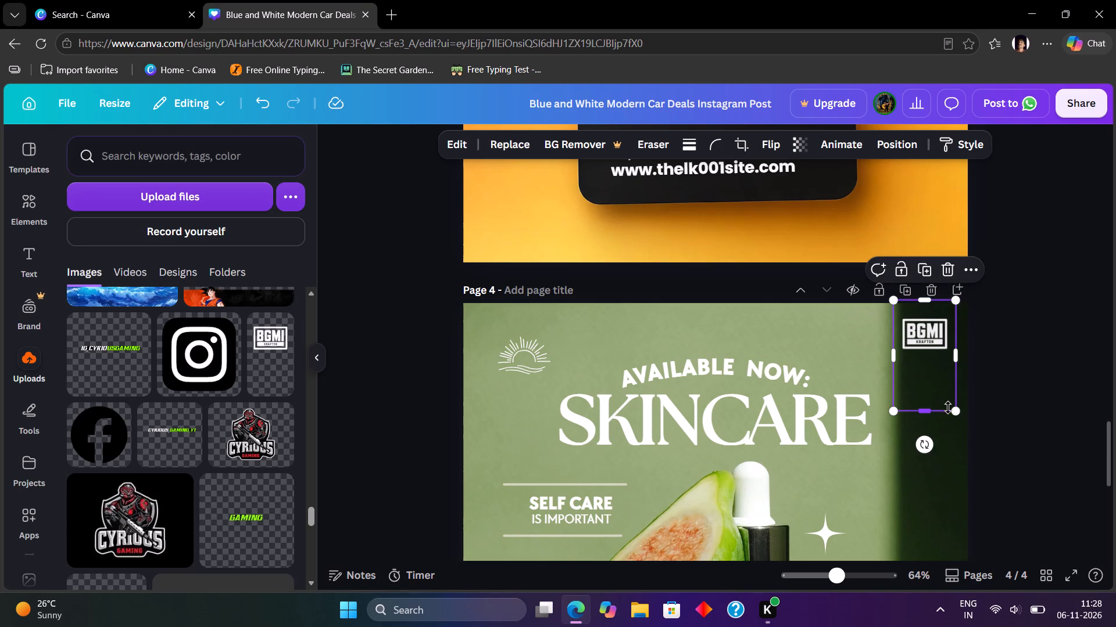
drag(955, 409, 932, 394)
drag(928, 370, 936, 372)
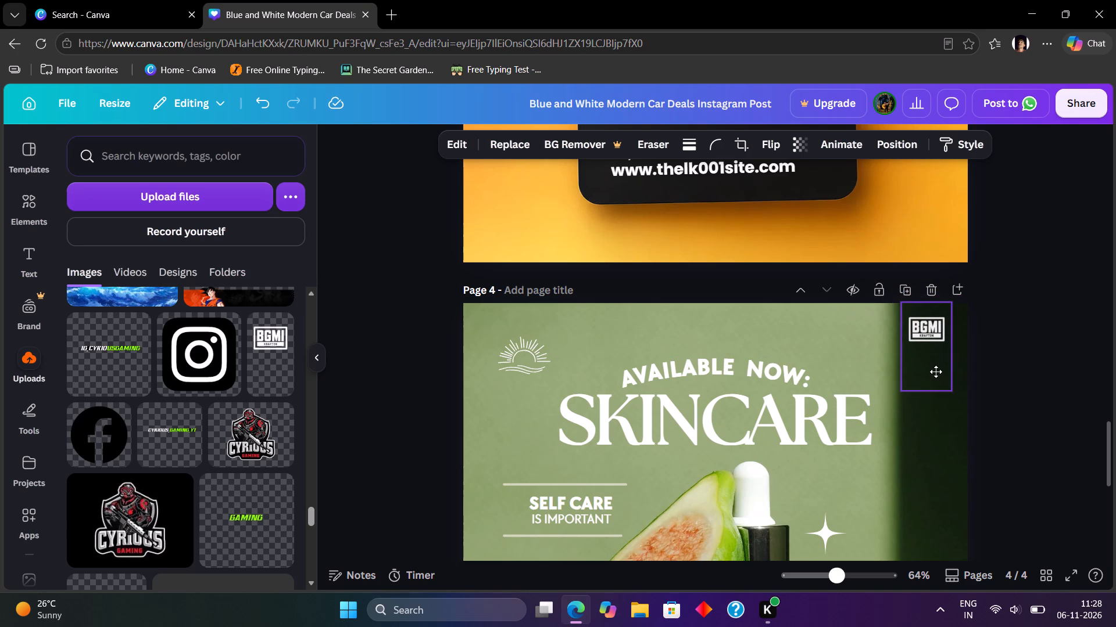
drag(936, 372, 940, 373)
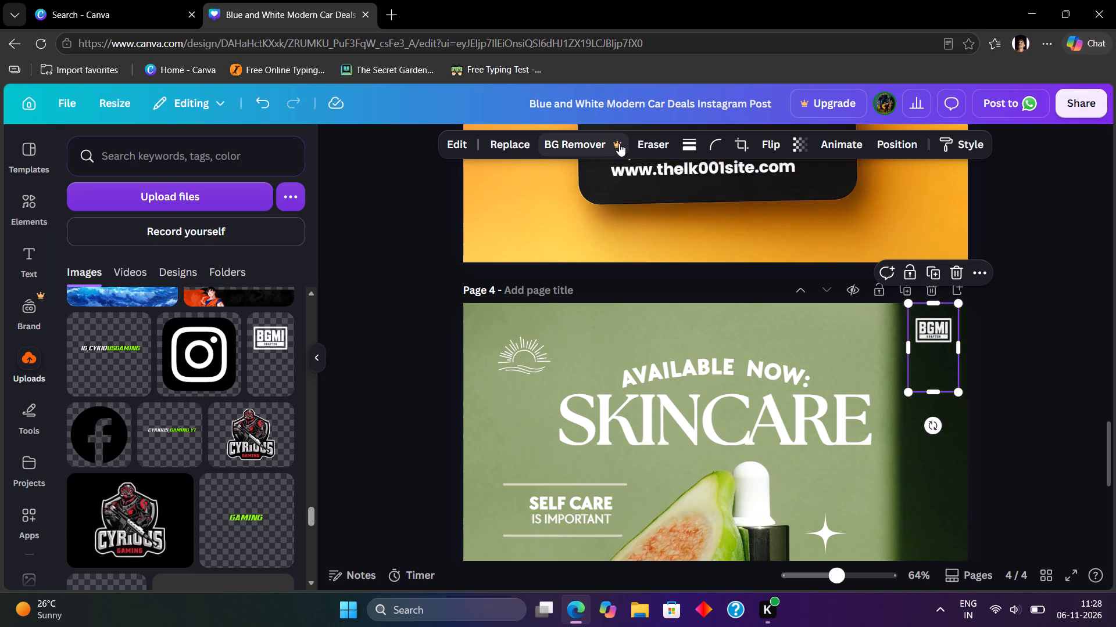
Set the transparency of the small BGMI logo in page 4's upper-right corner to 85.
click(806, 145)
click(796, 193)
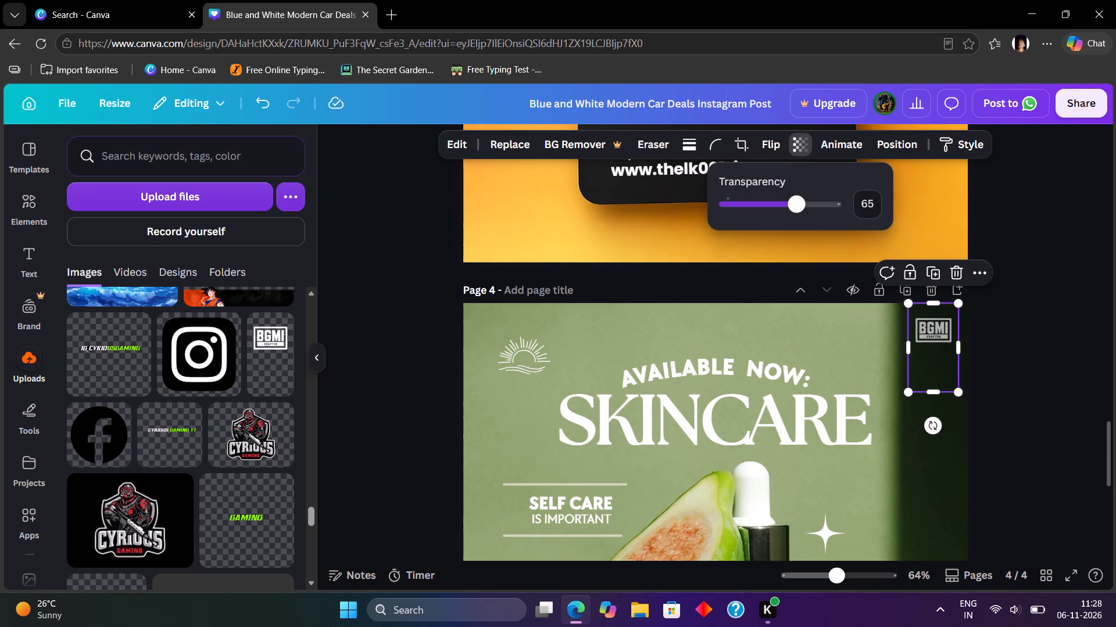
click(804, 199)
click(819, 211)
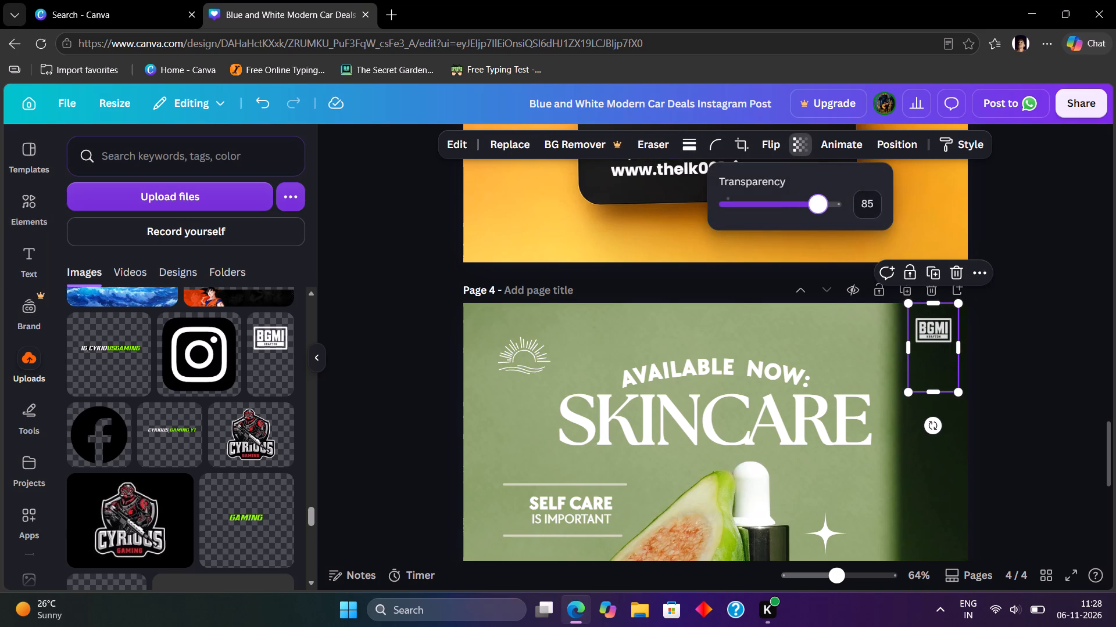
click(1046, 369)
scroll(1024, 352, down, 3)
click(1024, 345)
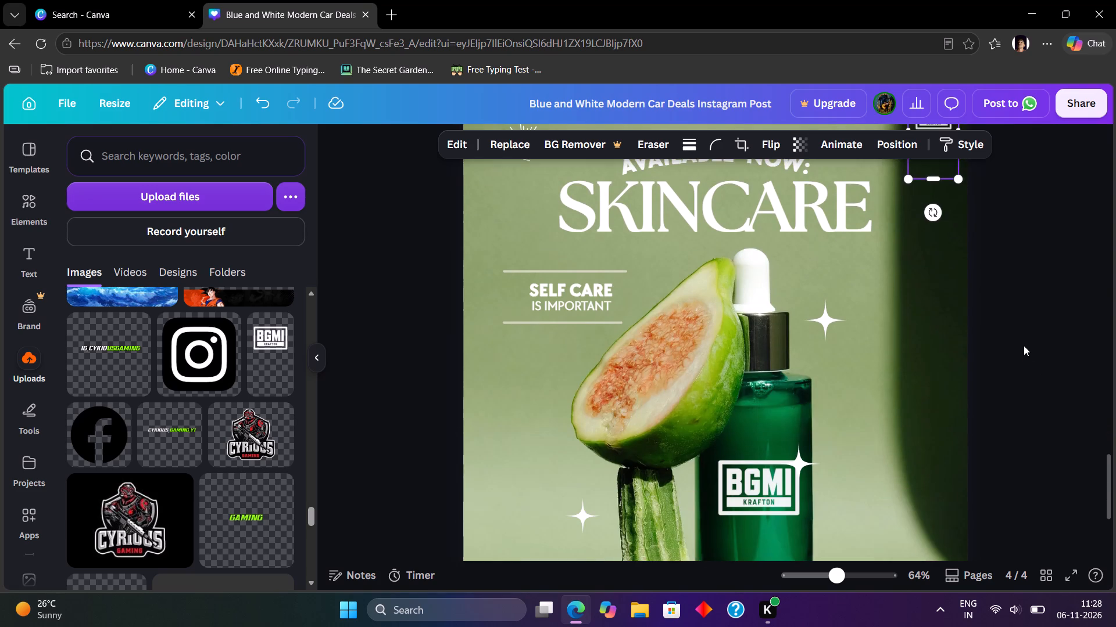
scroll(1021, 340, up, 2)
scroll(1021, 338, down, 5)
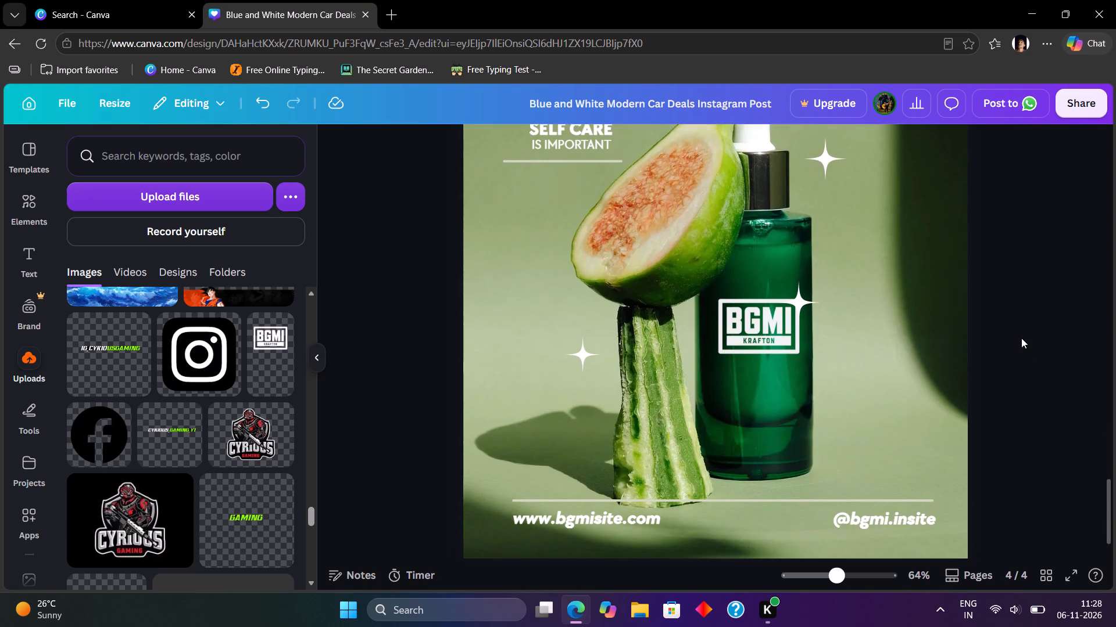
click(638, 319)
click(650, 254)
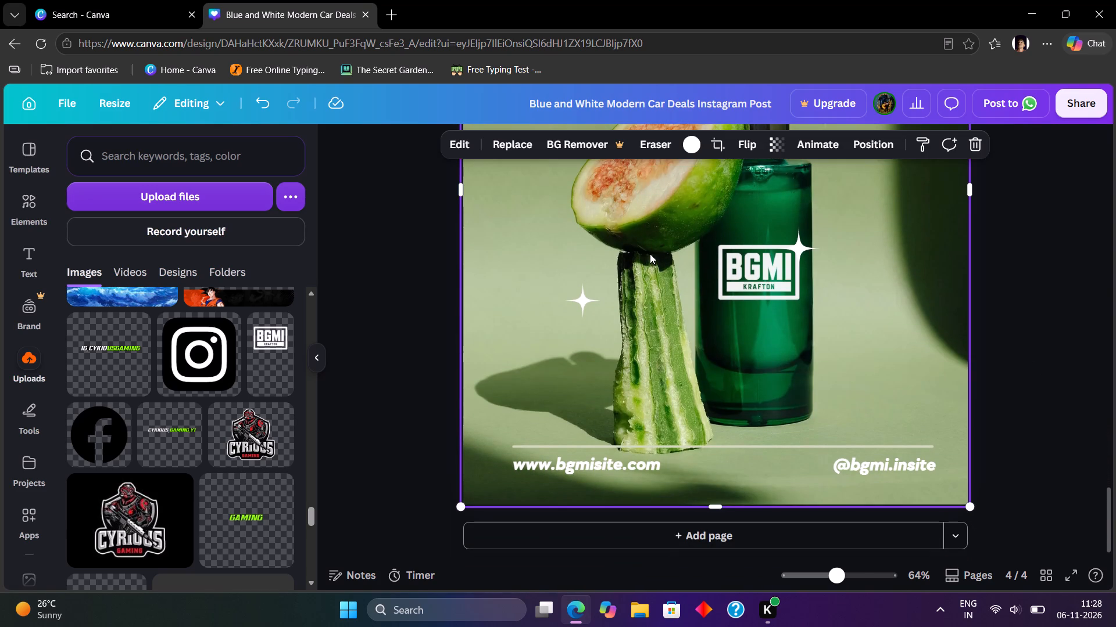
Duplicate the thin line above page 4's footer text and place the copy just beneath the SKINCARE title.
click(1008, 384)
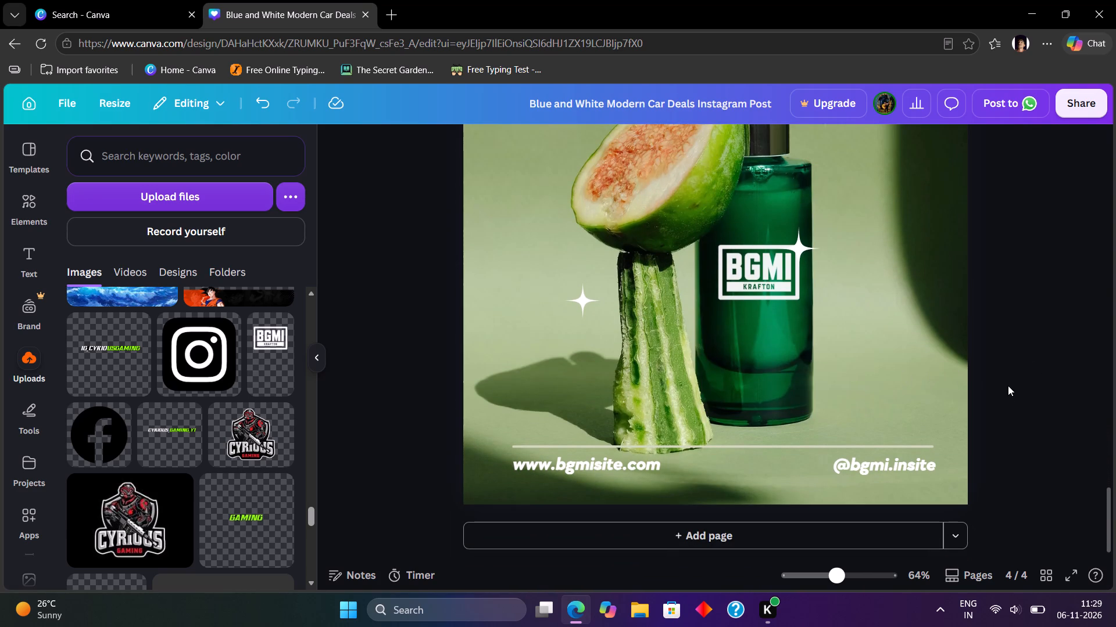
scroll(1008, 394, up, 4)
scroll(1008, 394, down, 3)
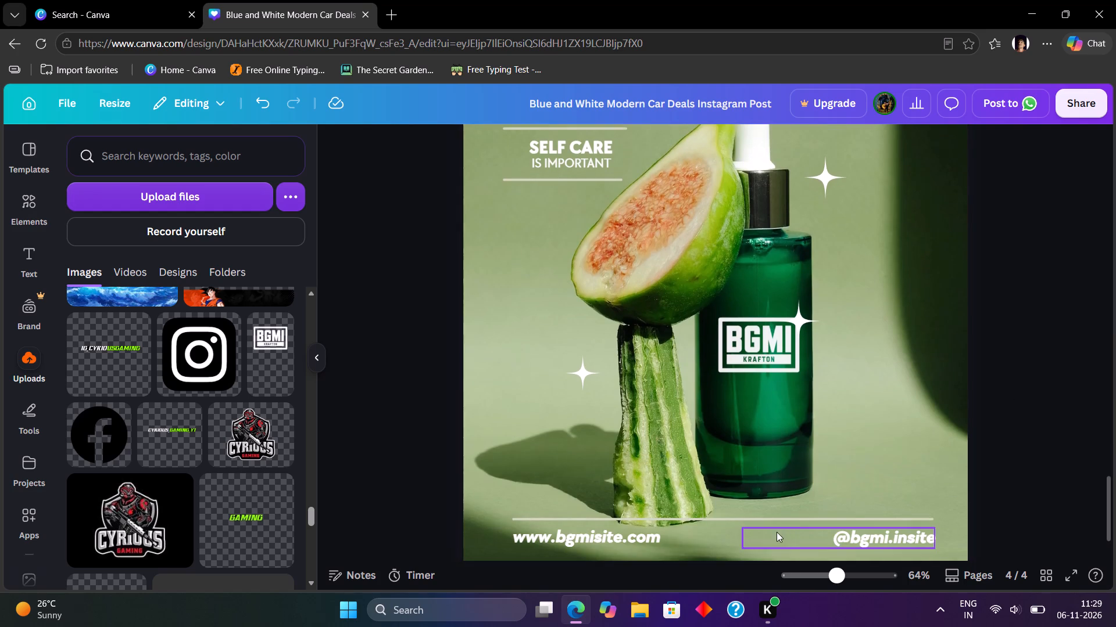
click(764, 518)
click(727, 488)
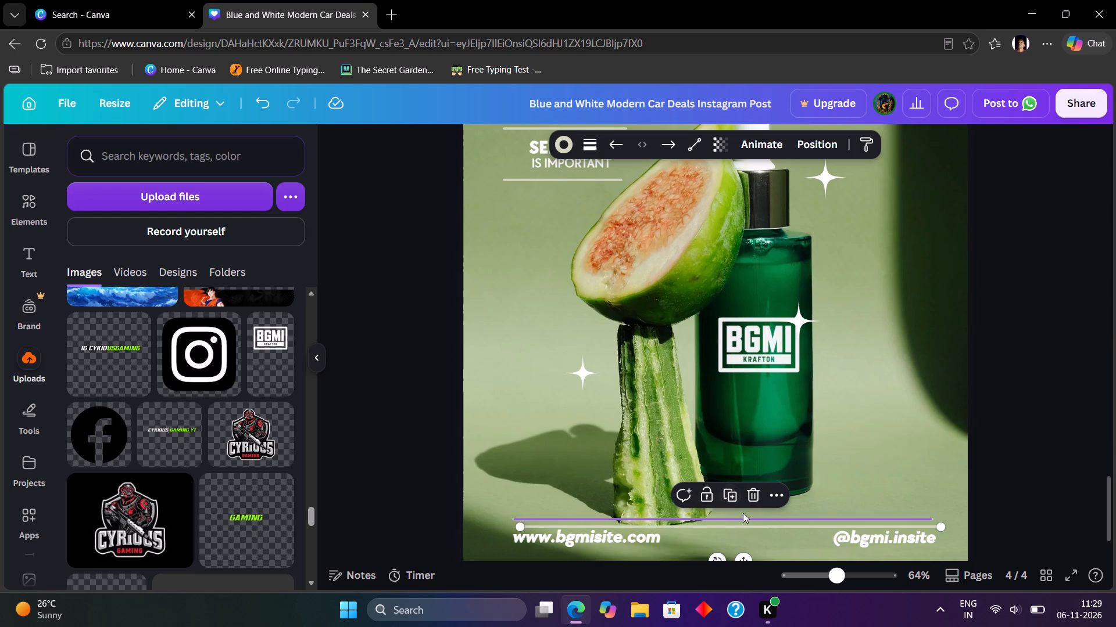
drag(746, 527, 769, 227)
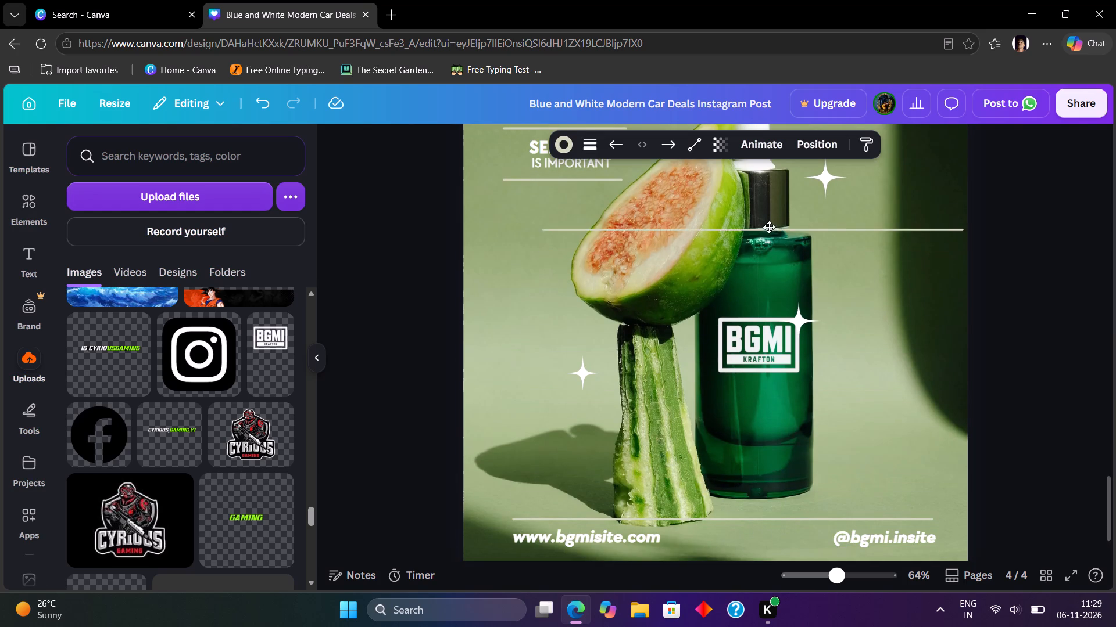
drag(769, 227, 743, 176)
scroll(742, 184, up, 3)
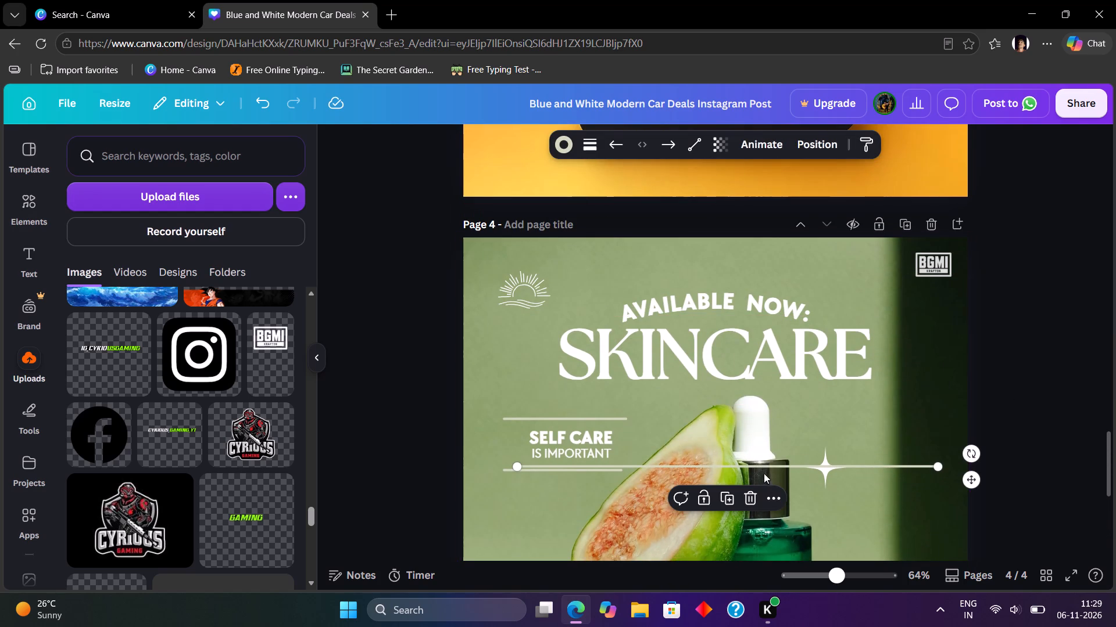
drag(757, 464, 741, 386)
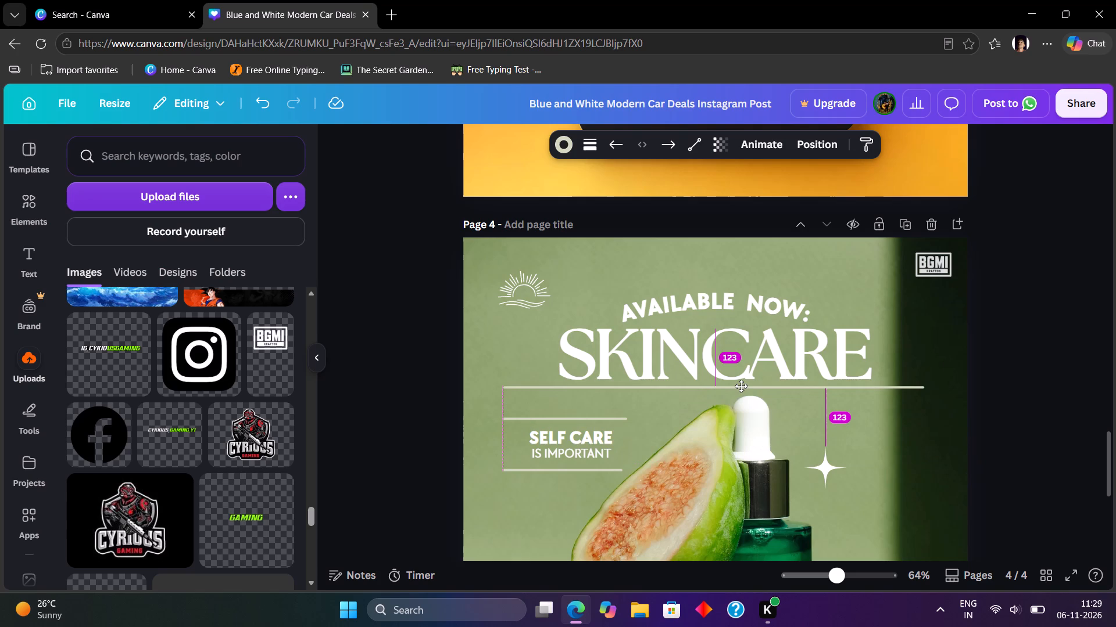
drag(741, 386, 747, 386)
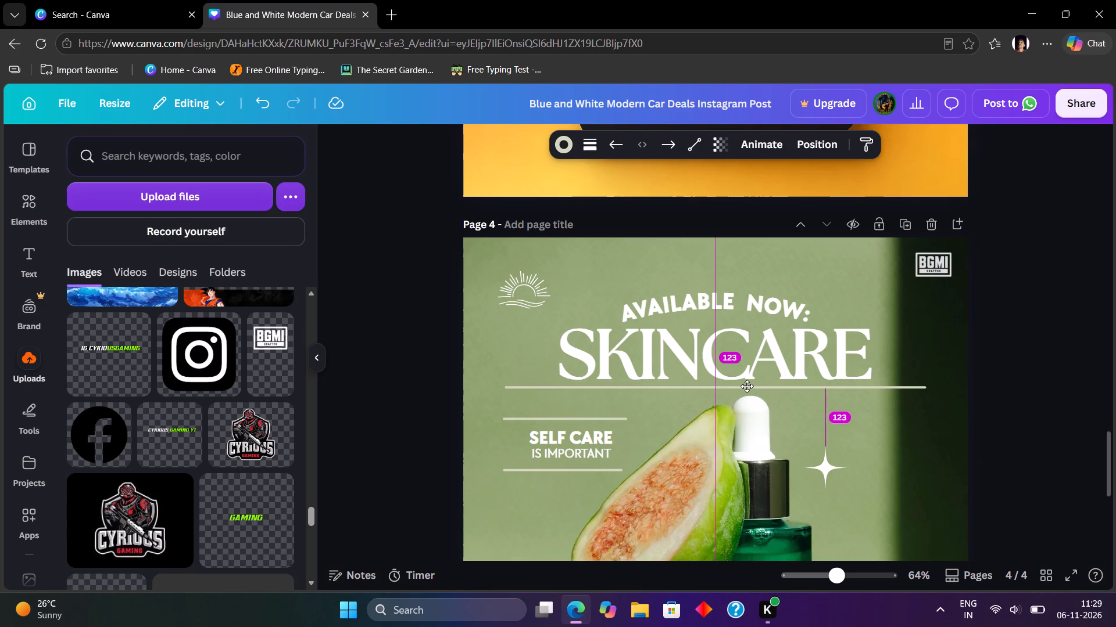
drag(747, 386, 747, 386)
drag(747, 386, 743, 387)
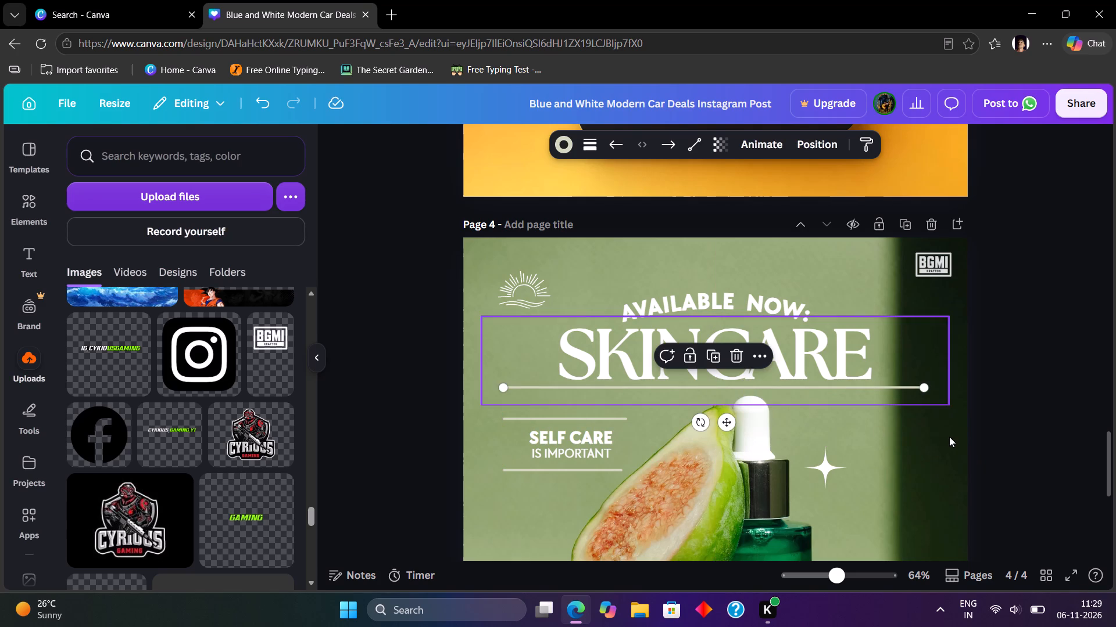
click(949, 437)
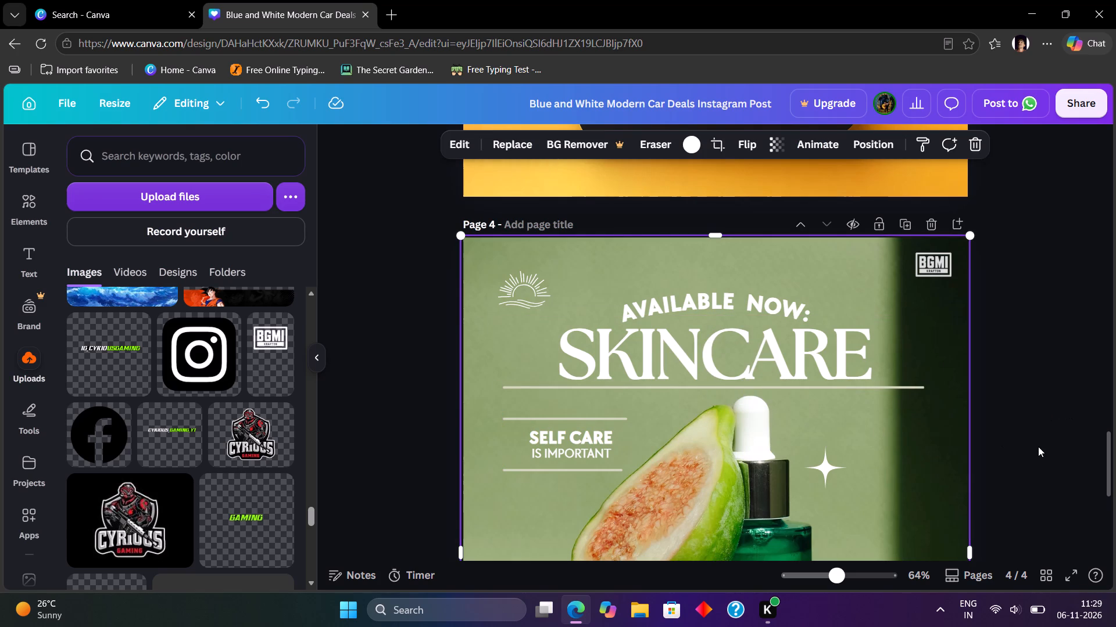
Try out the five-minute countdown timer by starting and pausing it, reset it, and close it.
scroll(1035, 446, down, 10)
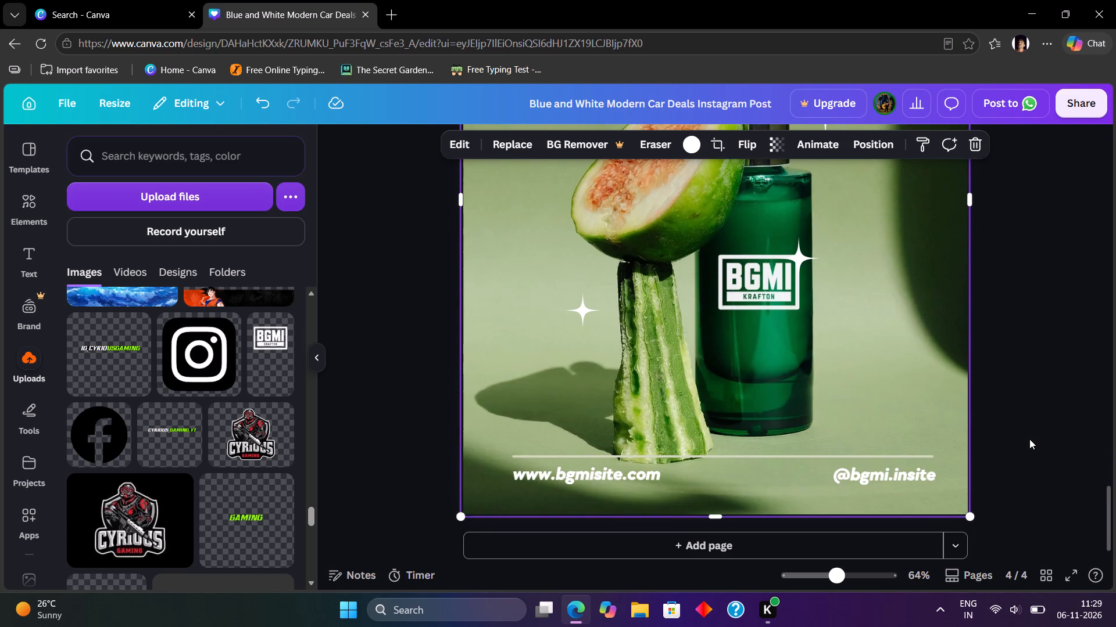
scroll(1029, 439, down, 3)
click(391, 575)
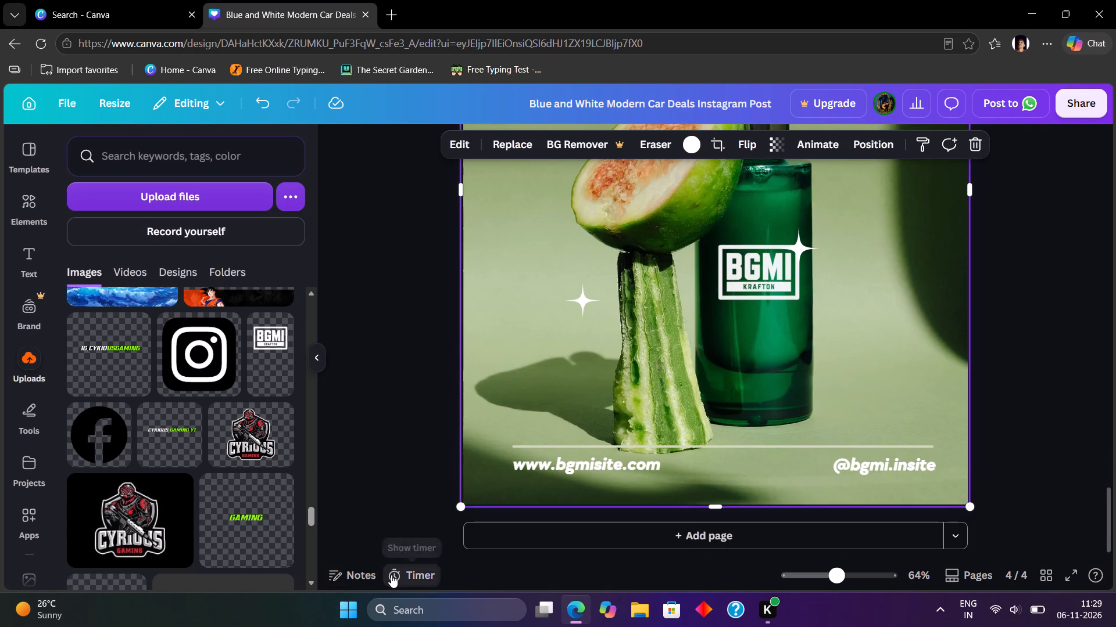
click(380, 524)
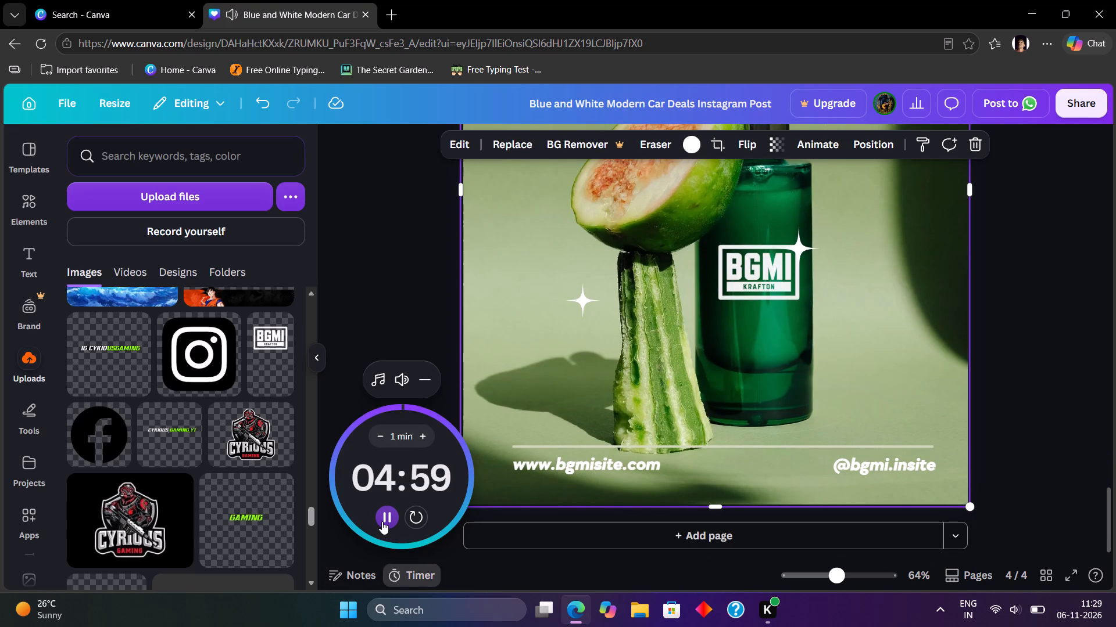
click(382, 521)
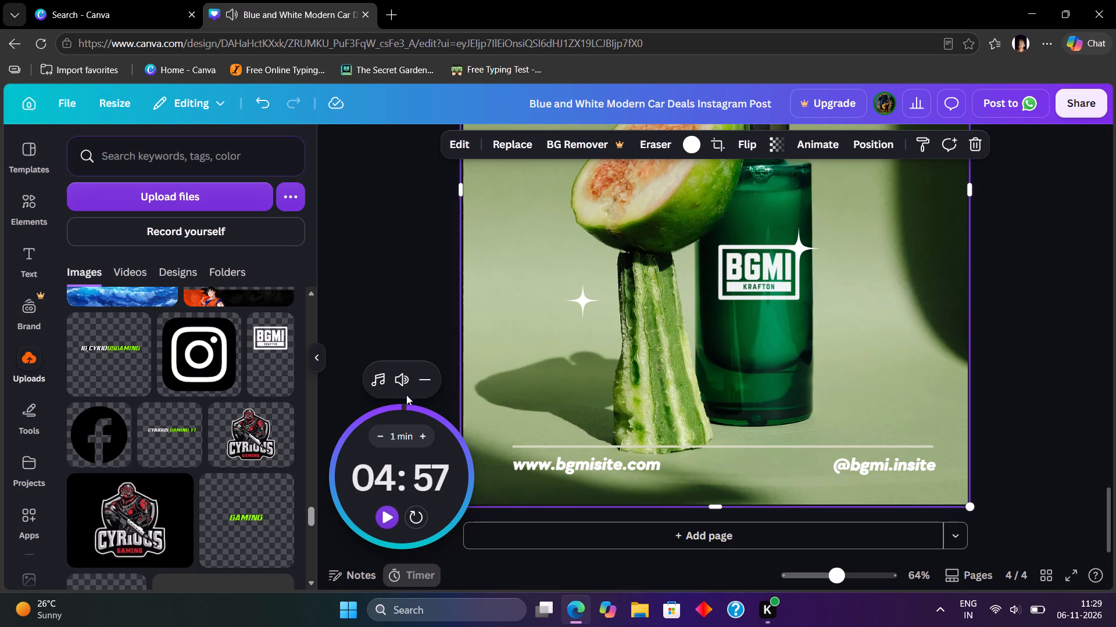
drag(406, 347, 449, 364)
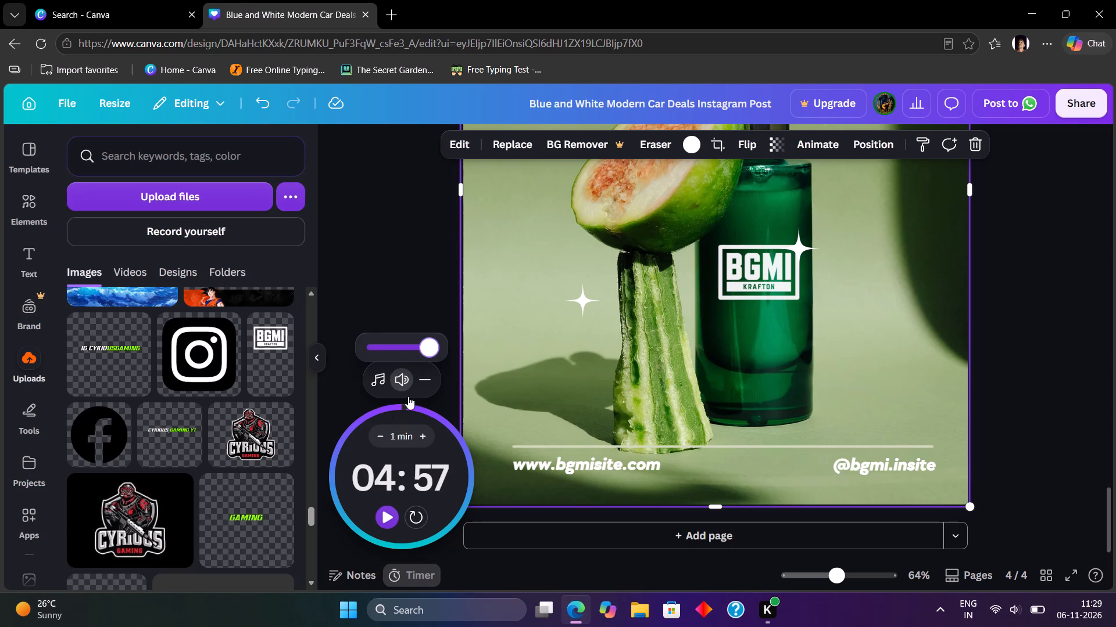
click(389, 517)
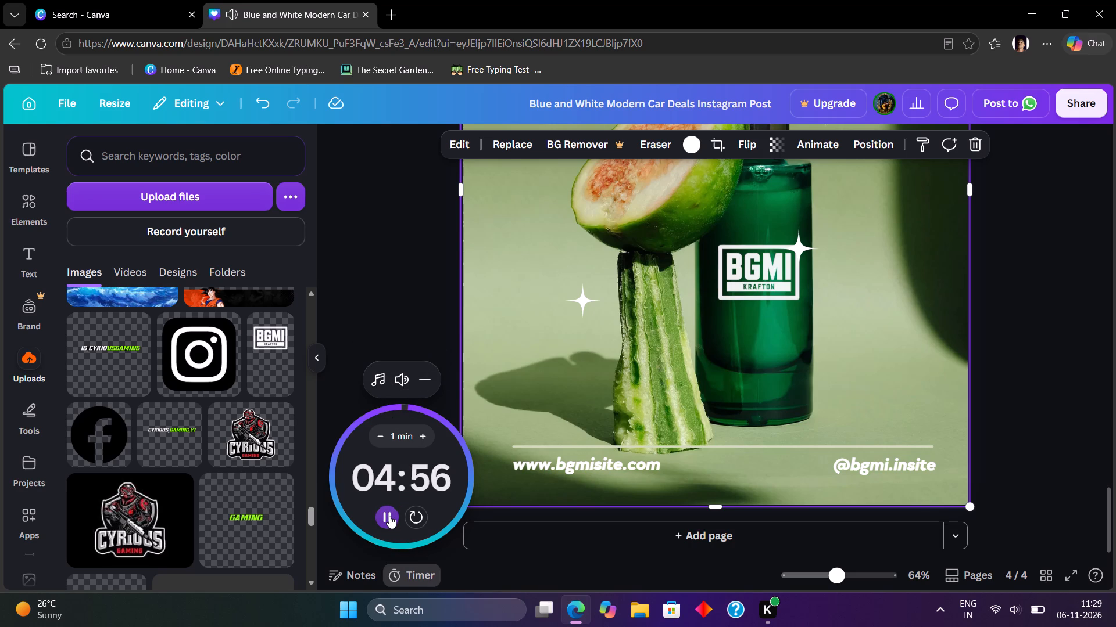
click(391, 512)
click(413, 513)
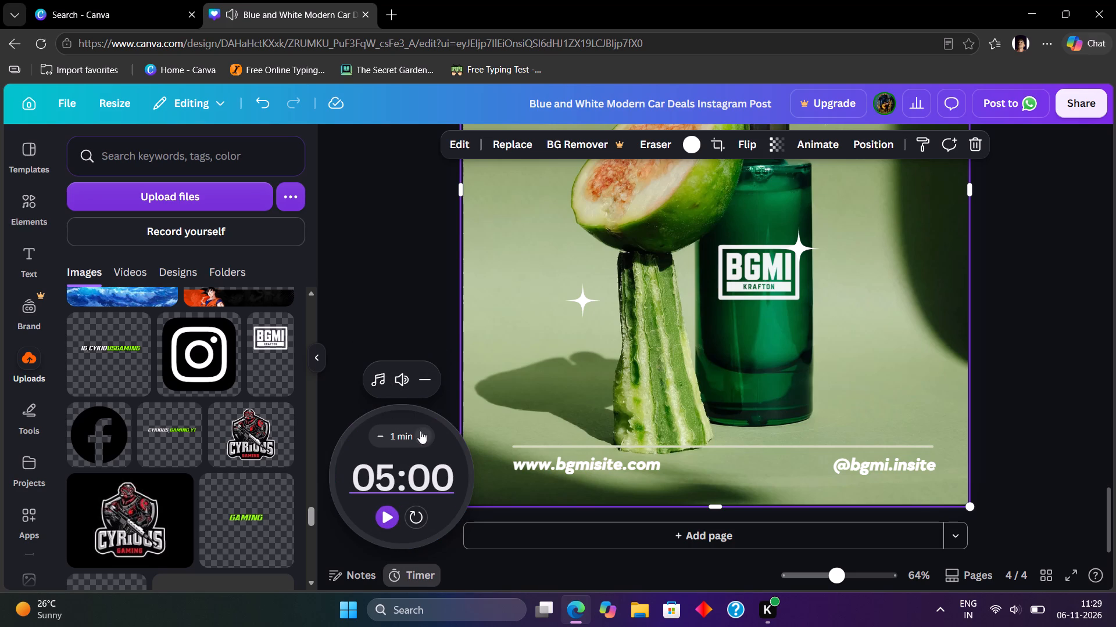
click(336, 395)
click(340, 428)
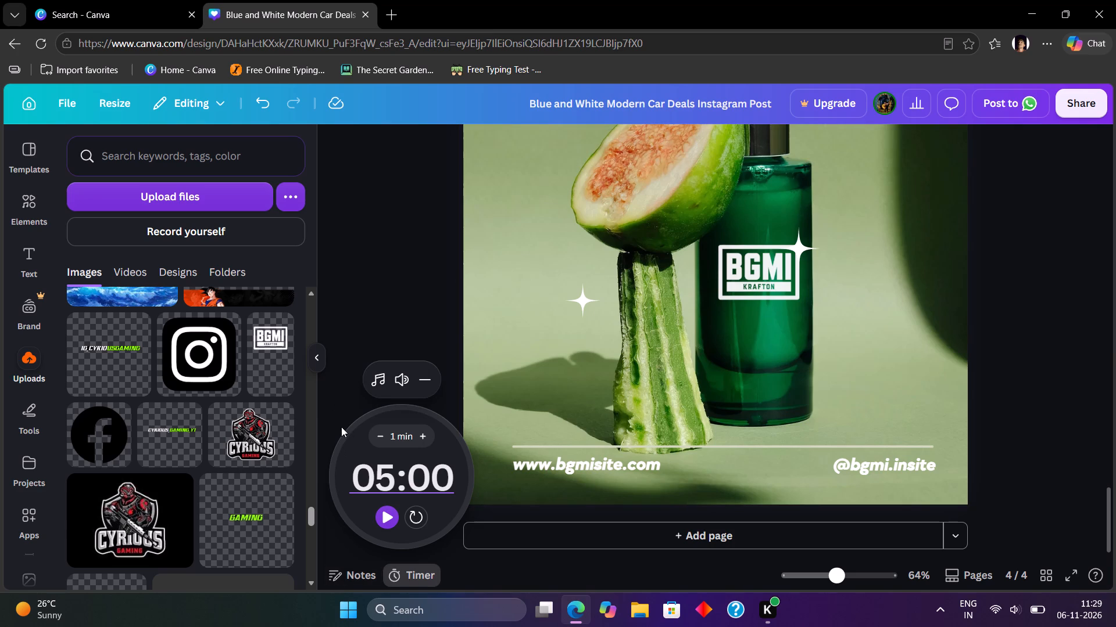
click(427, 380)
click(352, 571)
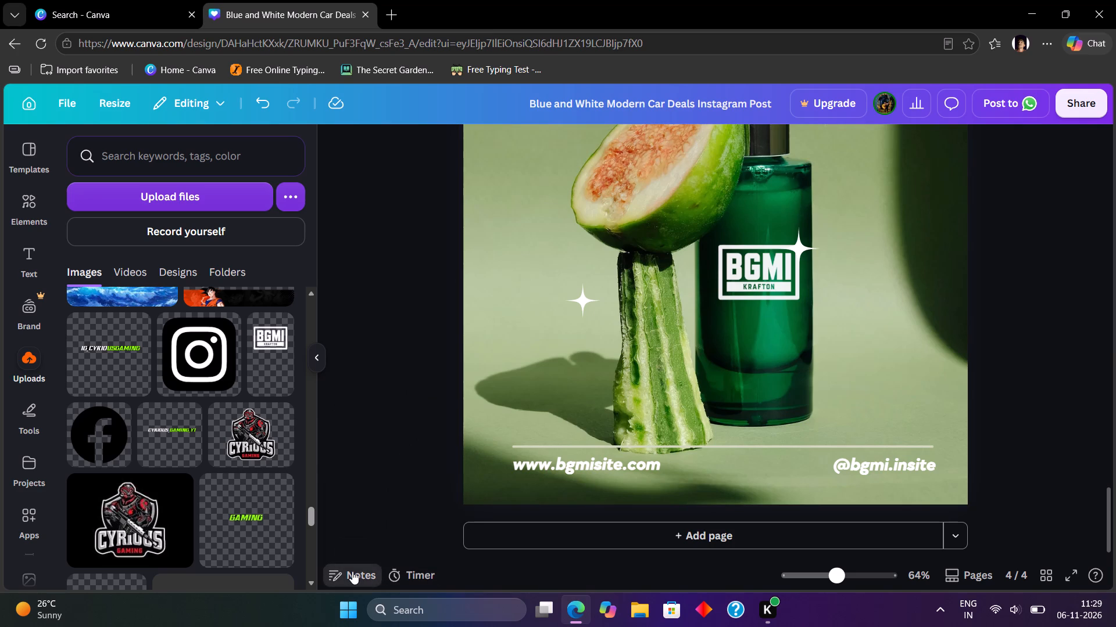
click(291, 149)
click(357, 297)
Duplicate page 4's SELF CARE text, place the copy below the lined SELF CARE block, and change its wording to "made by thelk".
scroll(369, 373, up, 4)
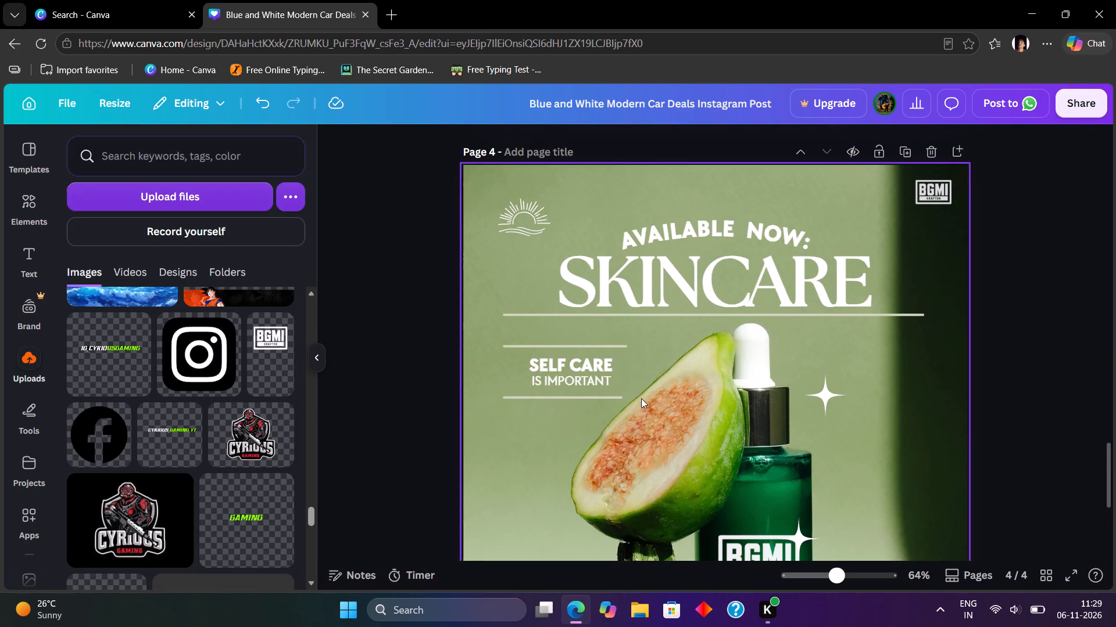
click(571, 369)
click(578, 325)
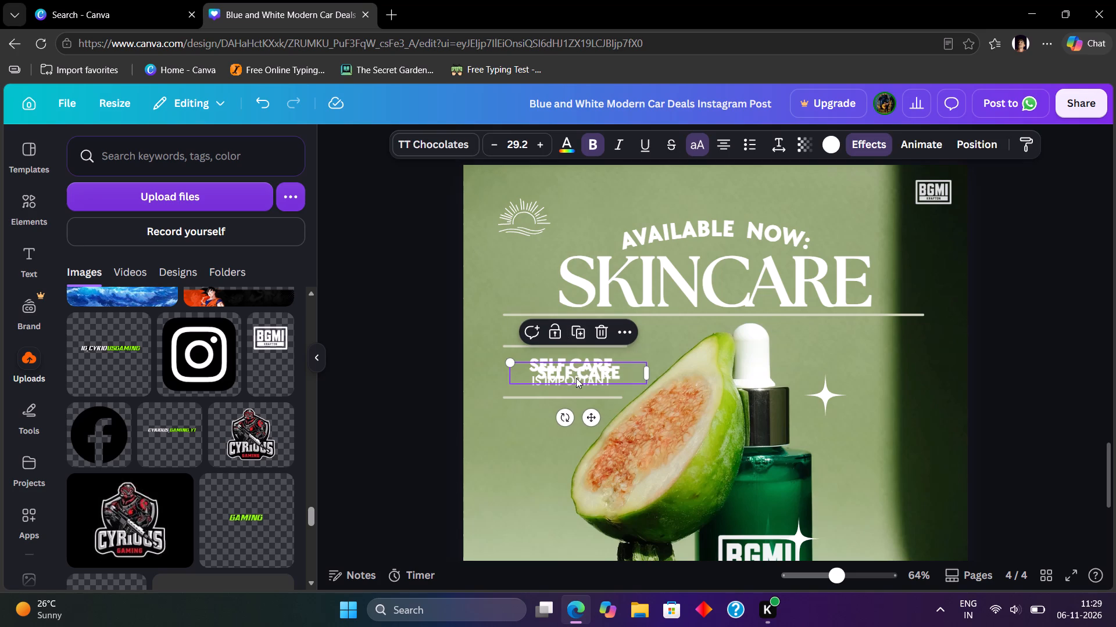
drag(574, 362, 535, 429)
double_click(530, 434)
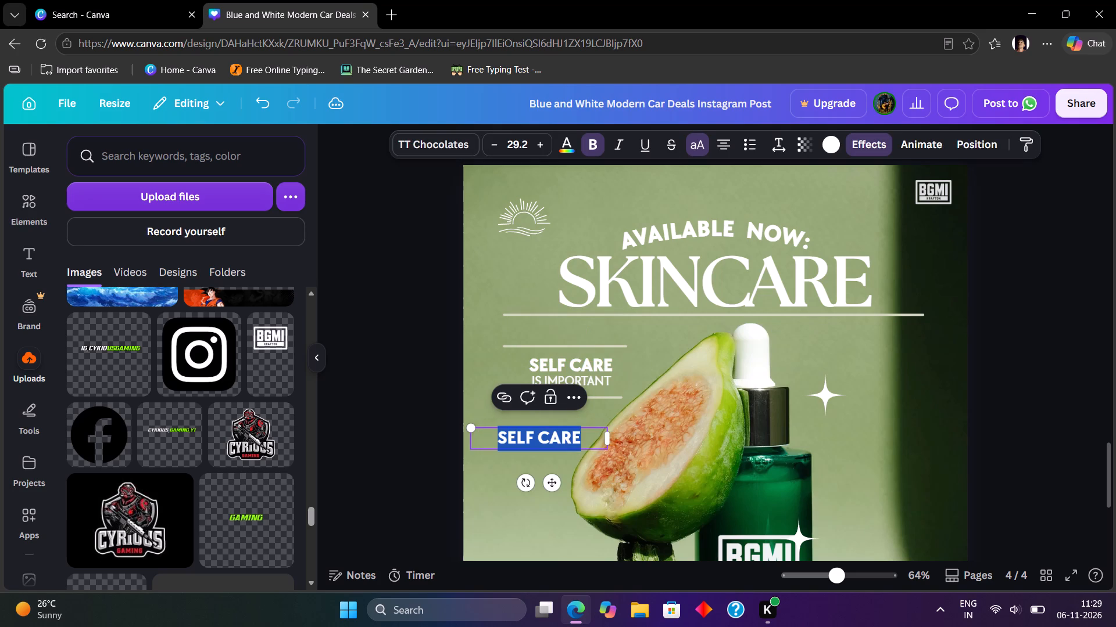
text(made by)
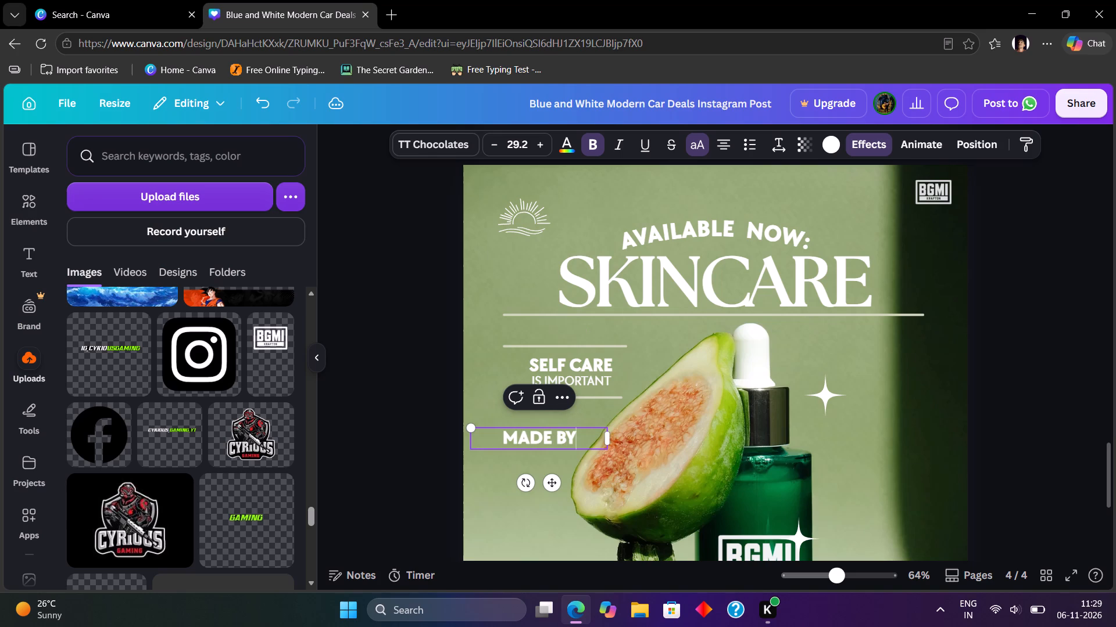
key(space)
text(the l)
key(BackSpace)
key(BackSpace)
text(ljk)
key(BackSpace)
key(BackSpace)
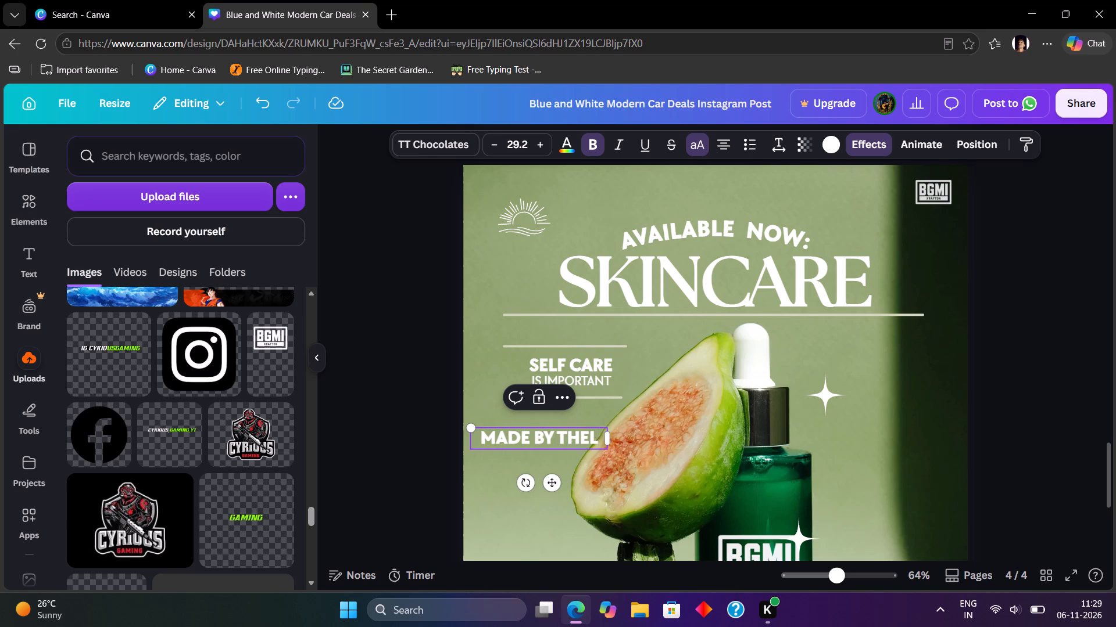
text(k)
key(space)
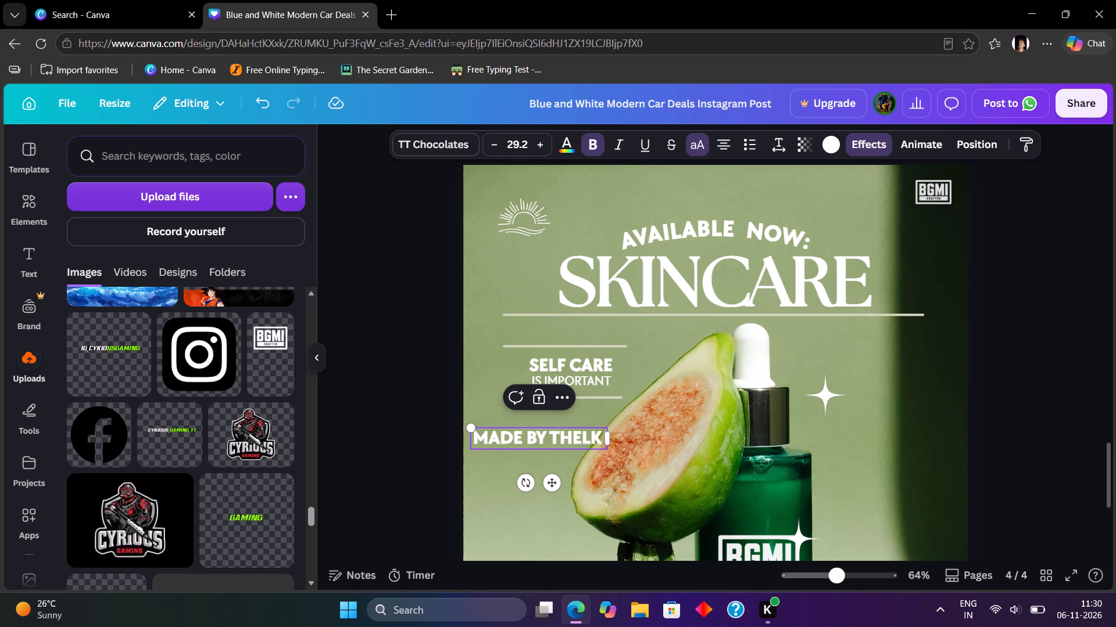
Move the MADE BY THELK text to page 4's bottom centre below the footer line and shrink it to about size 11.2.
drag(551, 488, 556, 538)
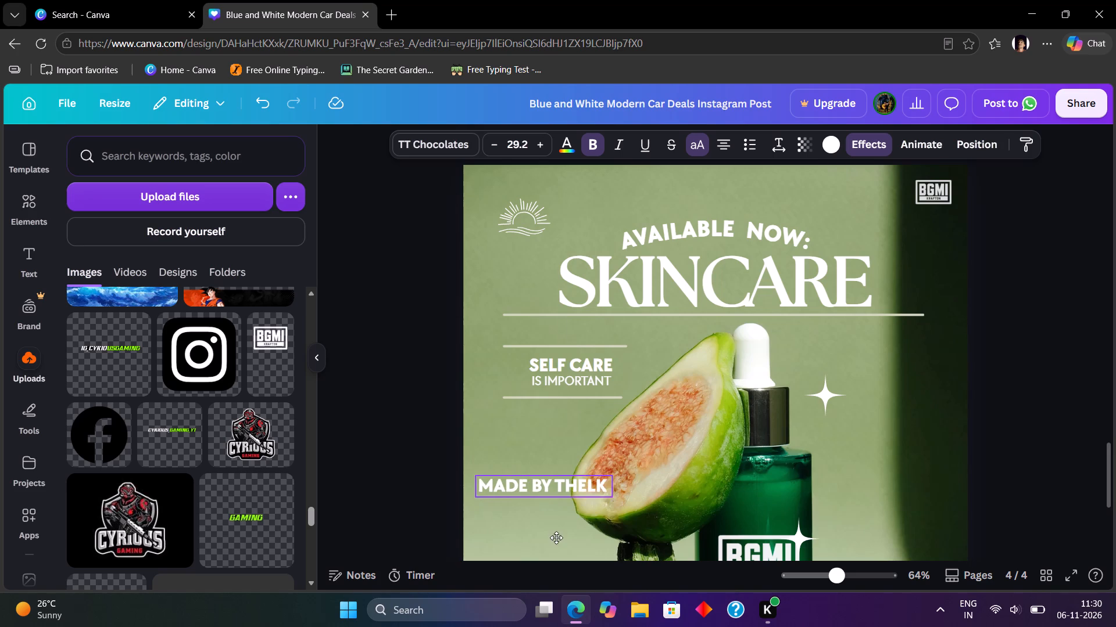
drag(556, 538, 588, 527)
scroll(568, 545, down, 4)
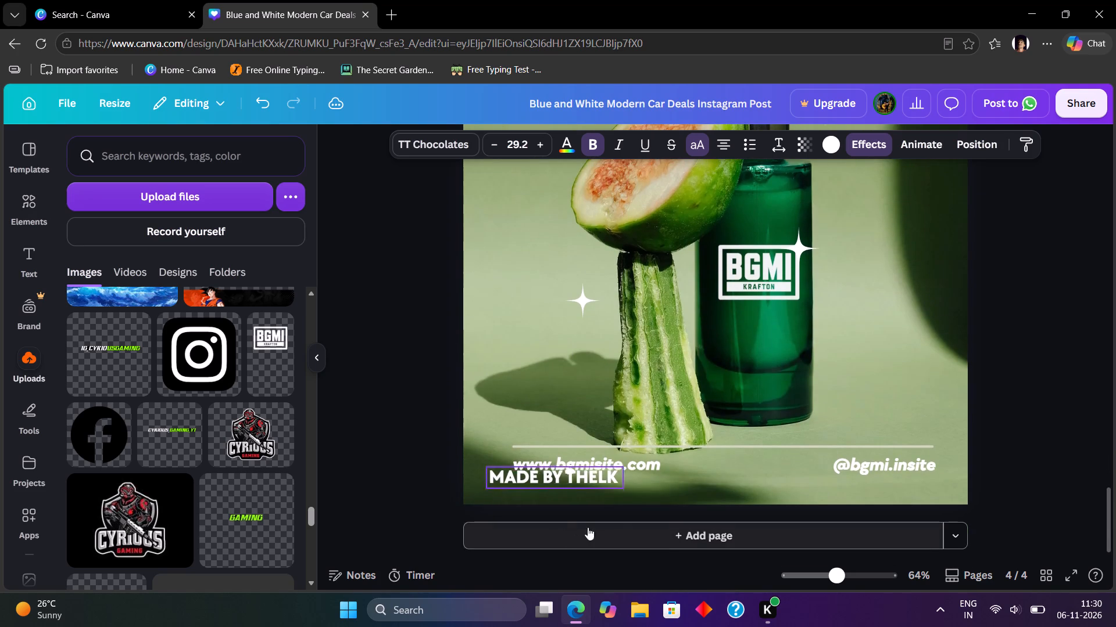
drag(588, 527, 732, 543)
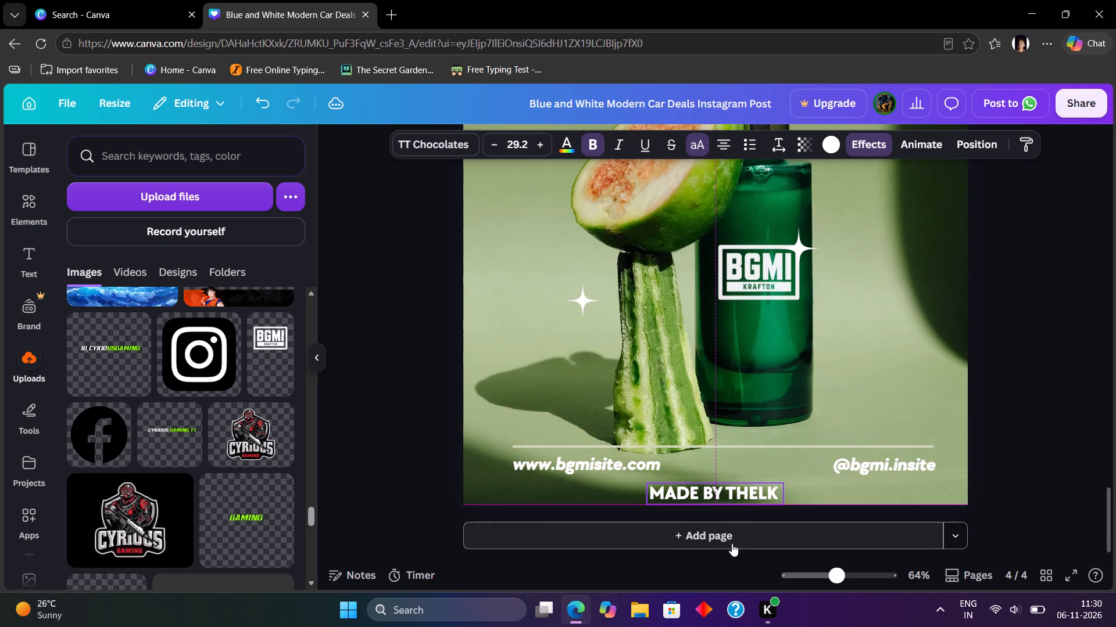
drag(732, 543, 734, 539)
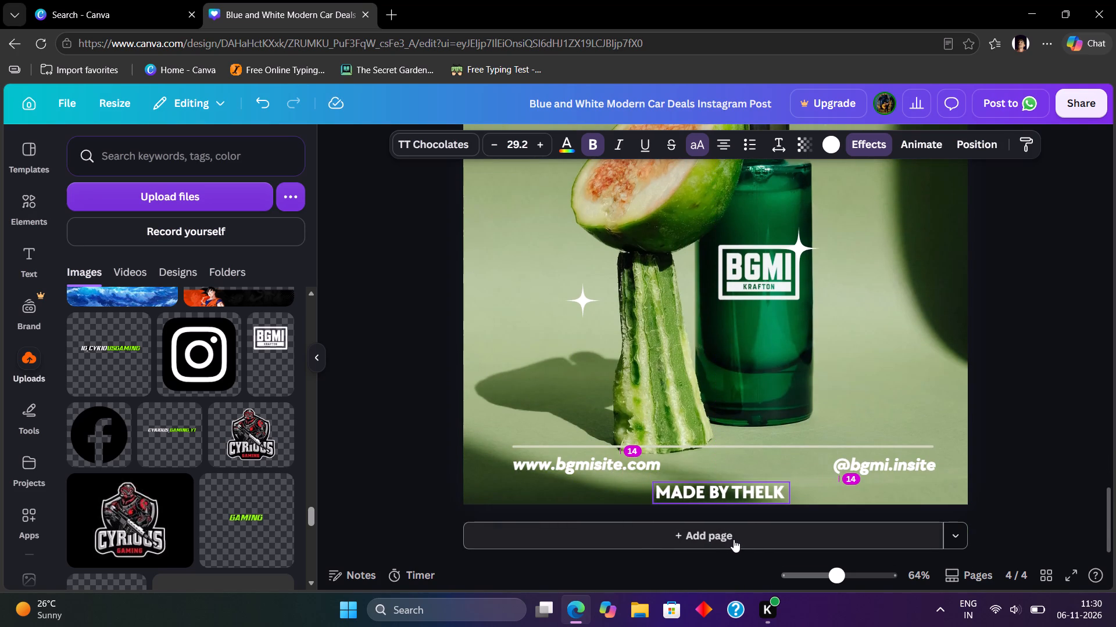
drag(734, 539, 727, 535)
drag(648, 475, 729, 507)
drag(770, 532, 732, 530)
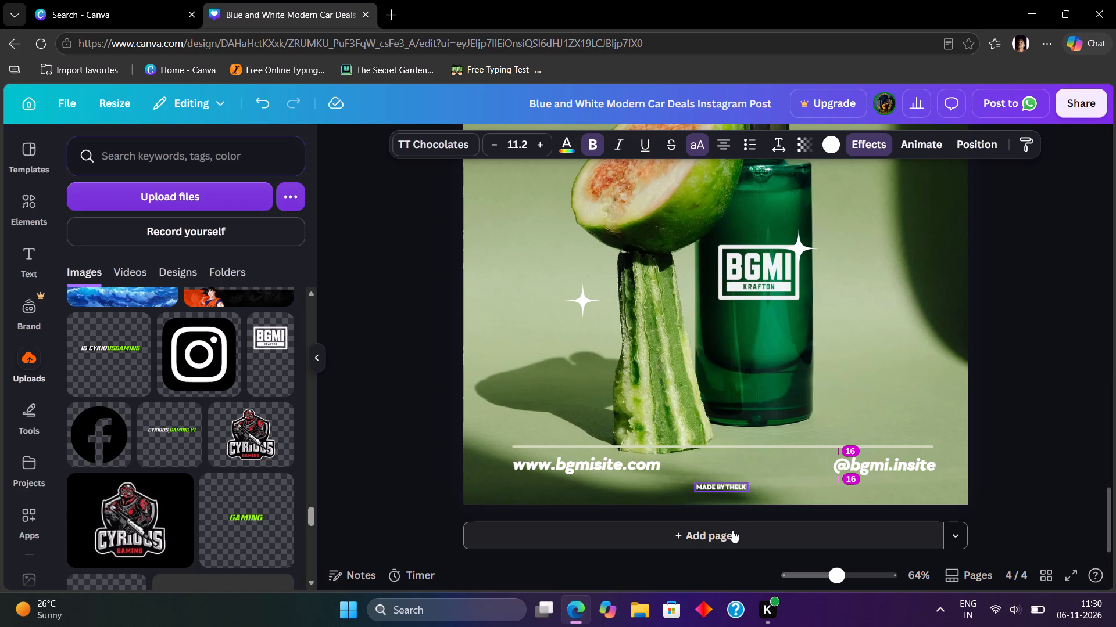
drag(732, 530, 725, 531)
click(1047, 457)
scroll(875, 445, up, 2)
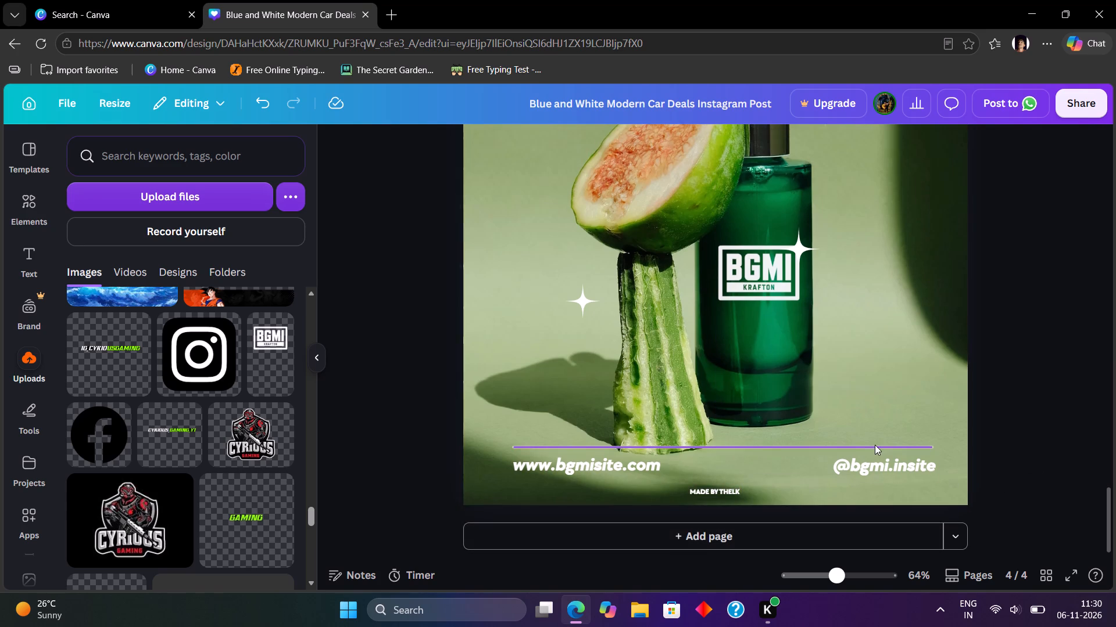
scroll(875, 444, up, 1)
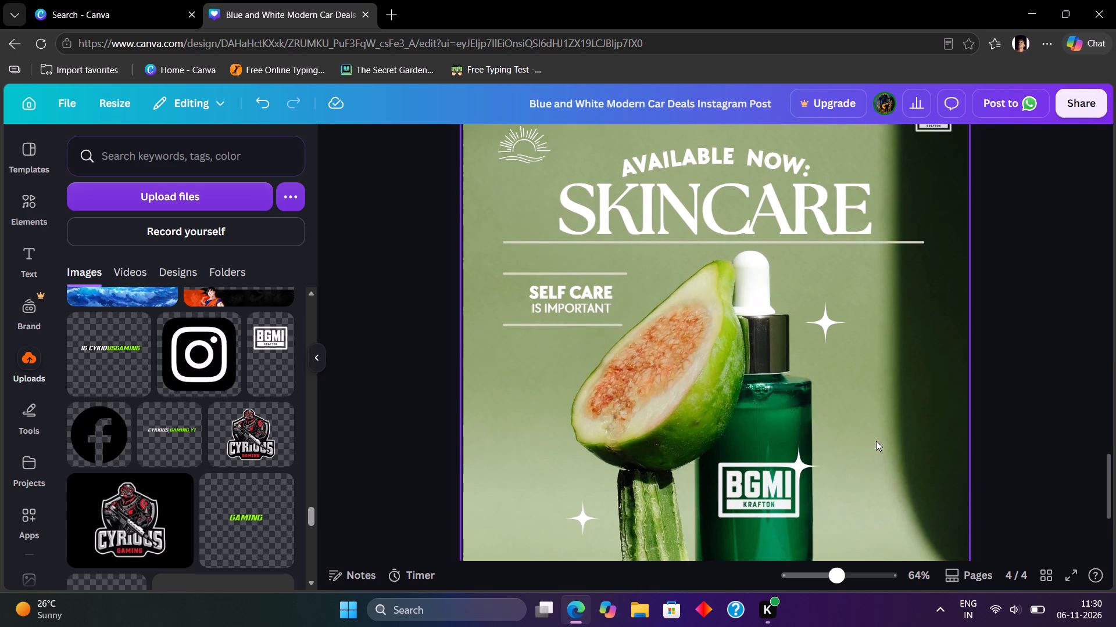
click(199, 359)
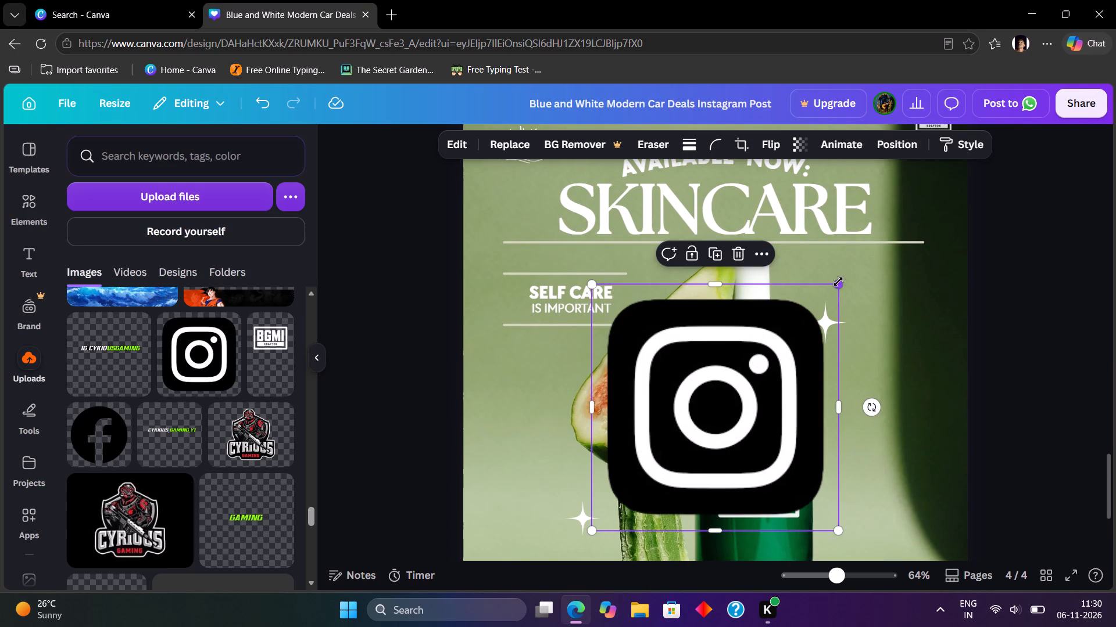
drag(839, 283, 624, 464)
scroll(643, 431, down, 2)
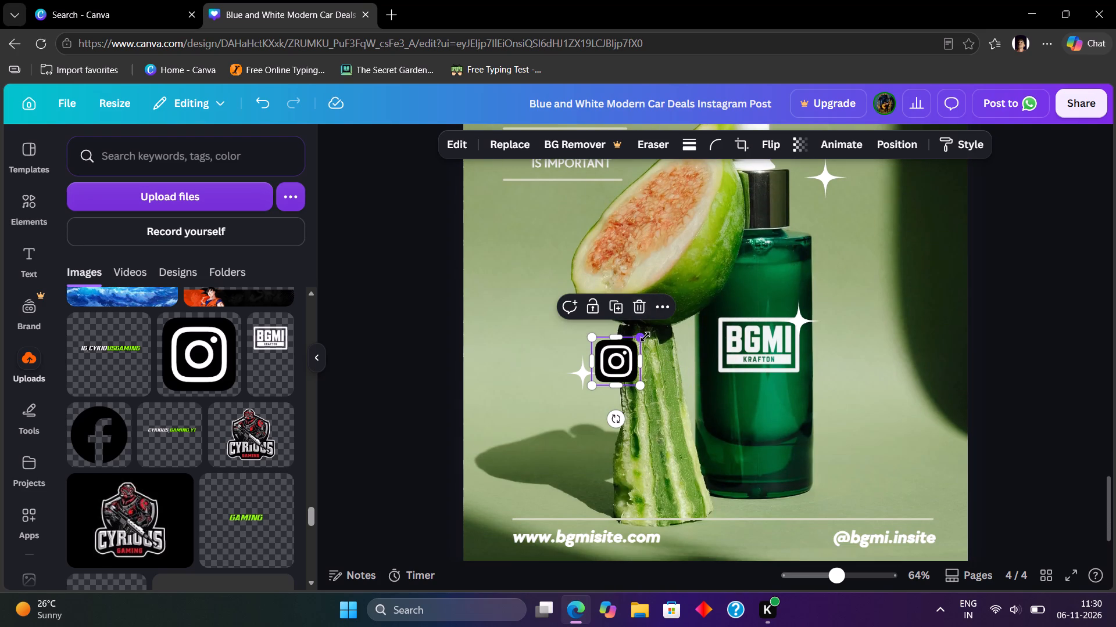
drag(645, 337, 618, 376)
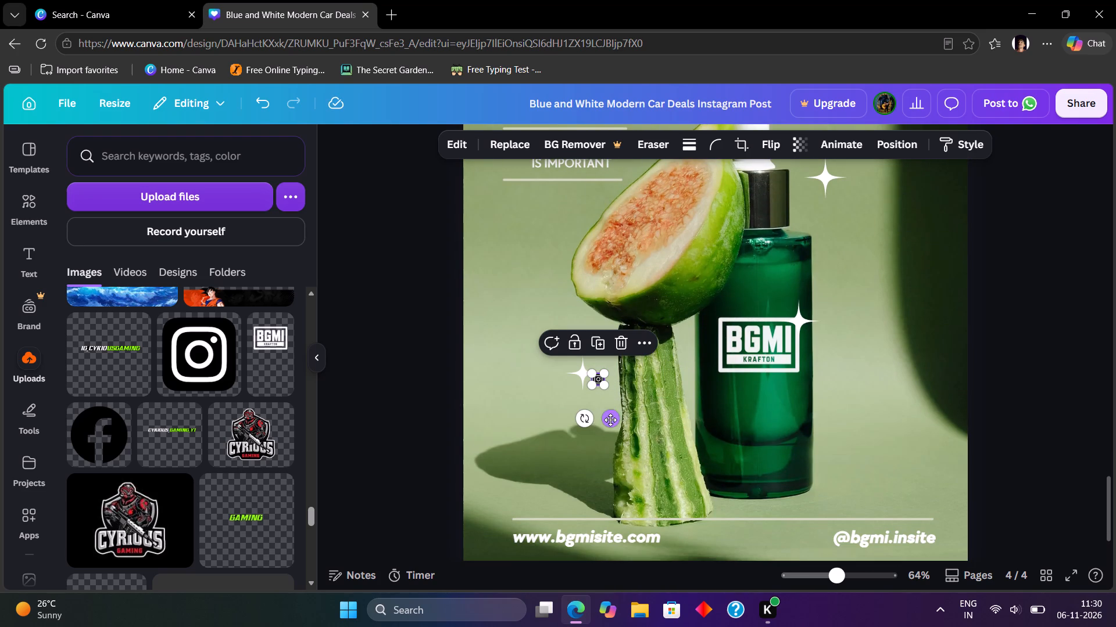
drag(610, 420, 503, 580)
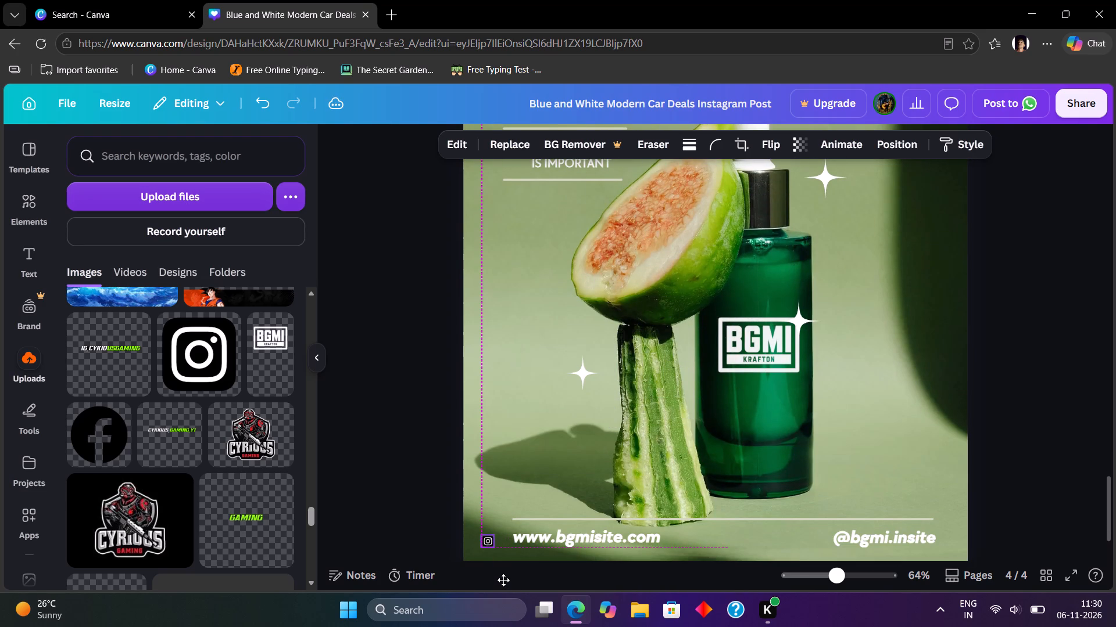
drag(503, 580, 510, 579)
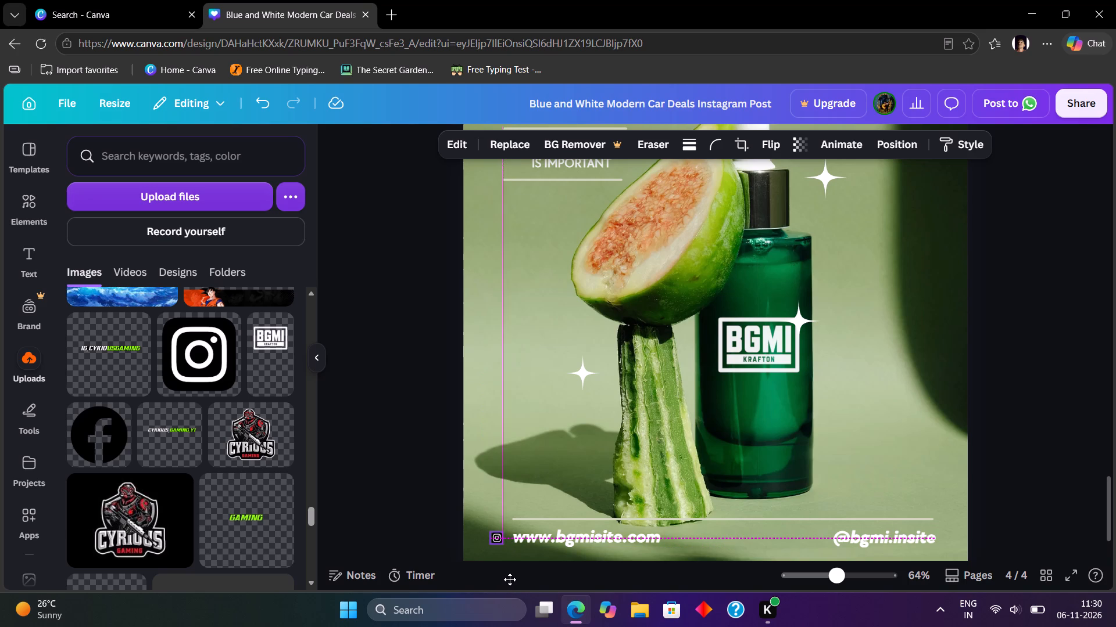
drag(510, 579, 510, 580)
scroll(505, 525, down, 1)
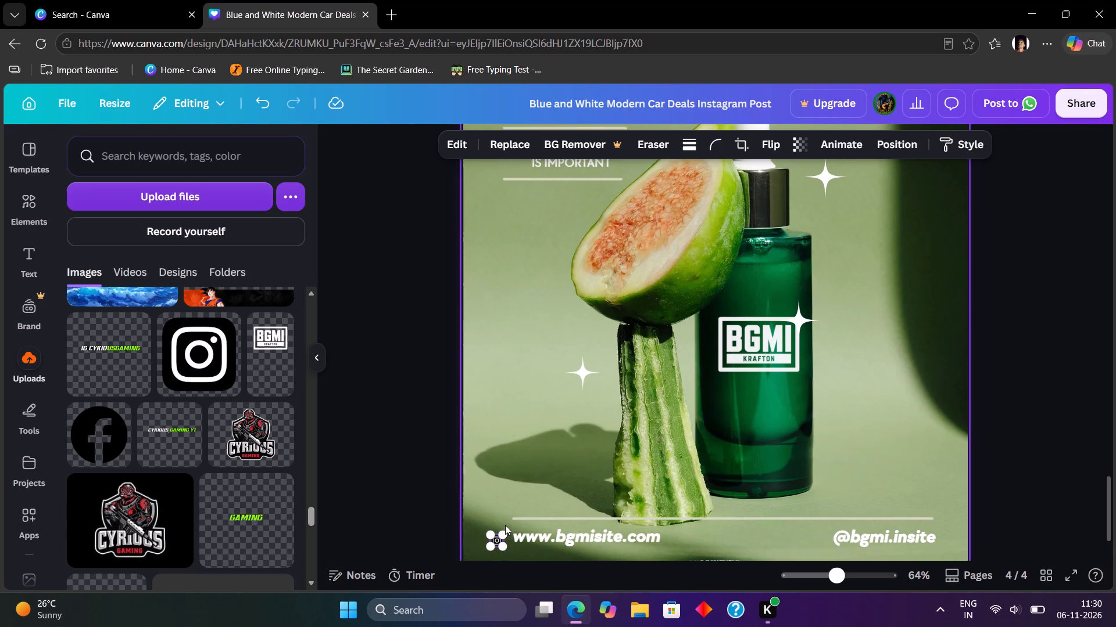
click(511, 514)
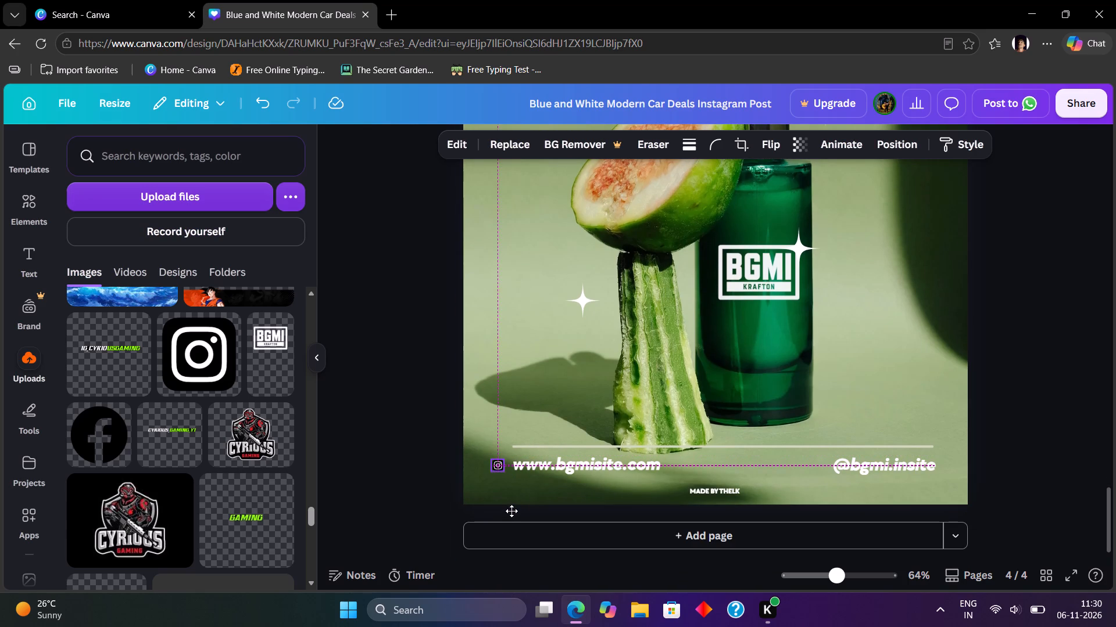
click(113, 423)
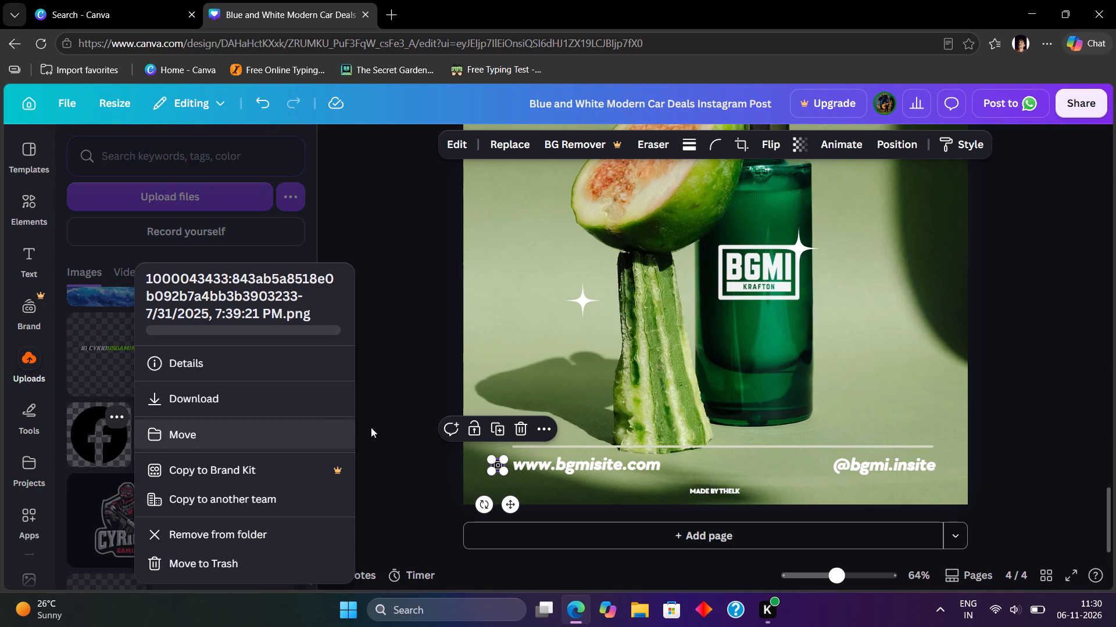
click(102, 427)
click(100, 440)
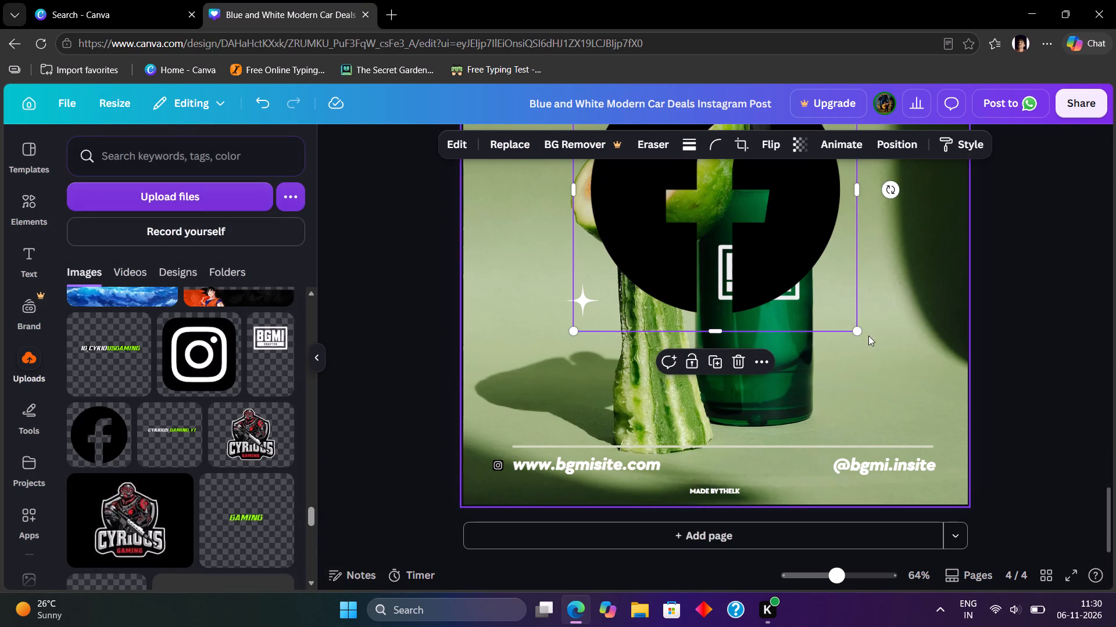
drag(859, 331, 629, 254)
drag(652, 149, 655, 174)
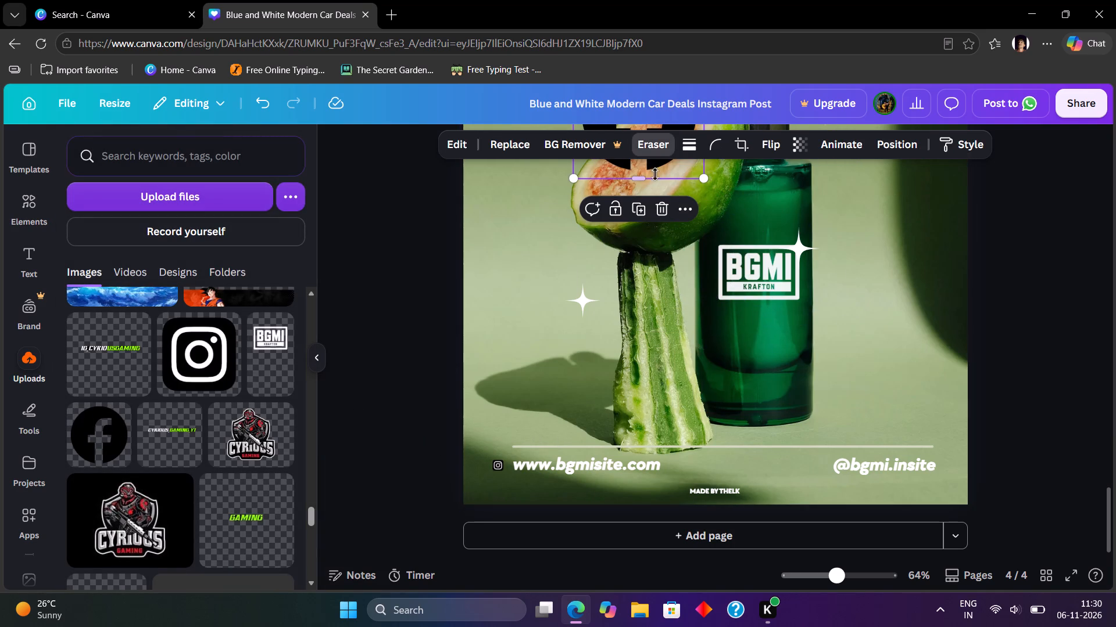
drag(655, 174, 656, 179)
drag(659, 173, 659, 251)
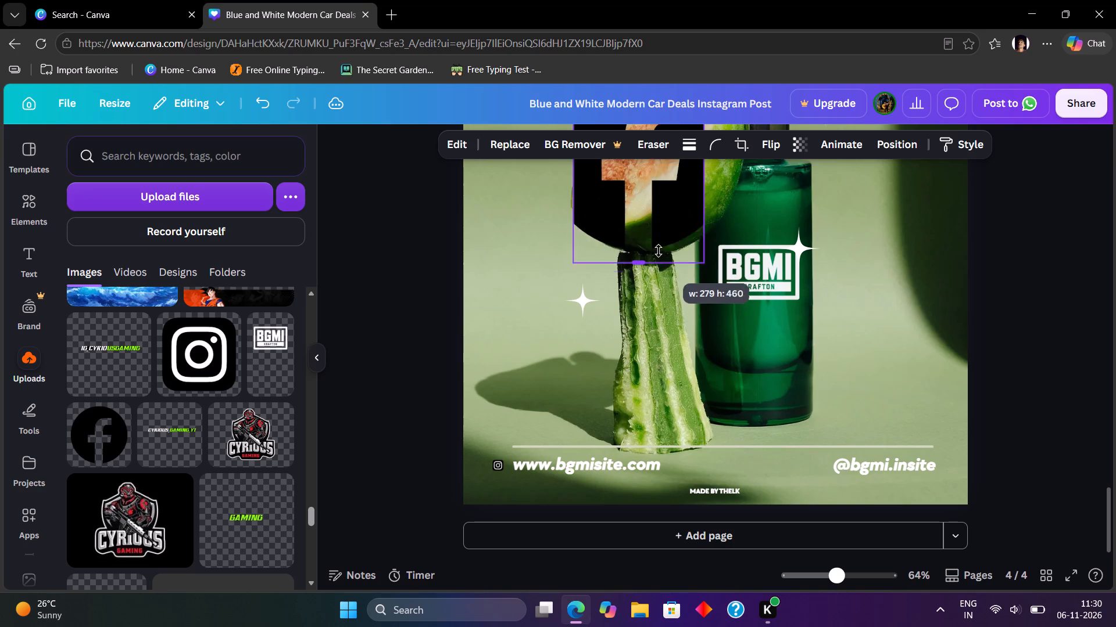
drag(659, 251, 647, 176)
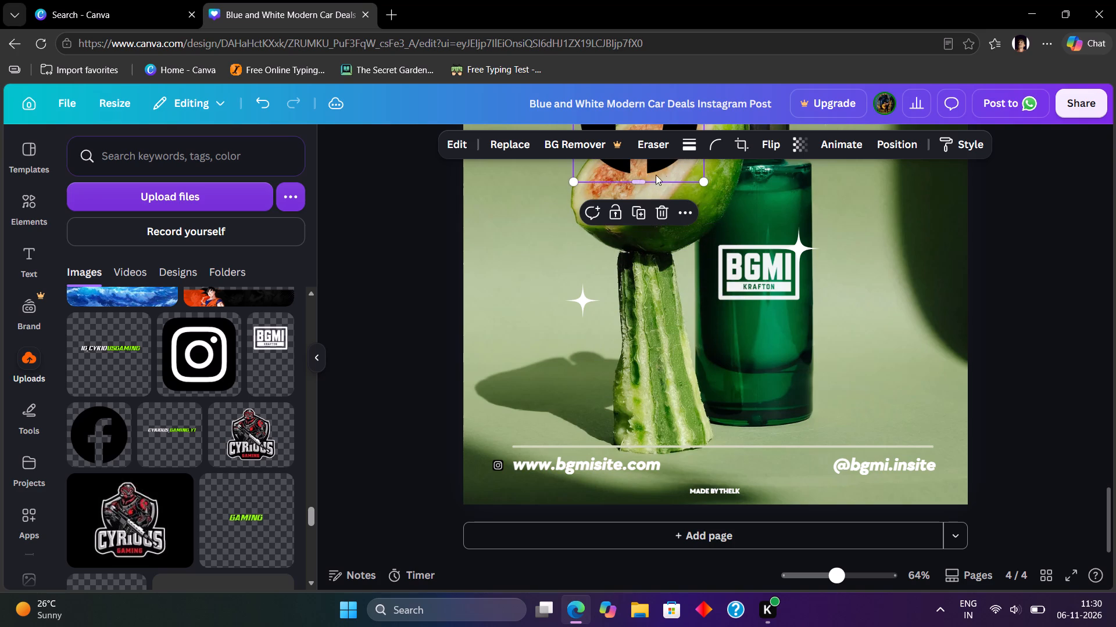
drag(688, 168, 804, 498)
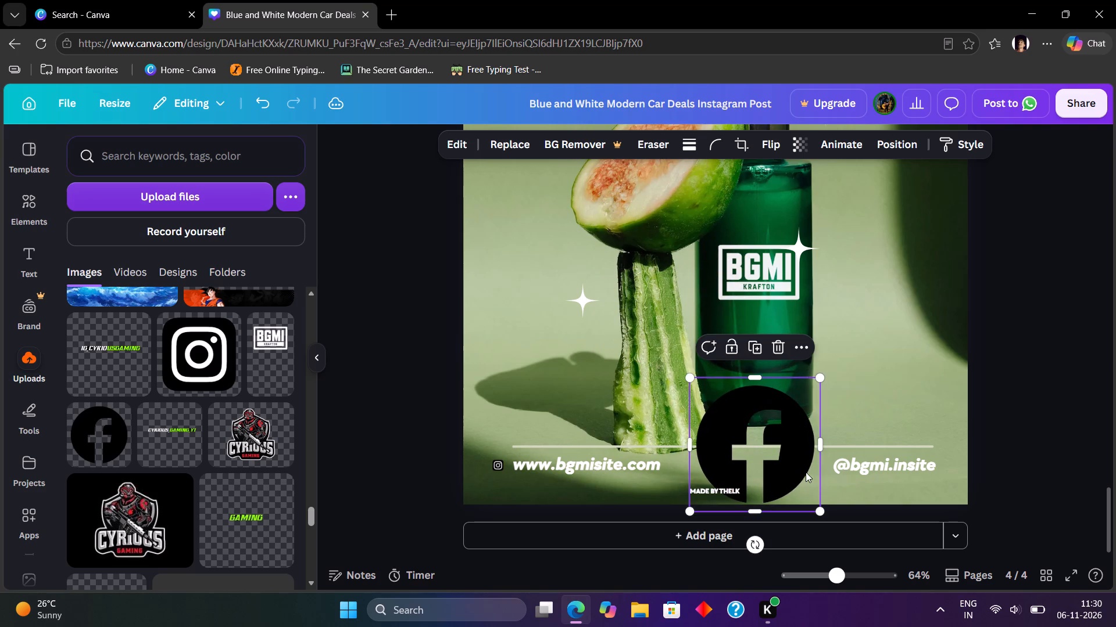
drag(821, 376, 743, 470)
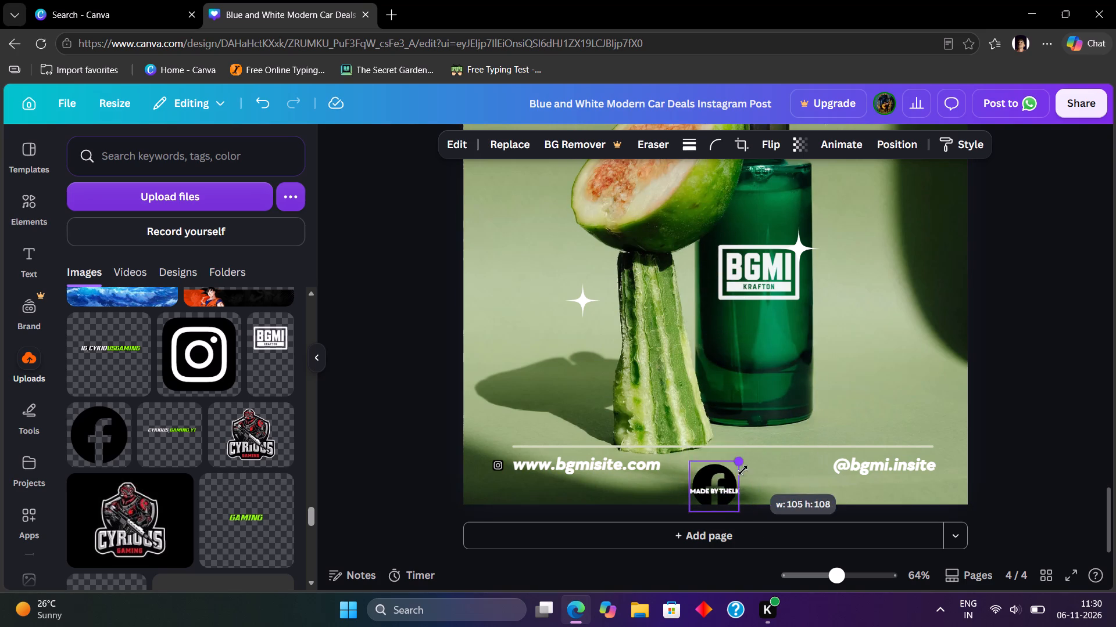
drag(743, 470, 724, 484)
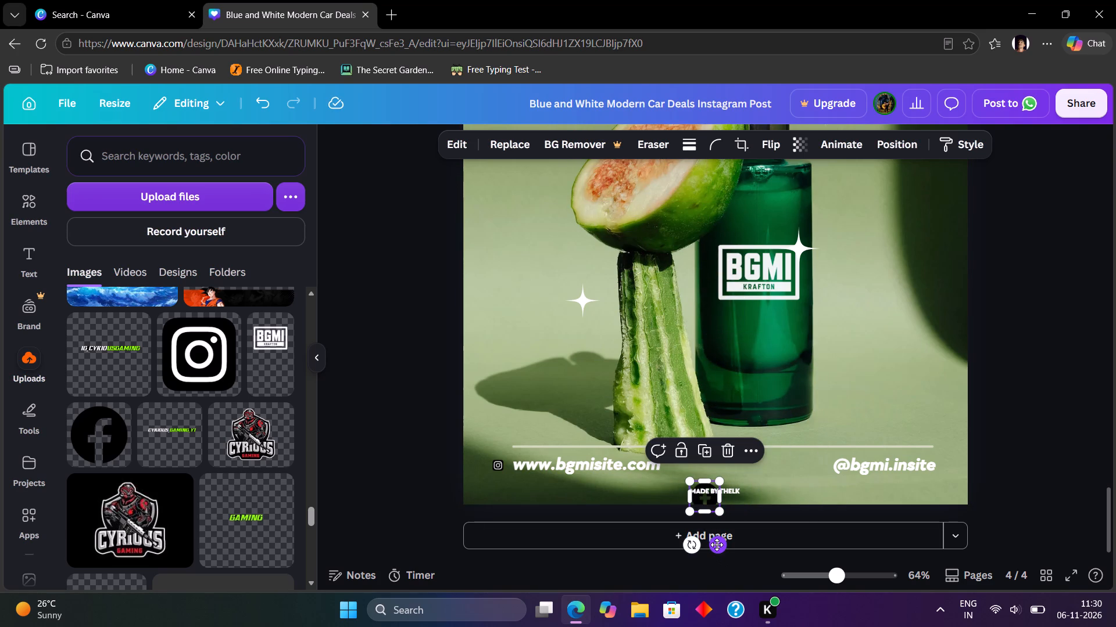
drag(717, 545, 825, 513)
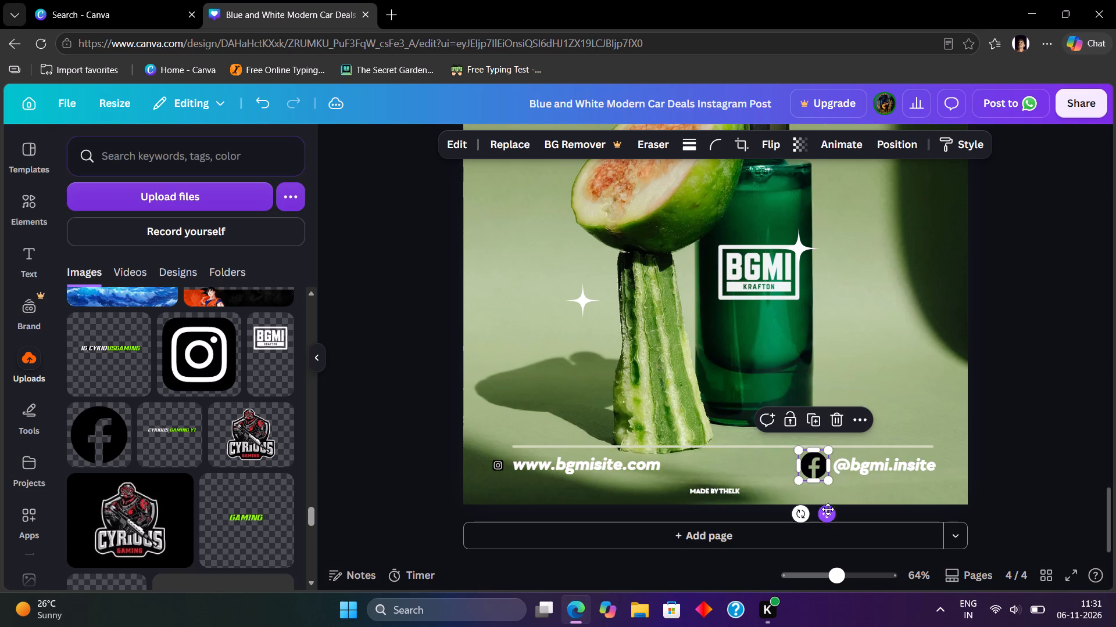
drag(830, 445, 815, 477)
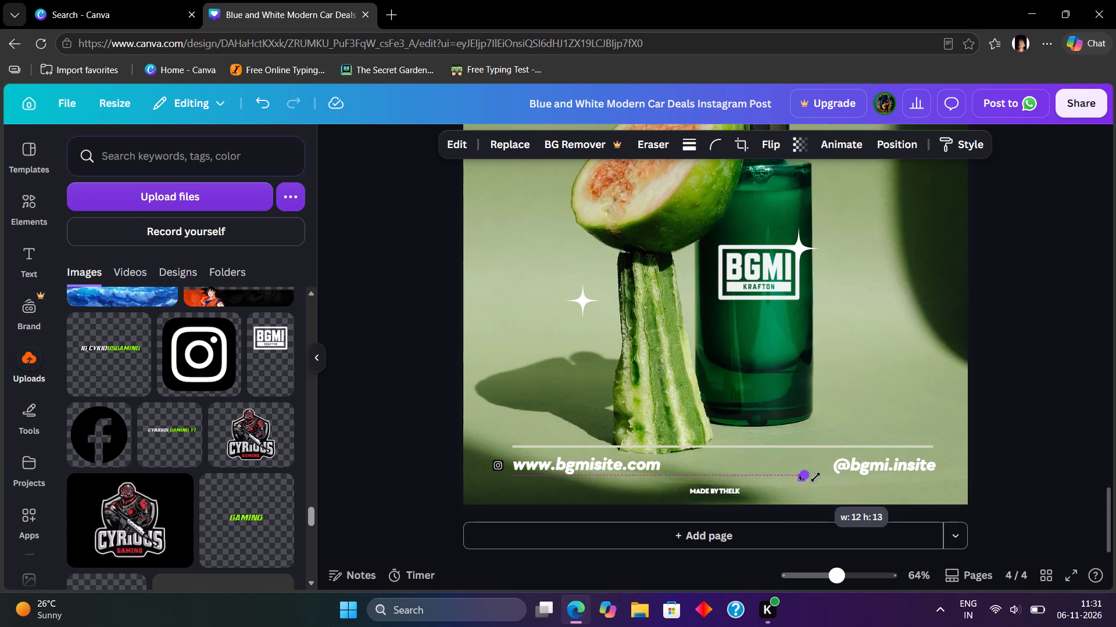
drag(815, 477, 822, 470)
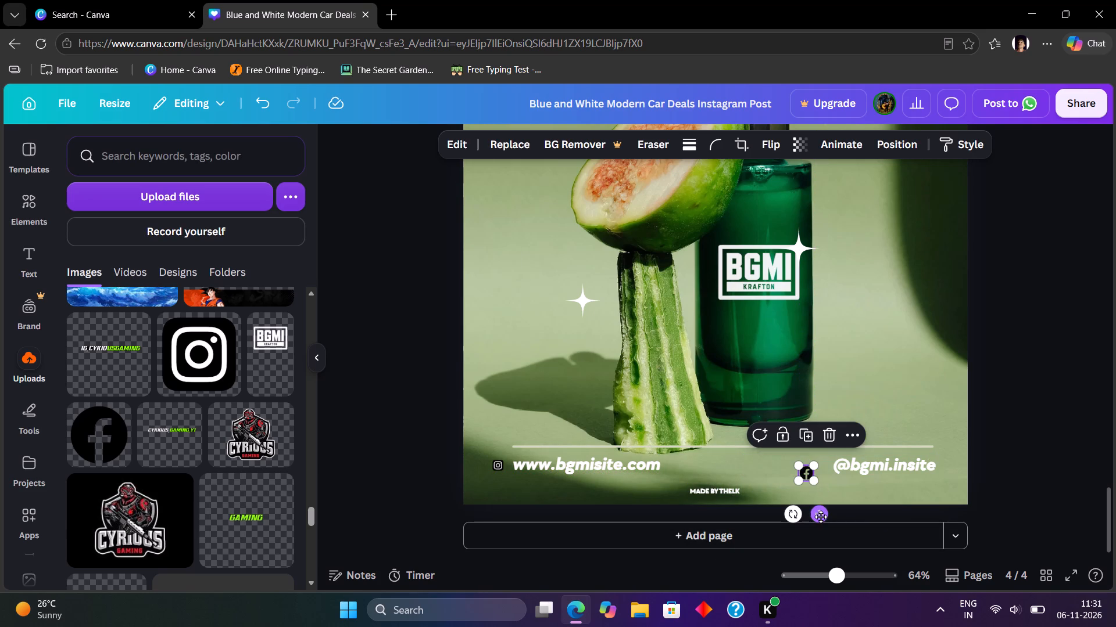
drag(821, 517, 832, 510)
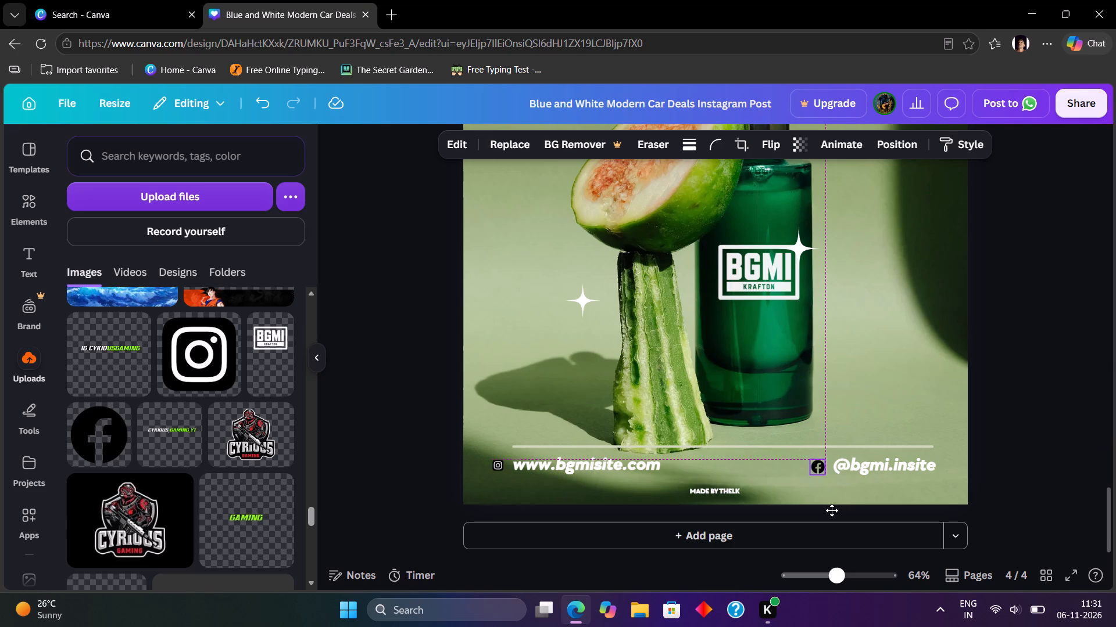
drag(832, 510, 832, 510)
drag(832, 510, 832, 510)
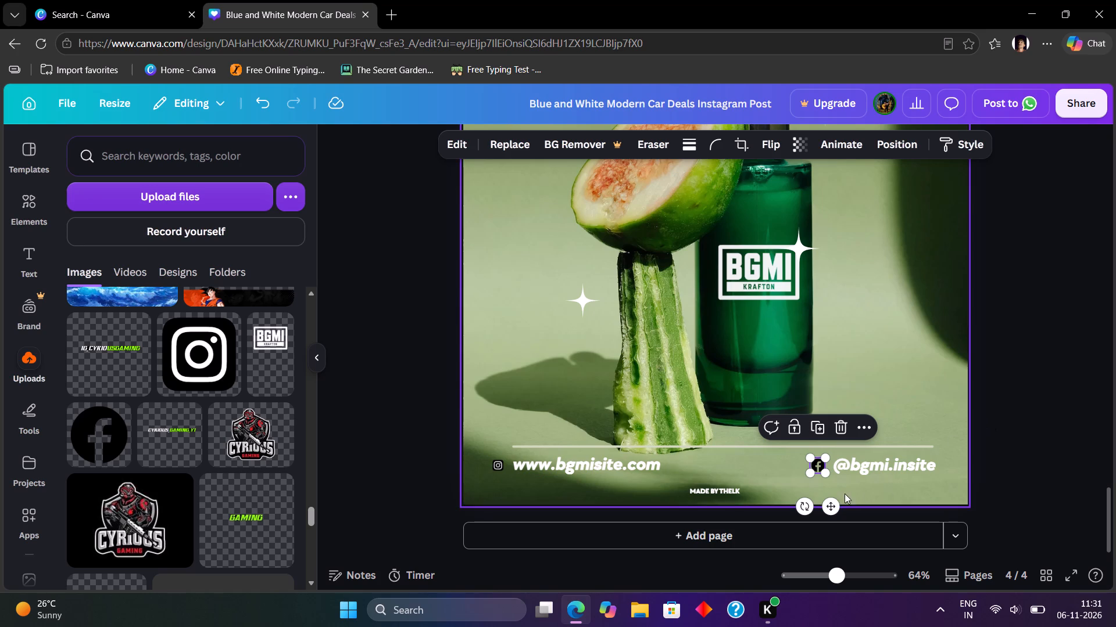
click(829, 506)
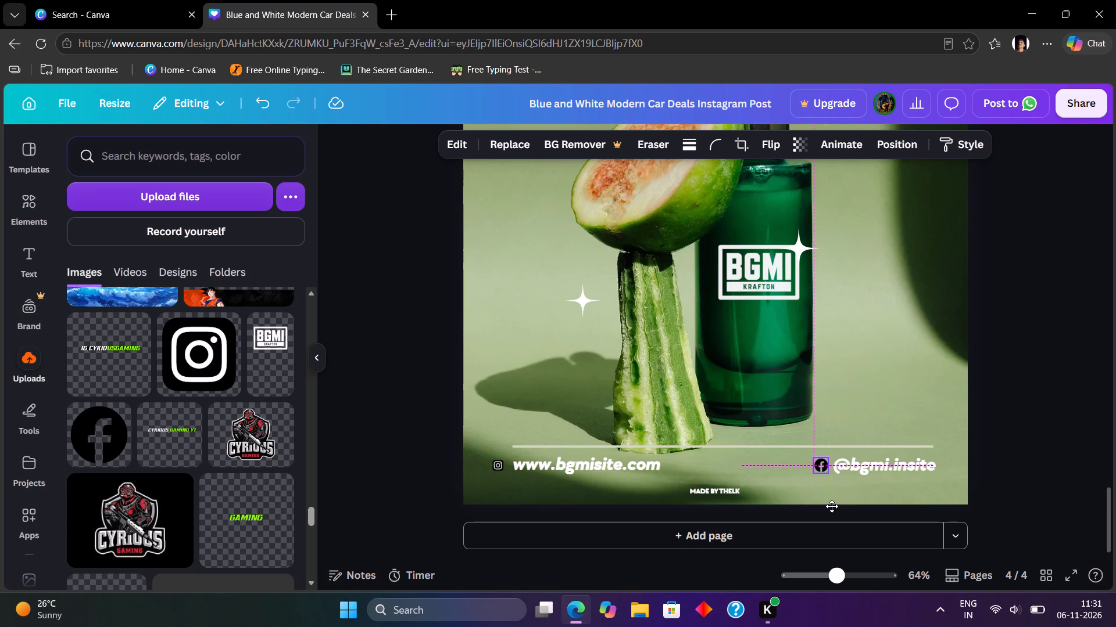
click(1016, 429)
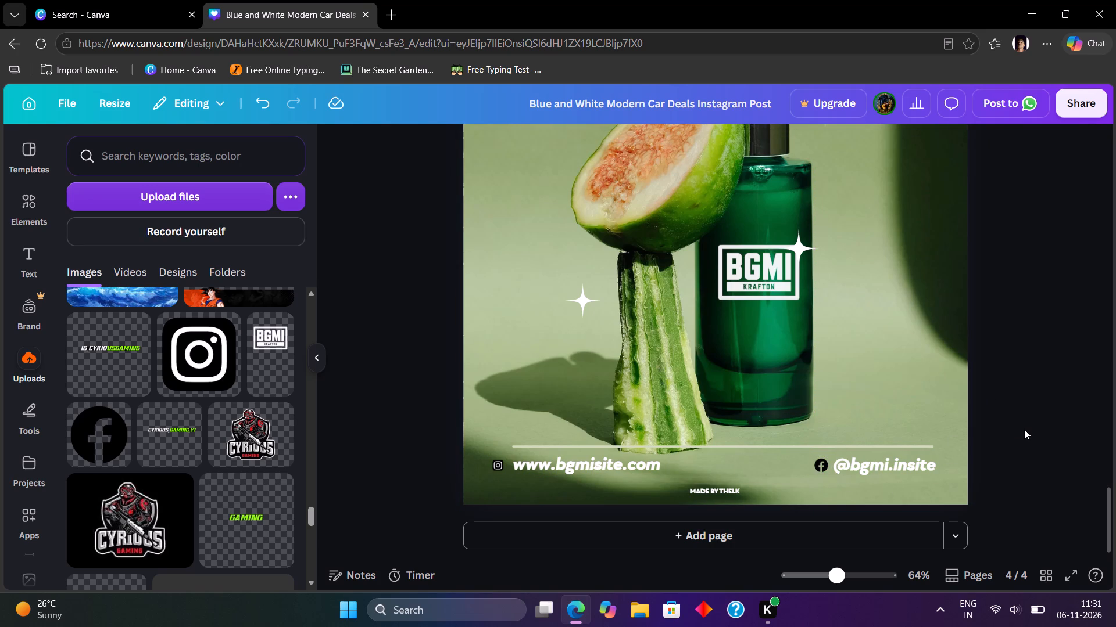
Add a new blank page after the finished skincare page.
scroll(941, 362, up, 3)
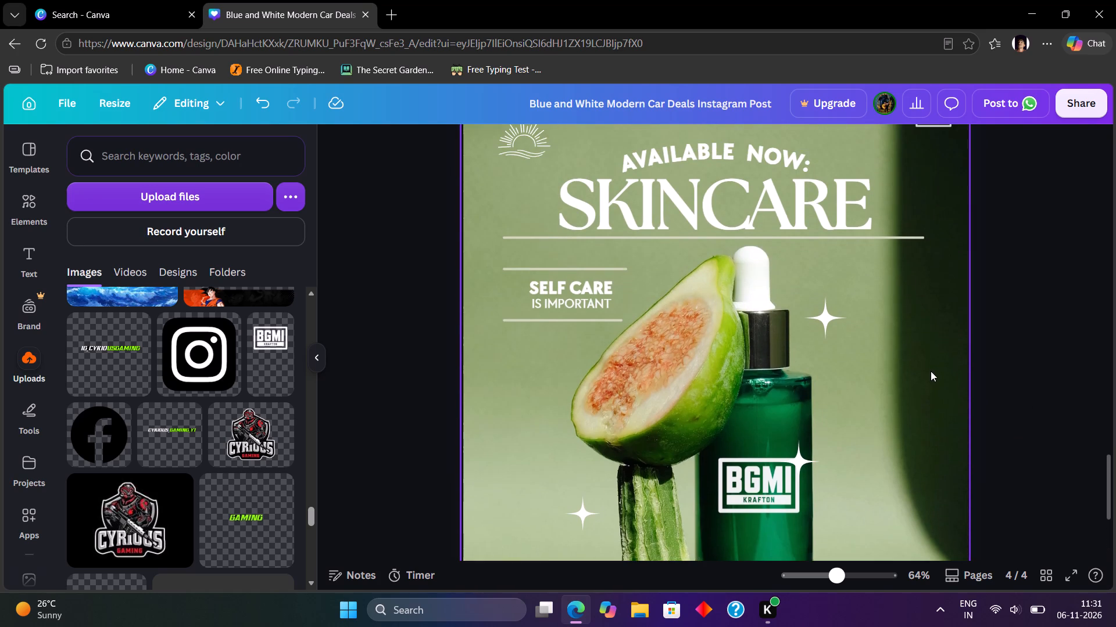
scroll(930, 372, up, 1)
scroll(829, 391, down, 4)
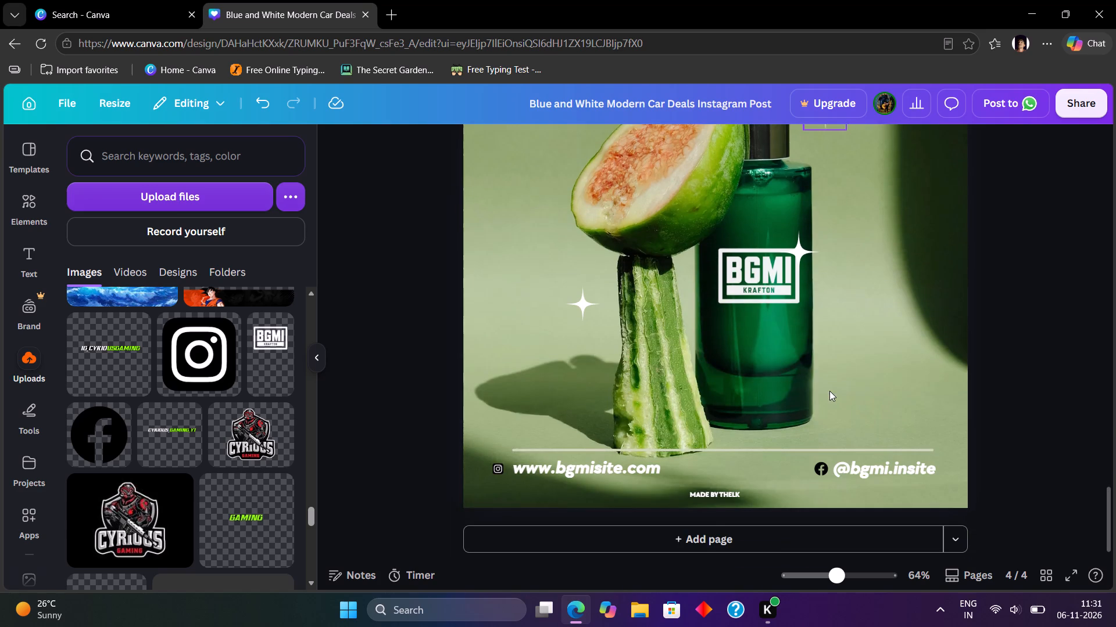
scroll(829, 391, down, 2)
click(682, 534)
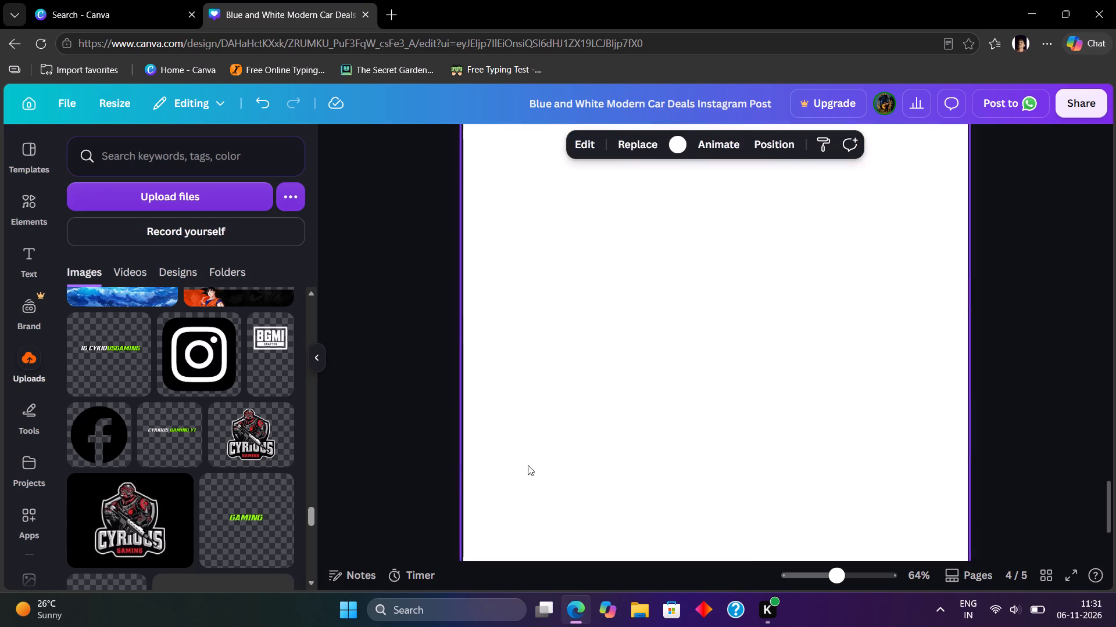
Look through the uploaded images for one to use on the blank page 5.
scroll(209, 400, down, 6)
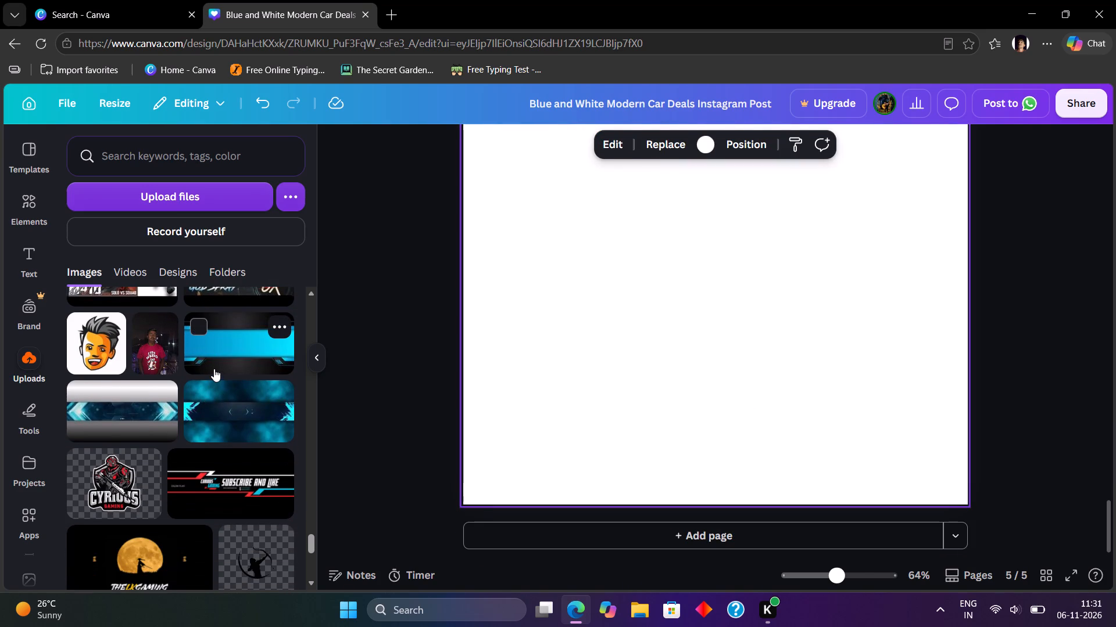
scroll(214, 369, down, 8)
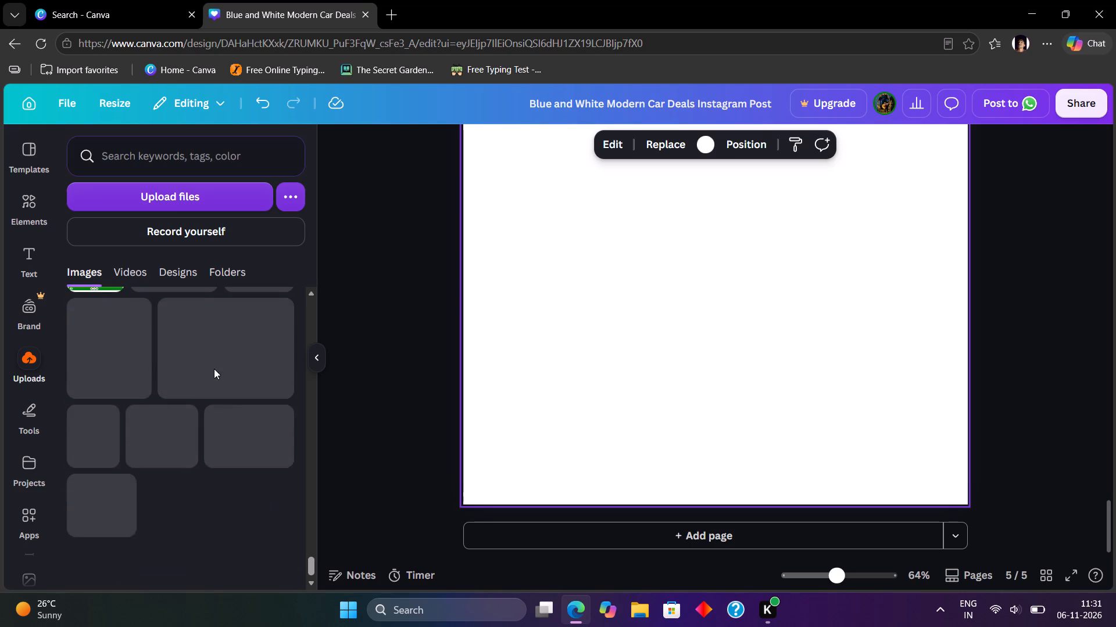
scroll(214, 369, down, 3)
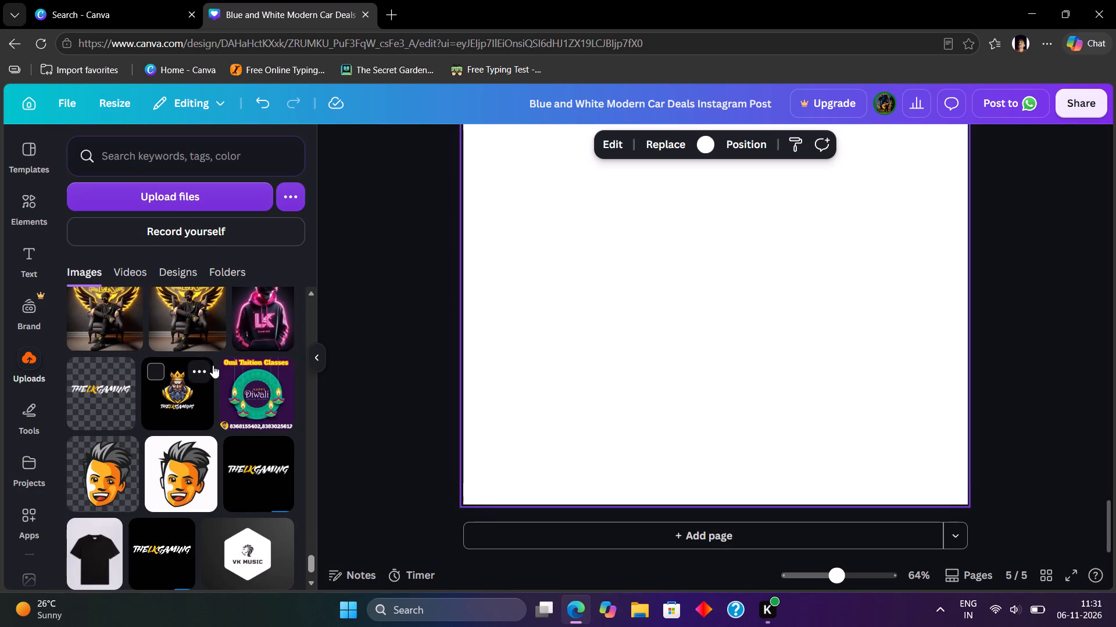
scroll(212, 365, down, 4)
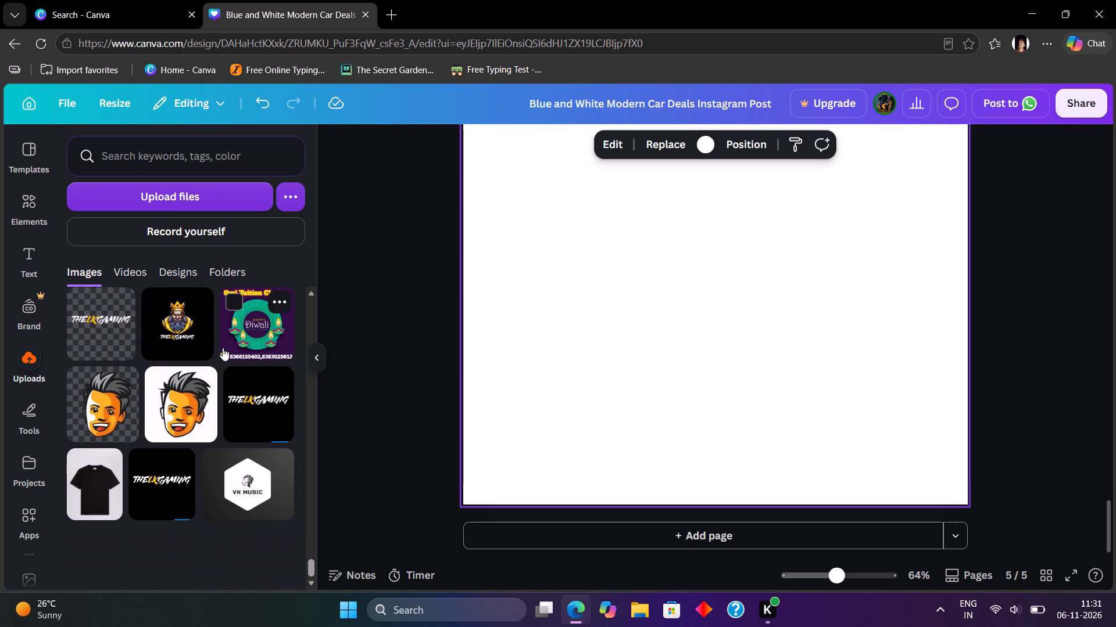
Browse the Magic recommendations graphics for vehicle elements suitable for the blank page 5.
scroll(217, 349, down, 2)
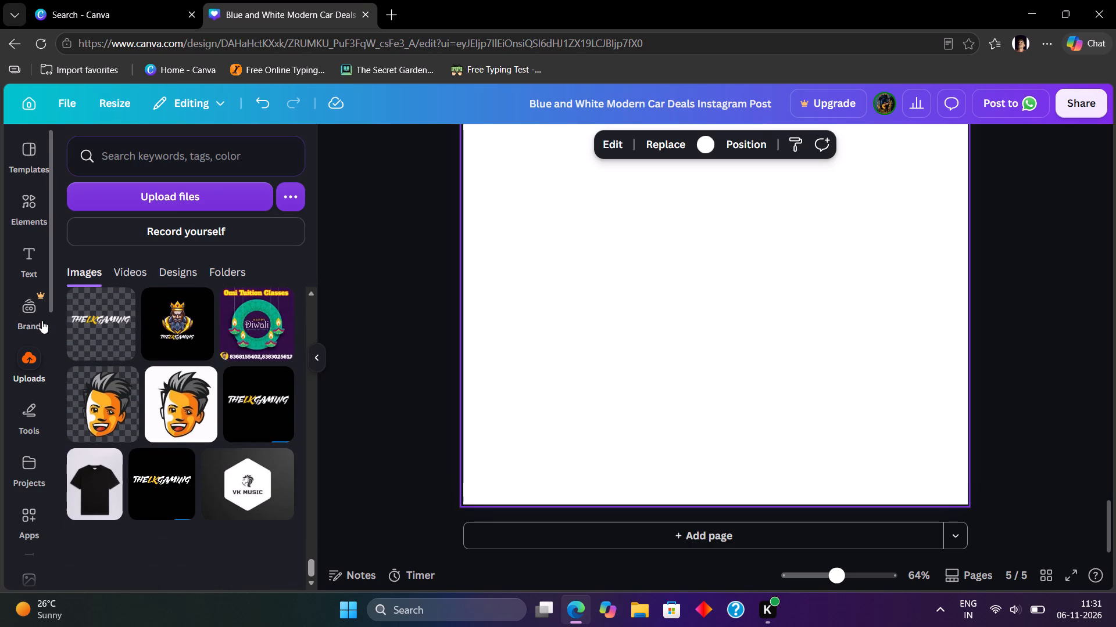
click(33, 258)
click(29, 201)
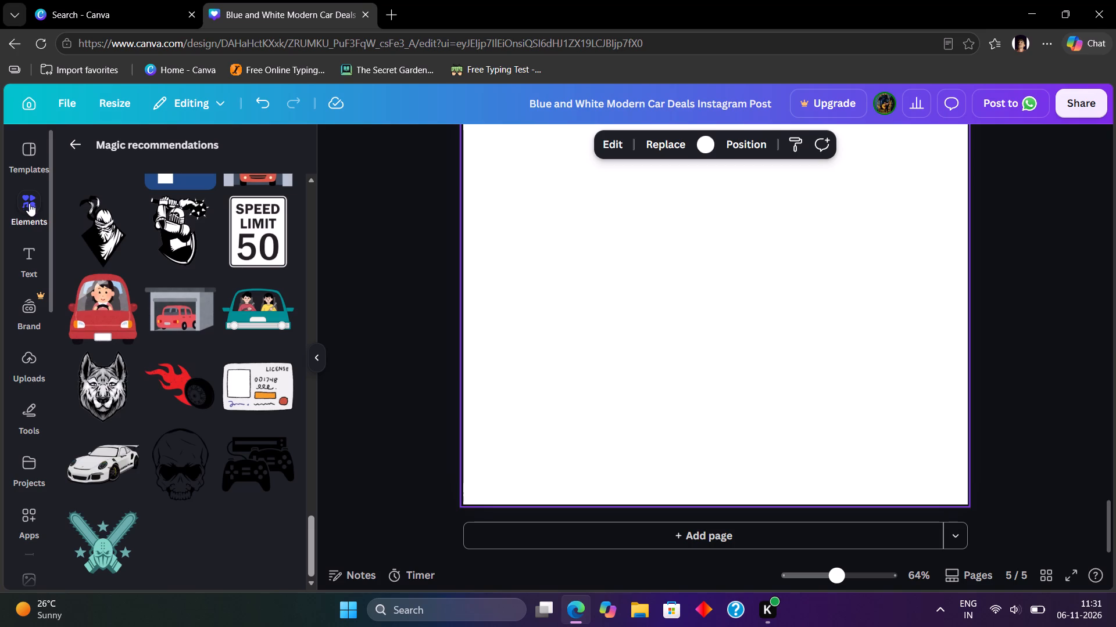
scroll(229, 381, down, 2)
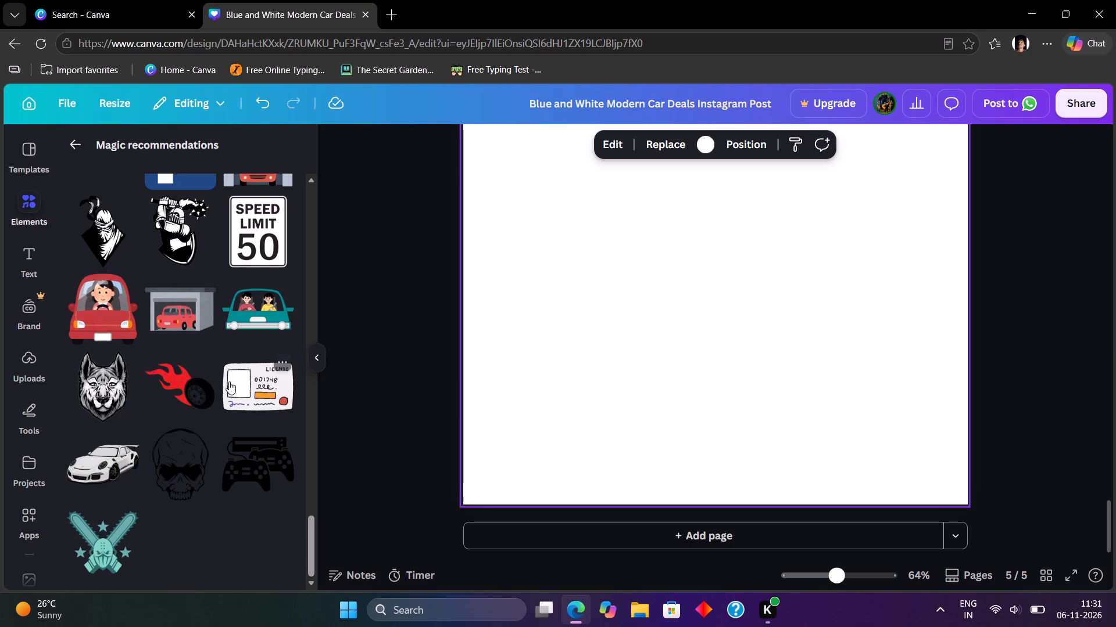
scroll(229, 381, down, 3)
scroll(229, 381, up, 5)
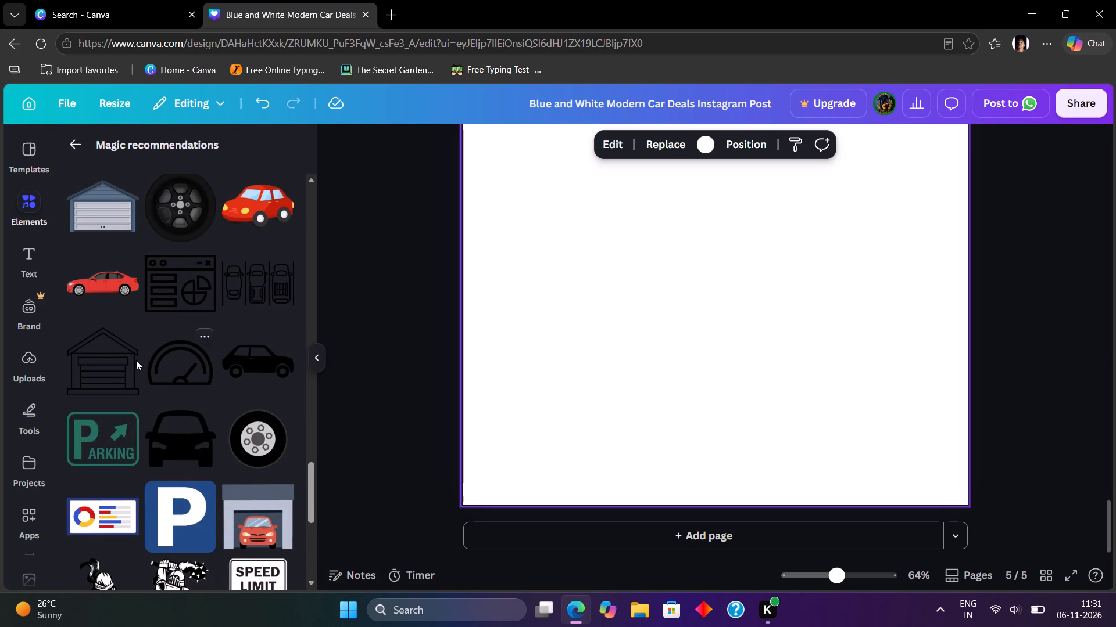
scroll(237, 434, down, 6)
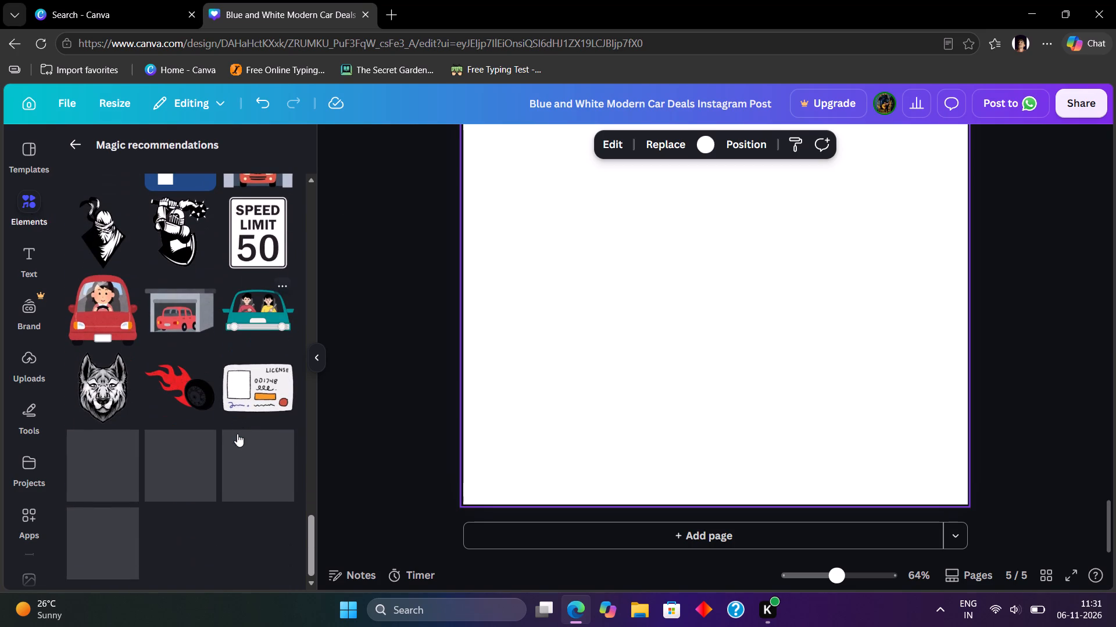
scroll(228, 400, up, 2)
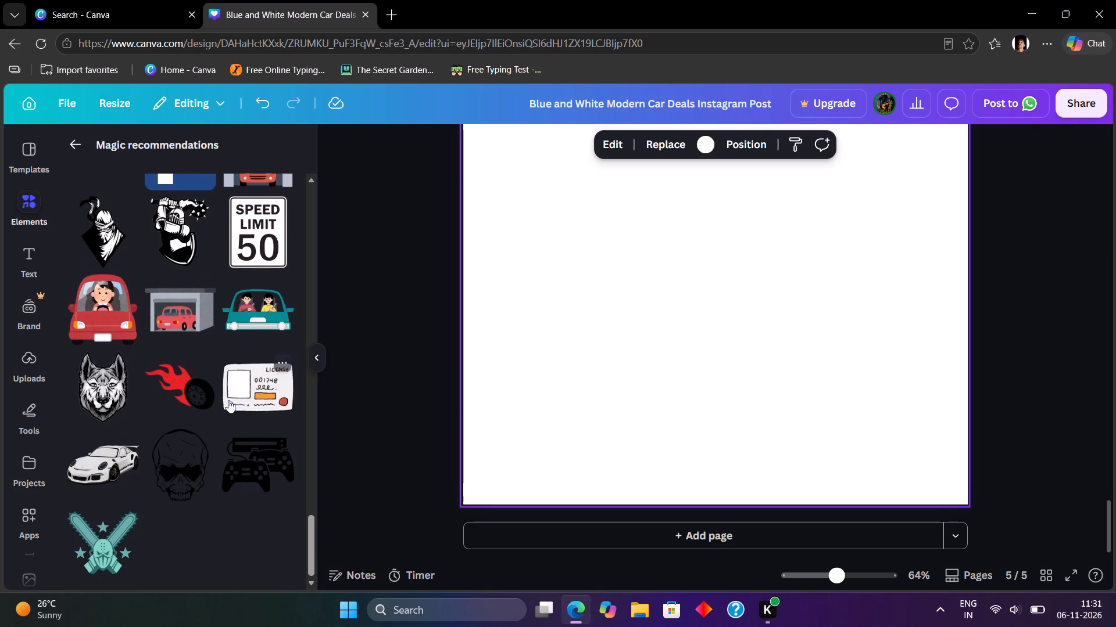
scroll(228, 400, up, 7)
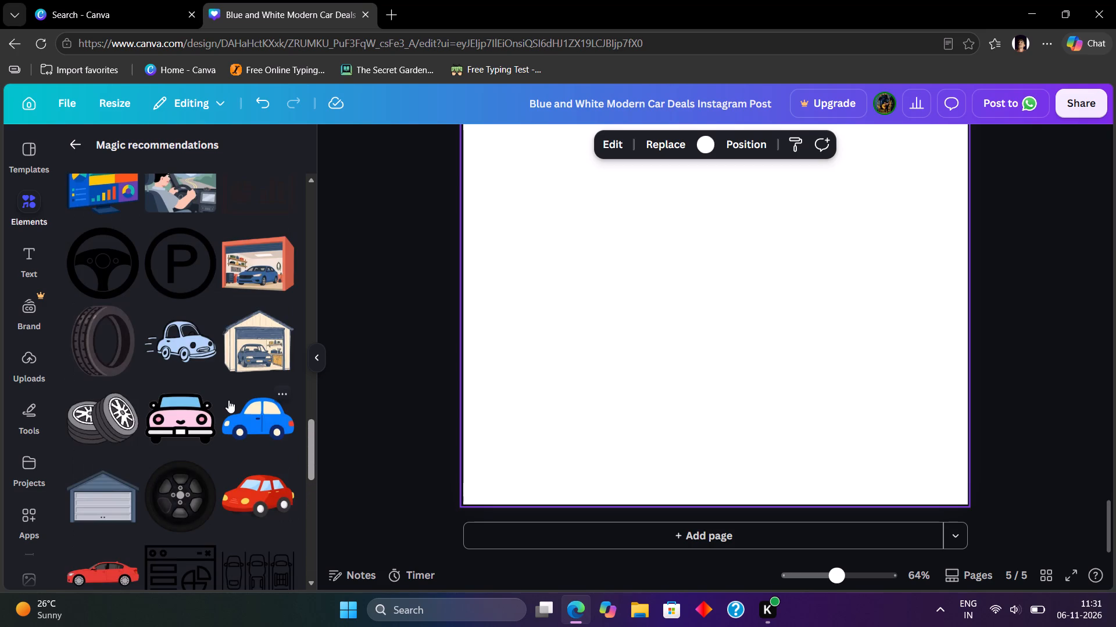
scroll(228, 400, up, 9)
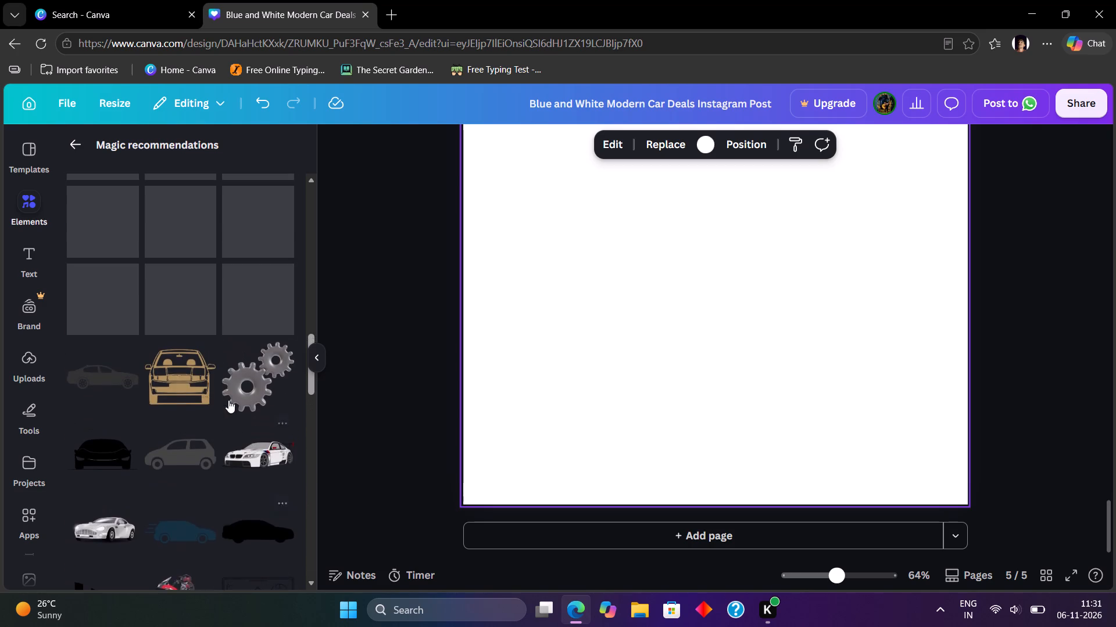
scroll(228, 400, up, 2)
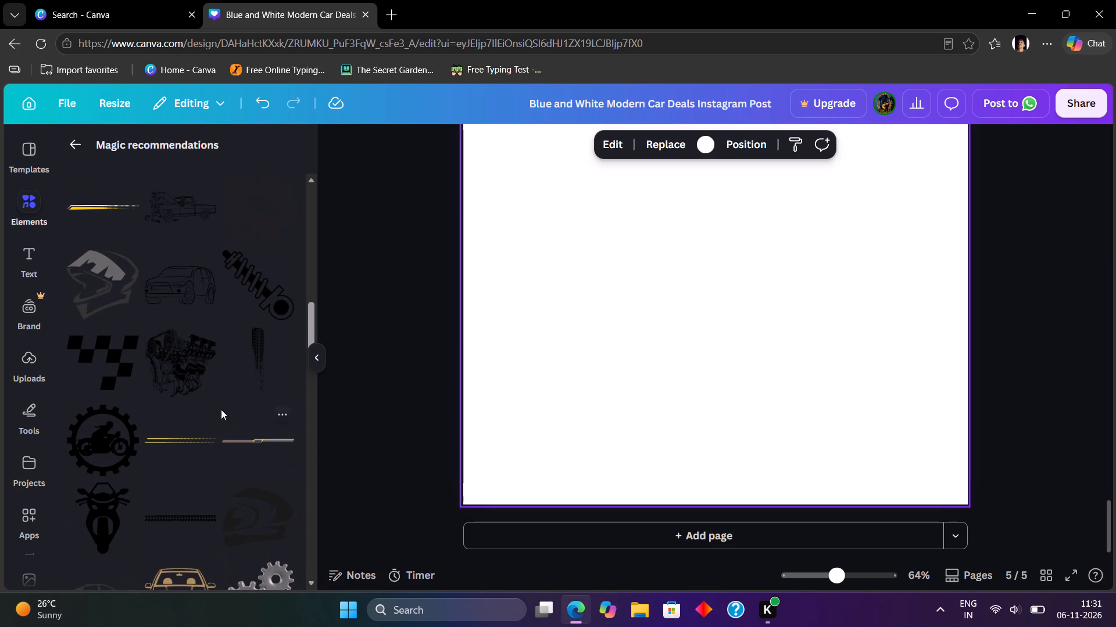
scroll(219, 420, up, 3)
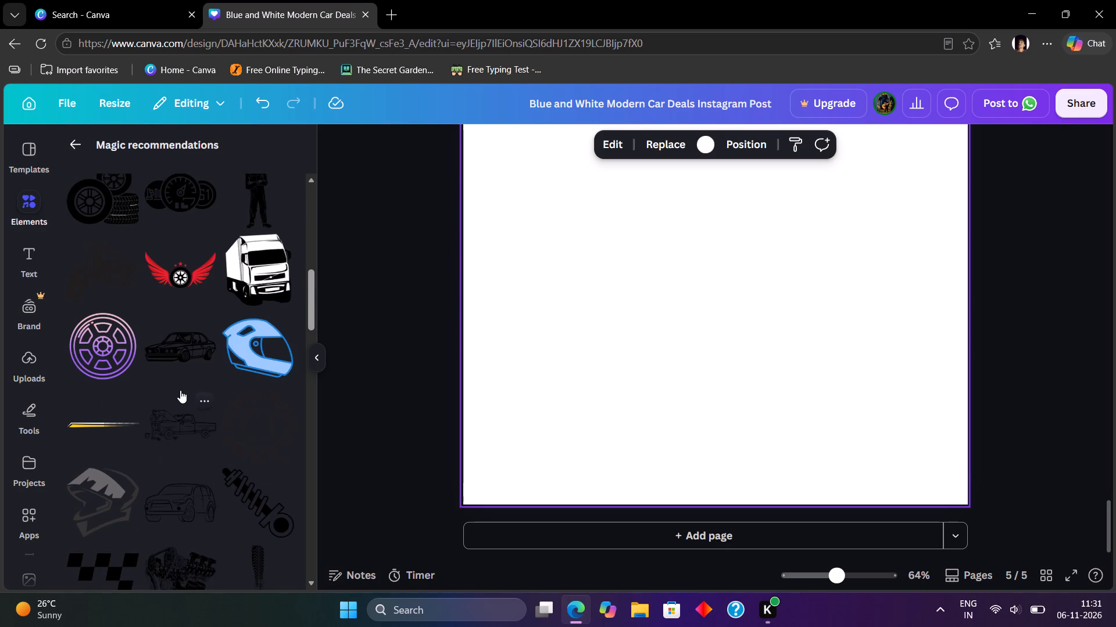
scroll(184, 389, up, 6)
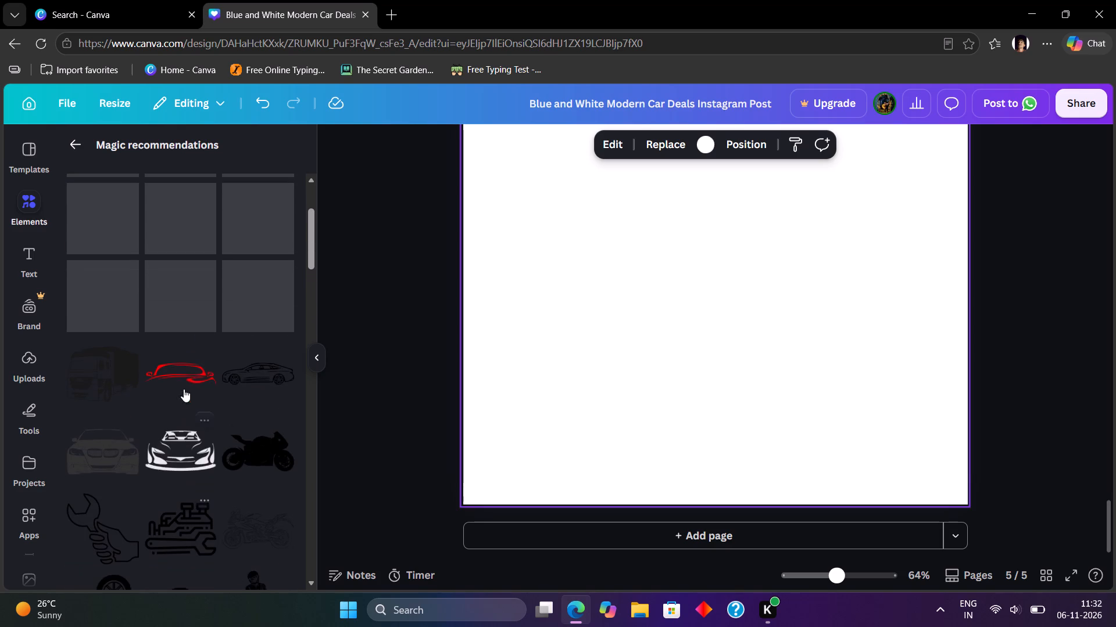
scroll(183, 391, up, 2)
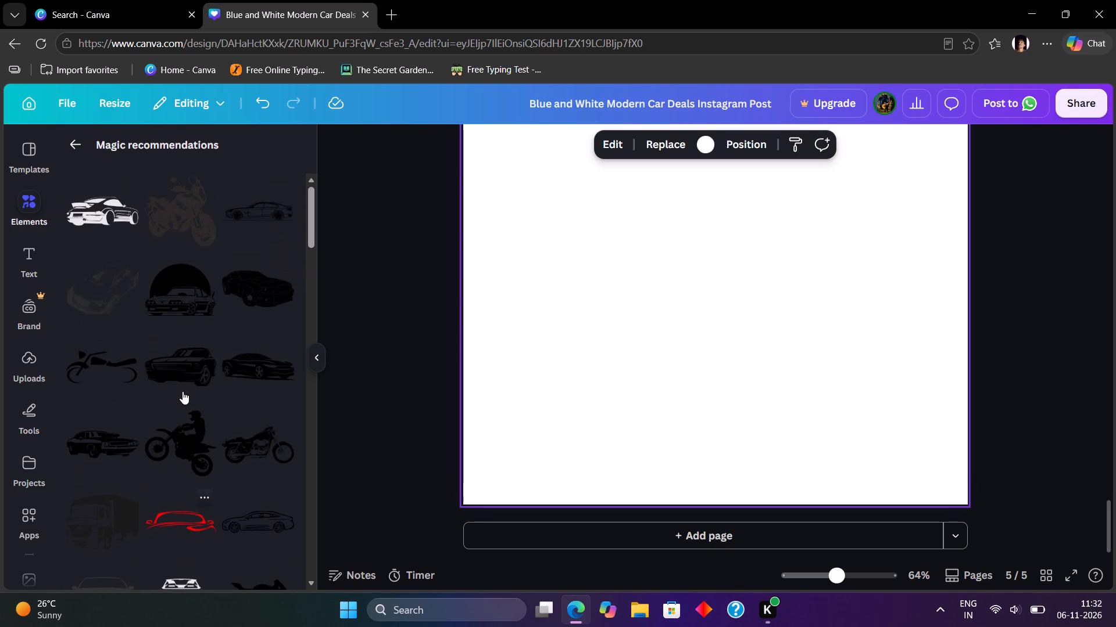
scroll(183, 391, up, 6)
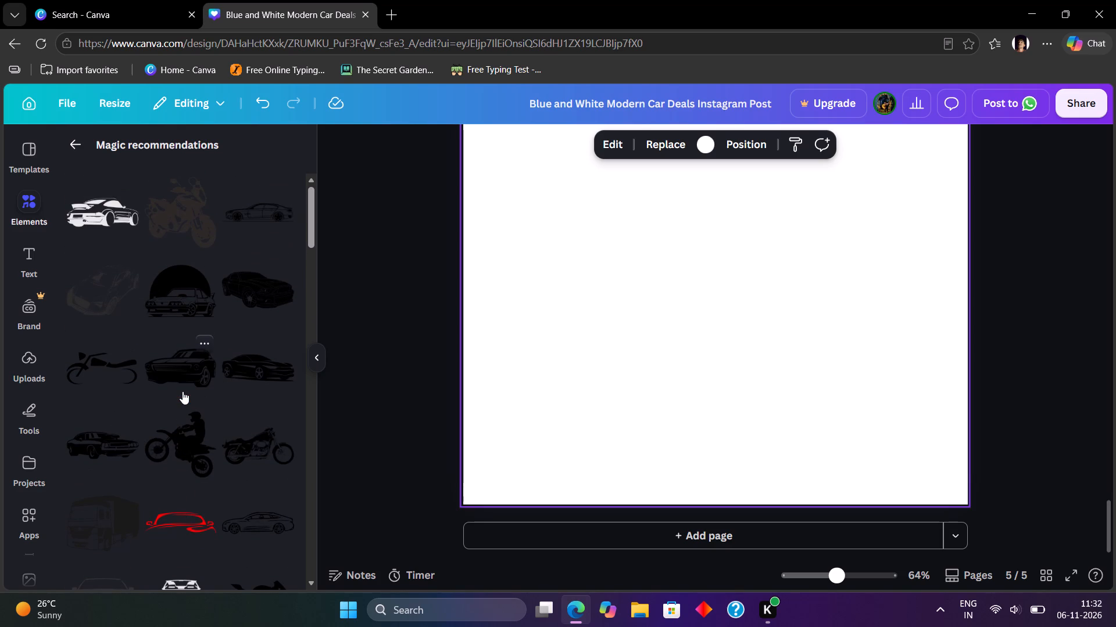
scroll(183, 391, up, 10)
Add the dark-blue speeding hatchback graphic from Magic recommendations to page 5 and place it near the page's bottom edge.
scroll(185, 342, down, 4)
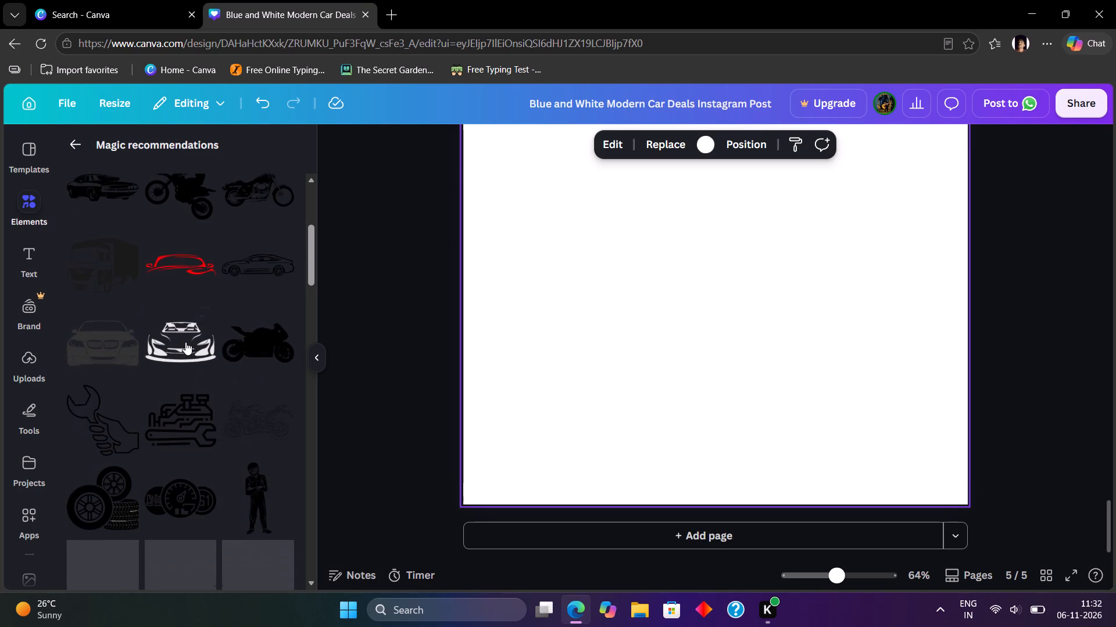
scroll(185, 342, down, 4)
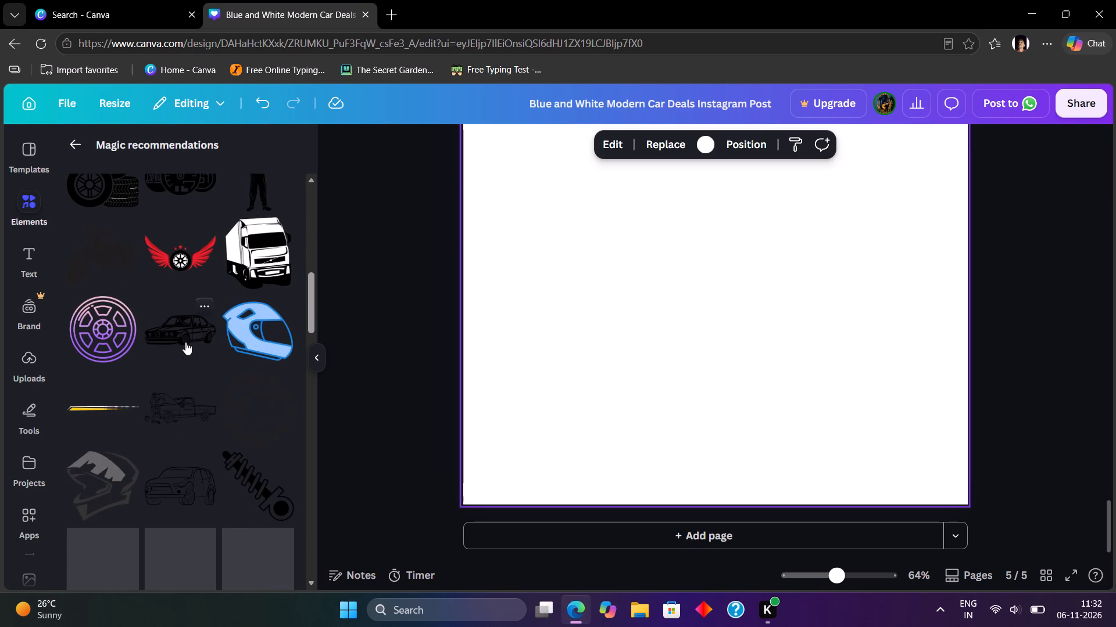
scroll(185, 344, down, 4)
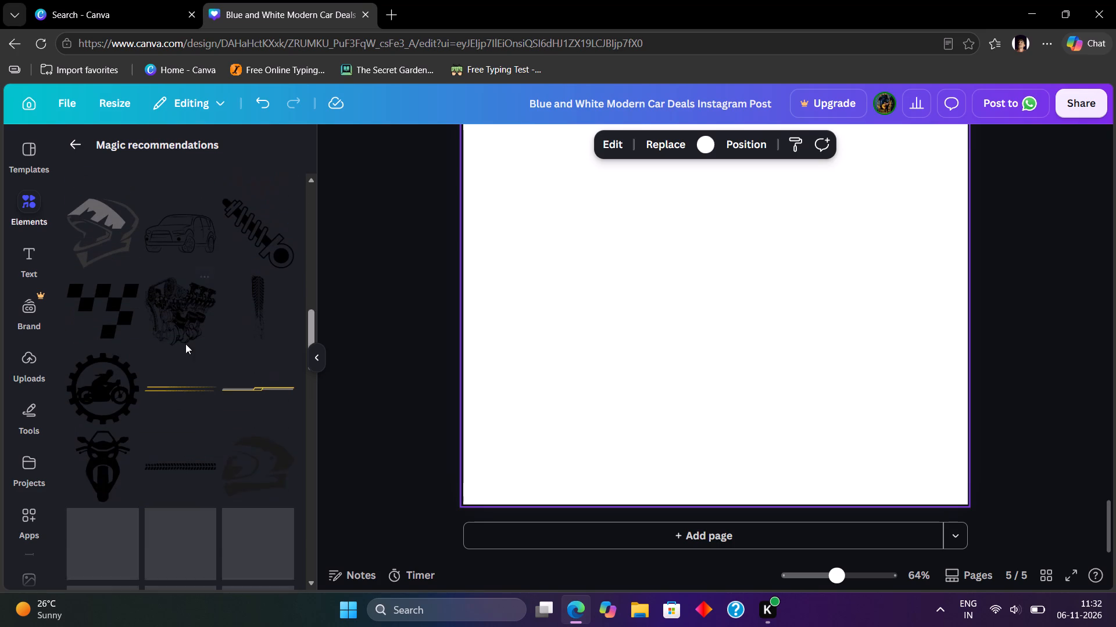
scroll(188, 351, down, 1)
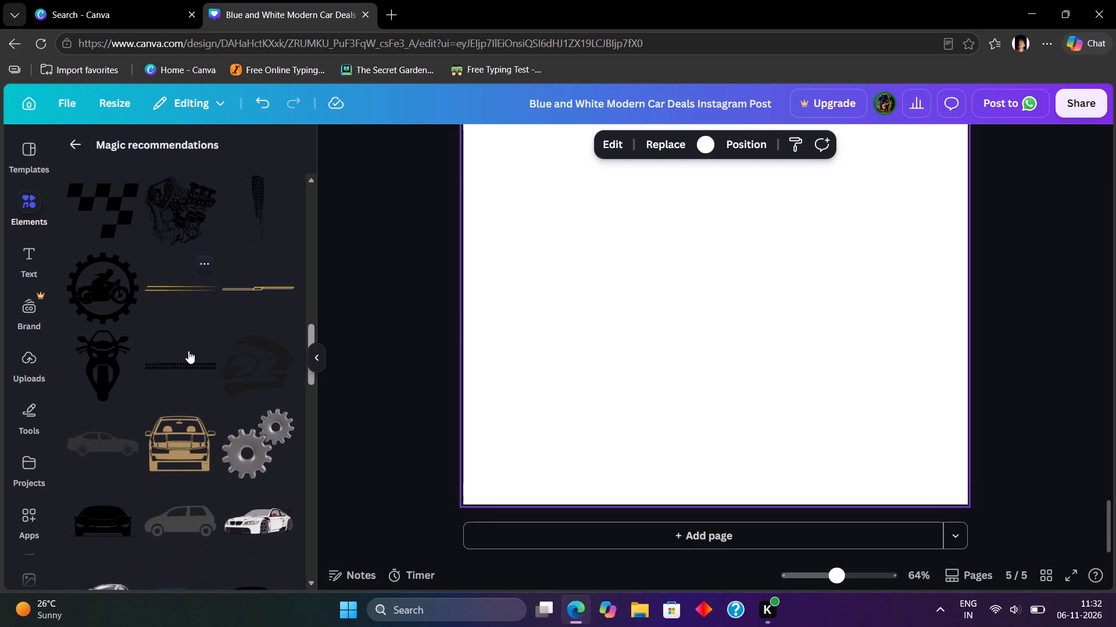
scroll(188, 374, down, 1)
scroll(227, 446, down, 2)
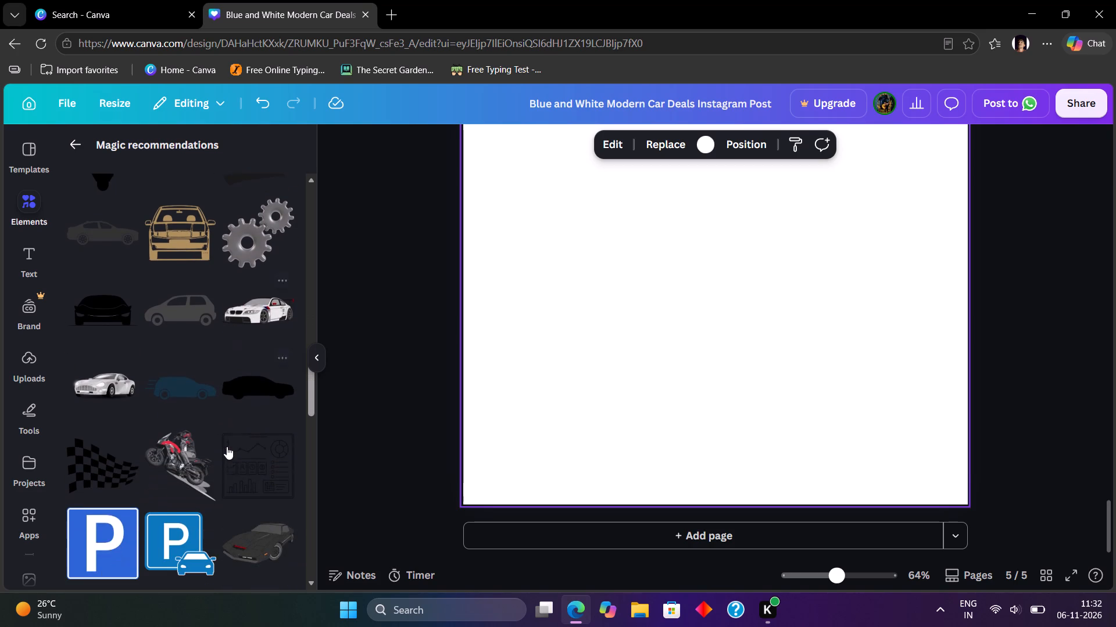
click(196, 375)
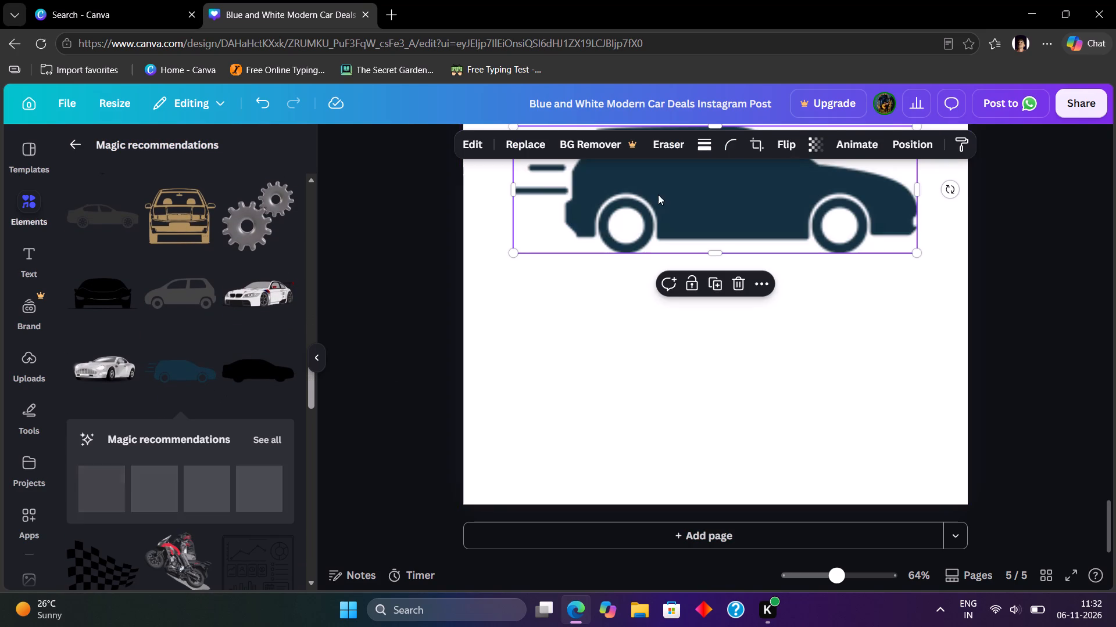
drag(658, 194, 630, 438)
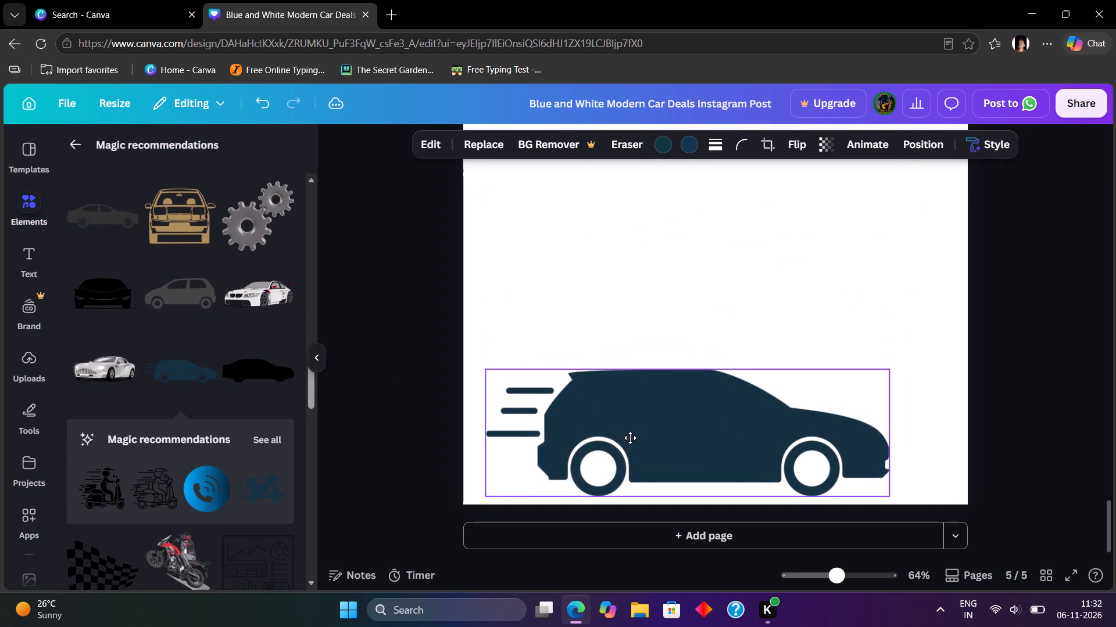
drag(630, 438, 627, 427)
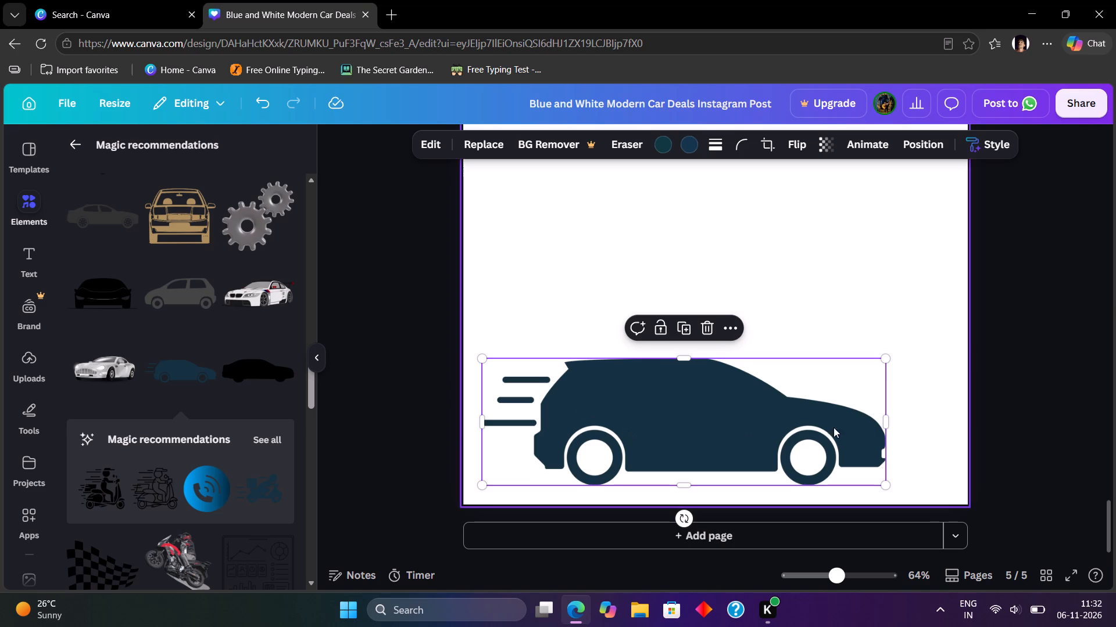
Shrink the dark-blue car to just under half the page width and position it in page 5's lower-left corner.
drag(886, 361, 746, 425)
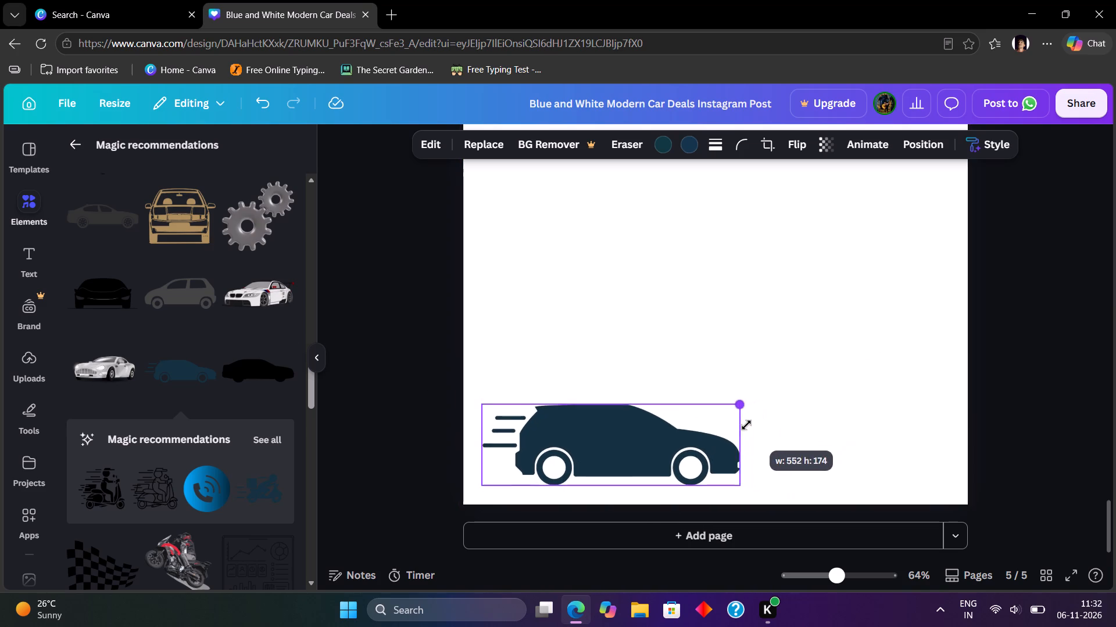
drag(746, 425, 732, 432)
drag(656, 431, 644, 441)
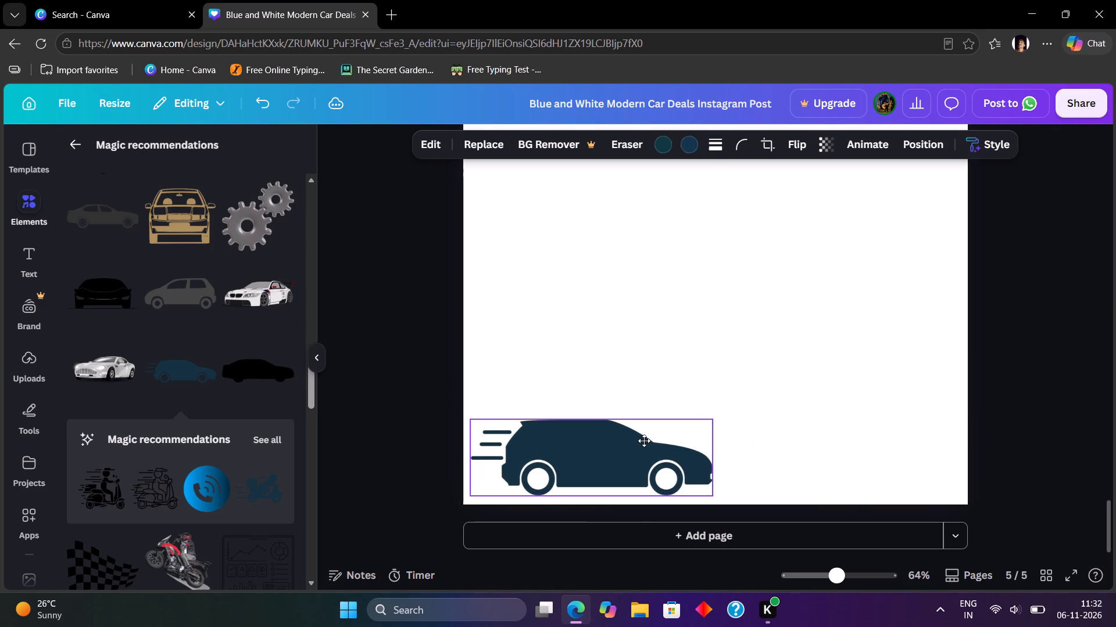
drag(644, 441, 643, 421)
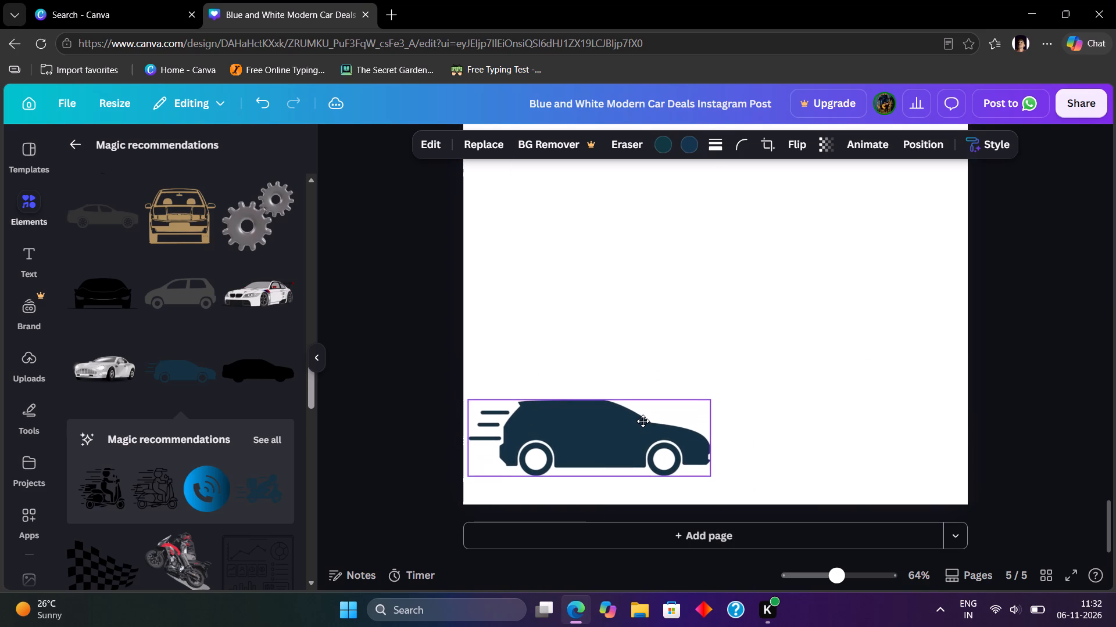
drag(643, 421, 643, 423)
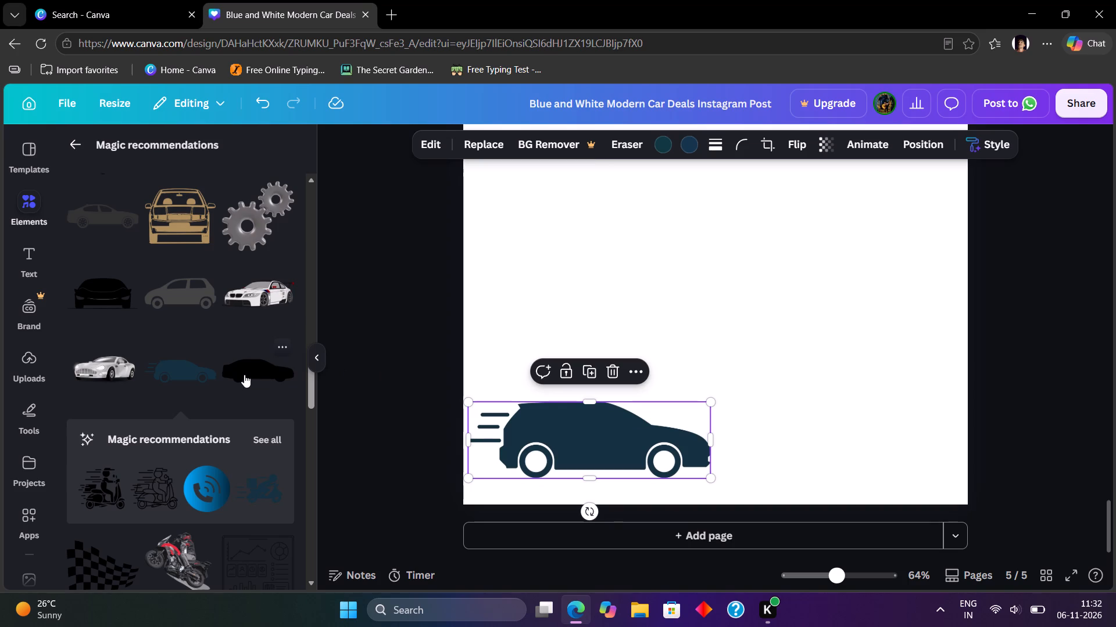
Add the black sedan silhouette to page 5 and place it level with the dark-blue car, just in front of it.
click(247, 374)
drag(708, 178, 802, 453)
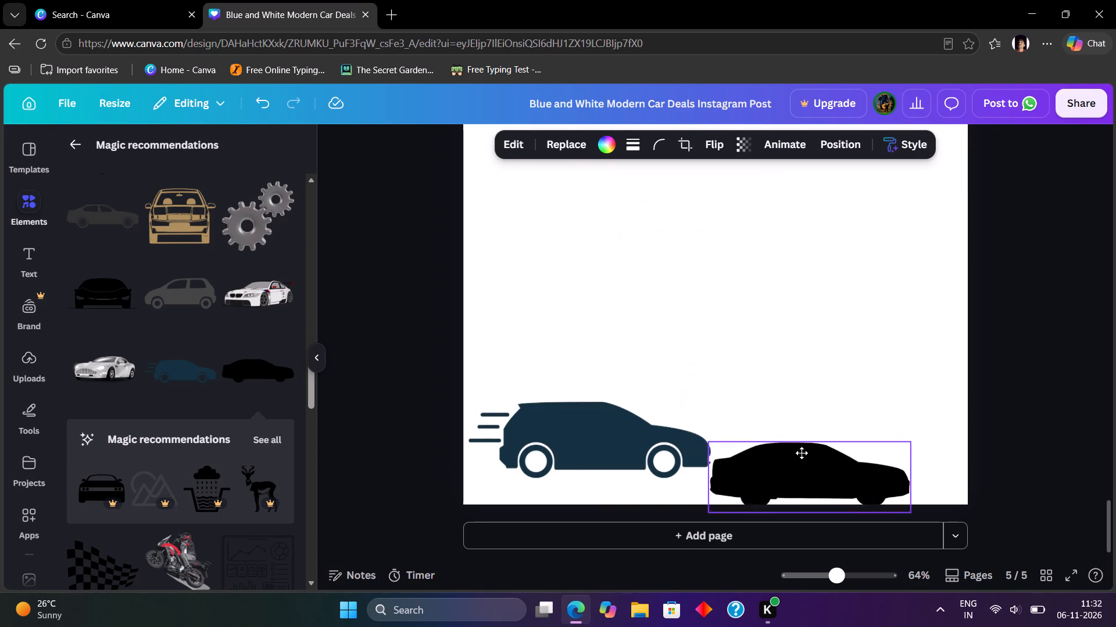
drag(802, 453, 820, 432)
Add the horizontal black tyre-track graphic from Magic recommendations and place it directly beneath the dark-blue car's wheels.
scroll(189, 336, down, 3)
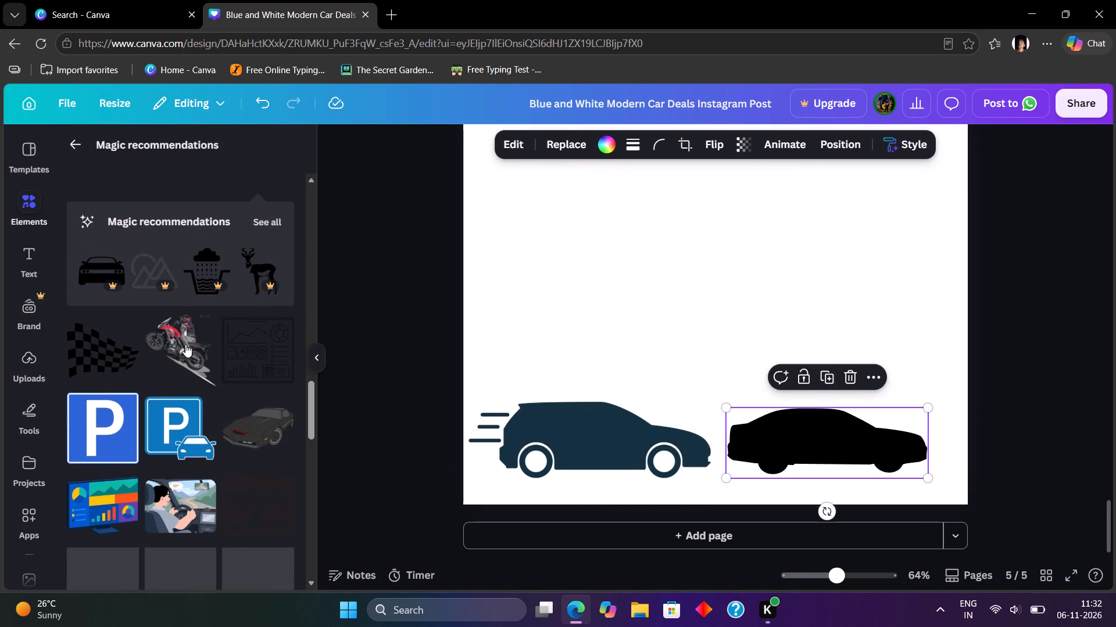
scroll(265, 352, down, 4)
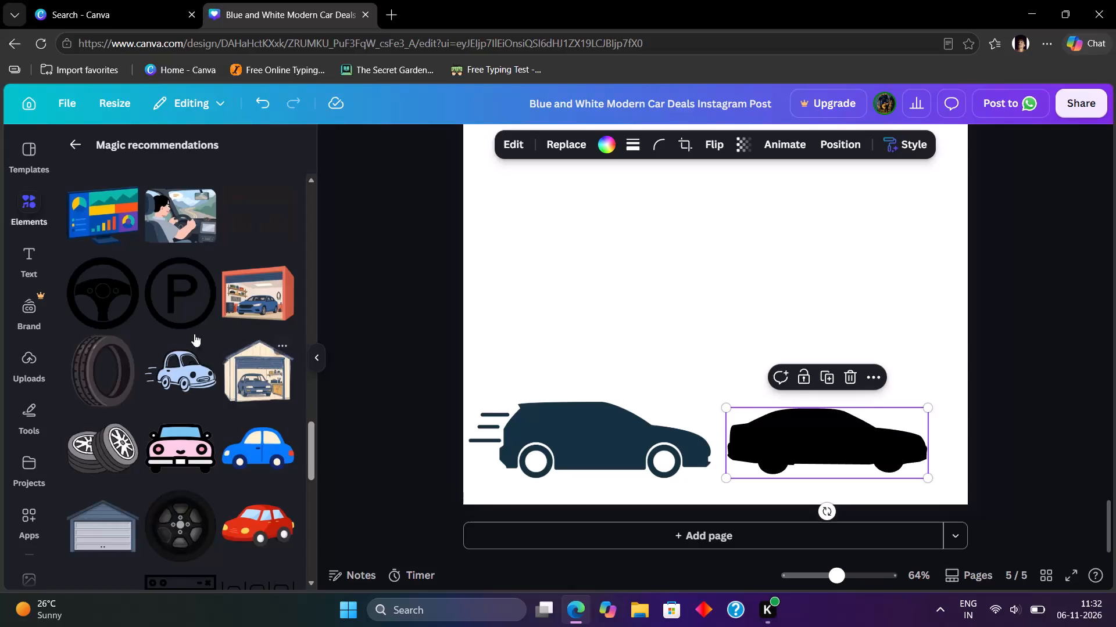
scroll(176, 329, down, 10)
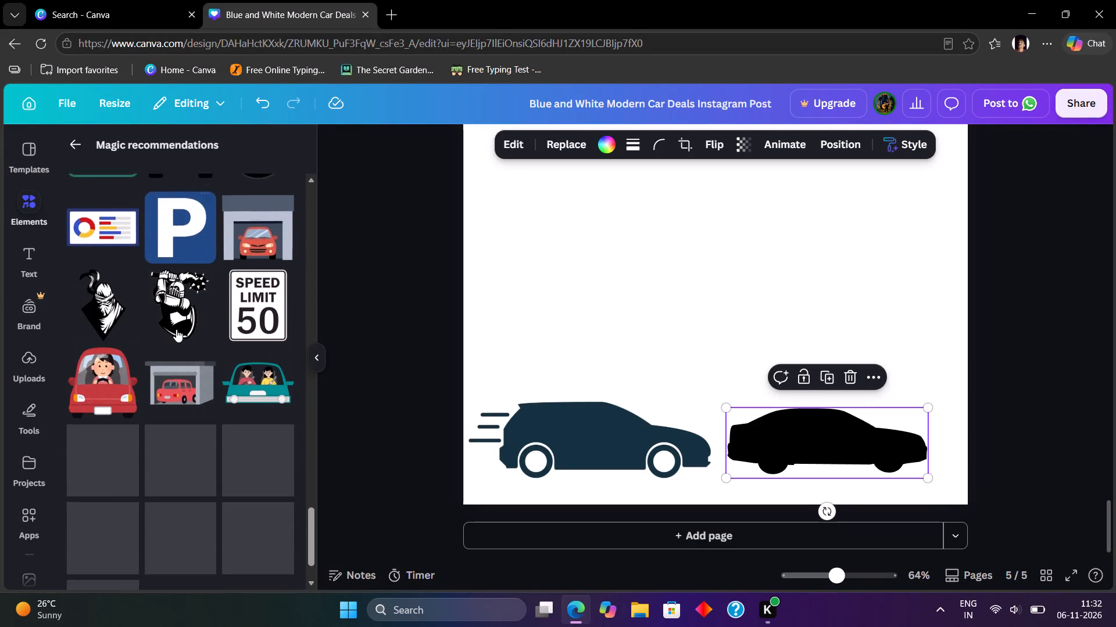
scroll(176, 327, down, 4)
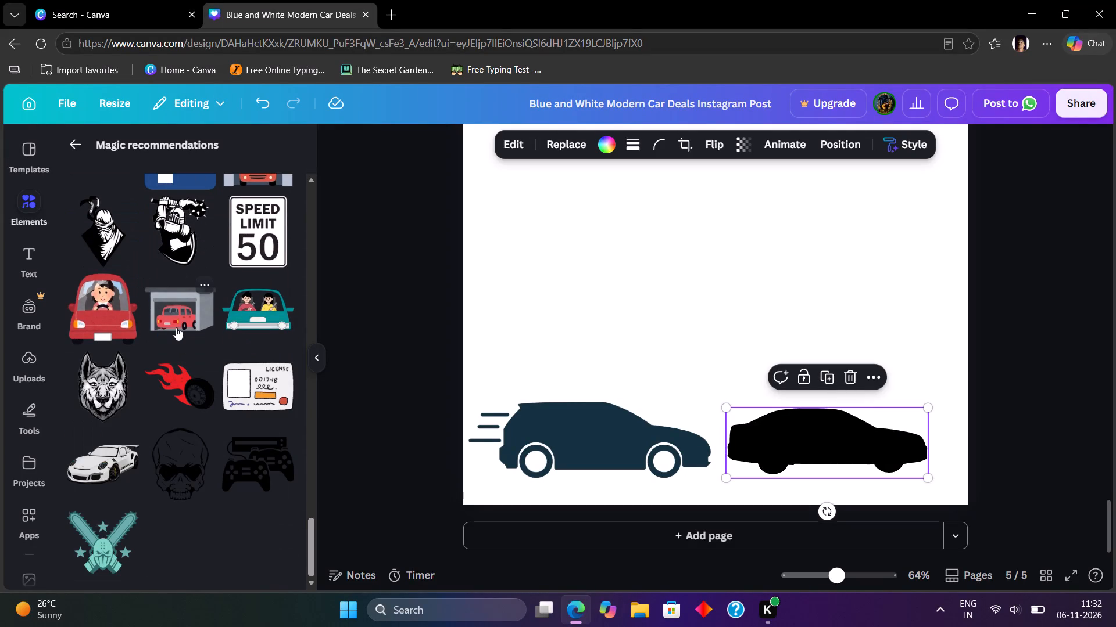
scroll(176, 327, down, 3)
scroll(176, 327, up, 10)
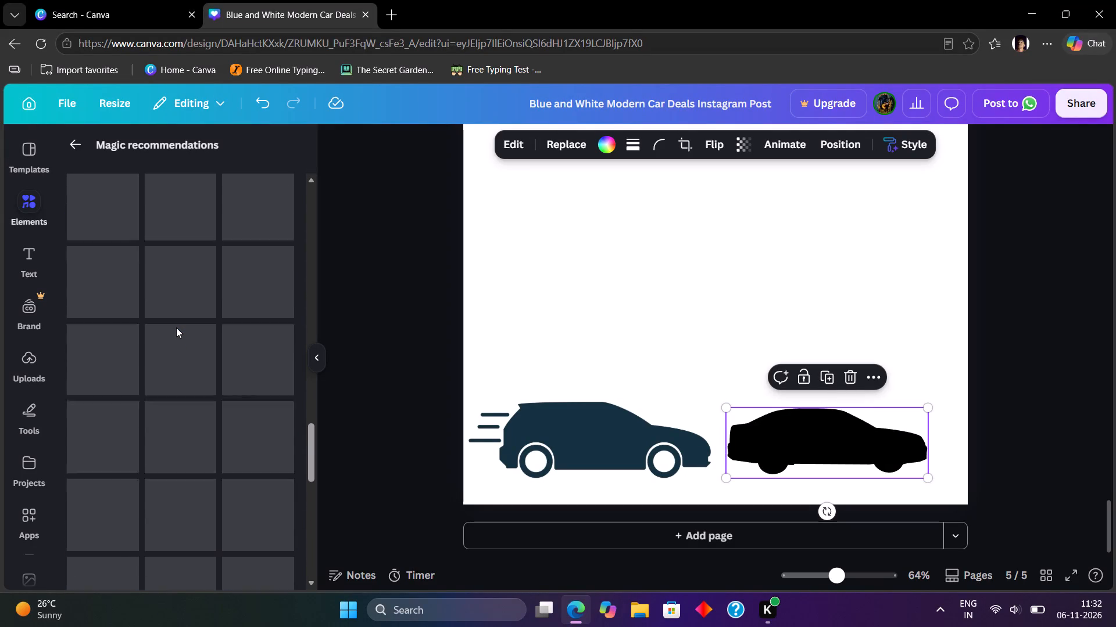
scroll(176, 327, up, 9)
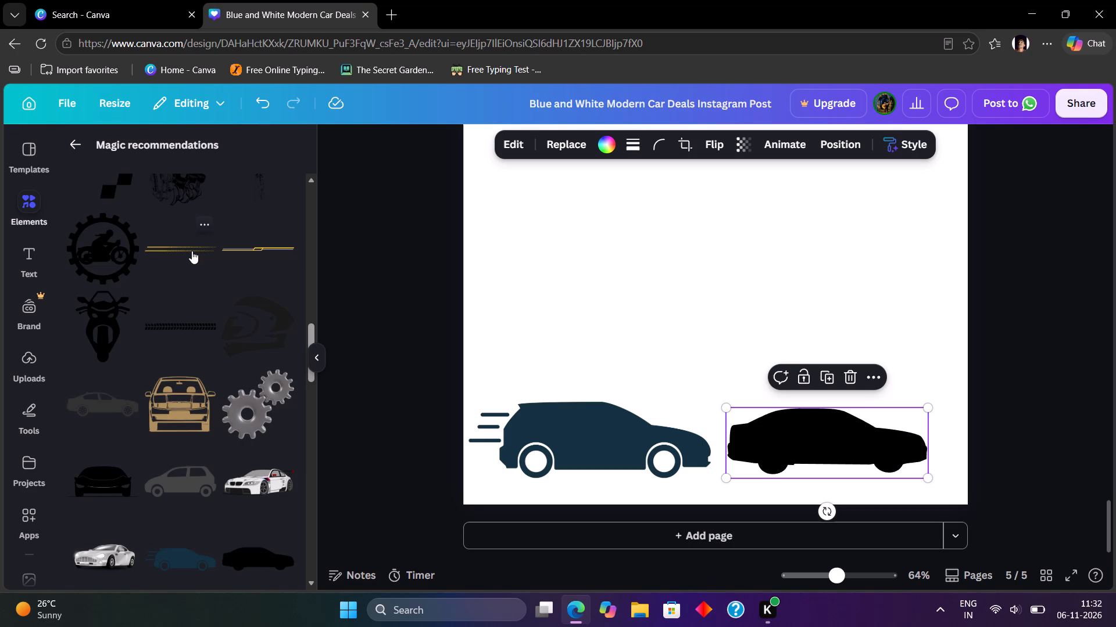
click(189, 325)
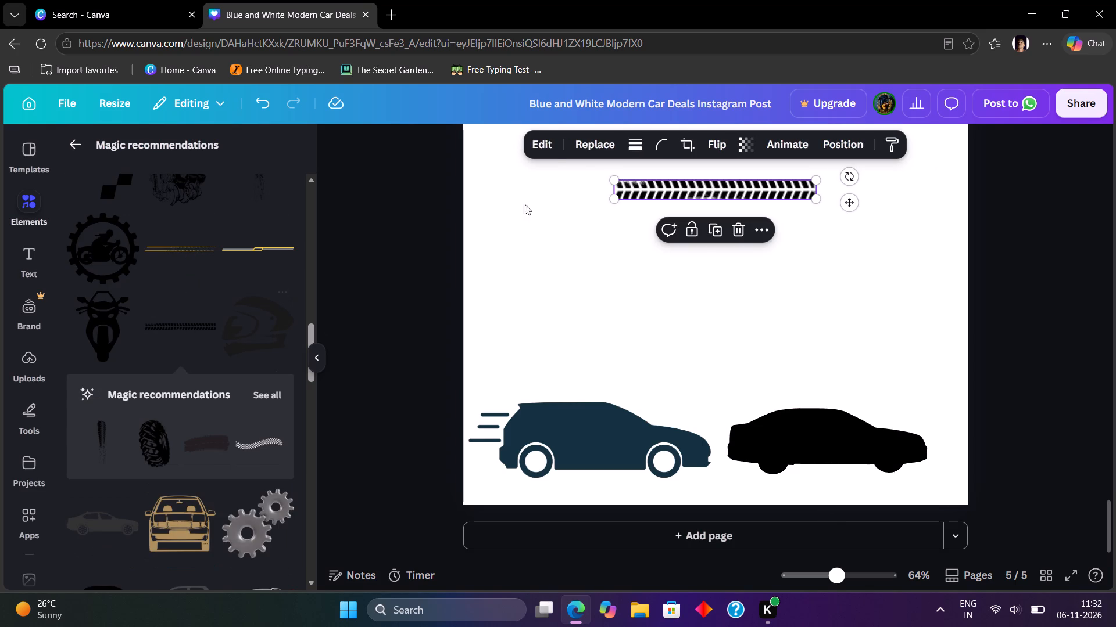
drag(684, 189, 551, 487)
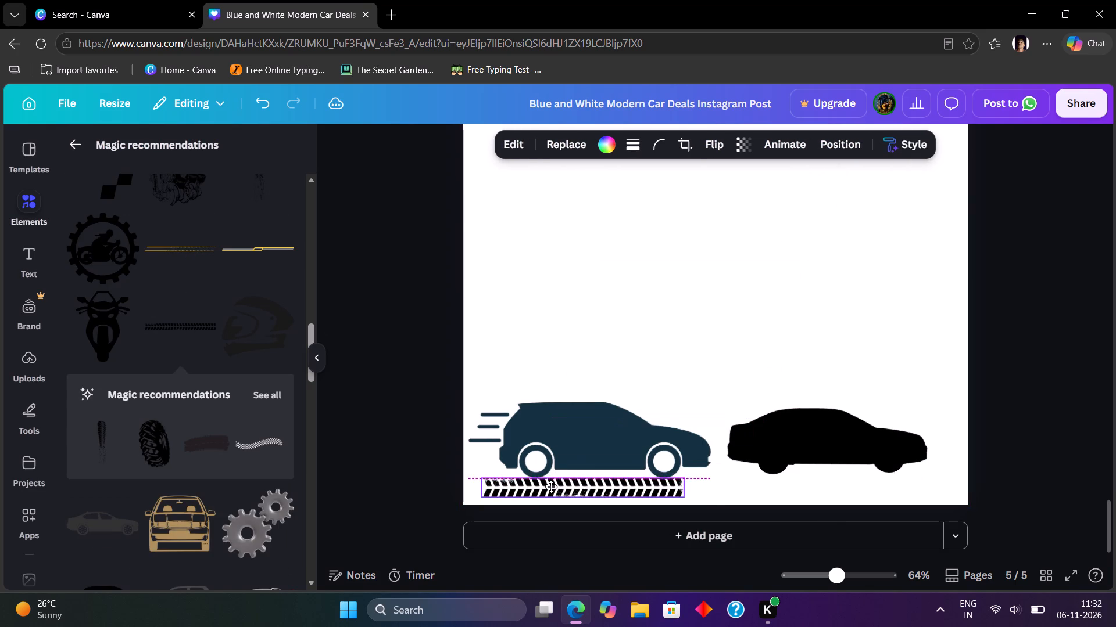
Move the tyre-track graphic down to page 5's lower-left corner so it runs along the bottom edge.
drag(551, 487, 525, 499)
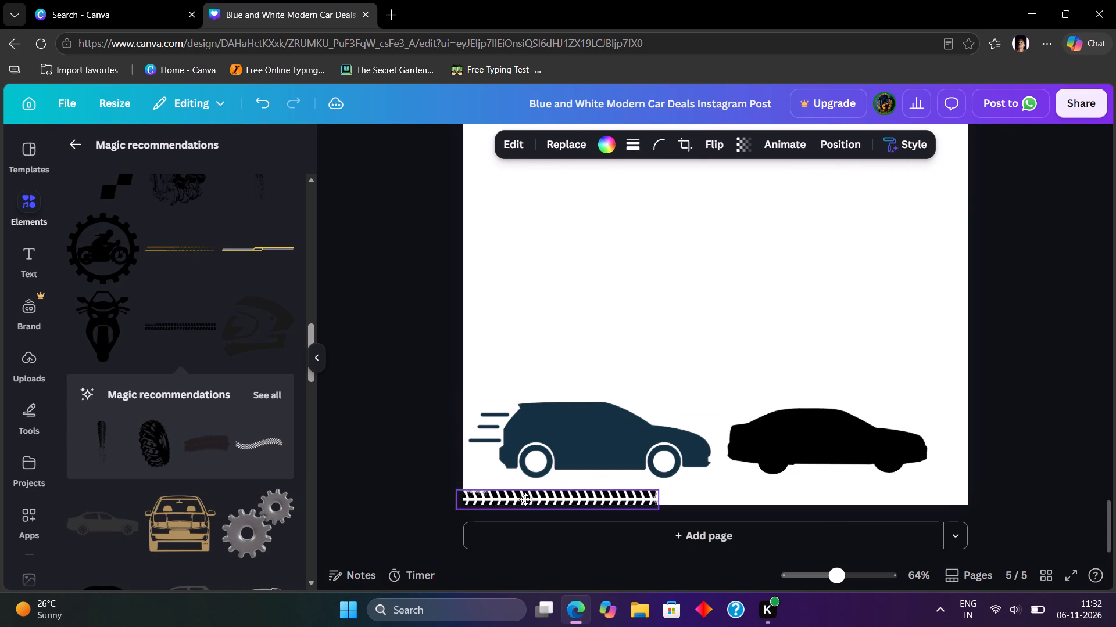
drag(525, 499, 524, 500)
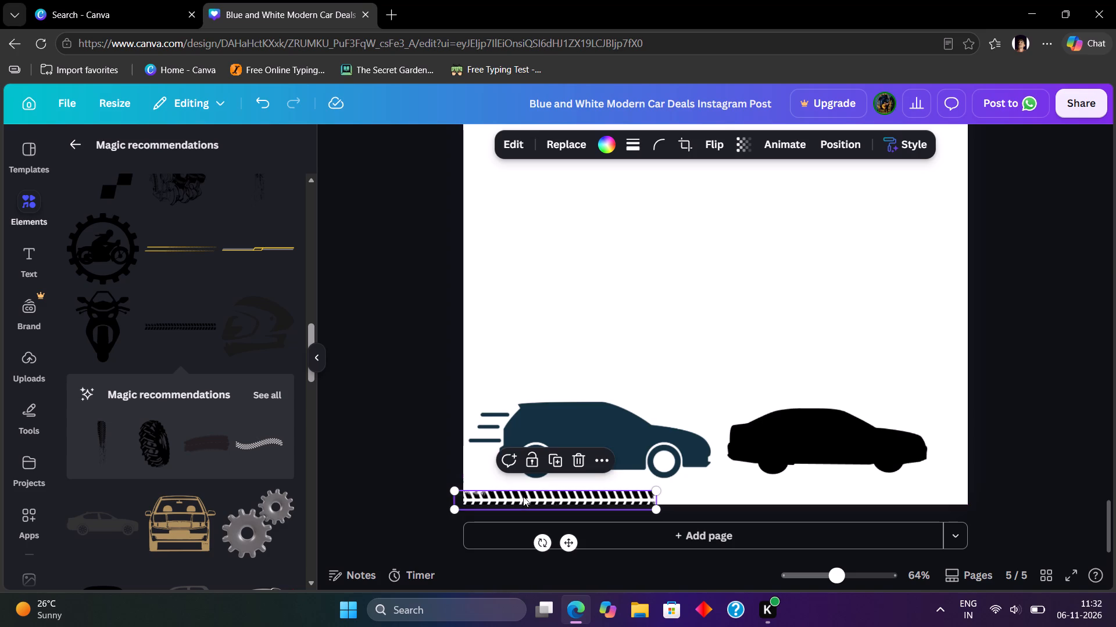
click(549, 489)
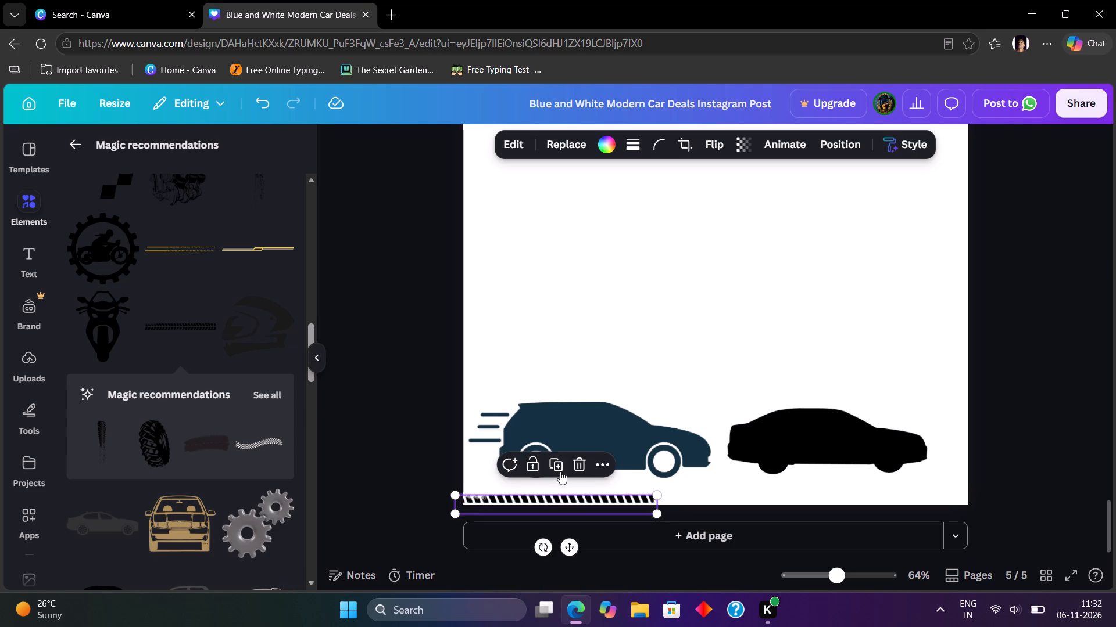
Duplicate the tyre track twice and line the copies up end to end across the page's full bottom edge.
click(560, 465)
drag(571, 504, 743, 485)
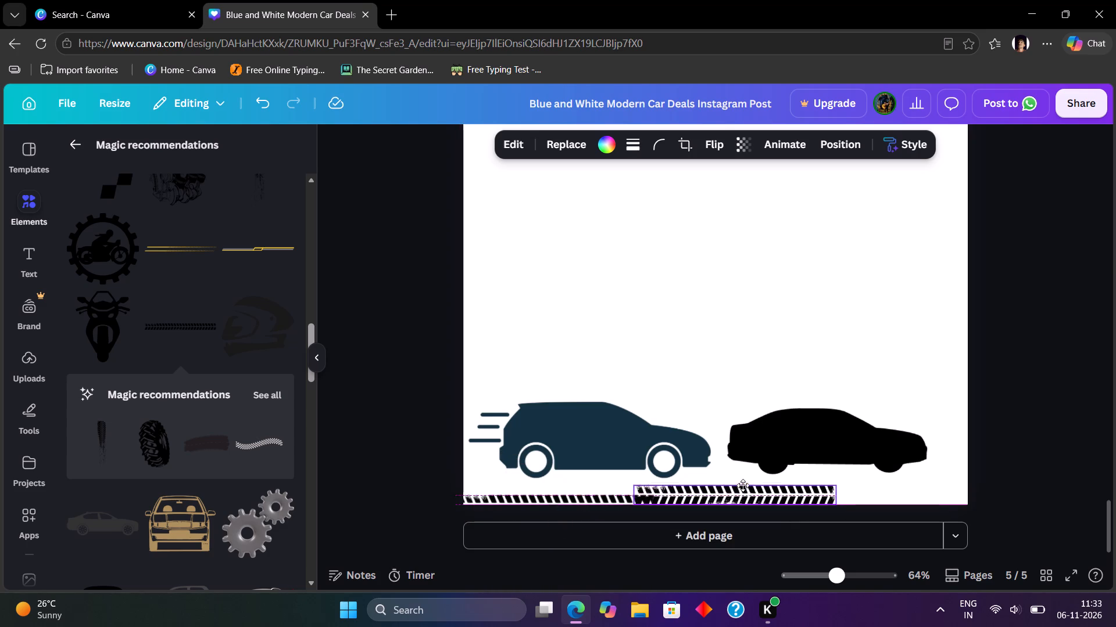
drag(743, 485, 761, 495)
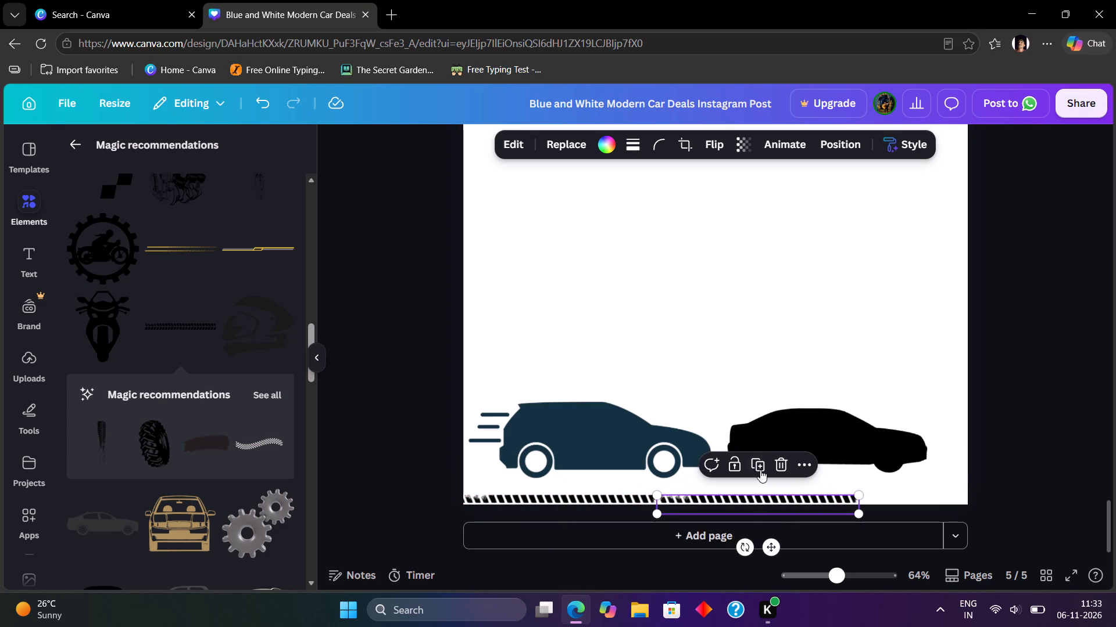
click(763, 462)
click(827, 477)
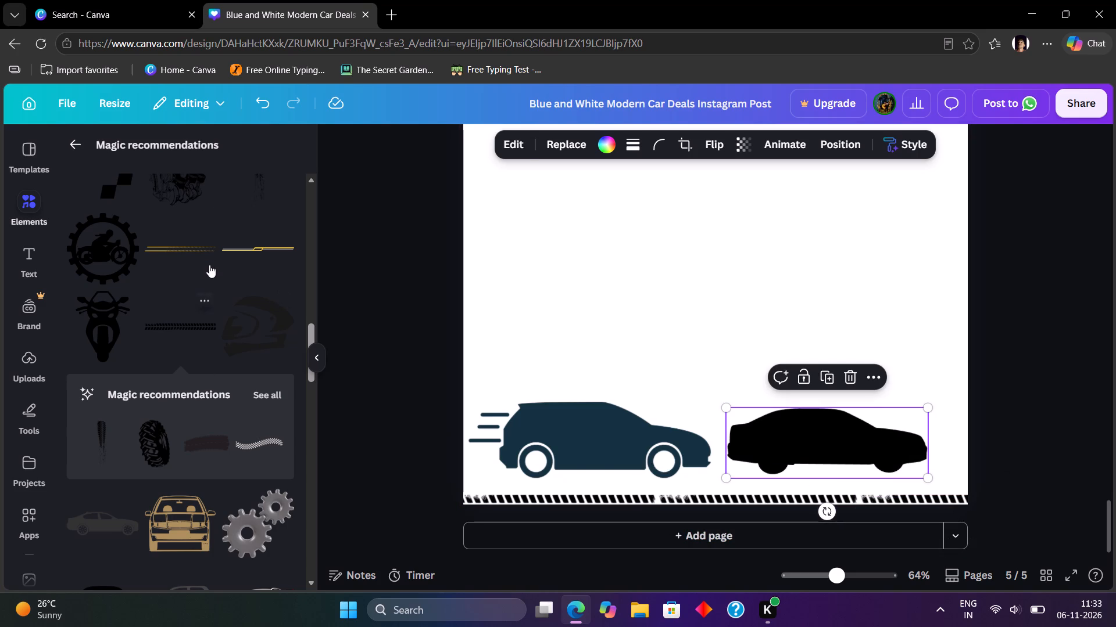
Add the thin yellow double-line graphic and lay it over the tyre track, starting at the page's left edge.
click(198, 246)
drag(733, 188, 715, 226)
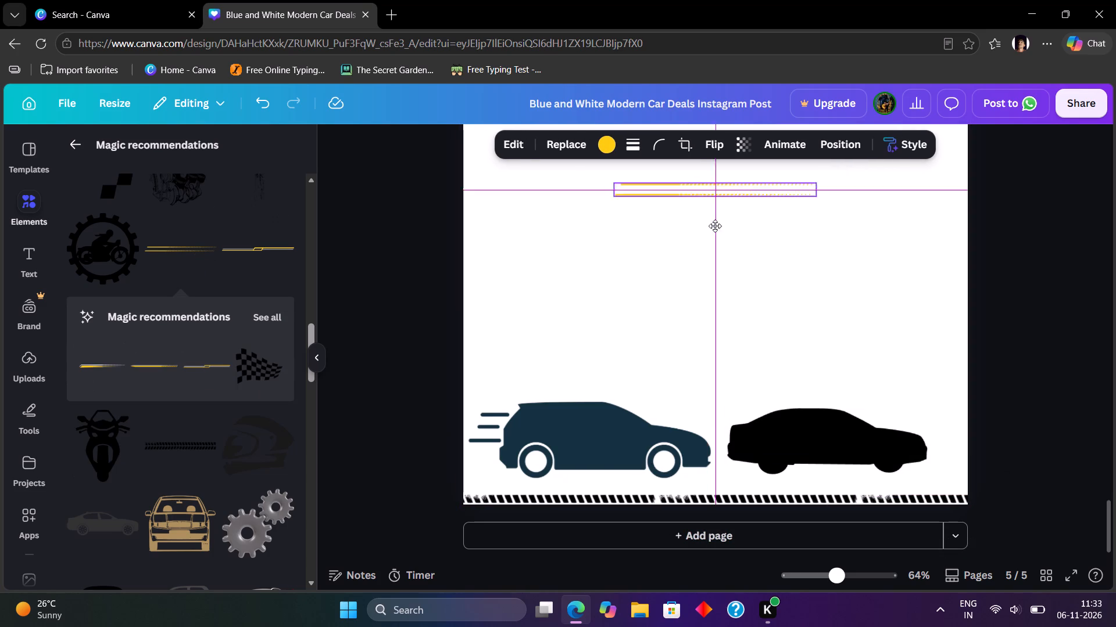
drag(715, 226, 591, 496)
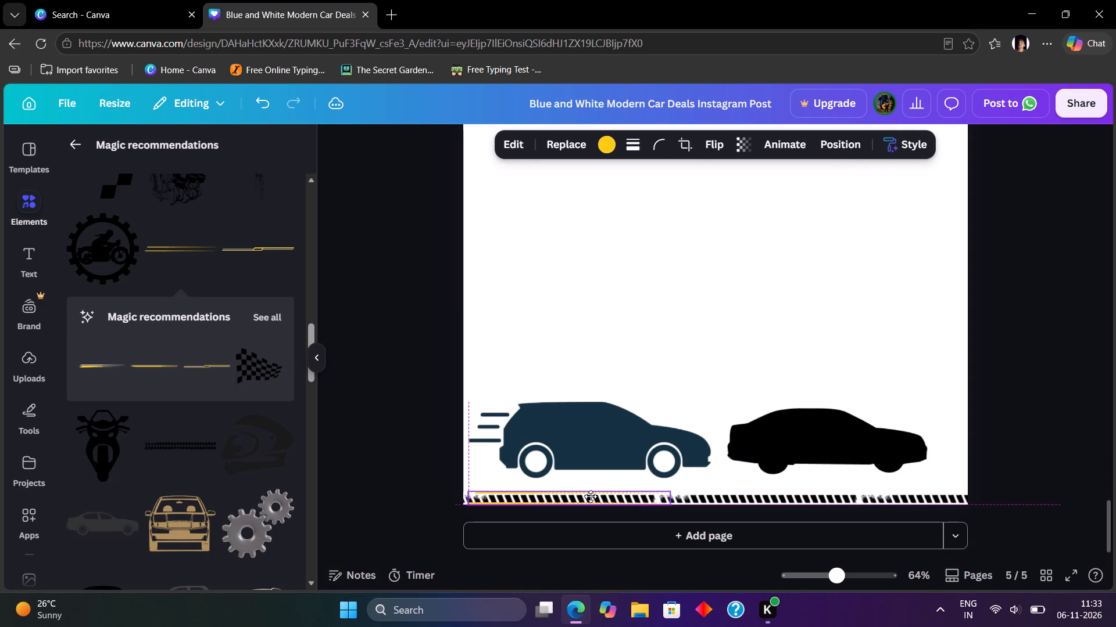
drag(591, 496, 578, 496)
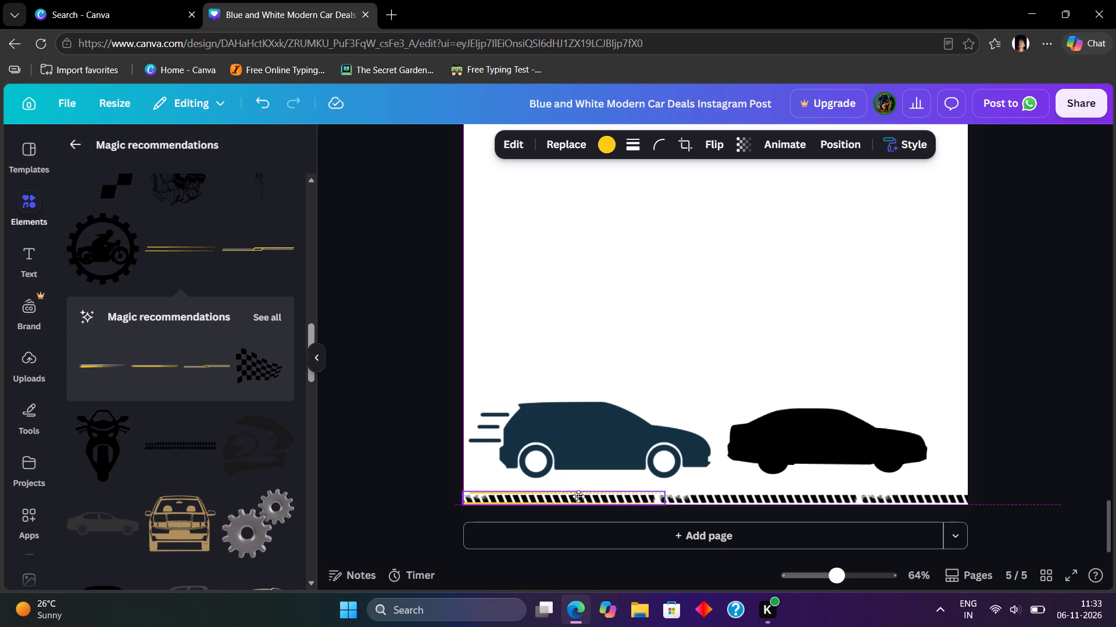
drag(578, 496, 575, 495)
Duplicate the yellow double-line twice and place the copies end to end along the rest of the tyre-track strip.
click(552, 458)
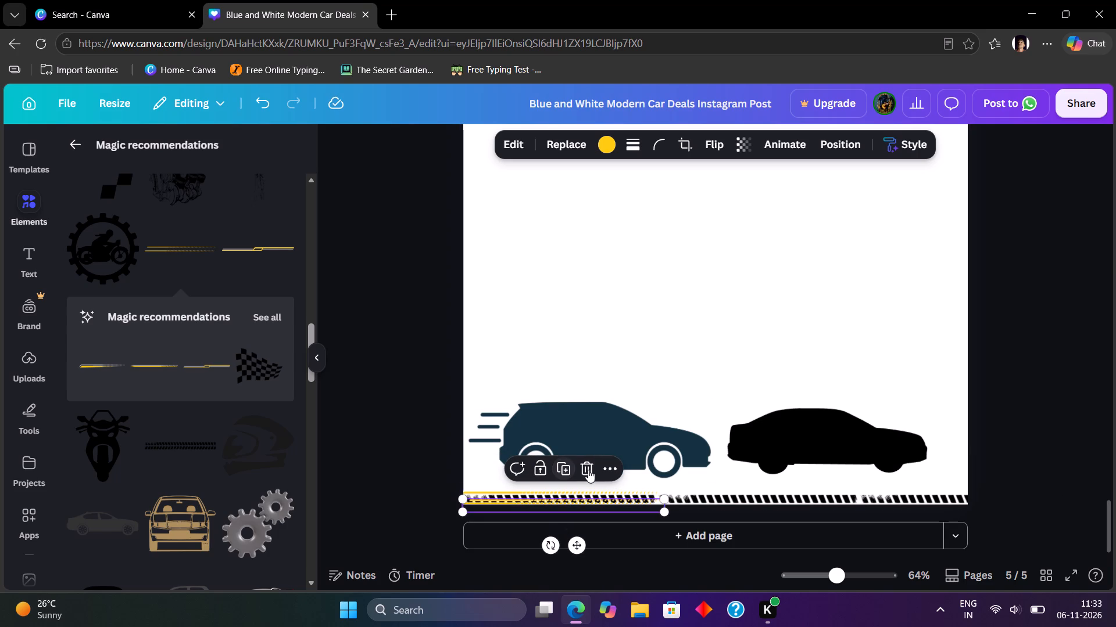
drag(611, 504, 806, 482)
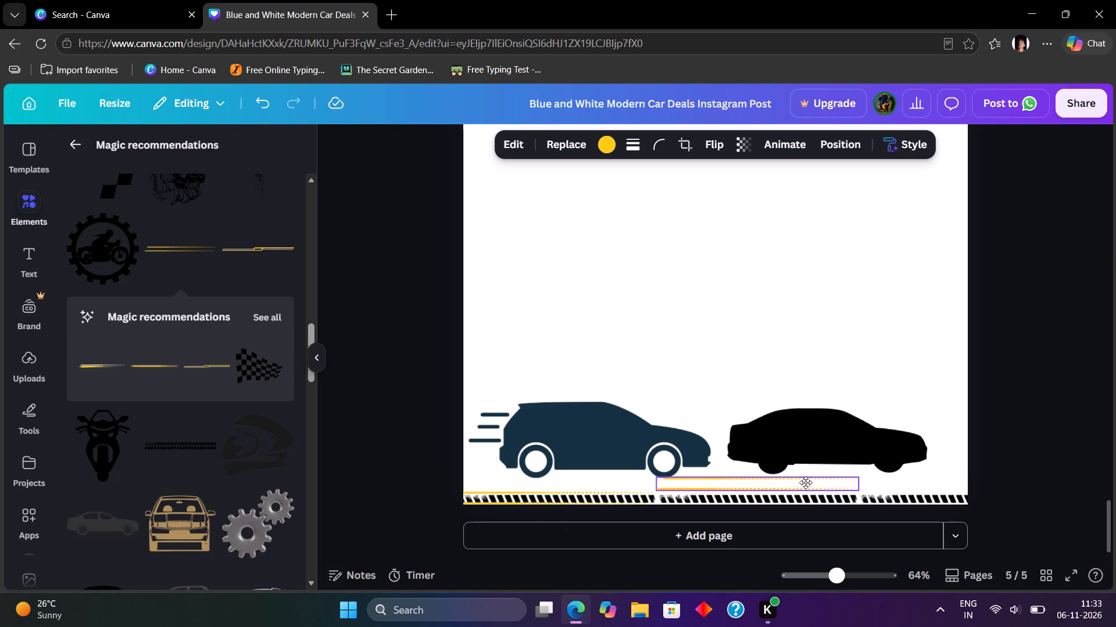
drag(806, 482, 802, 496)
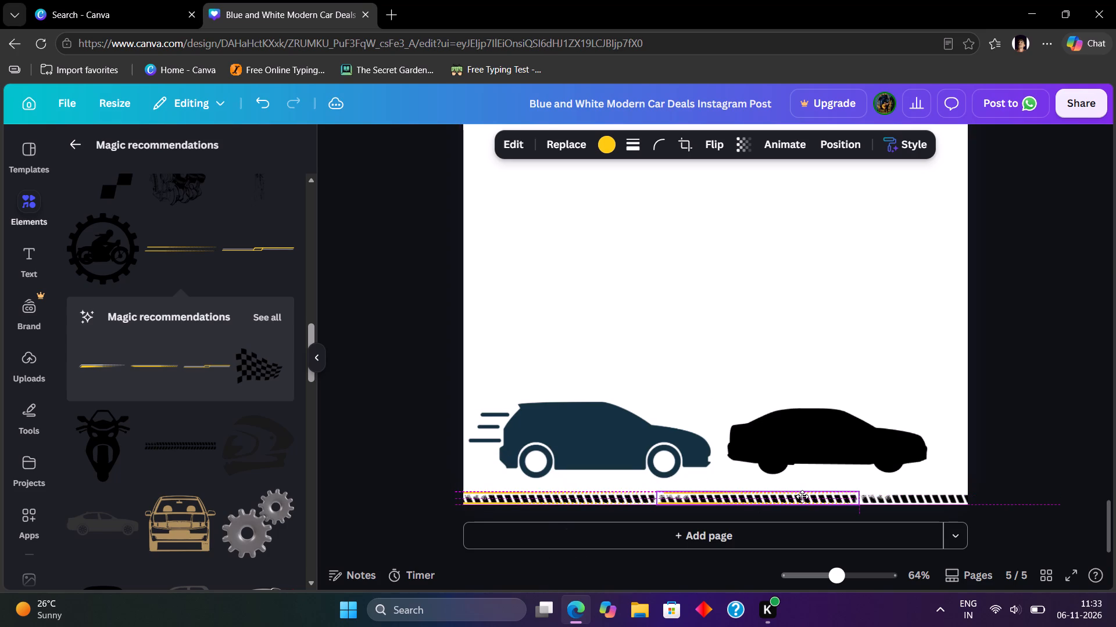
drag(802, 496, 800, 495)
click(759, 460)
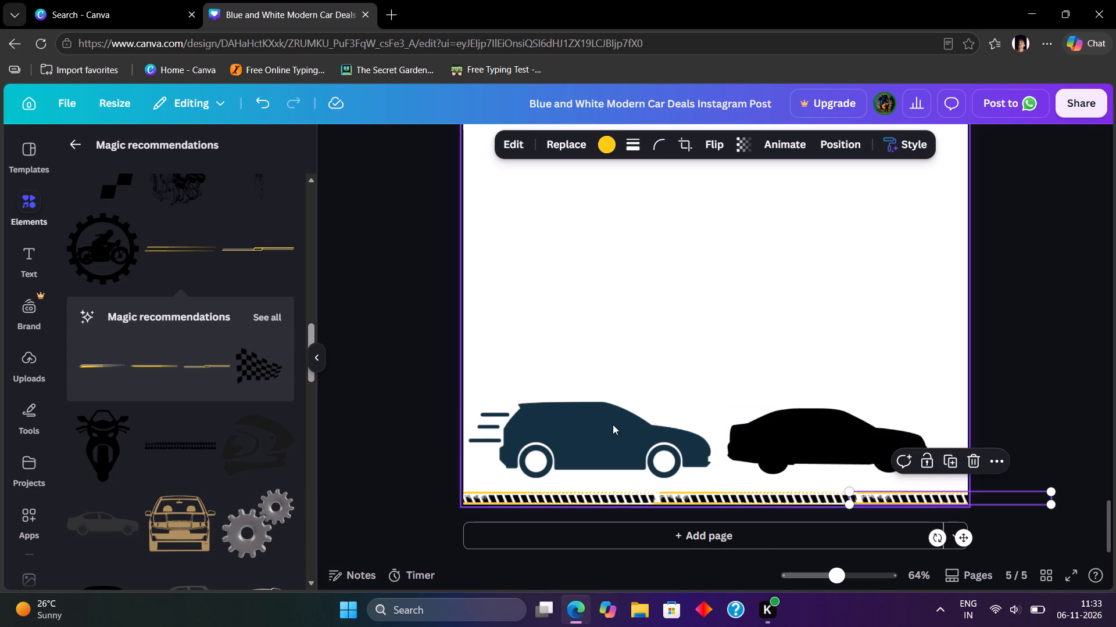
Add the yellow line graphic with the slanted centre notch and place it just above the tyre track at the page's left edge.
click(248, 246)
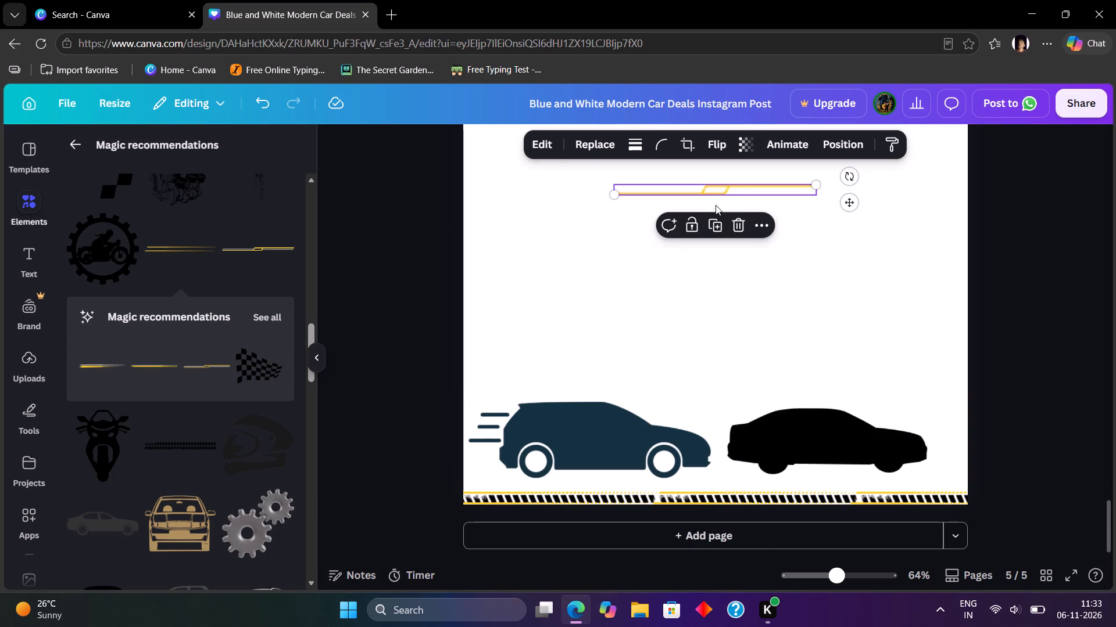
drag(718, 189, 574, 485)
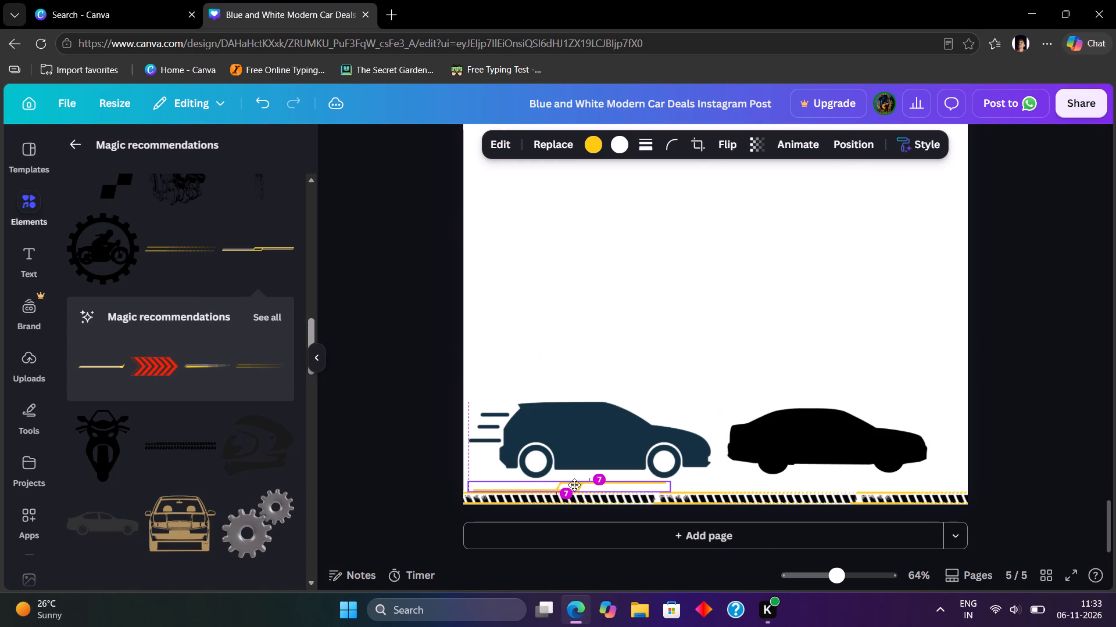
drag(574, 485, 566, 486)
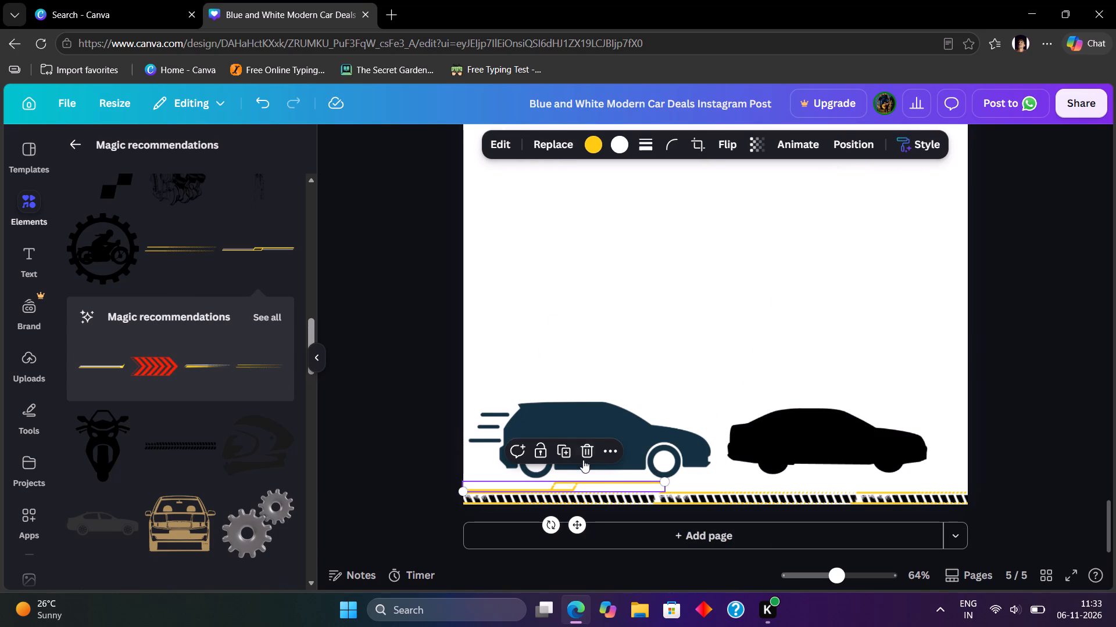
Duplicate the notched yellow line and position the copy so it overlaps the original from its slanted notch onward.
click(564, 448)
drag(632, 495, 686, 487)
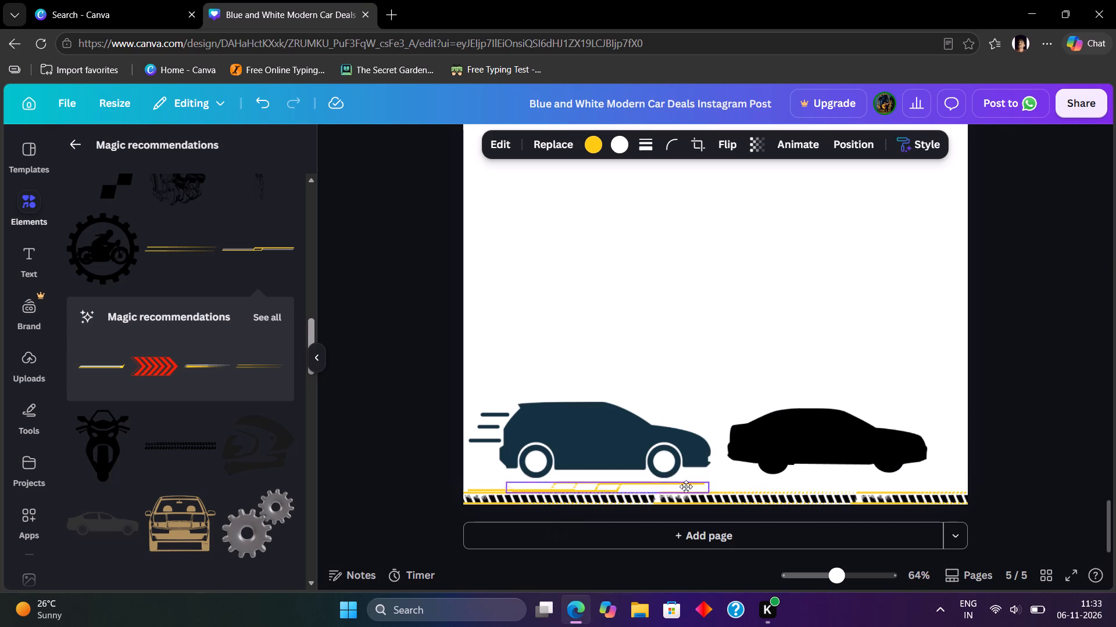
drag(686, 487, 816, 481)
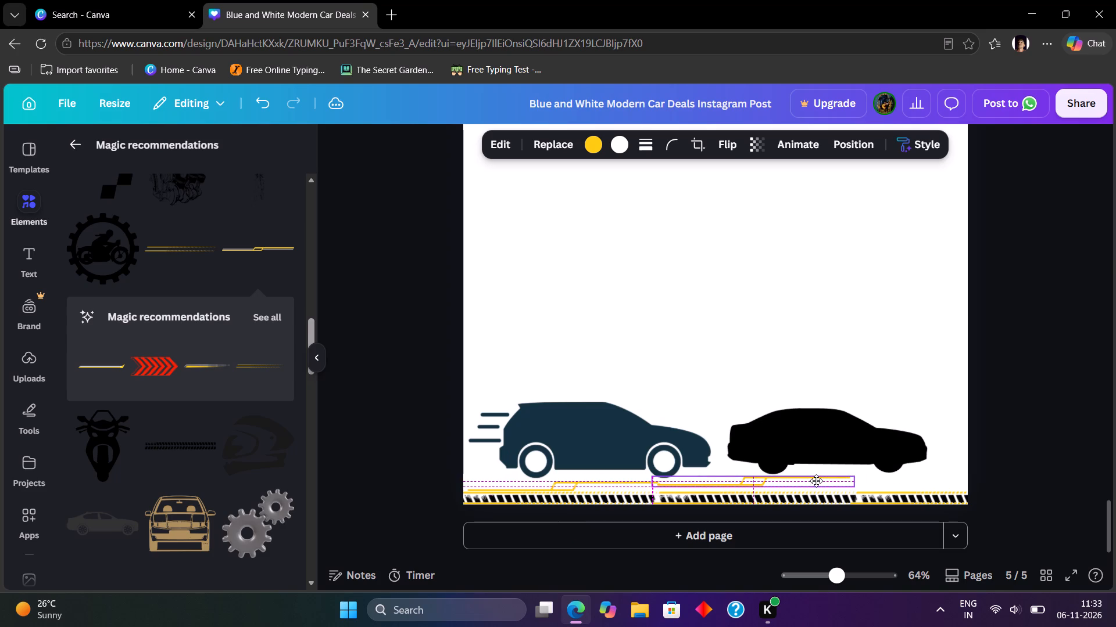
drag(816, 481, 735, 491)
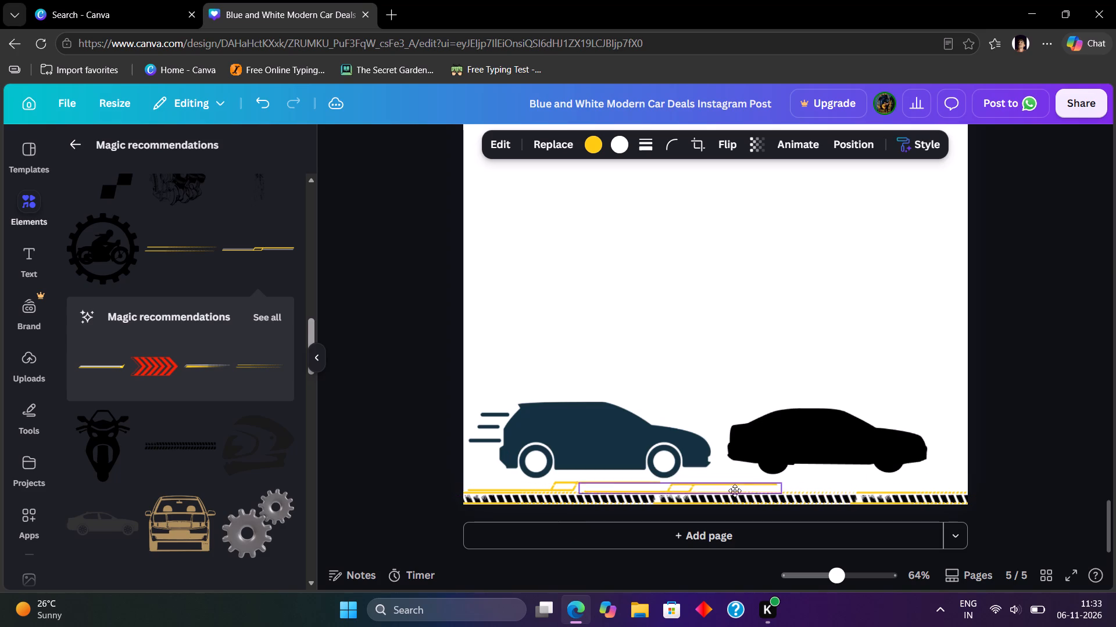
drag(735, 491, 715, 488)
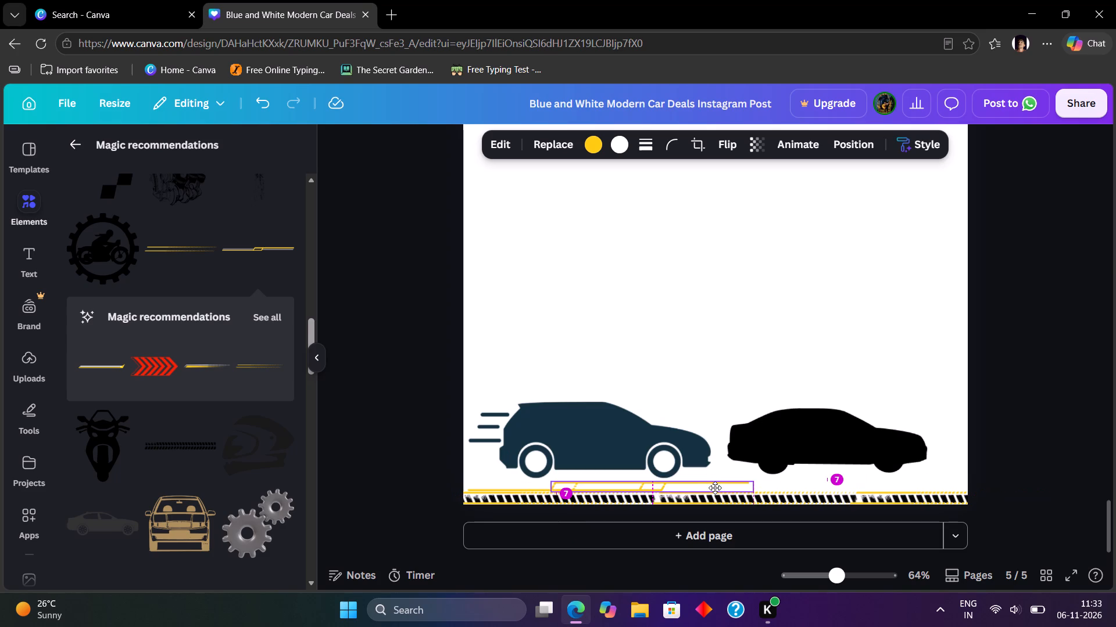
drag(715, 488, 715, 487)
Duplicate the notched yellow line three more times to extend the row past the page's right edge.
click(652, 455)
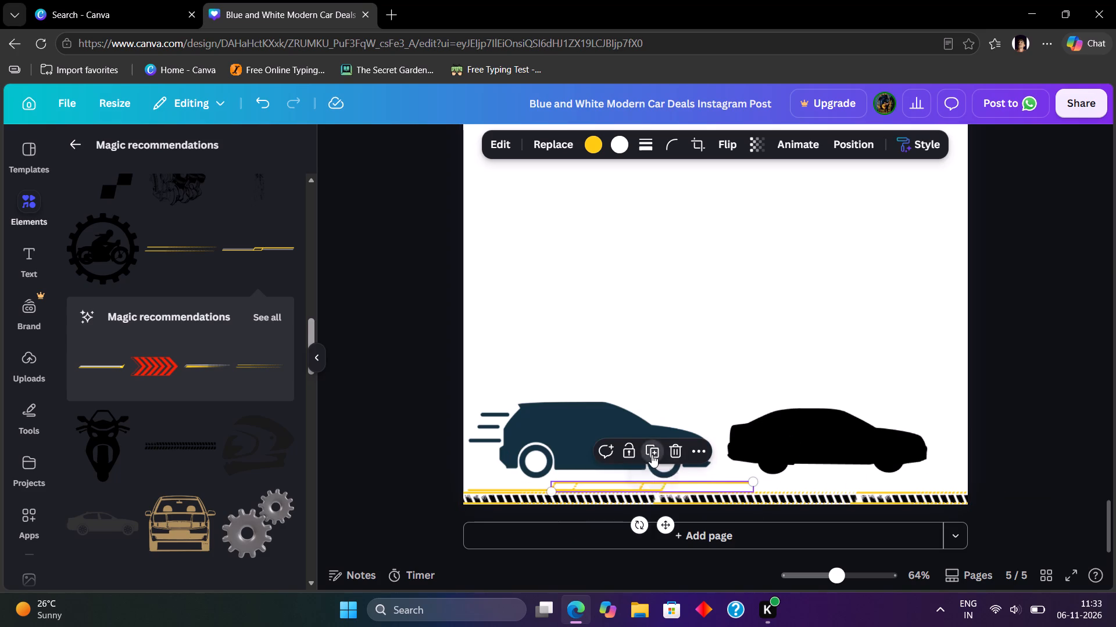
click(743, 448)
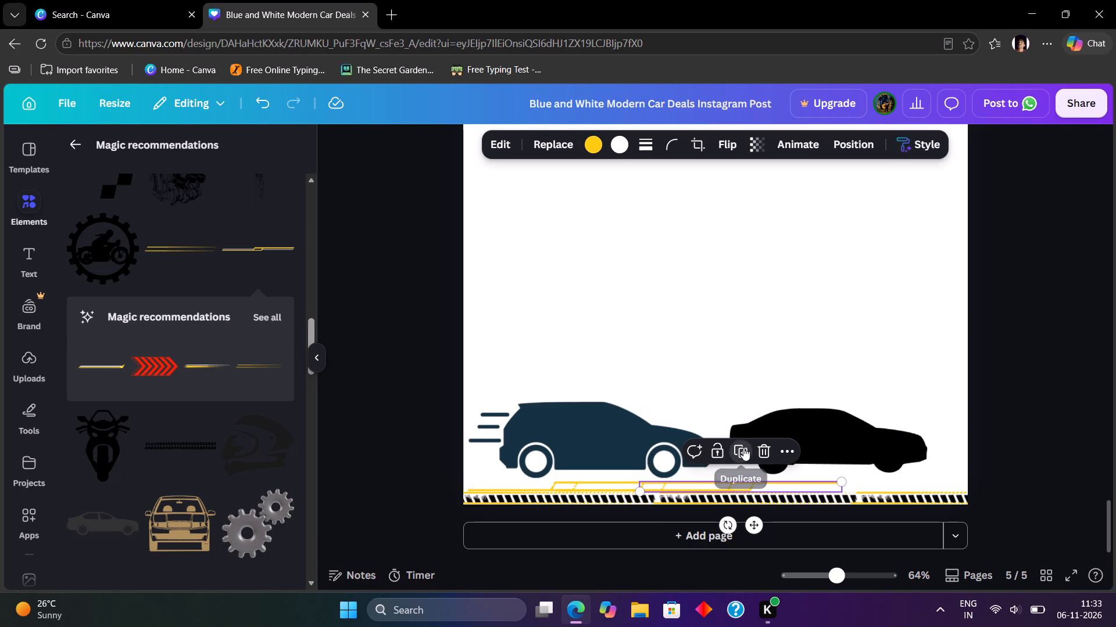
click(743, 448)
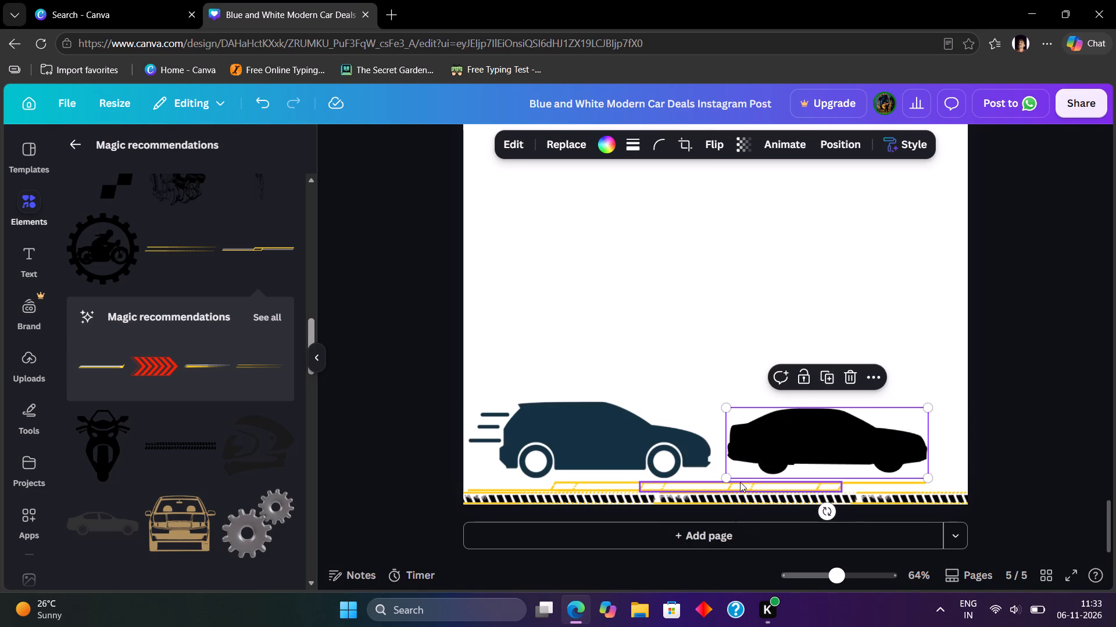
click(744, 484)
click(836, 454)
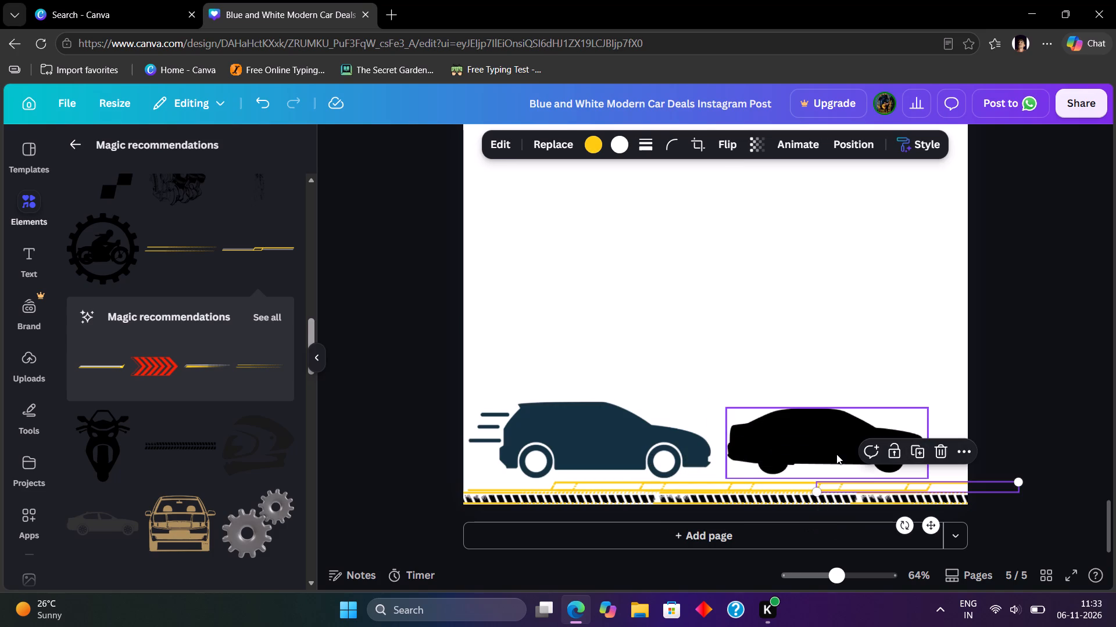
Duplicate a notched yellow line and move the copy partly off the page's left edge to complete the start of the row.
click(603, 488)
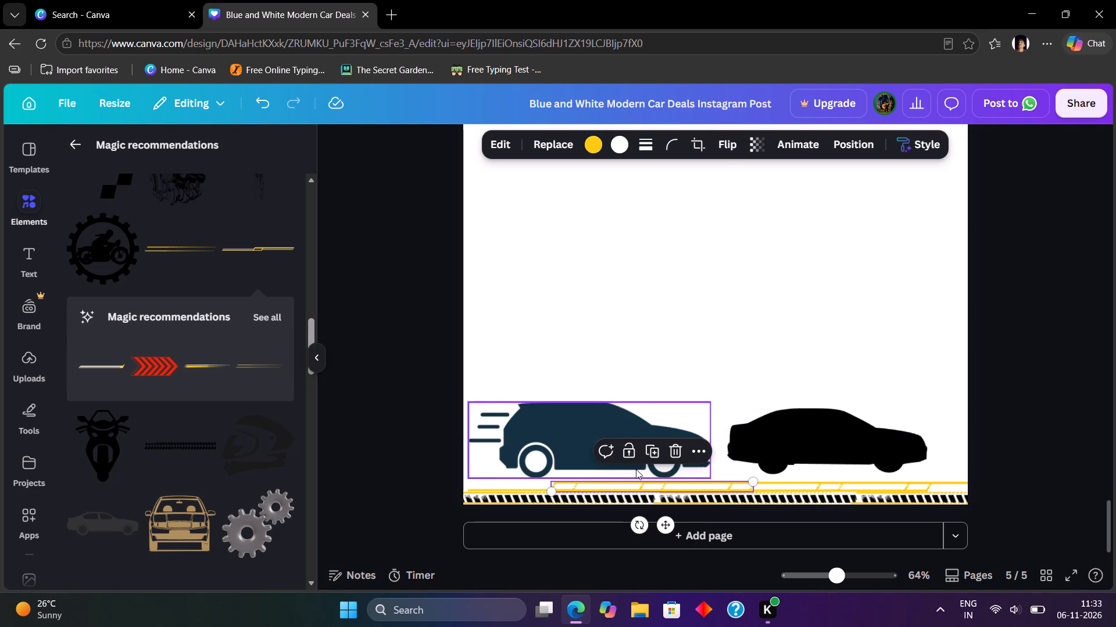
click(652, 448)
drag(654, 492, 530, 482)
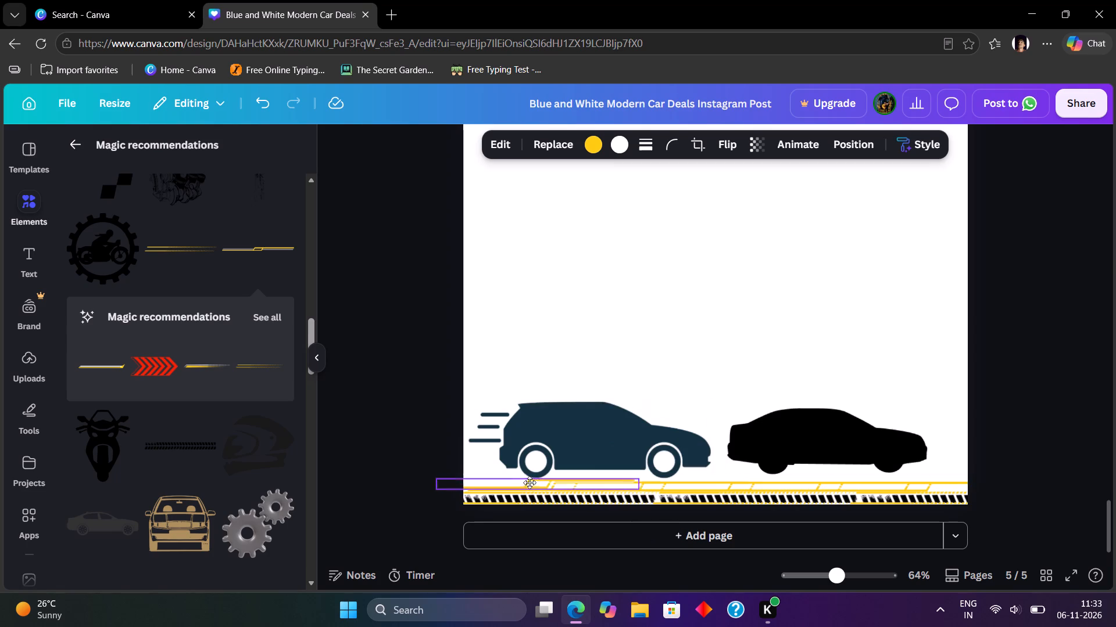
drag(530, 482, 477, 482)
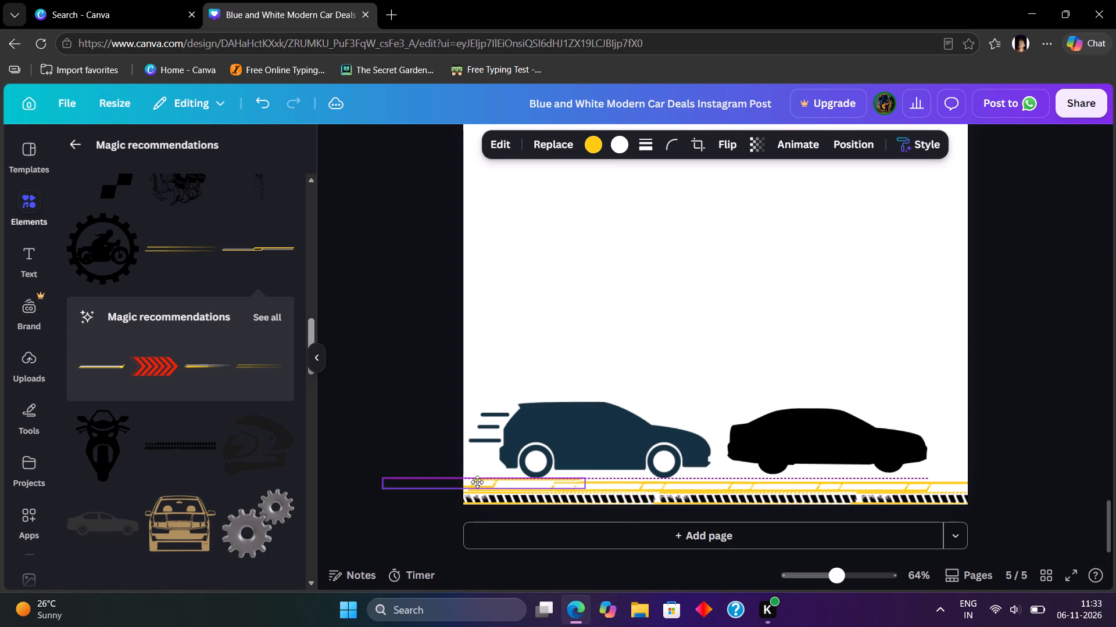
drag(477, 482, 471, 482)
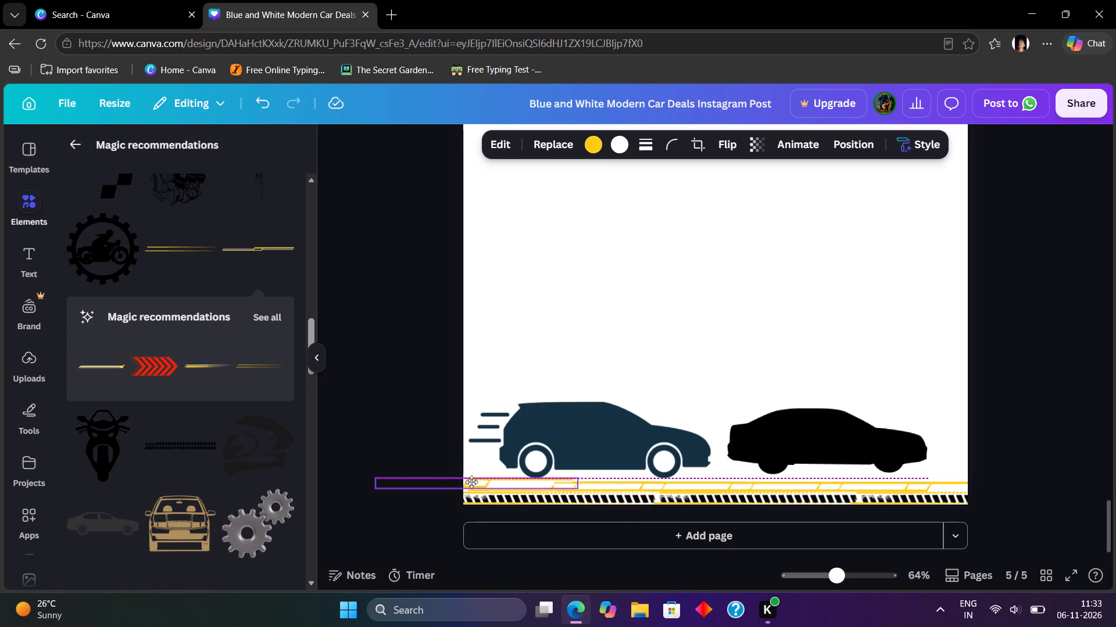
drag(471, 482, 471, 483)
click(395, 443)
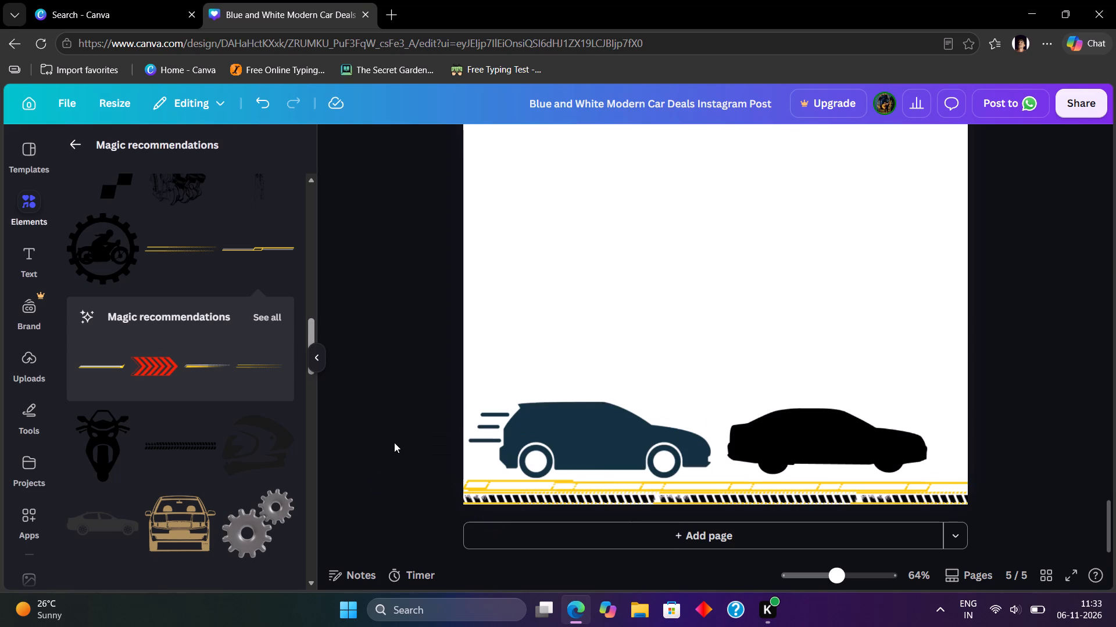
Shift the dark-blue car partly off the page's left edge and move the black sedan left and down onto the road lines.
drag(587, 438, 586, 438)
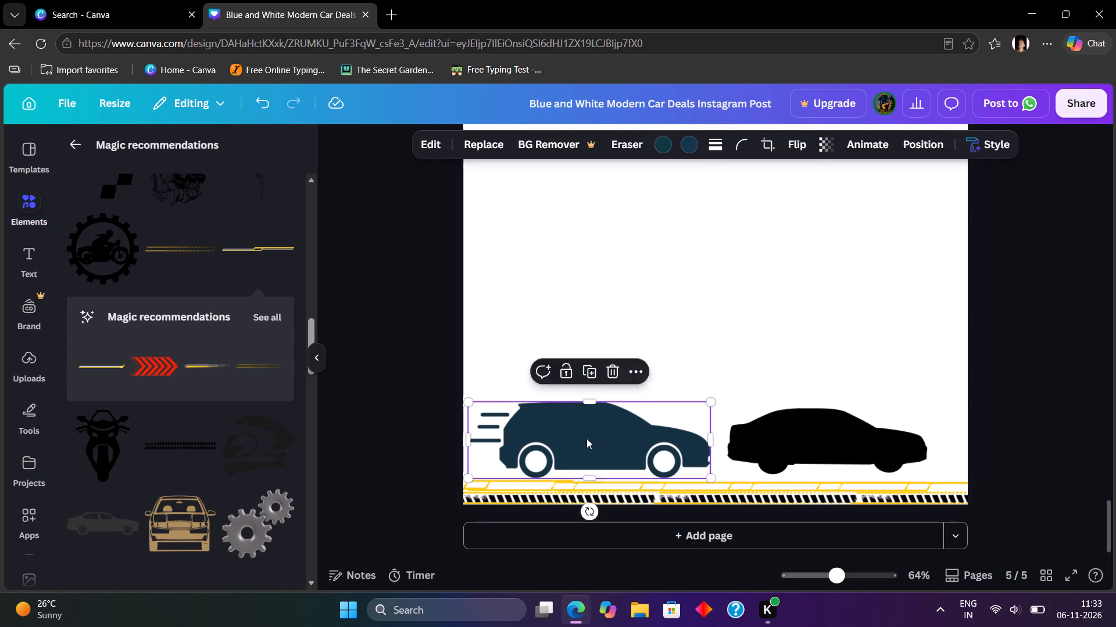
drag(586, 438, 560, 440)
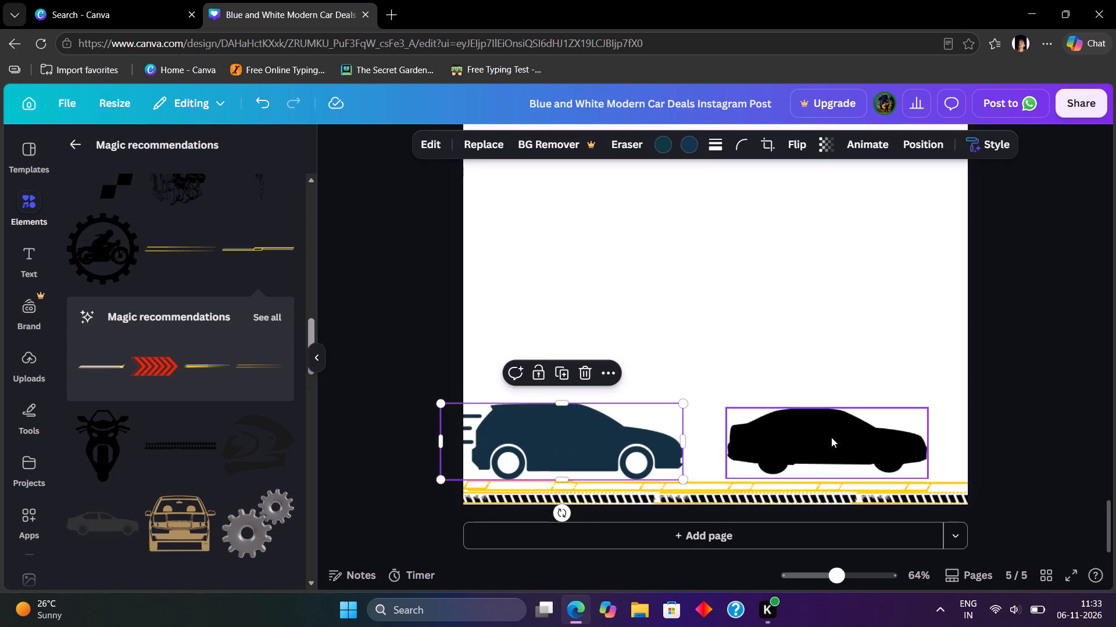
drag(817, 441, 782, 450)
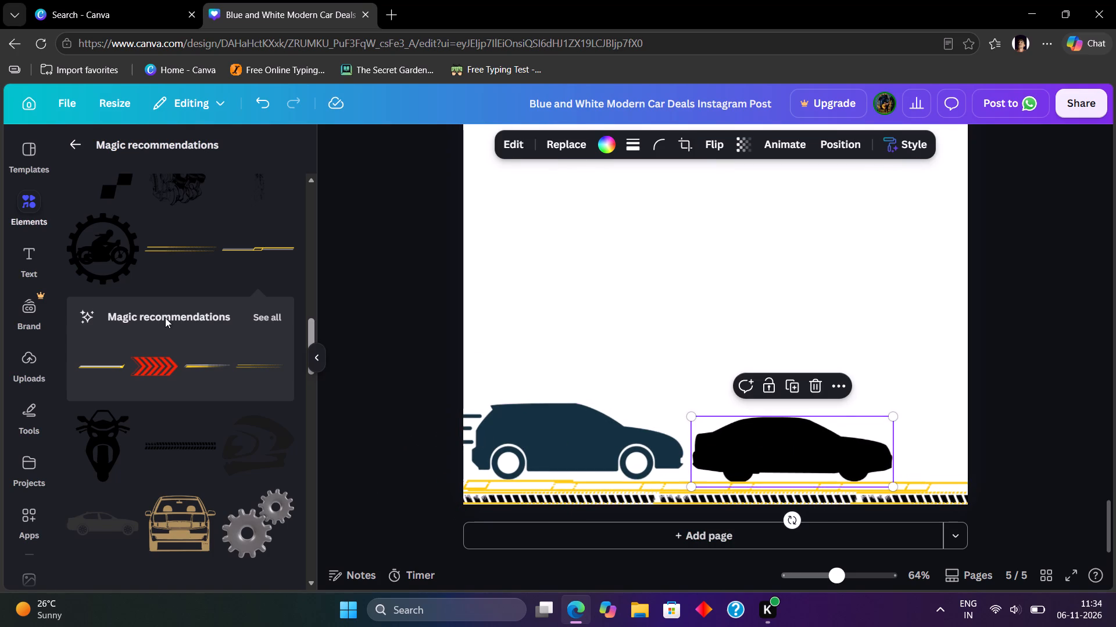
Add the fading yellow speed-line graphic and place it under the dark-blue car at the left start of the road lines.
scroll(166, 317, up, 2)
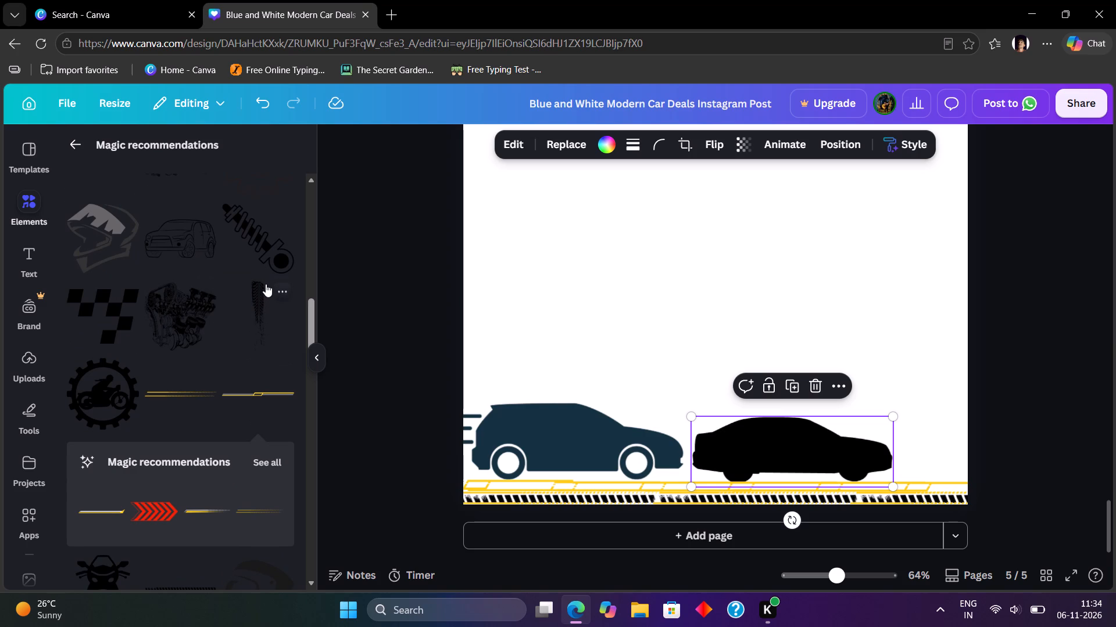
scroll(266, 283, up, 2)
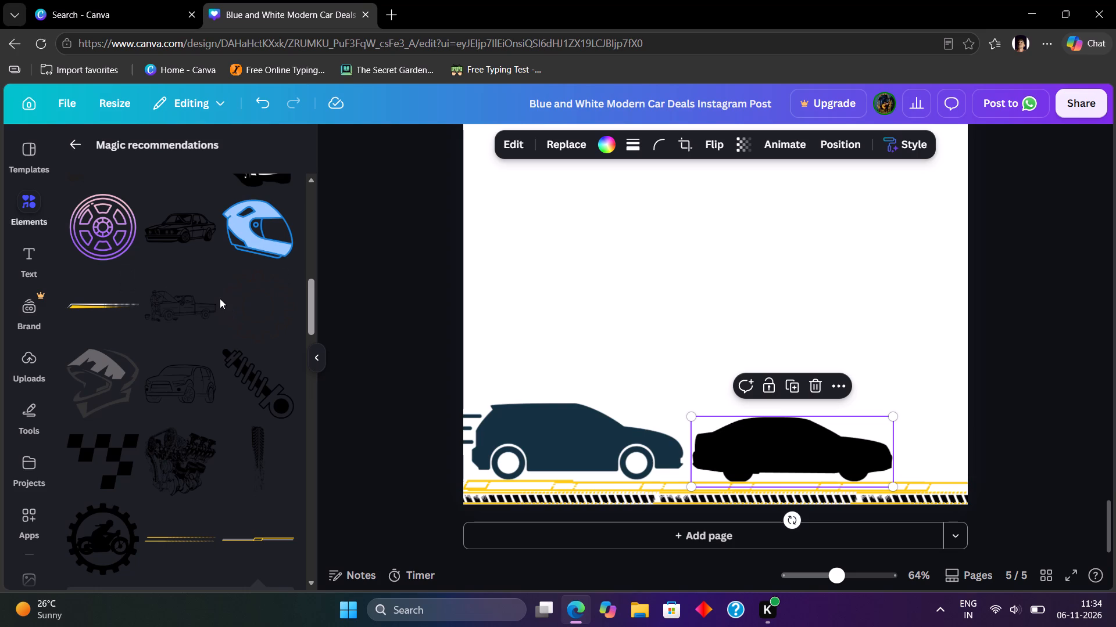
click(107, 316)
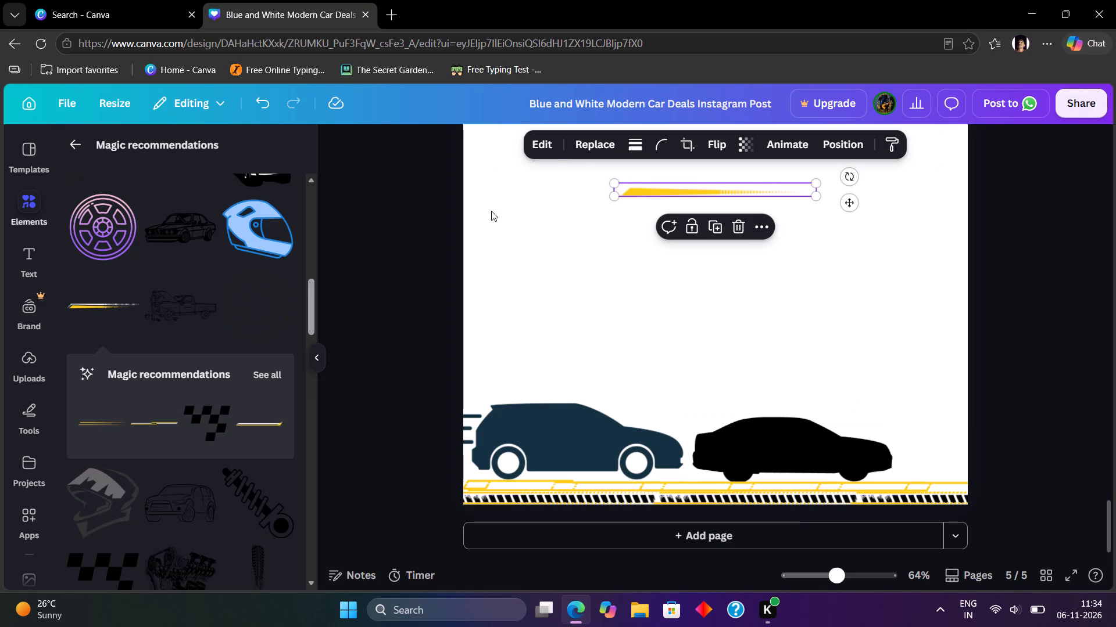
drag(665, 187, 548, 485)
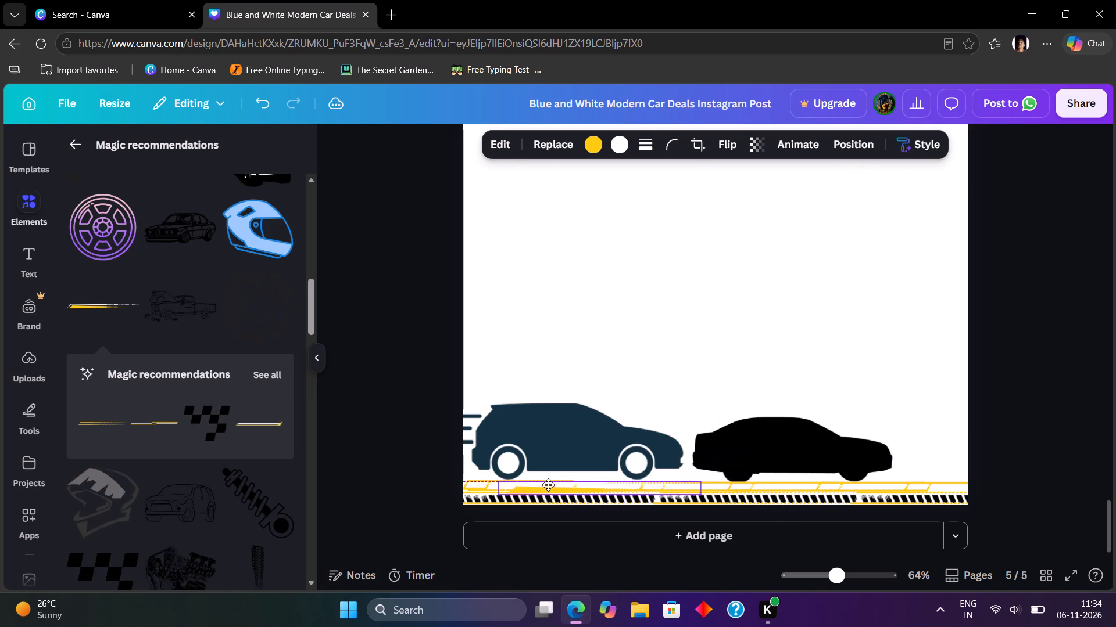
drag(548, 485, 505, 480)
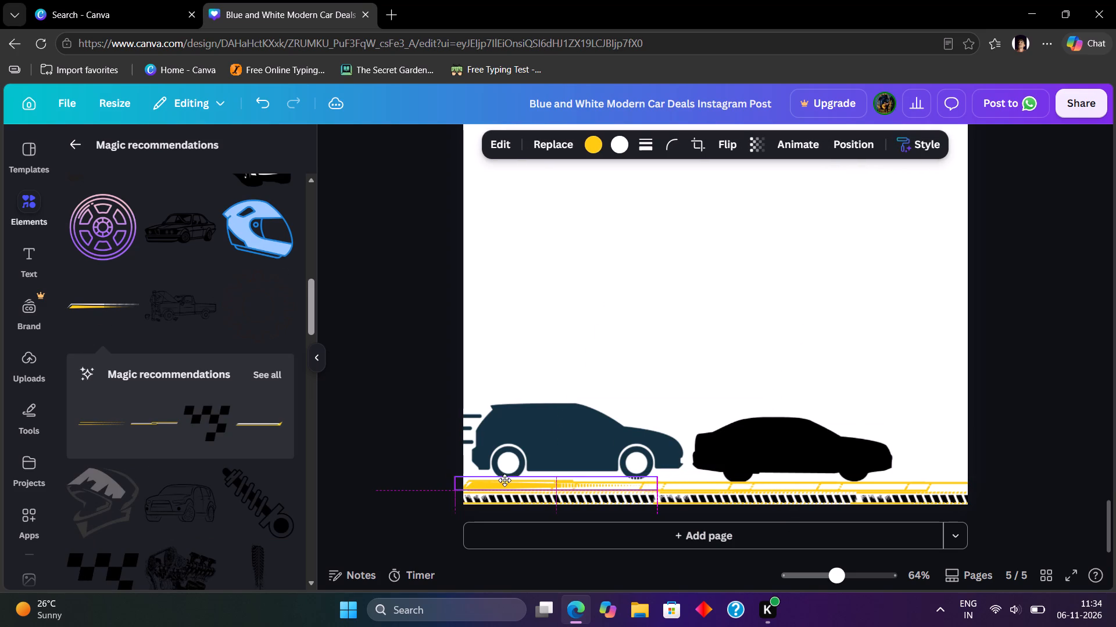
drag(505, 480, 501, 479)
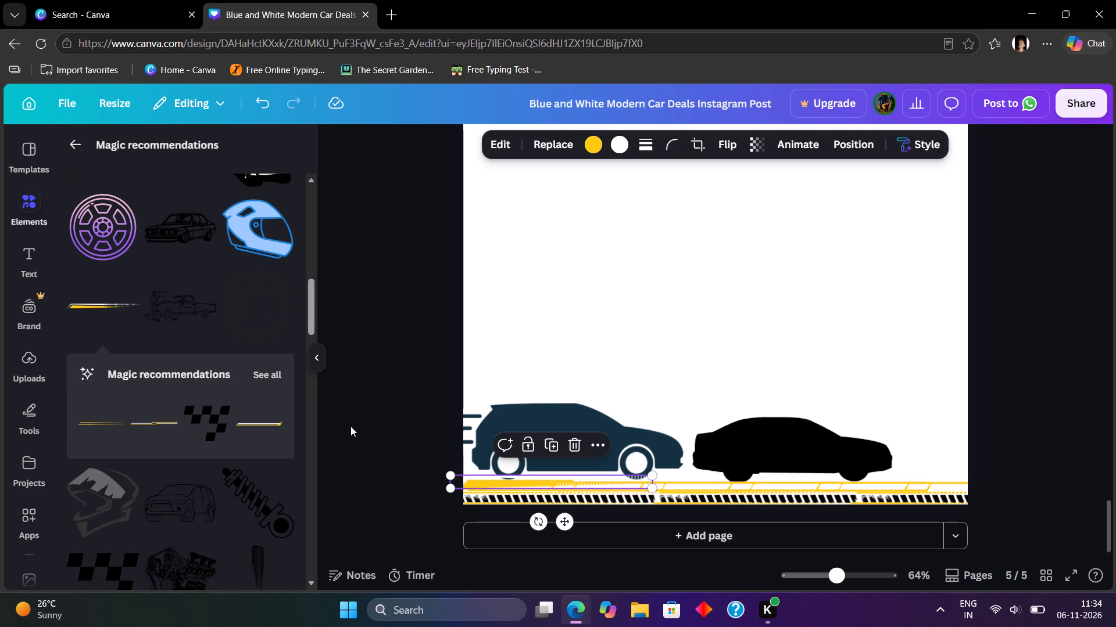
Add the red front-view car outline graphic and centre it near the top of page 5.
scroll(213, 305, up, 3)
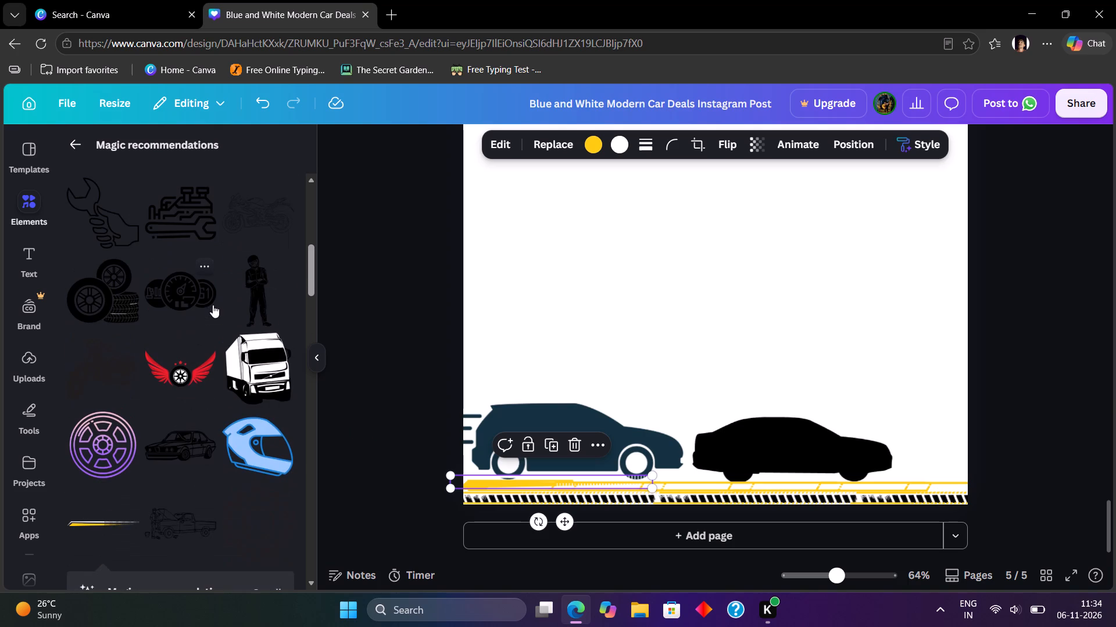
scroll(212, 305, up, 6)
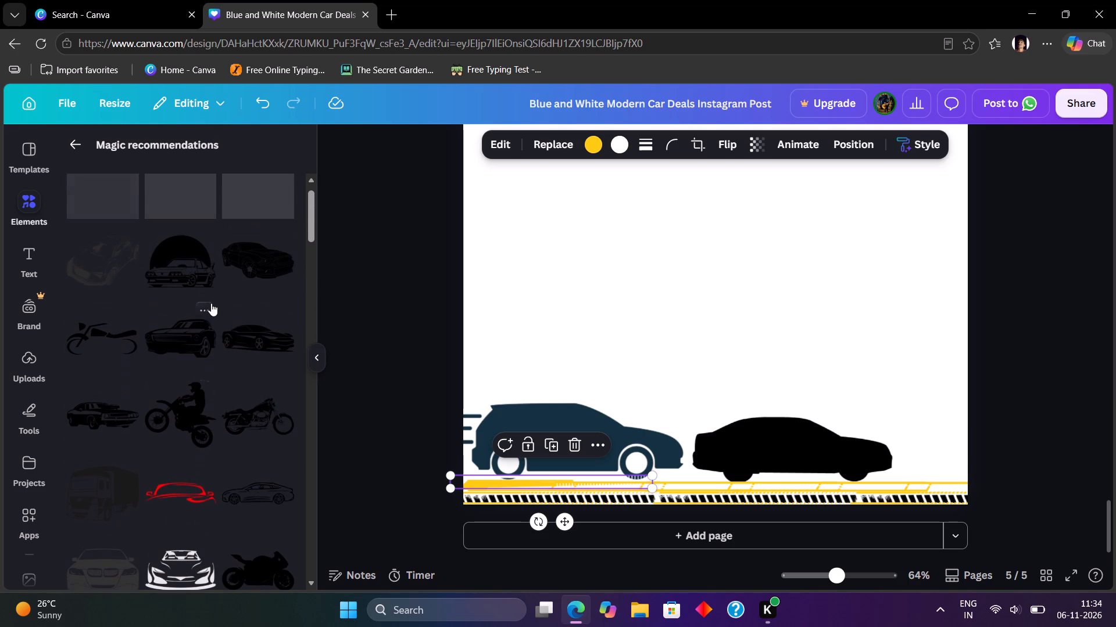
scroll(211, 303, up, 2)
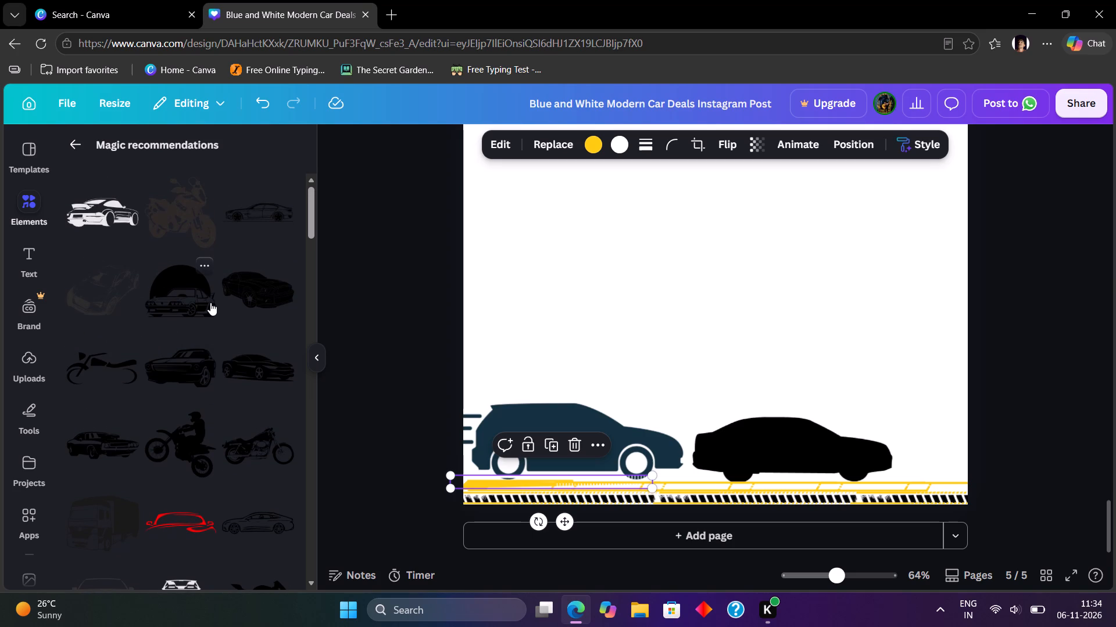
scroll(210, 302, up, 5)
scroll(209, 297, down, 1)
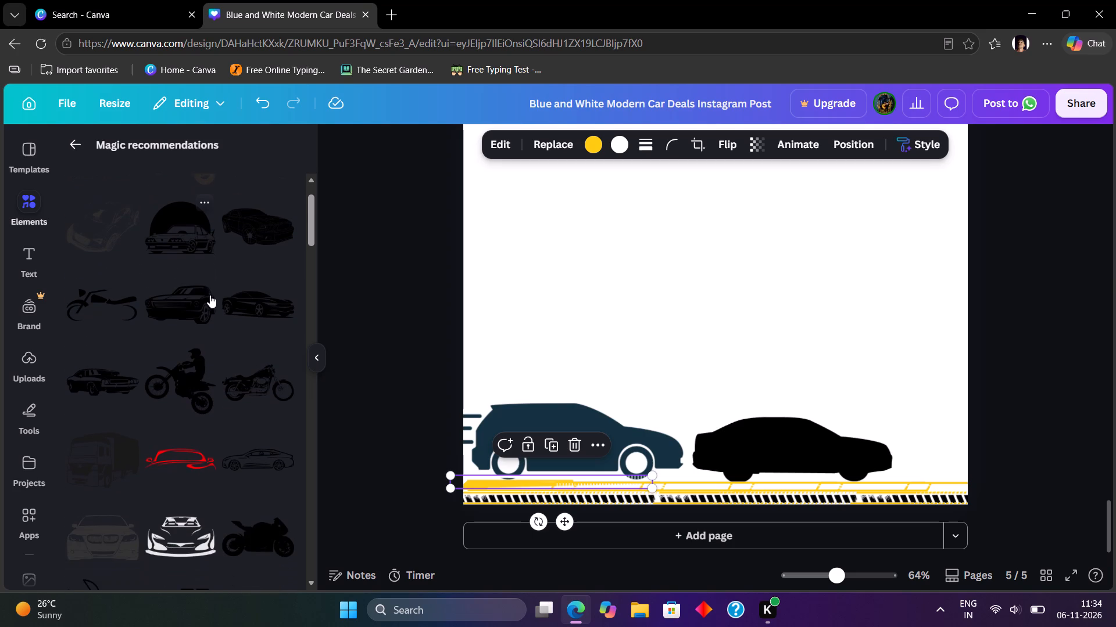
scroll(210, 295, up, 2)
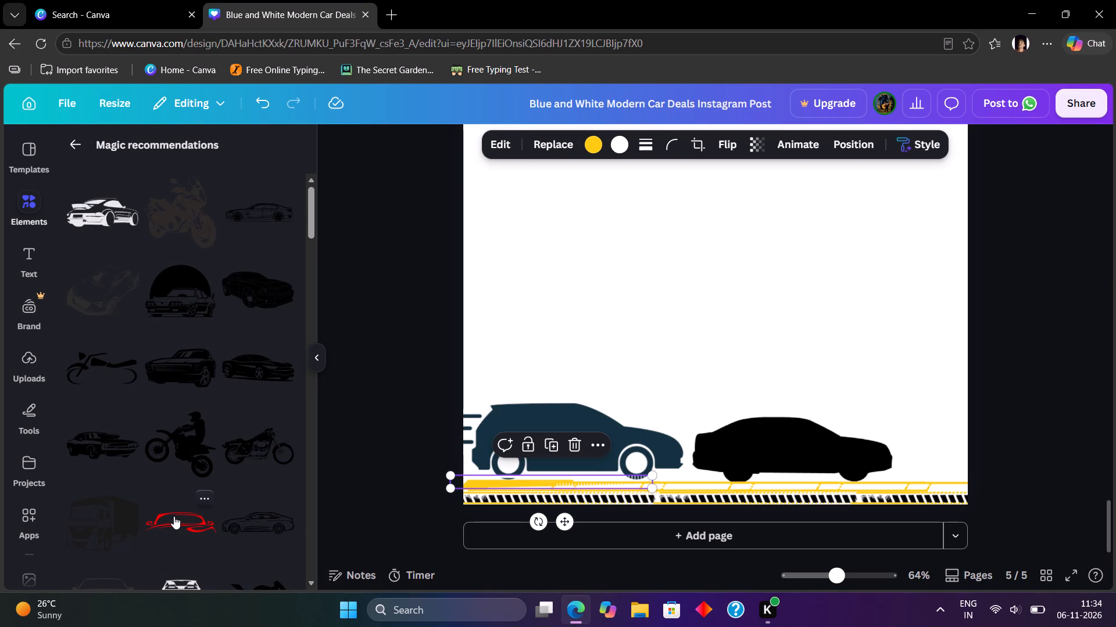
click(174, 516)
scroll(692, 275, up, 4)
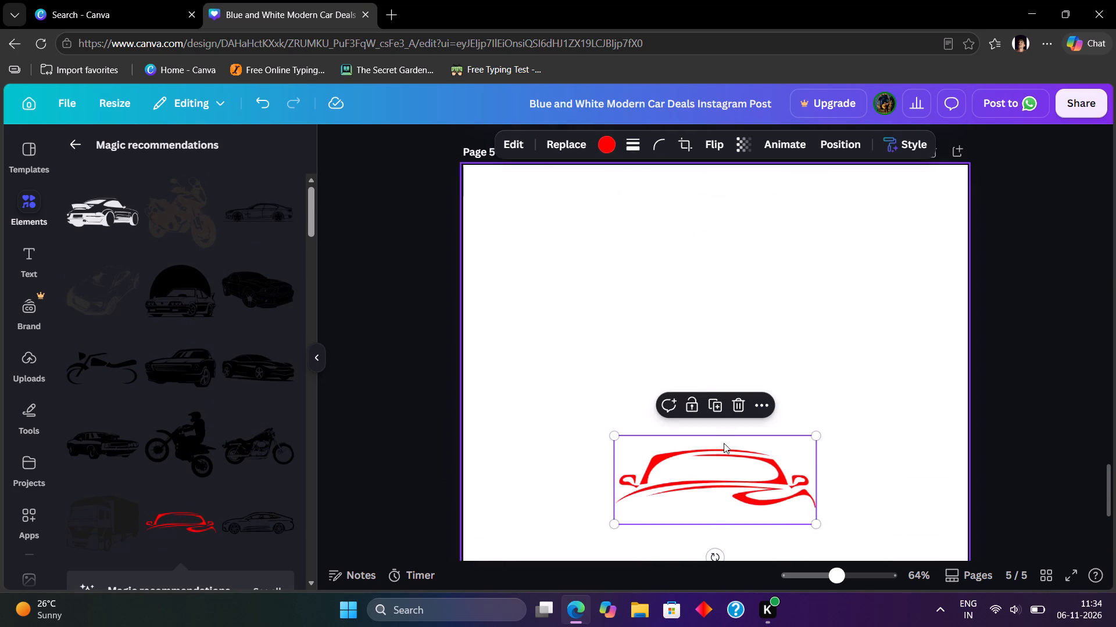
drag(722, 479, 723, 221)
Try white on the car outline graphic at the top of the page and settle on black.
click(599, 145)
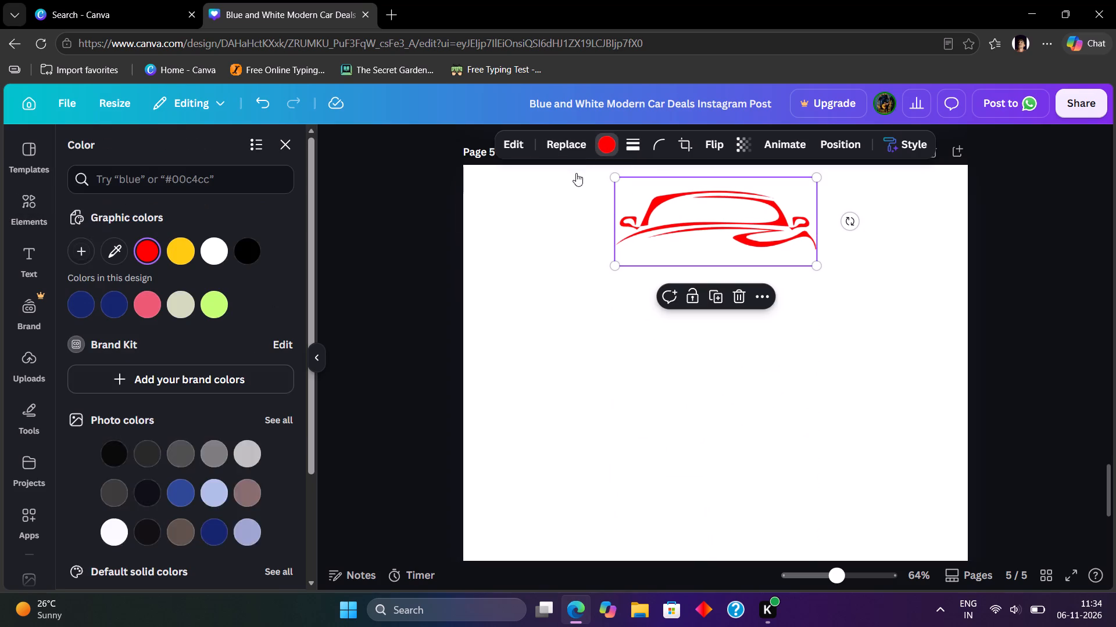
click(211, 254)
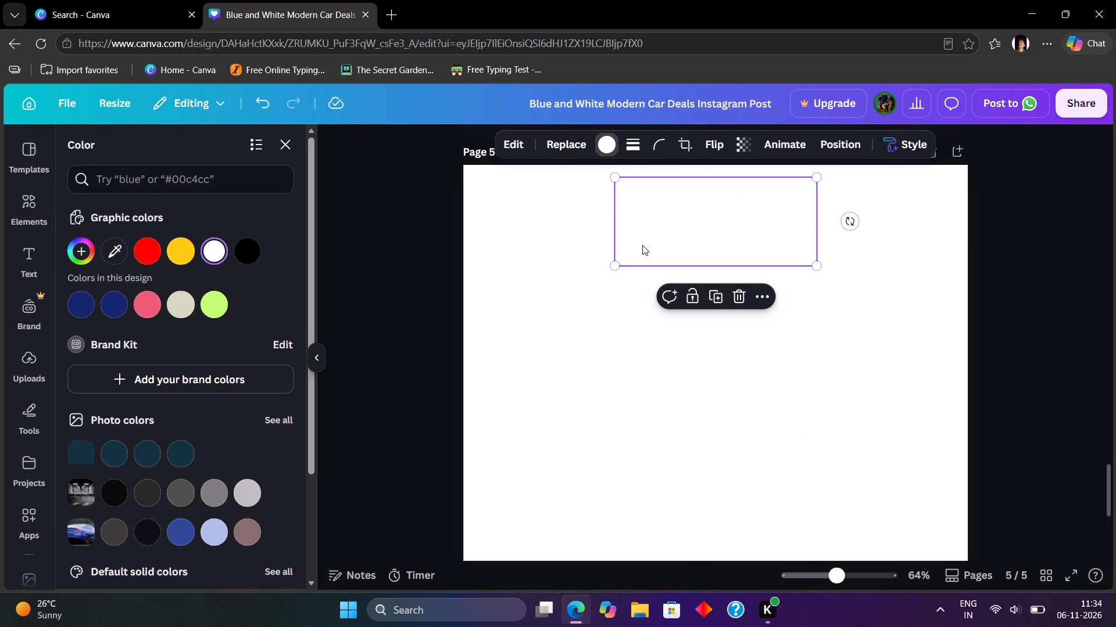
click(259, 258)
click(252, 253)
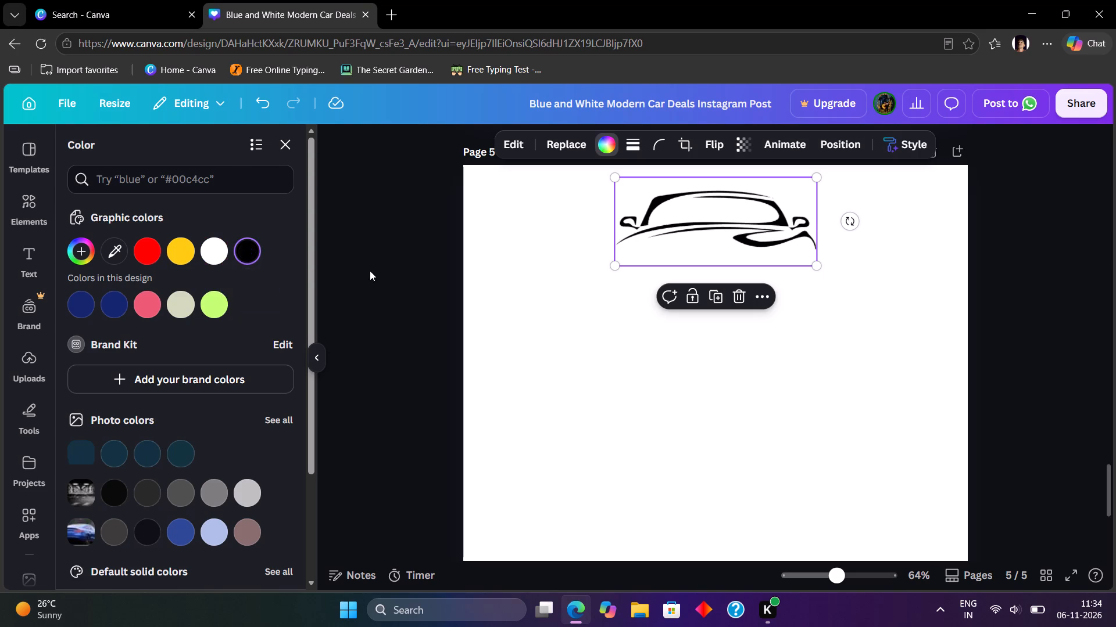
click(373, 273)
click(377, 275)
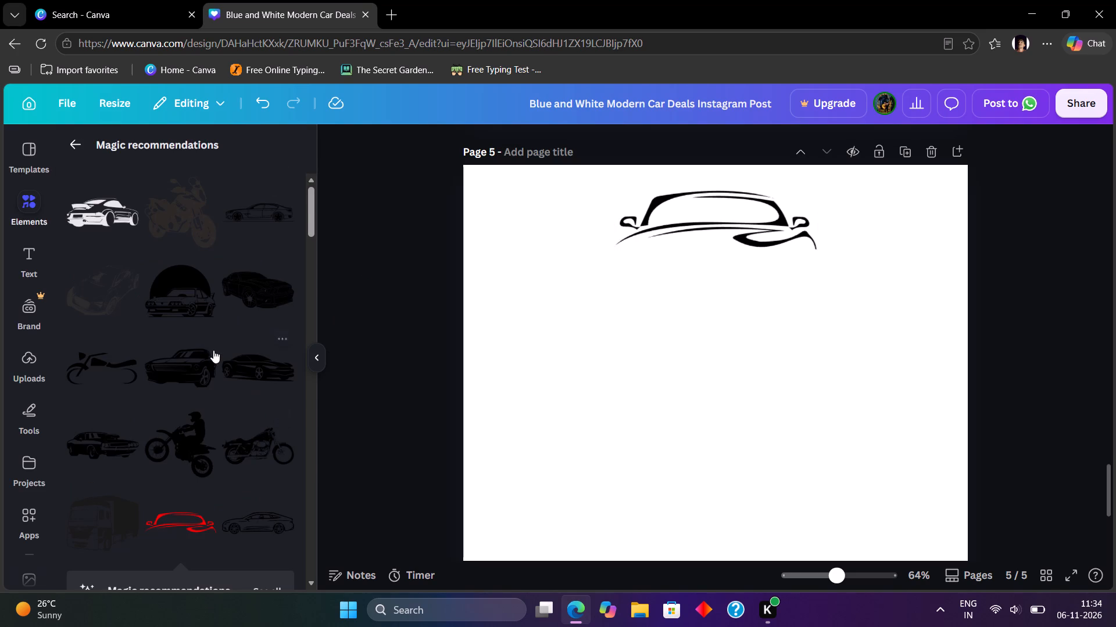
Add the stacked tyres graphic and move it to the bottom-right corner of the page, standing on the road lines.
scroll(213, 350, down, 3)
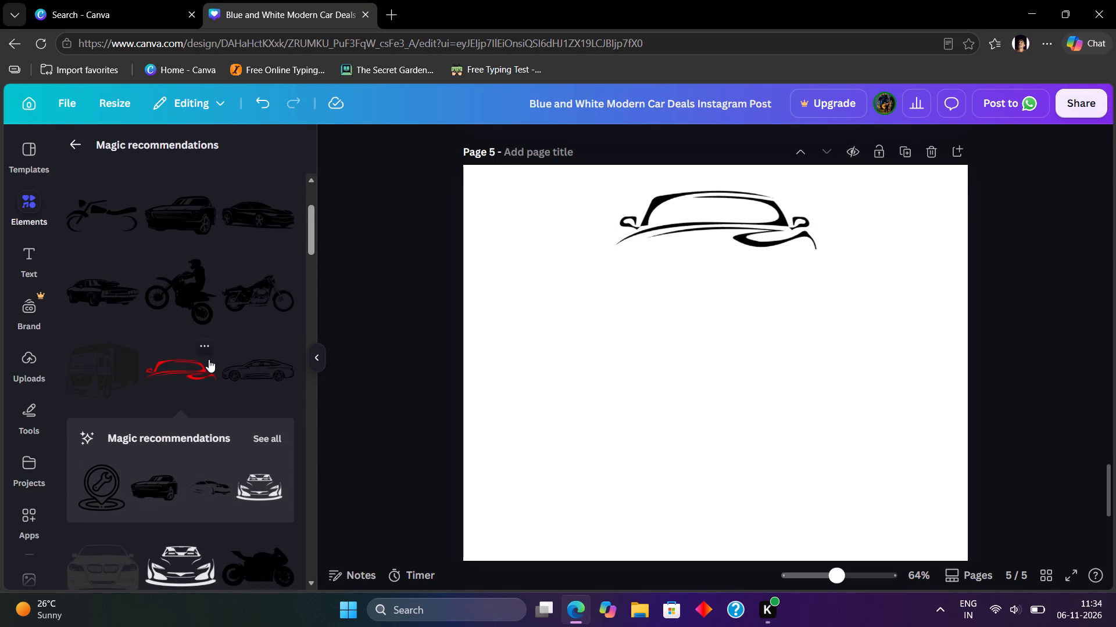
scroll(209, 359, down, 5)
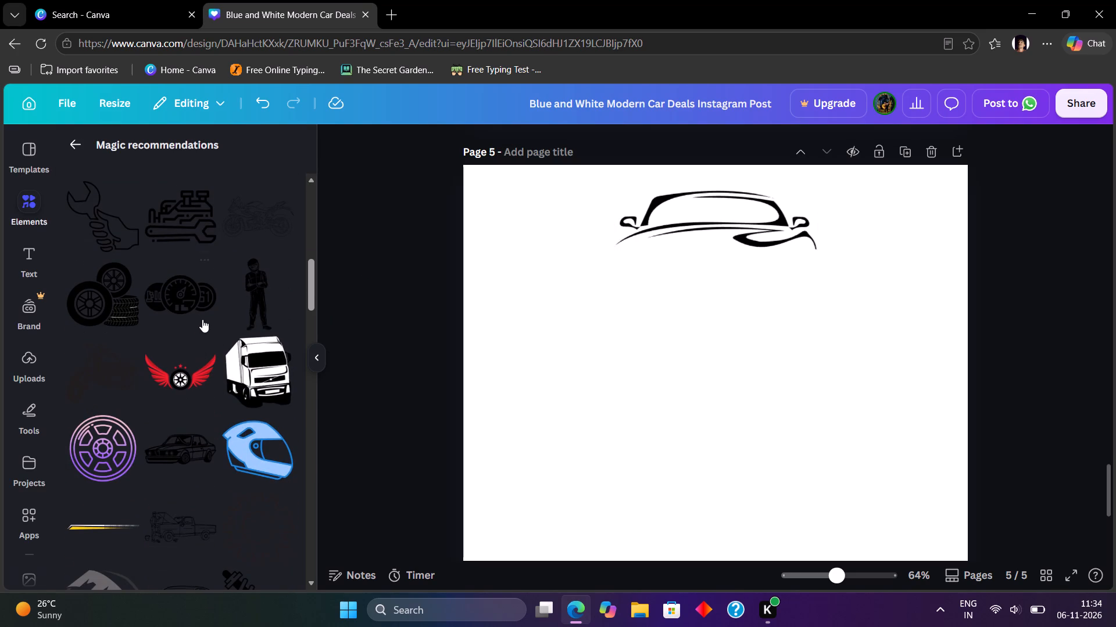
click(109, 281)
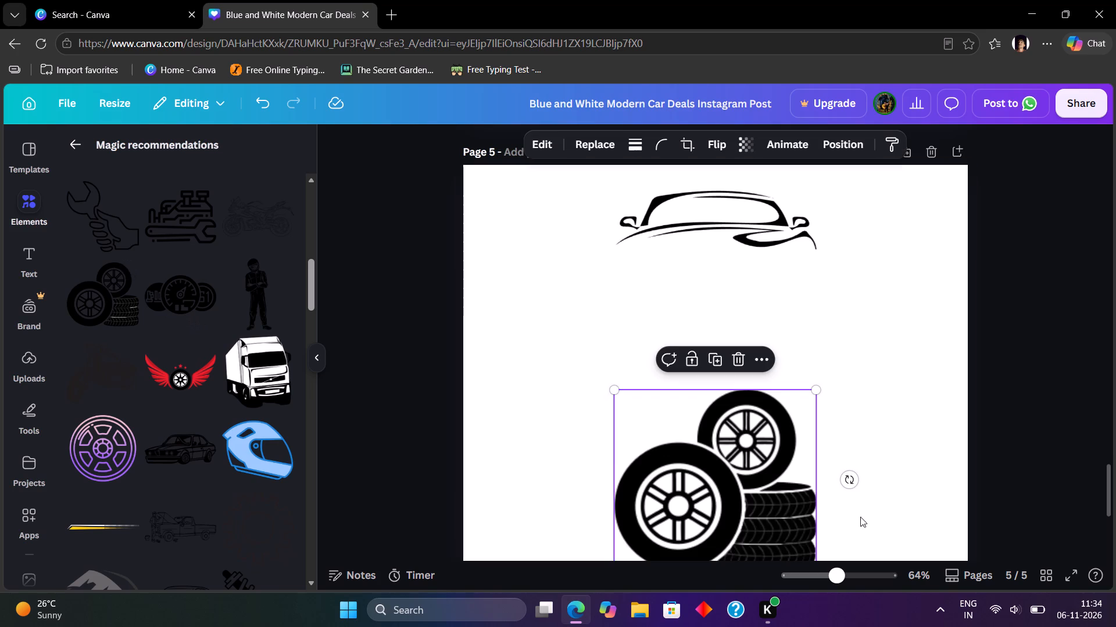
scroll(958, 507, down, 2)
drag(703, 352, 843, 474)
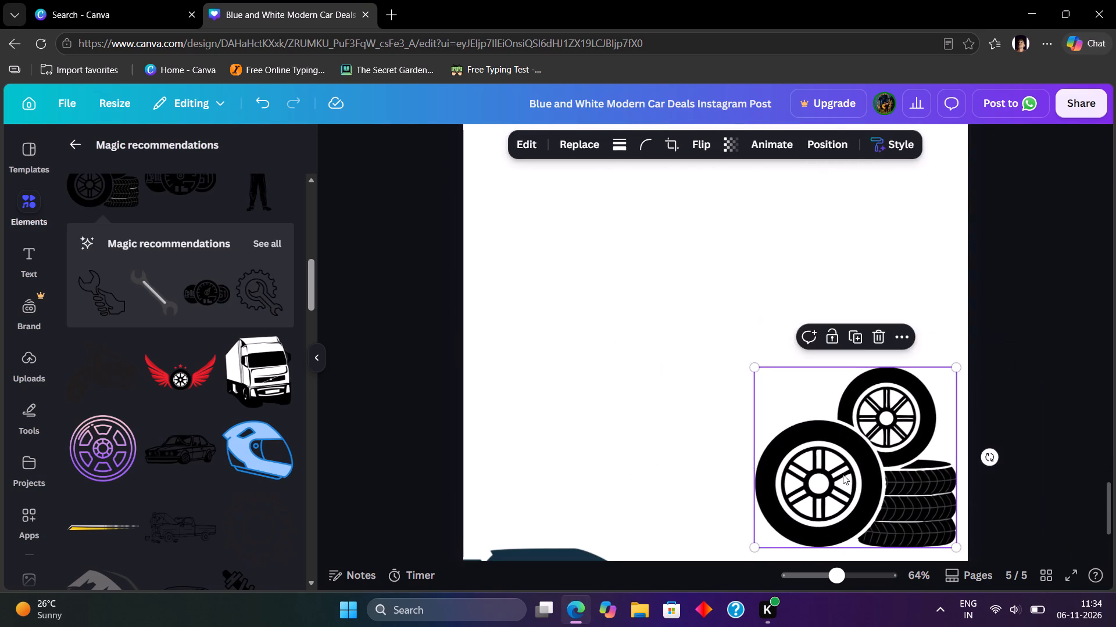
scroll(843, 474, down, 3)
drag(883, 374, 900, 473)
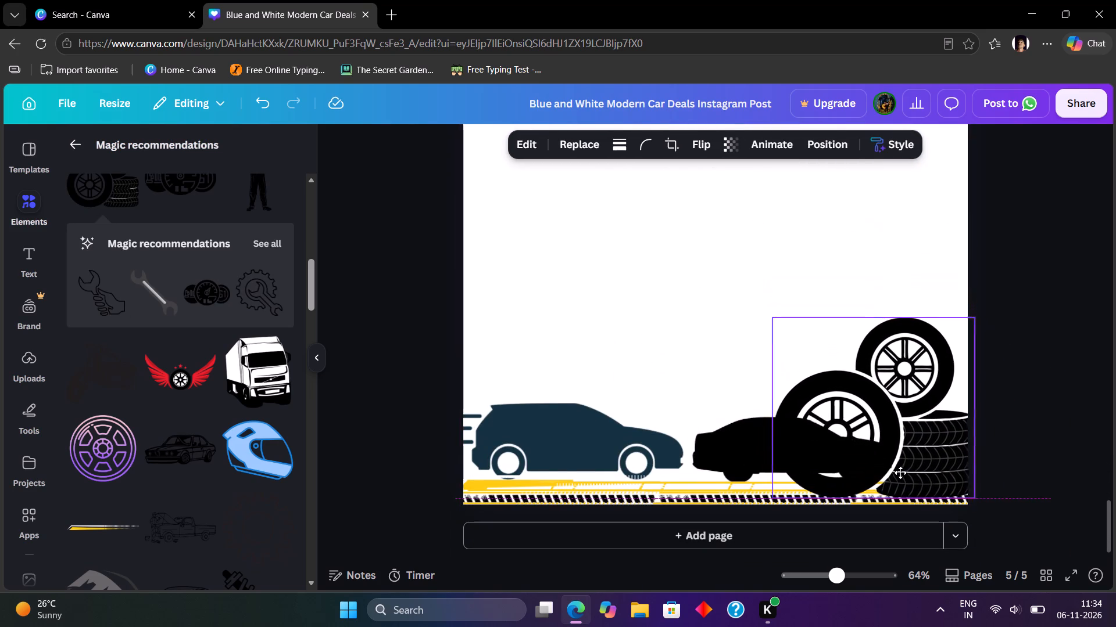
drag(900, 473, 891, 457)
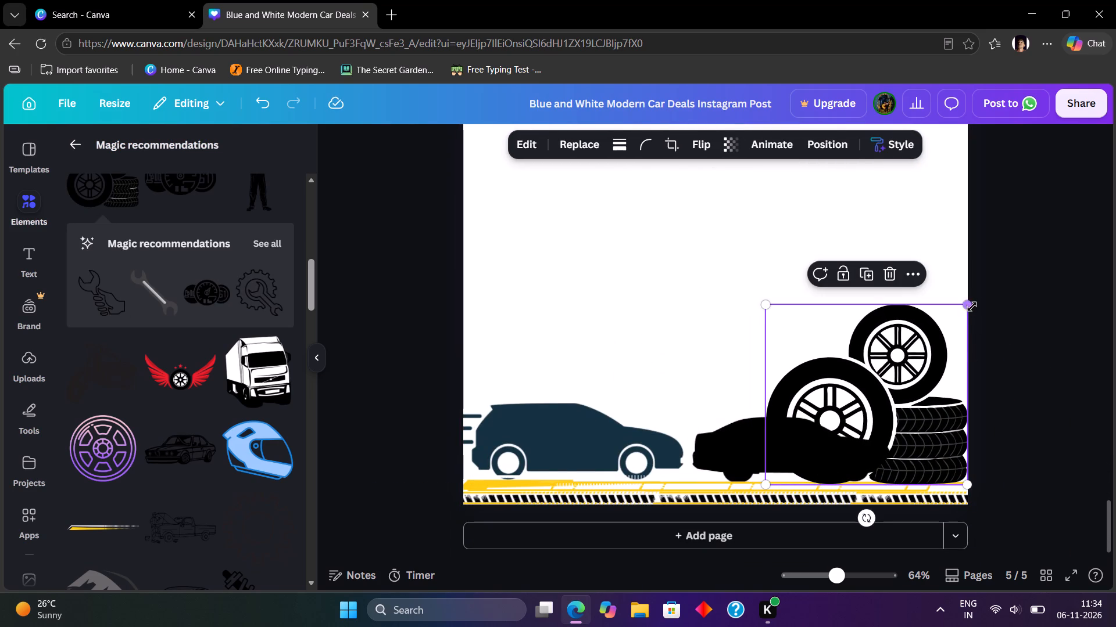
Shrink the tyres graphic and stand it on the road in front of the black sedan, near the page's right edge.
drag(971, 305, 850, 459)
drag(796, 462, 885, 462)
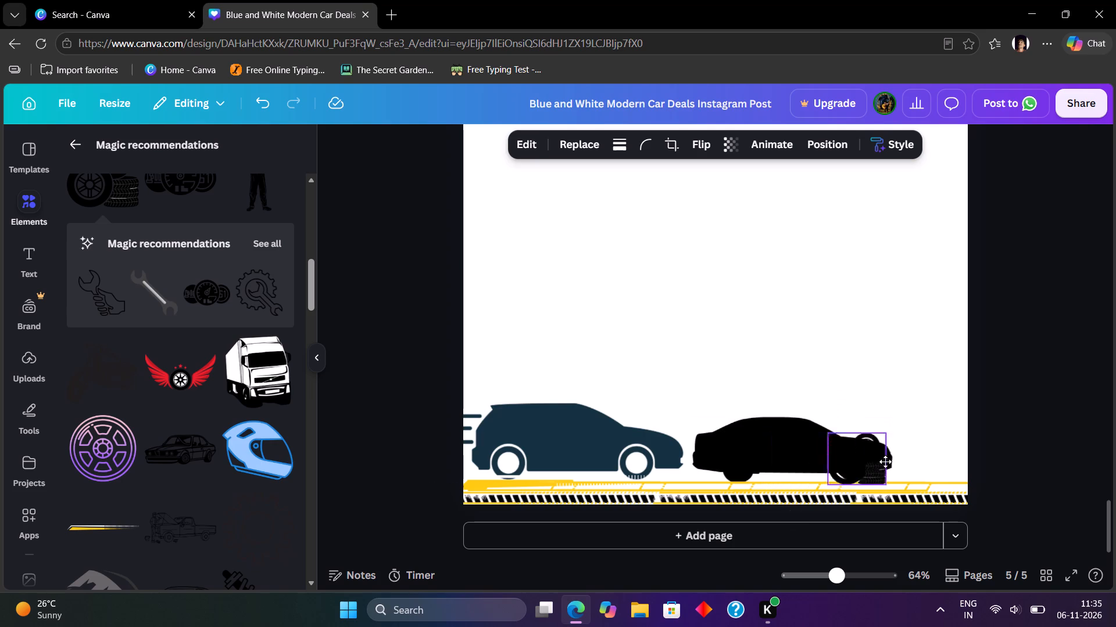
drag(885, 462, 938, 459)
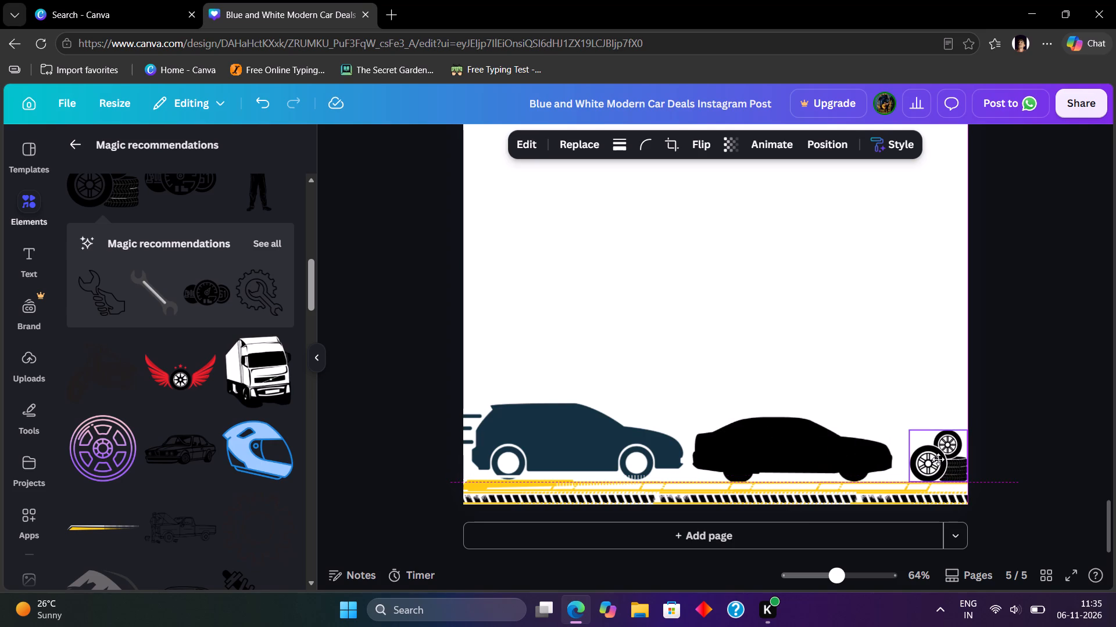
drag(938, 459, 532, 379)
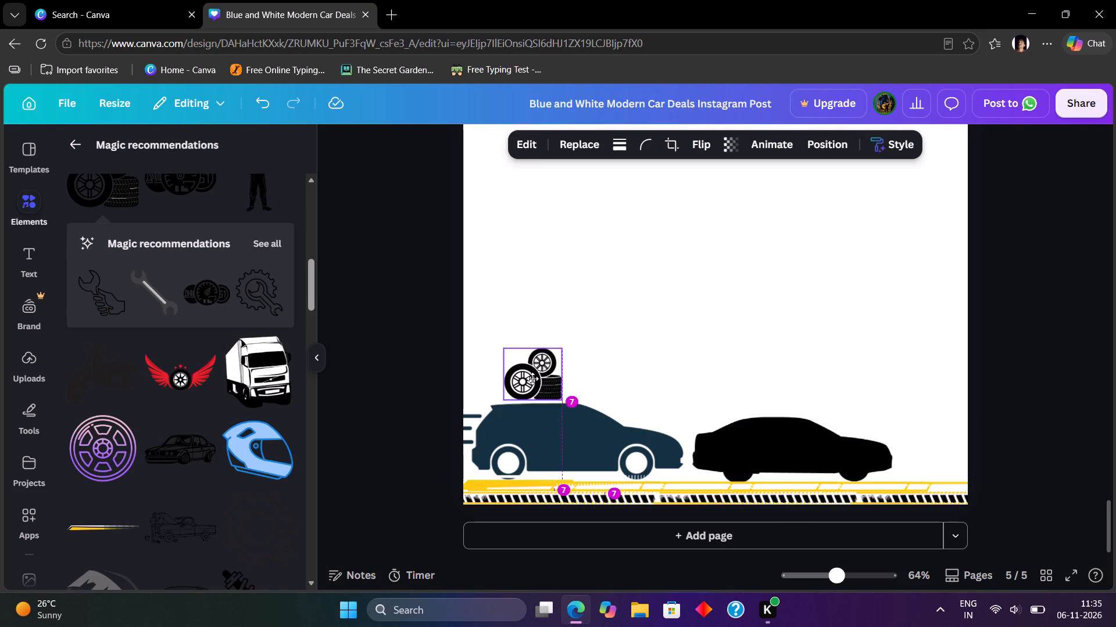
drag(532, 379, 938, 458)
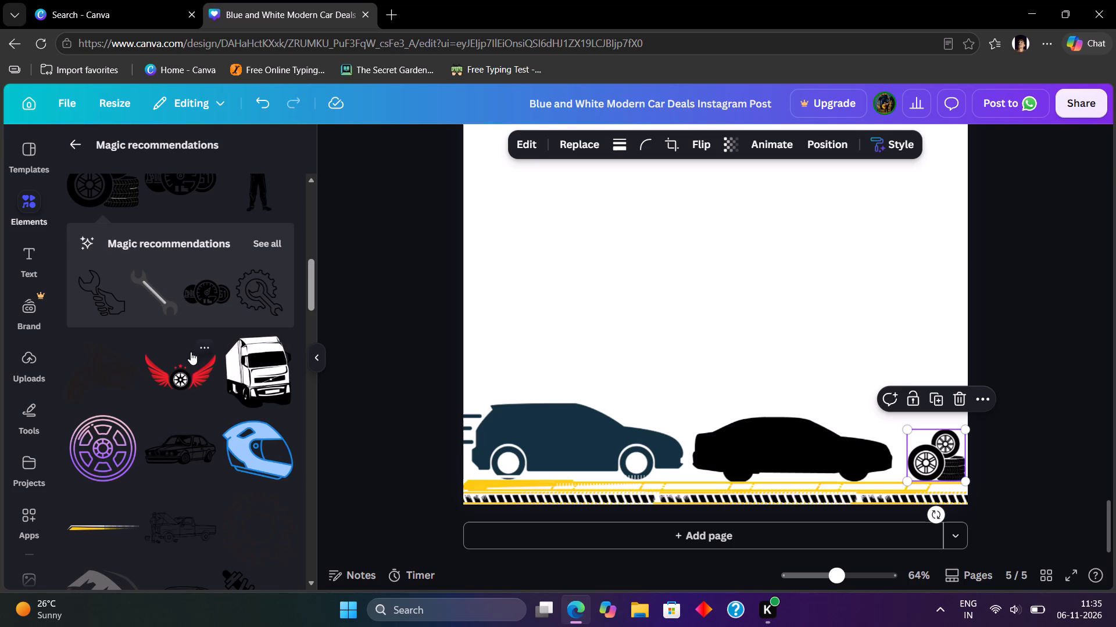
Add the dark-grey sports car with the red front light and position it below the black car outline.
scroll(191, 352, down, 3)
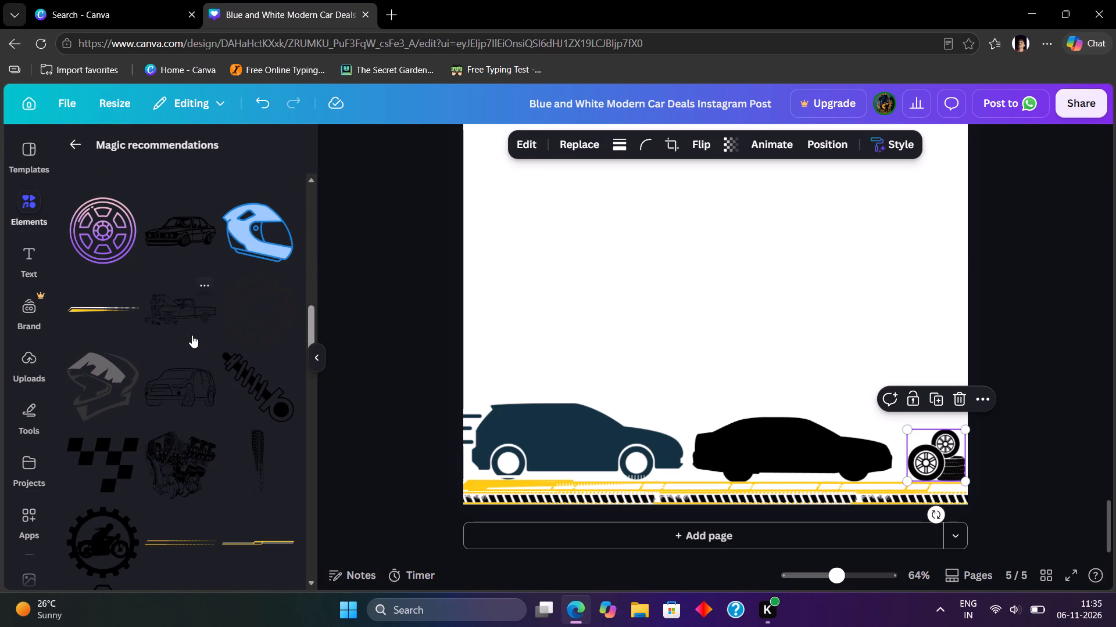
scroll(192, 335, down, 5)
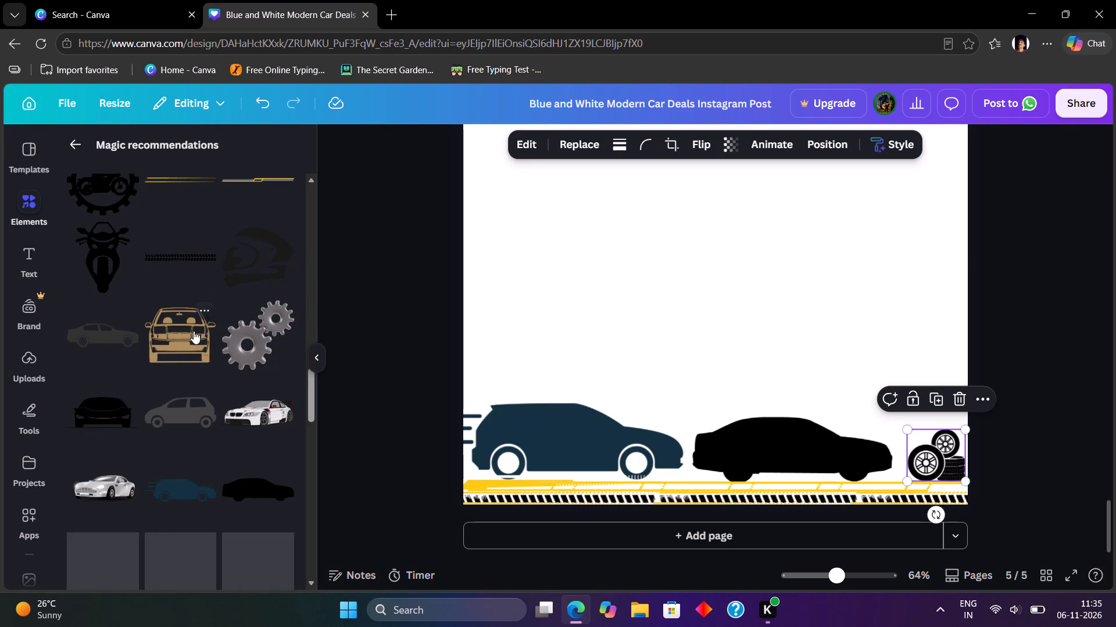
scroll(194, 331, down, 4)
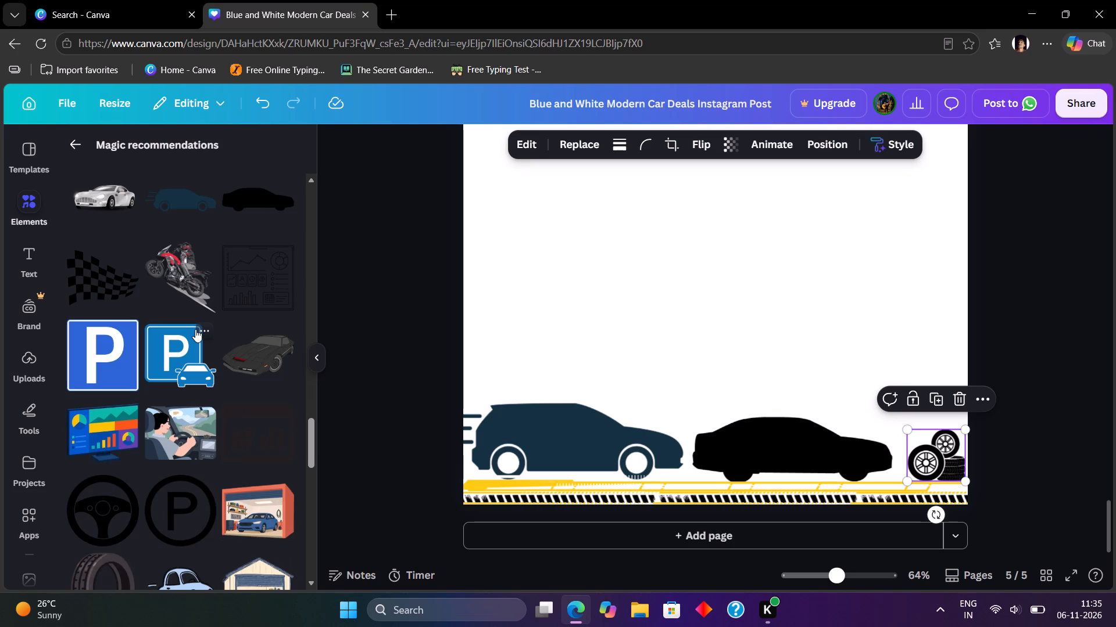
click(273, 357)
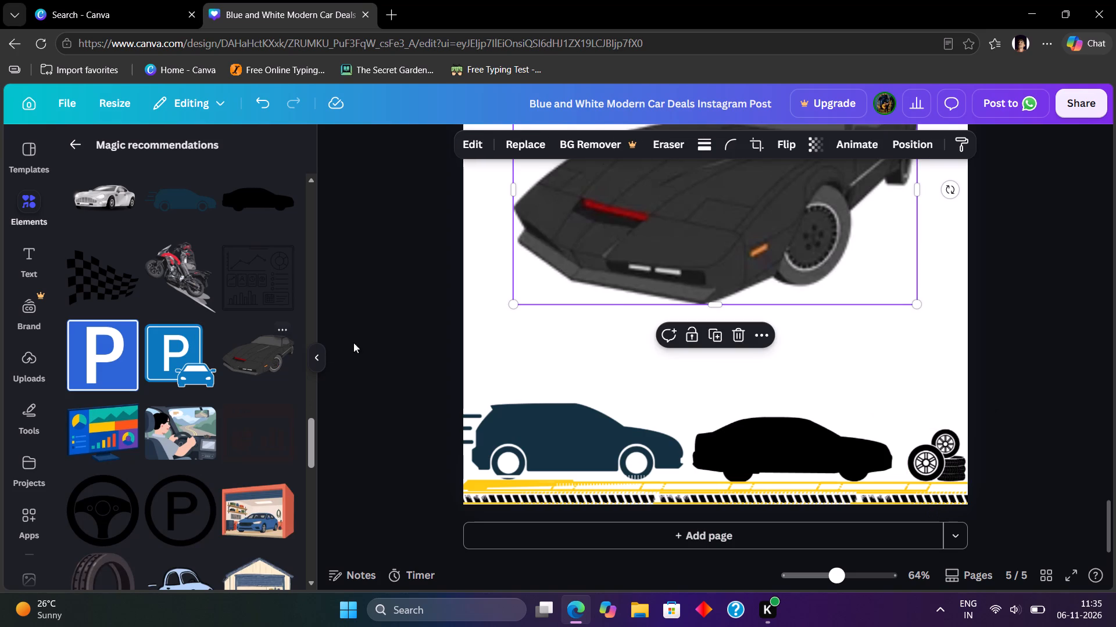
drag(673, 262, 663, 374)
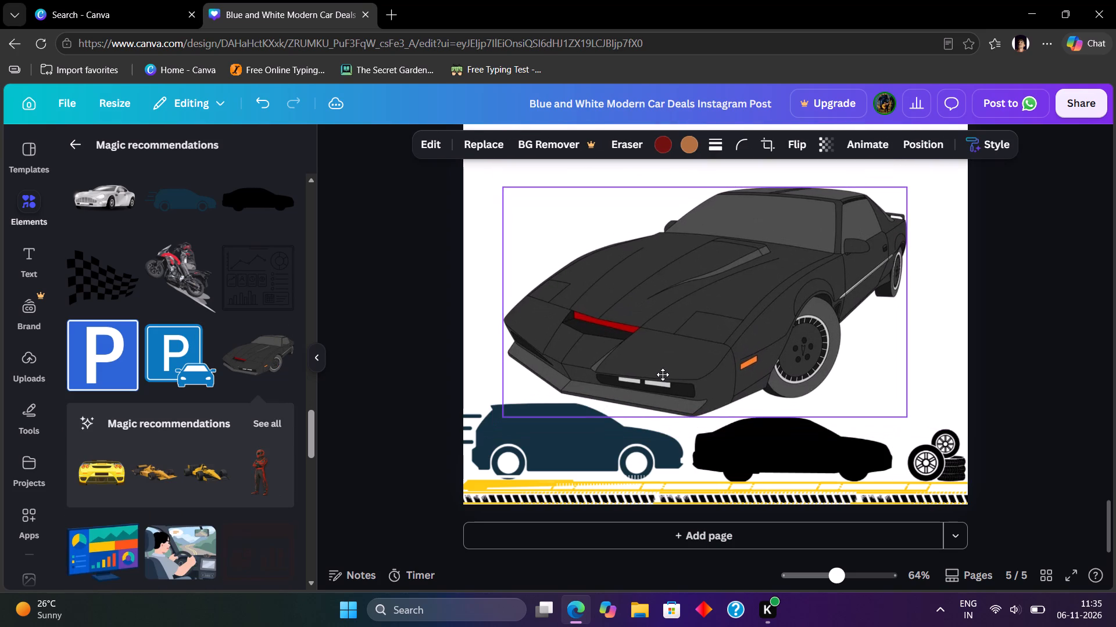
drag(663, 374, 661, 367)
scroll(657, 367, up, 2)
drag(706, 429, 695, 280)
scroll(695, 283, up, 1)
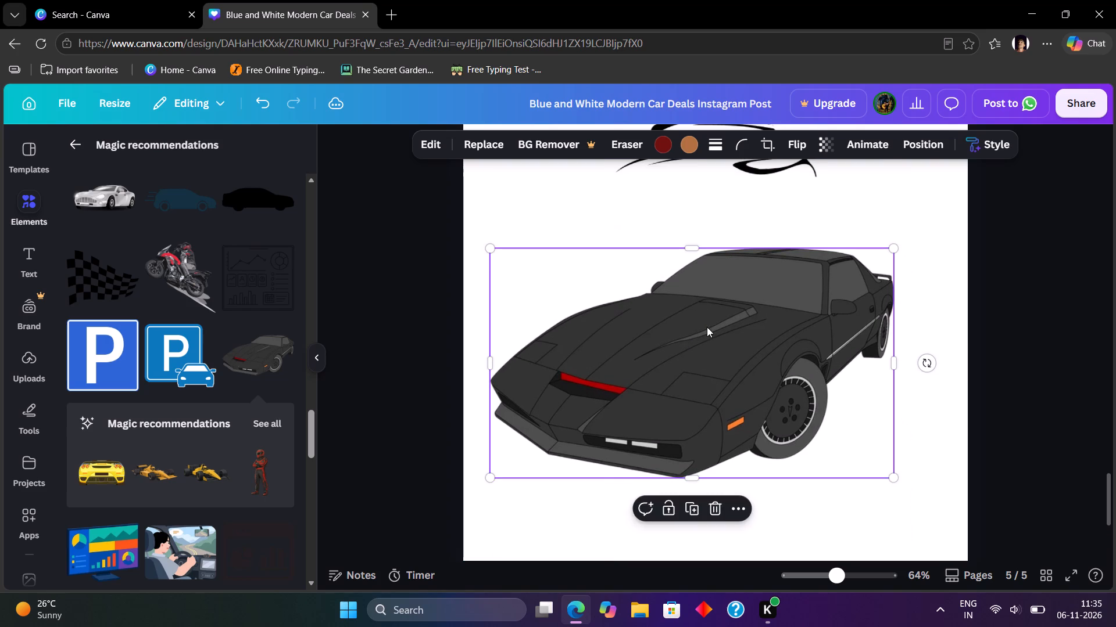
drag(707, 327, 712, 296)
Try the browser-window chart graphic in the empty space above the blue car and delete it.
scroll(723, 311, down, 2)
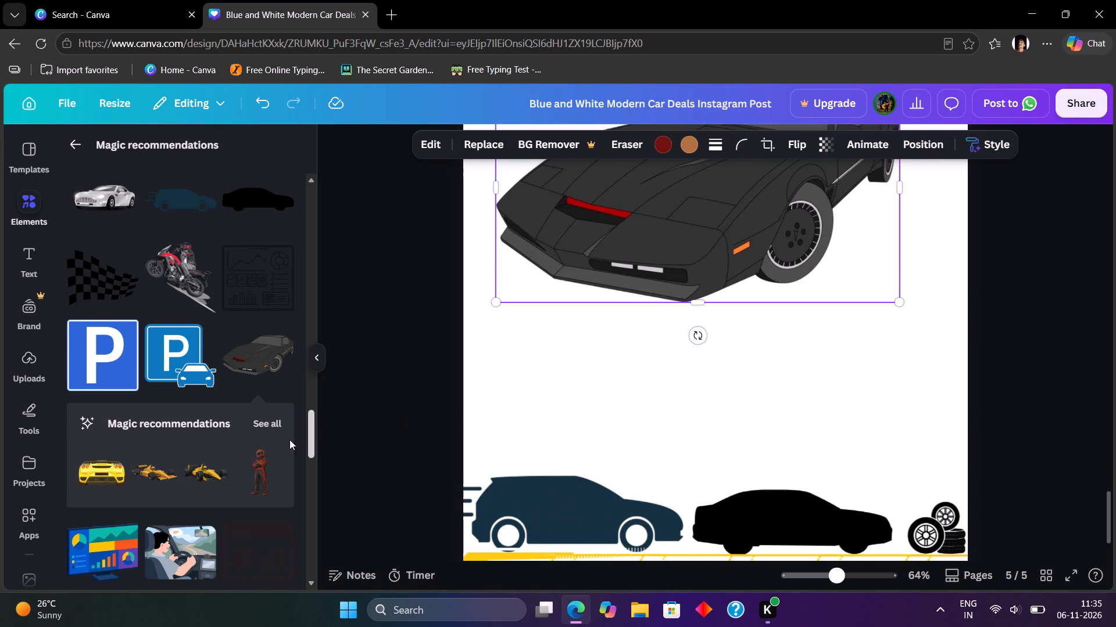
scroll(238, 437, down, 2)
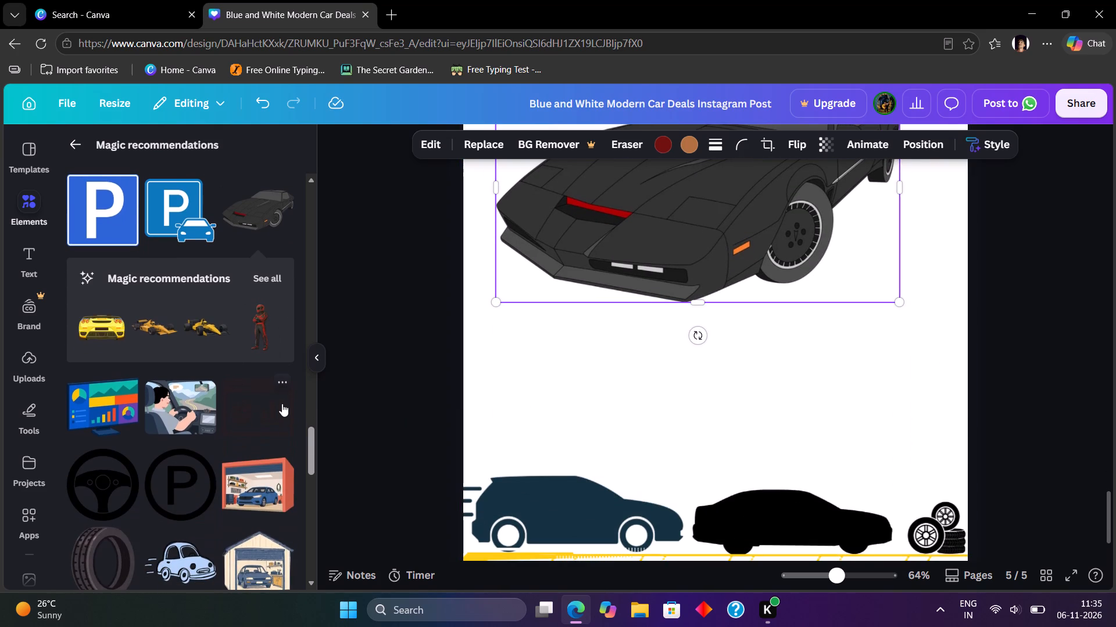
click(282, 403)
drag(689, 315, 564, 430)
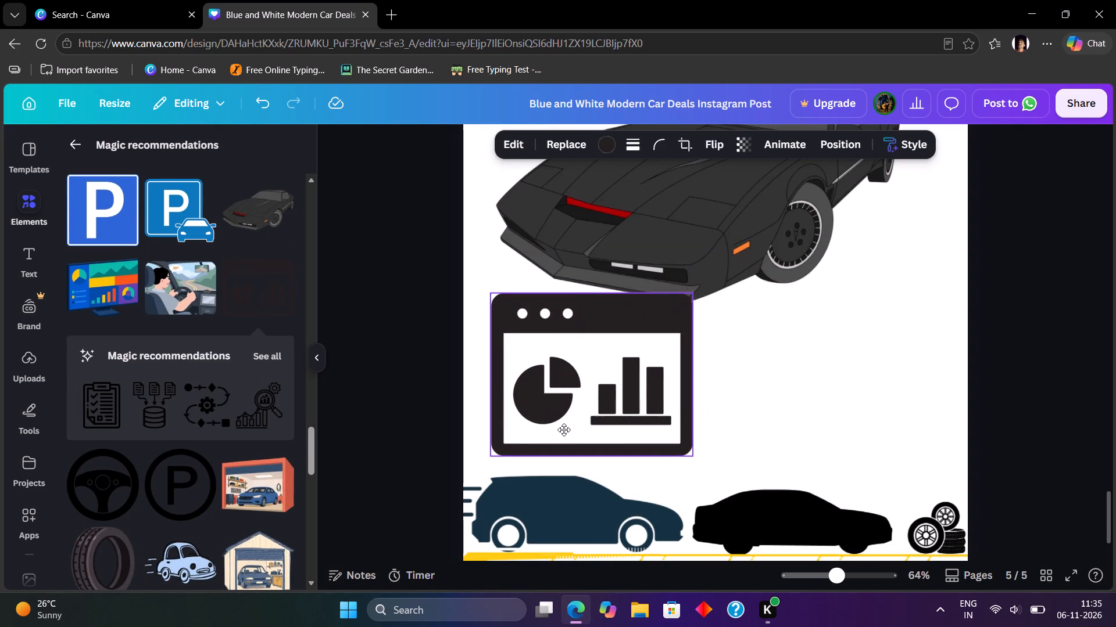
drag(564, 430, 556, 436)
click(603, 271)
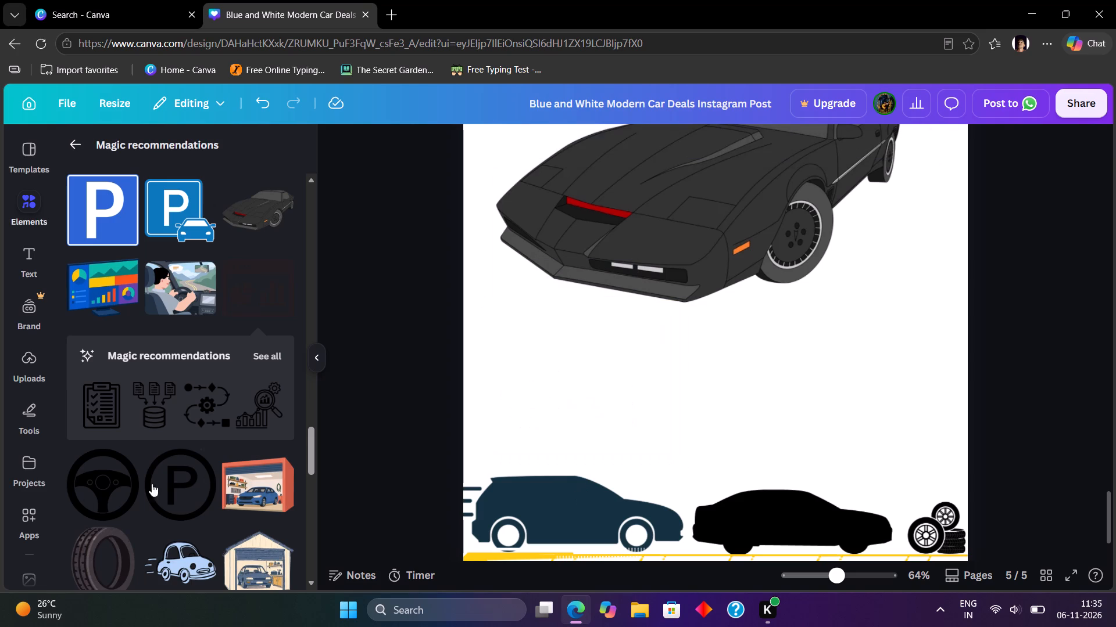
Add the white Porsche sports car graphic and move it below the dark-grey sports car.
scroll(206, 459, down, 5)
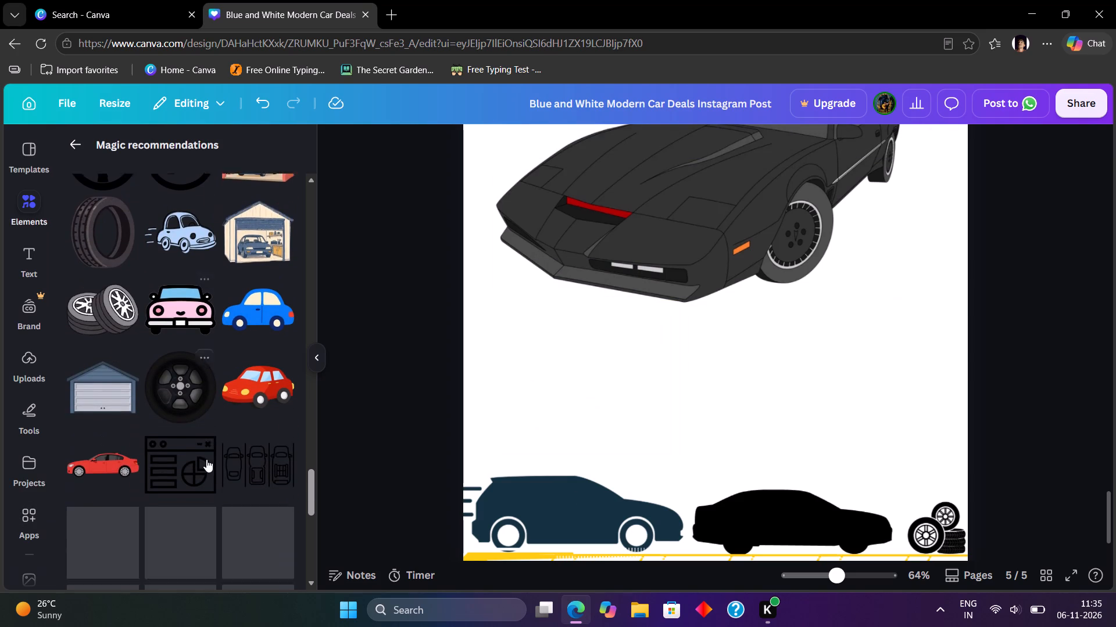
scroll(206, 459, down, 4)
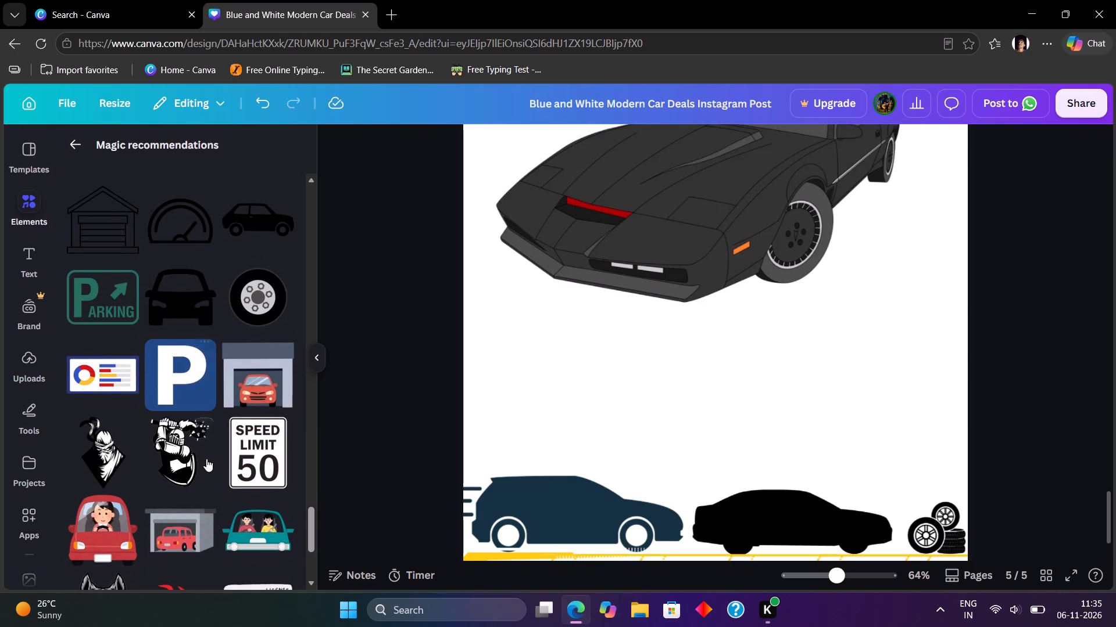
scroll(206, 459, down, 5)
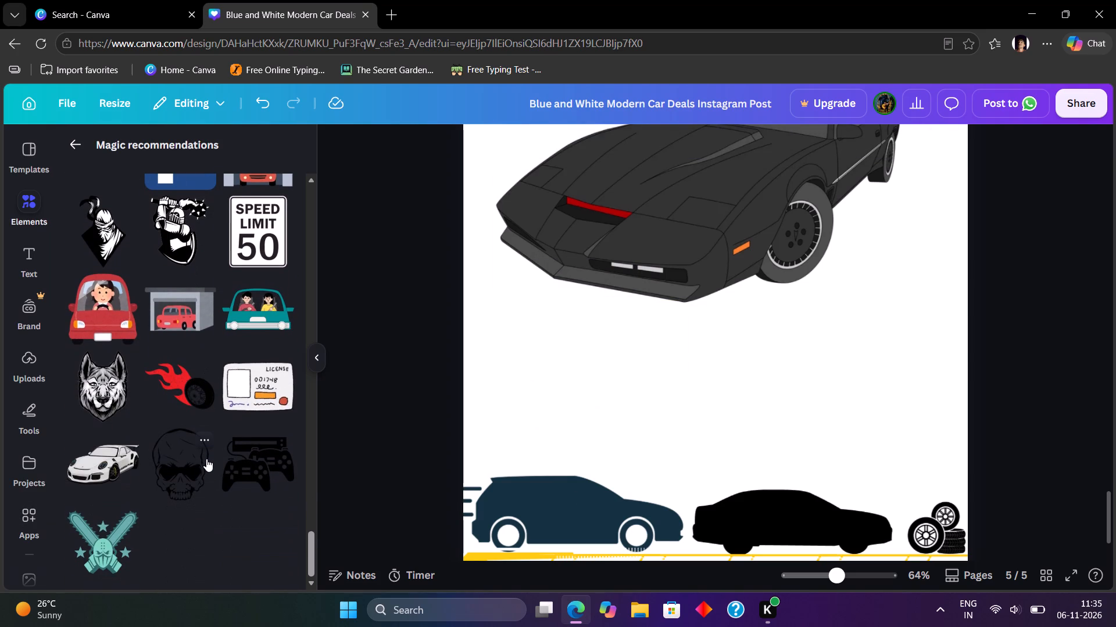
scroll(137, 442, down, 1)
click(99, 456)
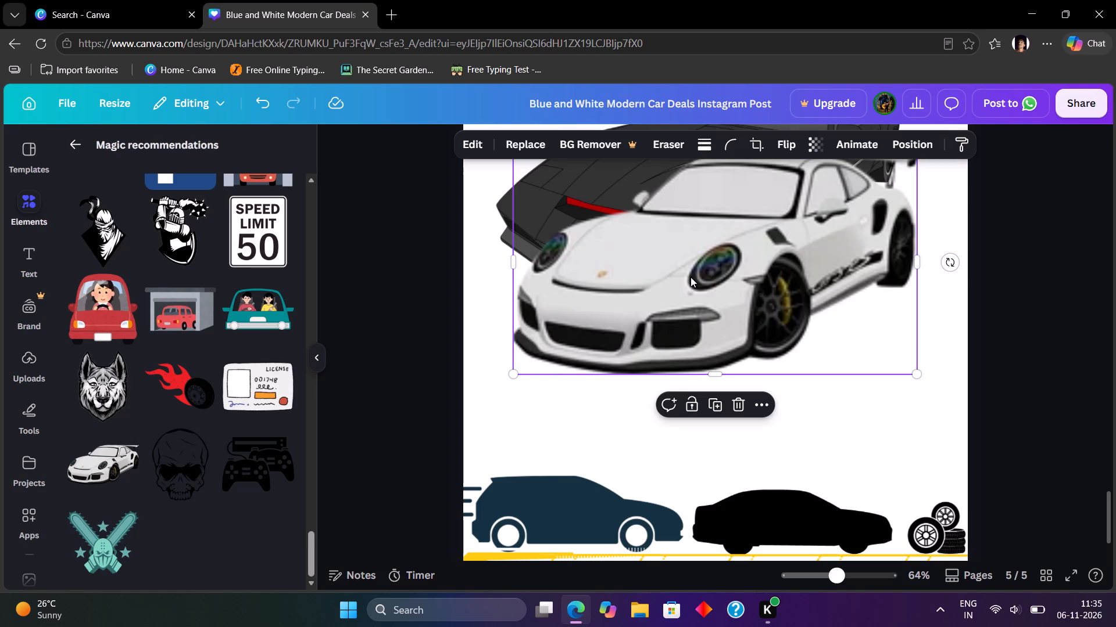
drag(691, 277, 724, 397)
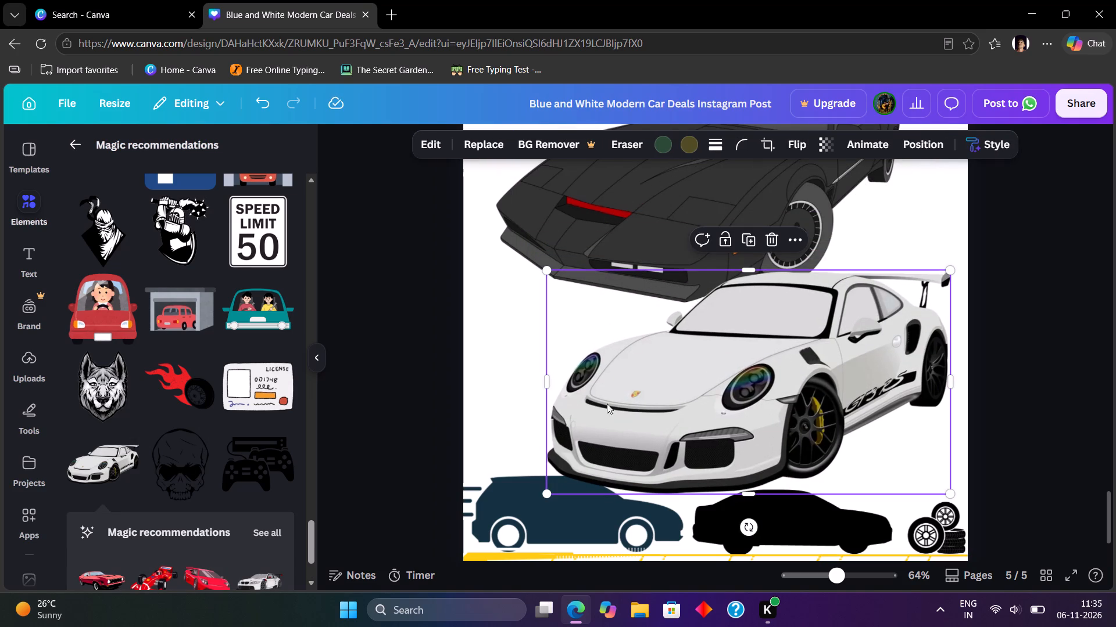
Star the white Porsche graphic in the recommended graphics.
click(134, 440)
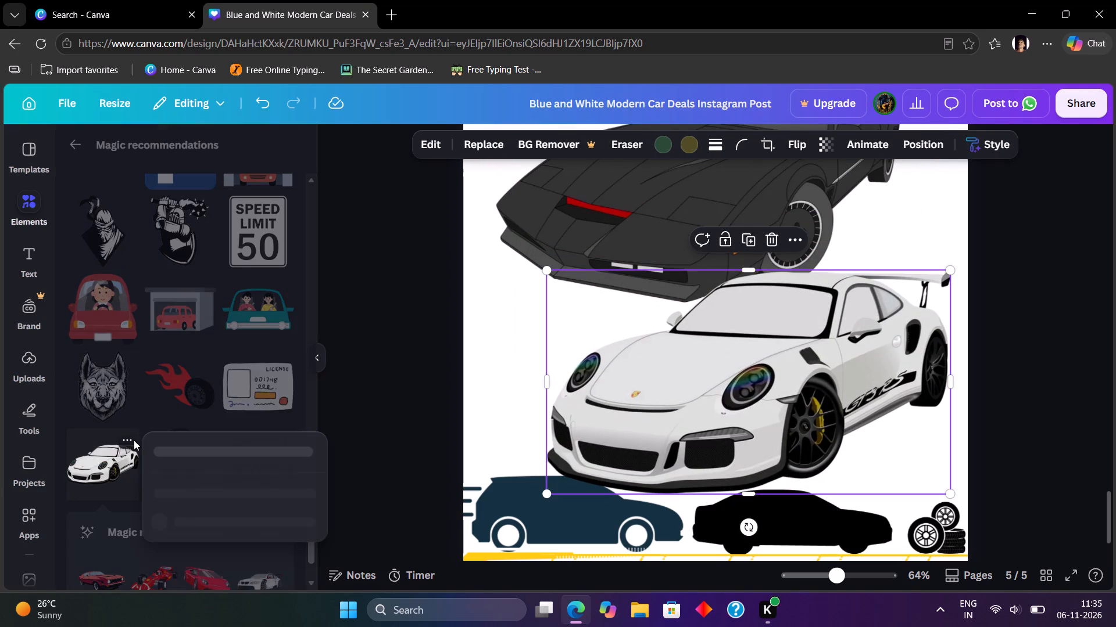
click(165, 482)
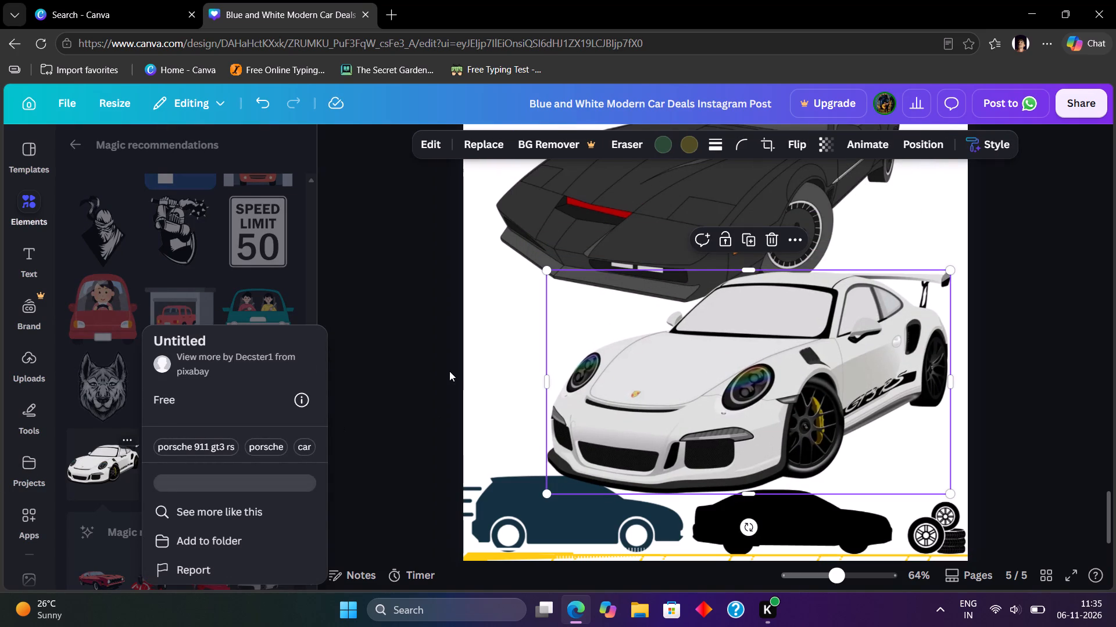
click(452, 370)
Shrink the white Porsche and place it above the black sedan and tyres, near the page's right edge.
drag(852, 450, 734, 468)
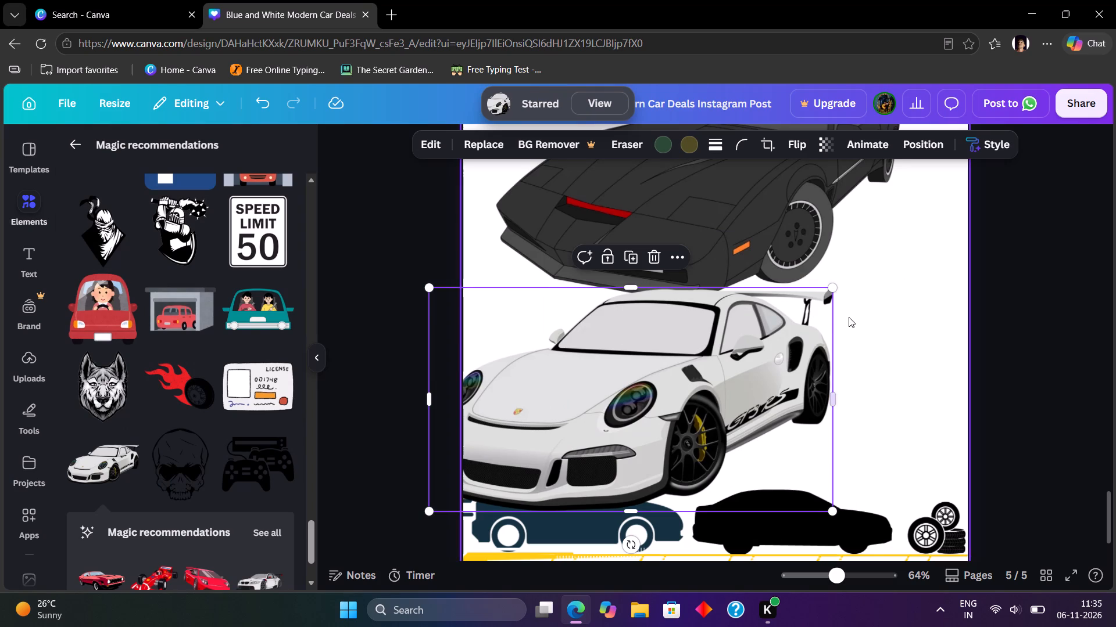
drag(837, 288, 619, 463)
drag(534, 462, 588, 498)
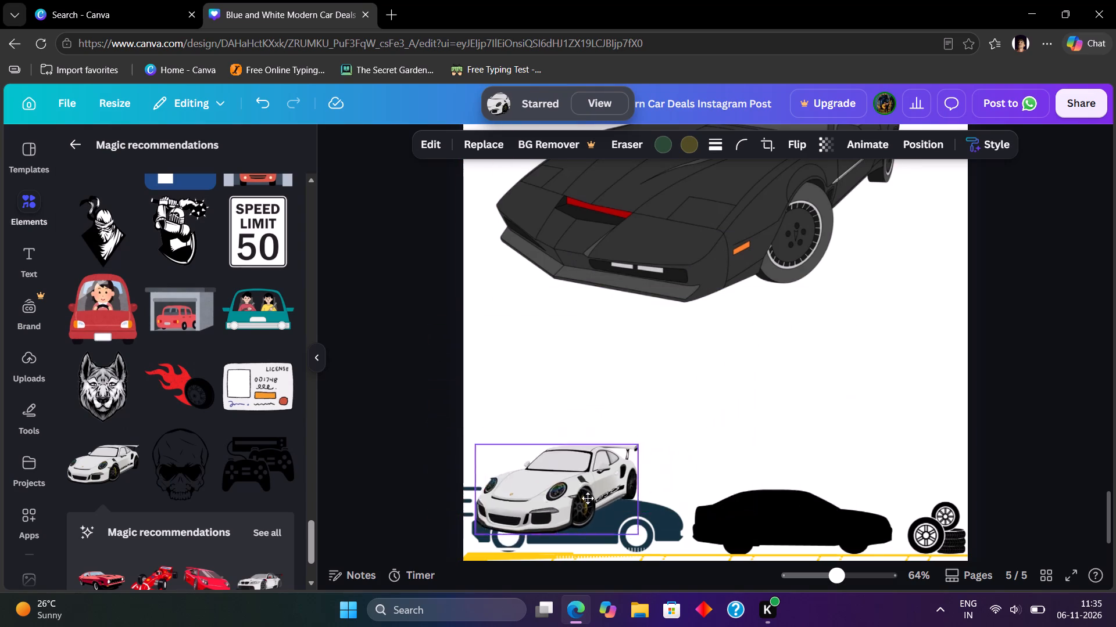
drag(588, 498, 801, 524)
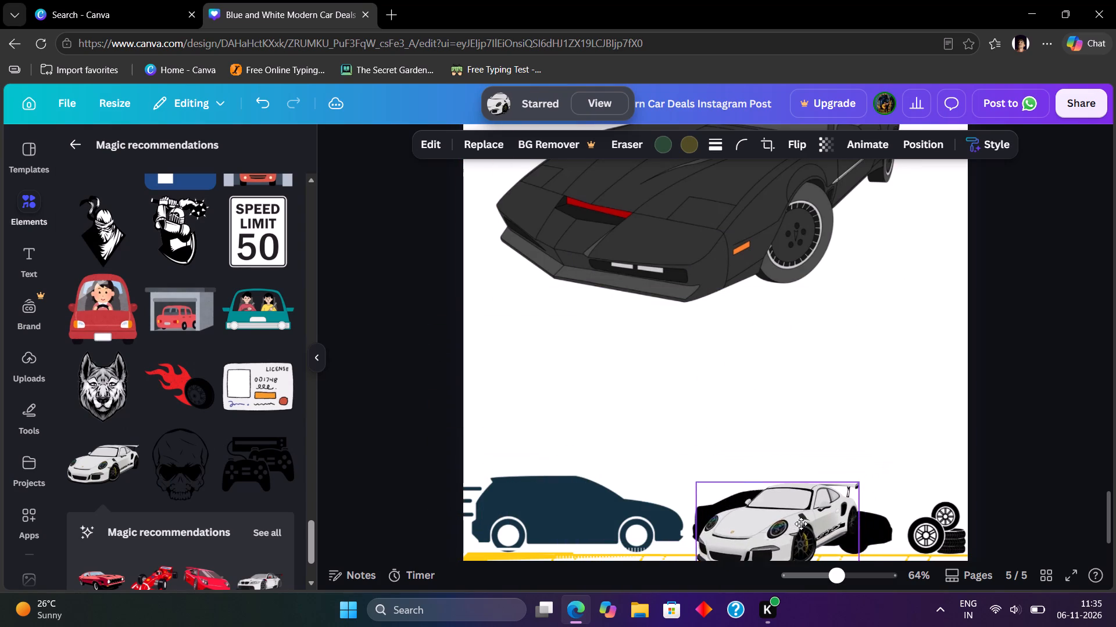
drag(801, 524, 913, 431)
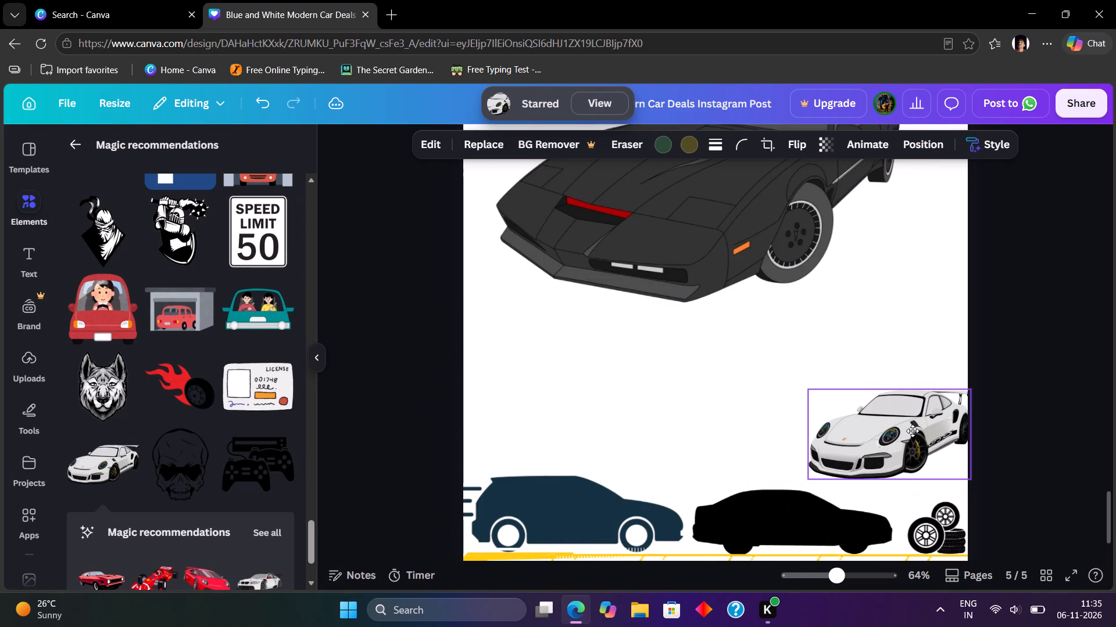
drag(913, 431, 905, 434)
Shrink the dark-grey sports car and place it above the black sedan, directly in front of the white Porsche.
click(628, 232)
drag(666, 250, 544, 471)
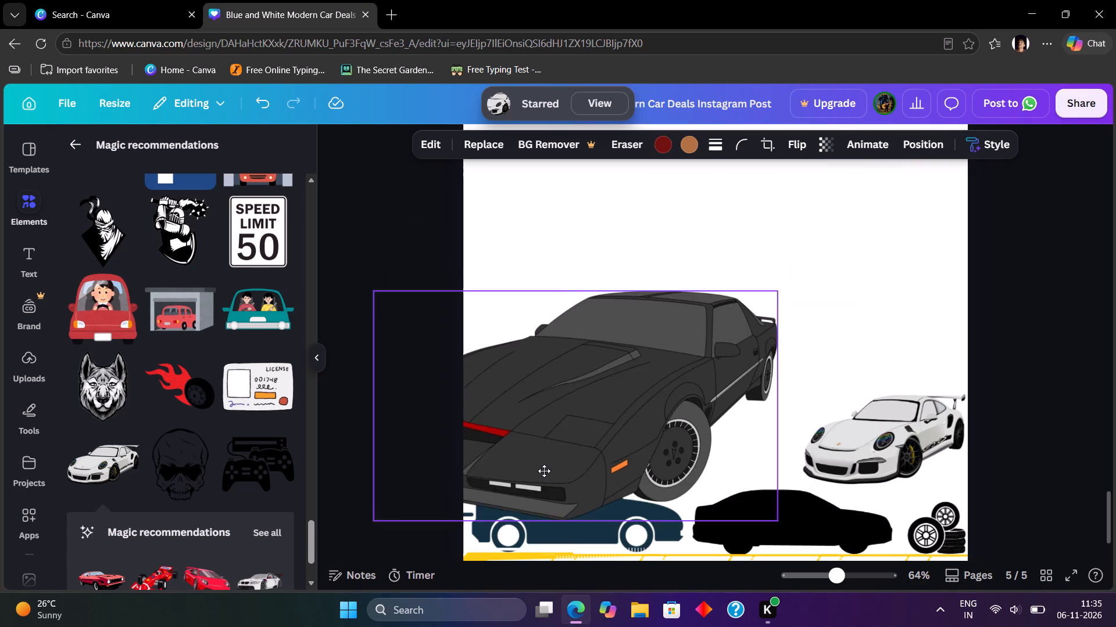
drag(544, 471, 550, 458)
drag(783, 280, 548, 485)
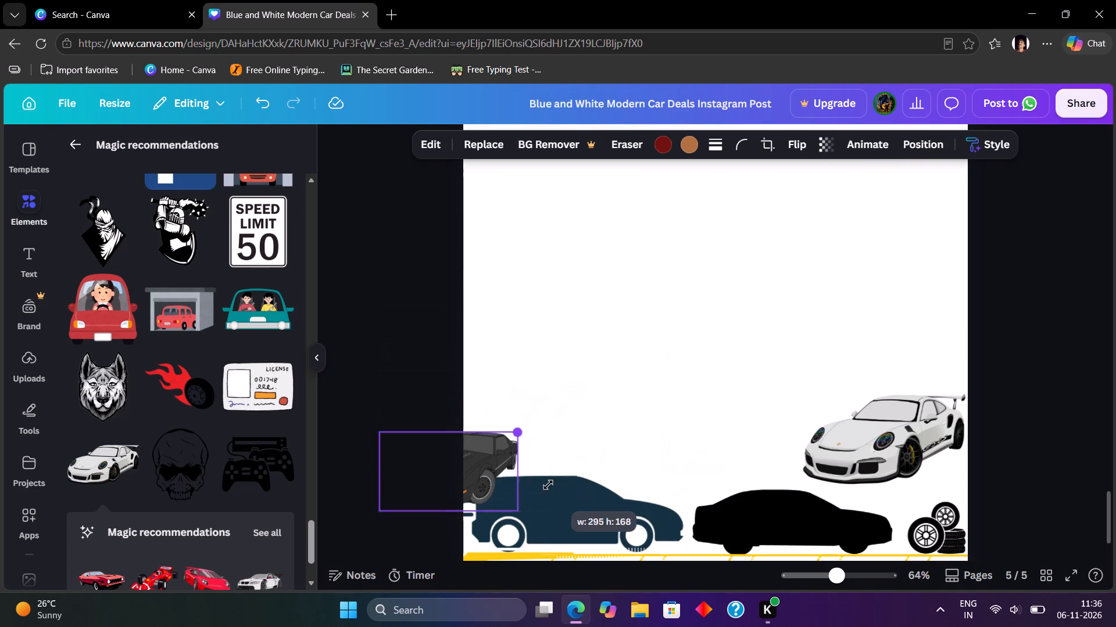
drag(548, 485, 545, 484)
drag(491, 470, 829, 410)
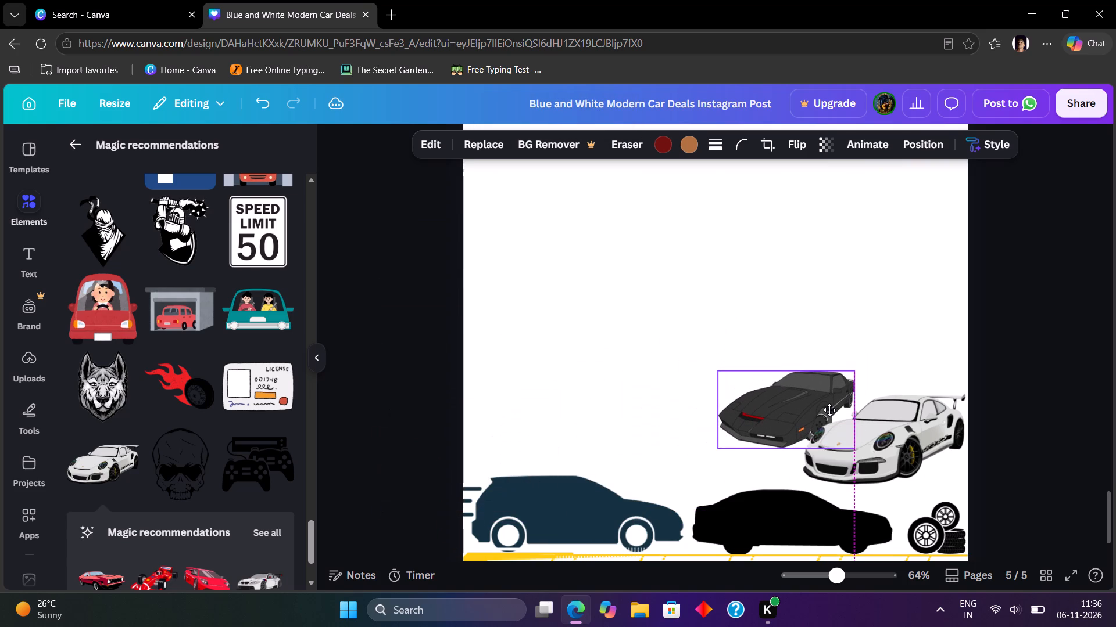
drag(829, 410, 863, 426)
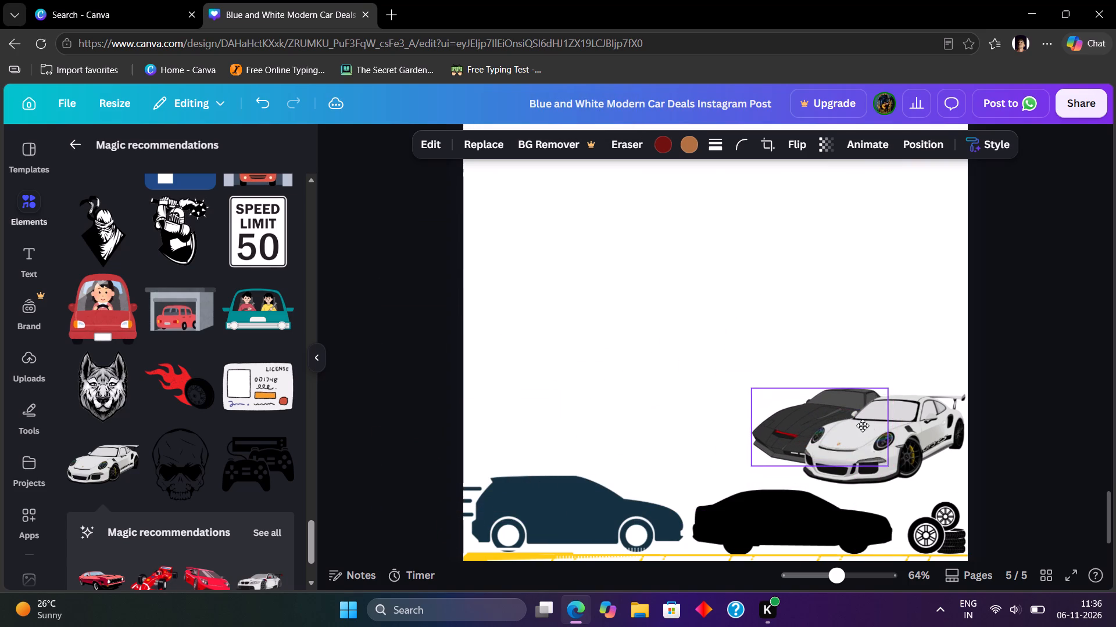
drag(863, 426, 797, 439)
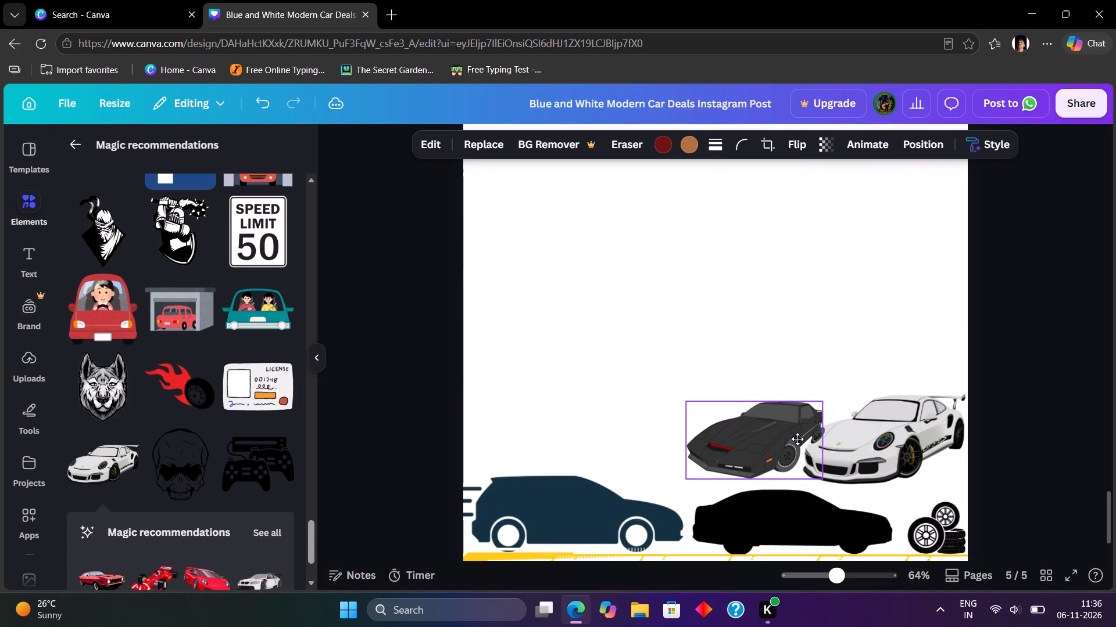
drag(797, 439, 801, 441)
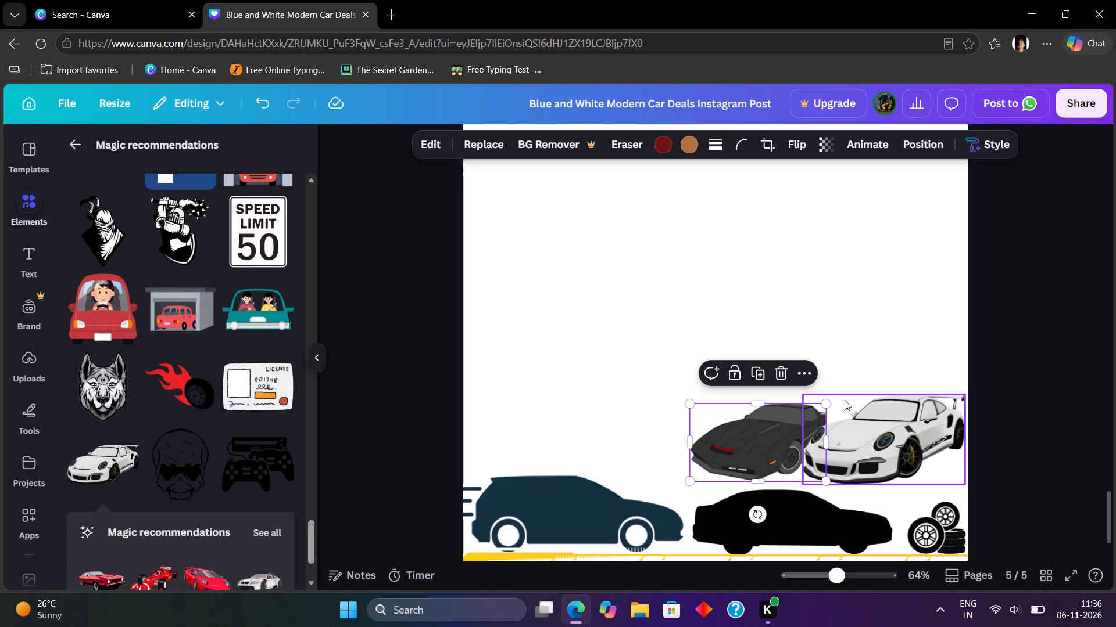
Add the black-and-white wolf head graphic and shrink it to a small emblem.
click(98, 388)
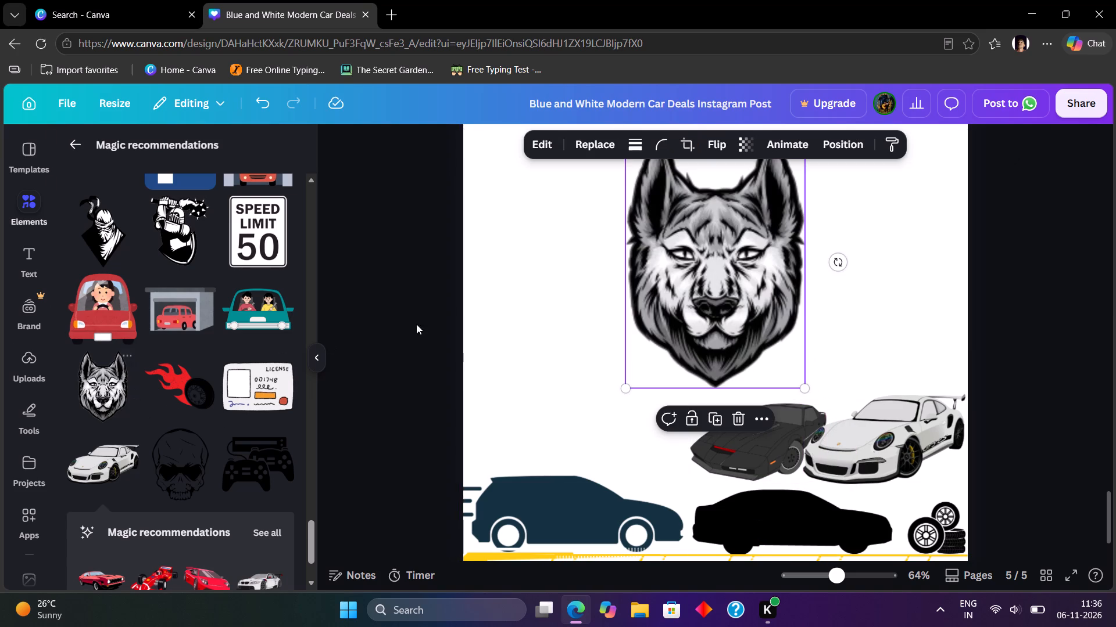
drag(729, 290, 846, 366)
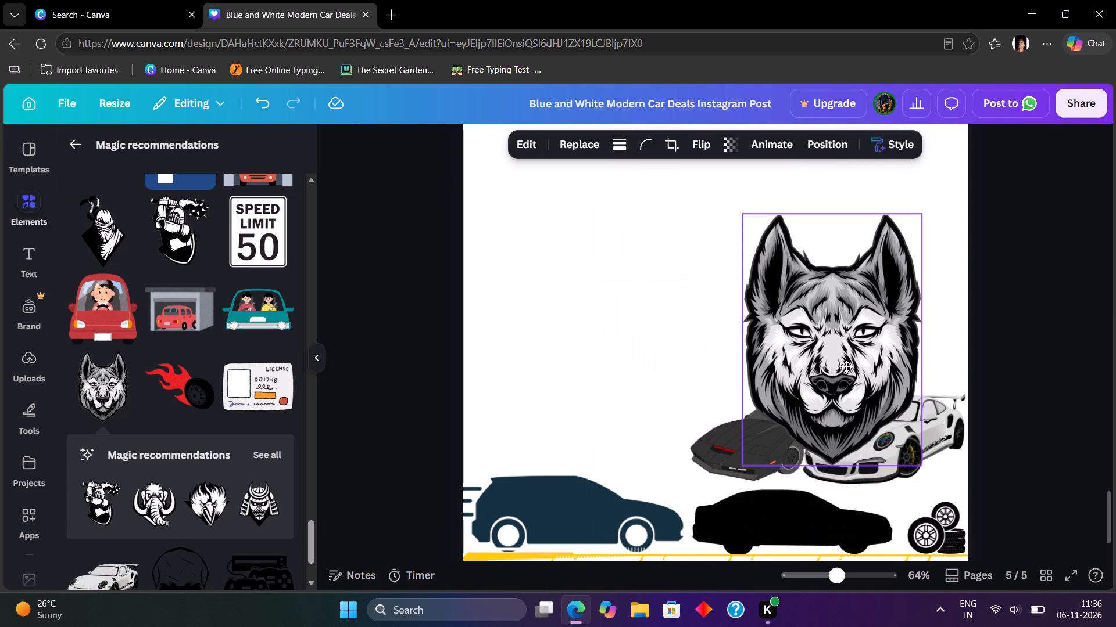
drag(846, 366, 846, 367)
drag(921, 211, 767, 436)
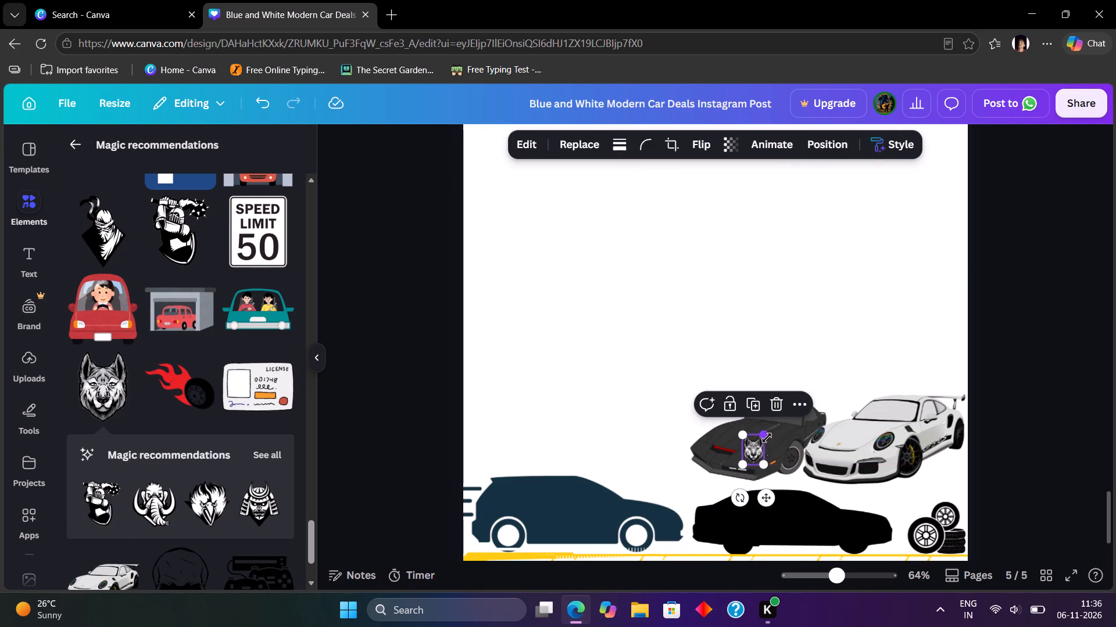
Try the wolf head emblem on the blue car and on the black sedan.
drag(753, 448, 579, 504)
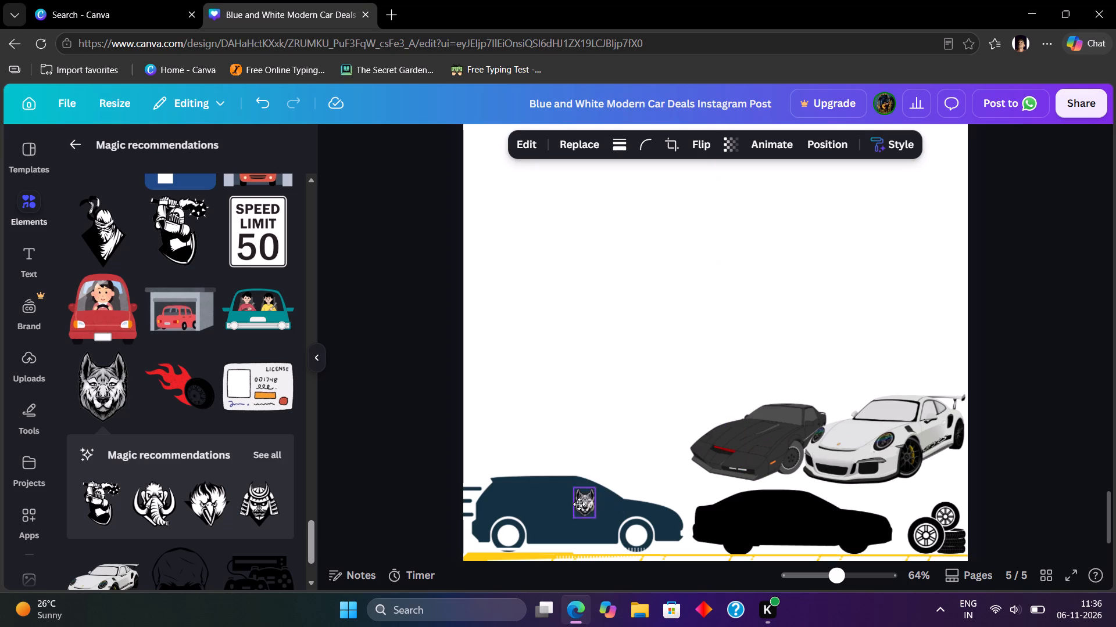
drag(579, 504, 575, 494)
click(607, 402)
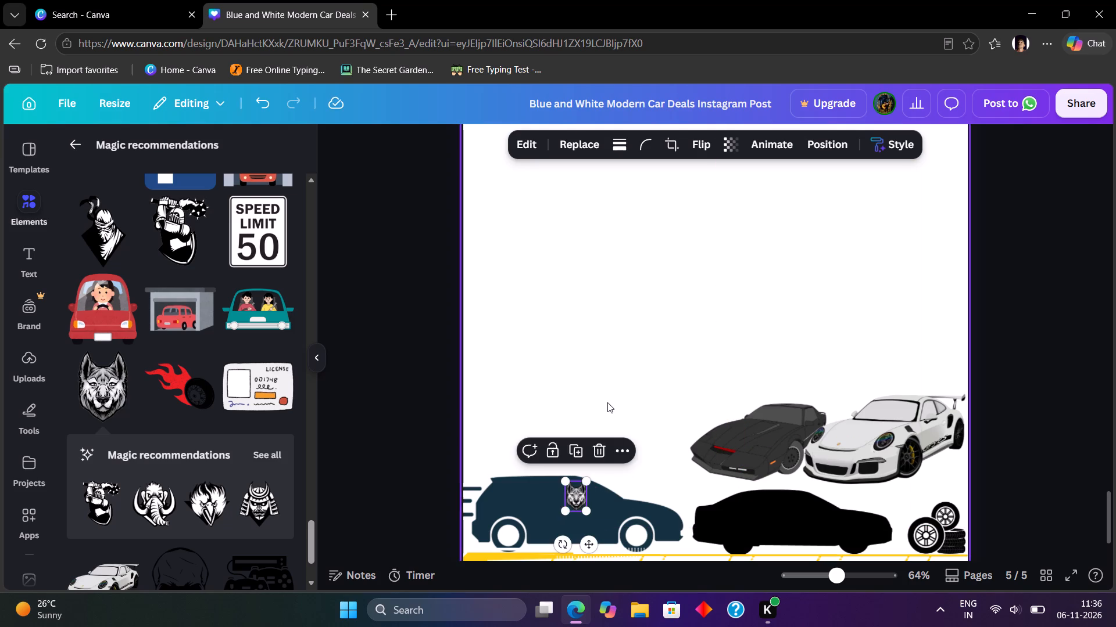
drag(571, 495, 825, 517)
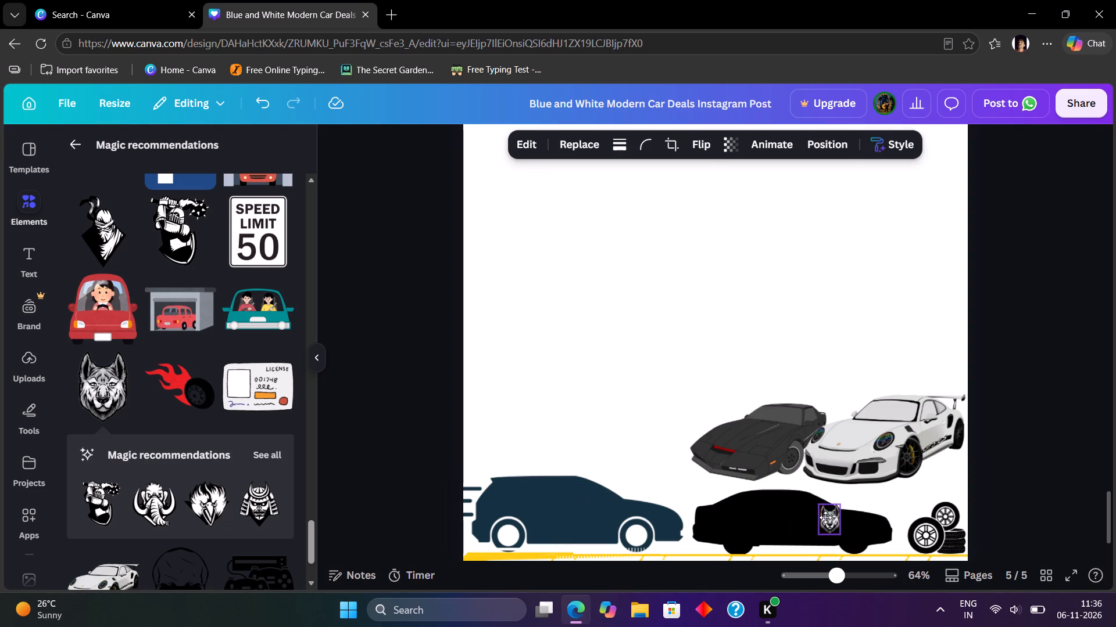
Place the wolf head emblem at the centre of the windscreen in the black car outline at the page's top.
drag(825, 517, 673, 415)
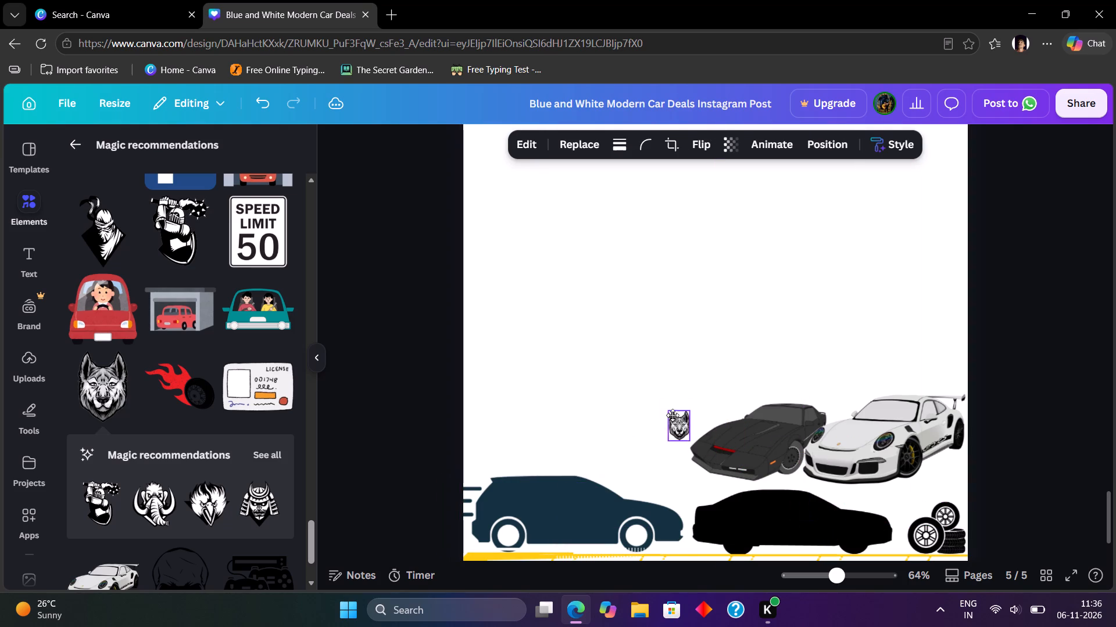
drag(673, 415, 660, 264)
scroll(660, 264, up, 5)
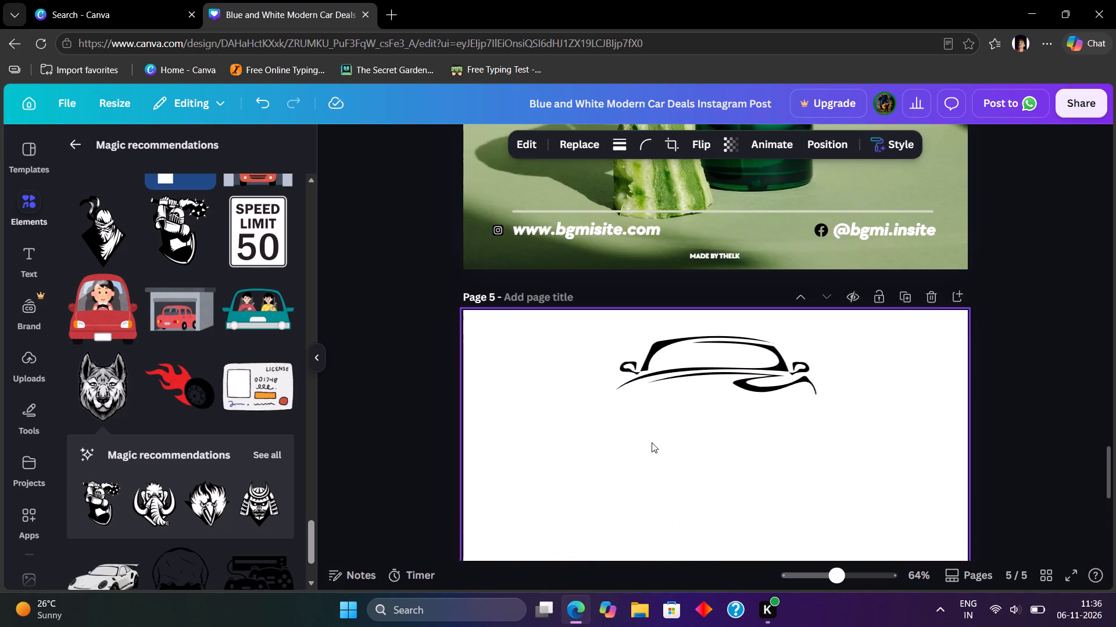
scroll(710, 416, down, 2)
drag(667, 479, 700, 194)
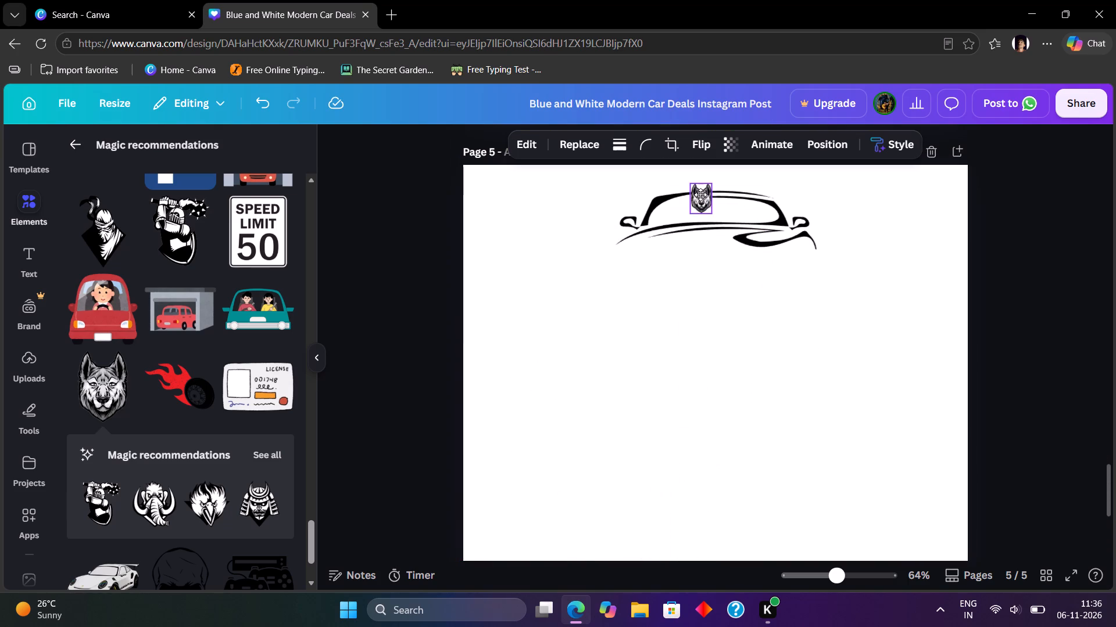
drag(700, 194, 712, 207)
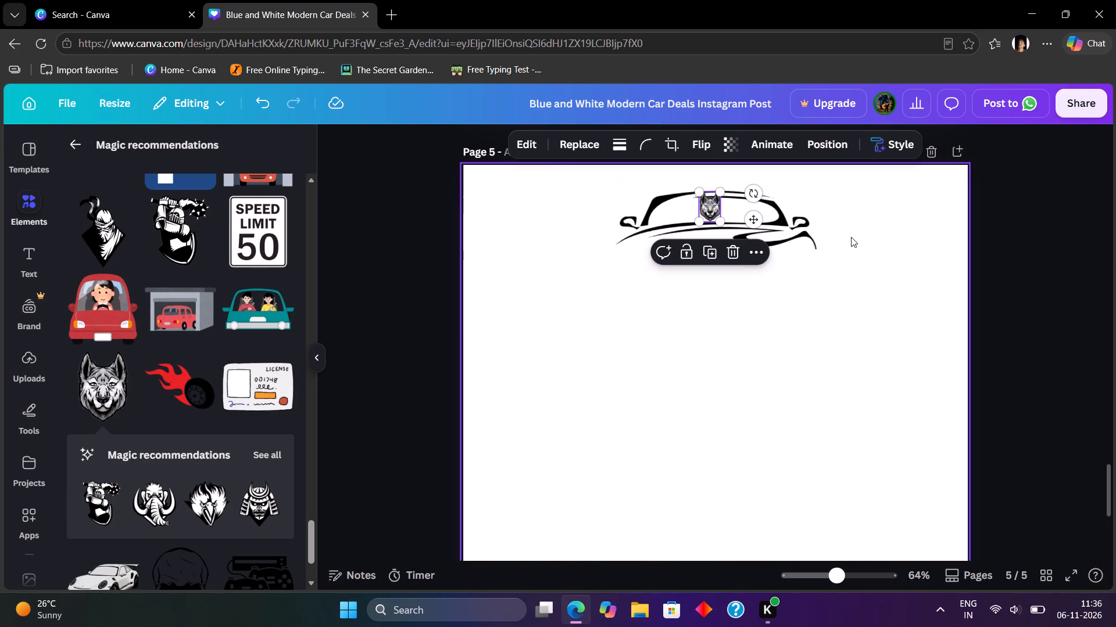
click(892, 246)
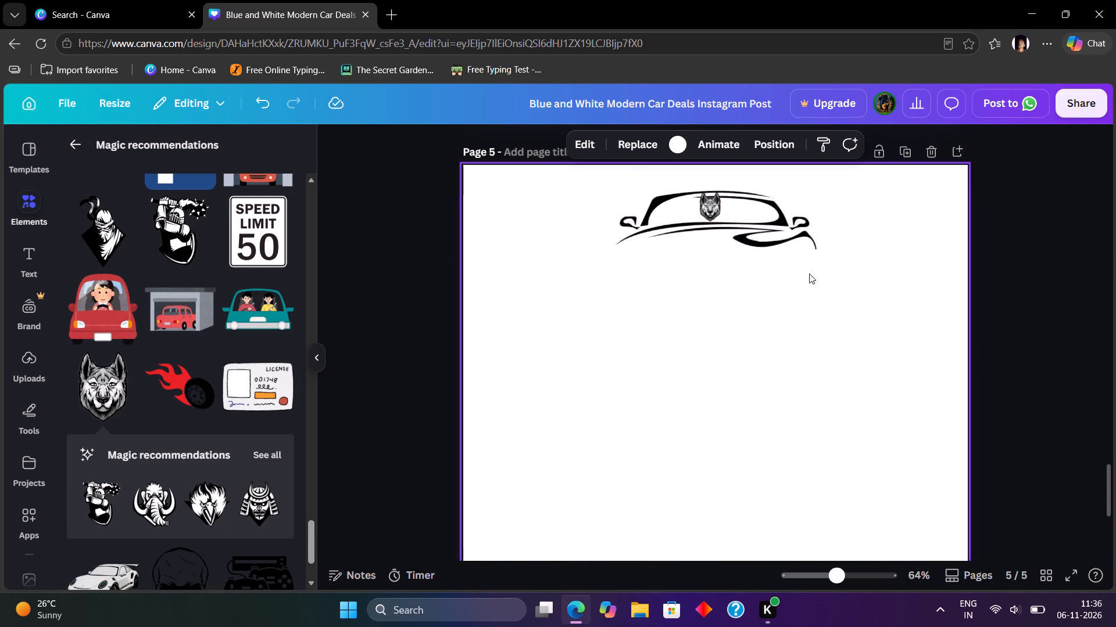
Add the black-and-white lorry graphic from the recommended elements and place it directly above the blue car on page 5.
scroll(223, 317, up, 3)
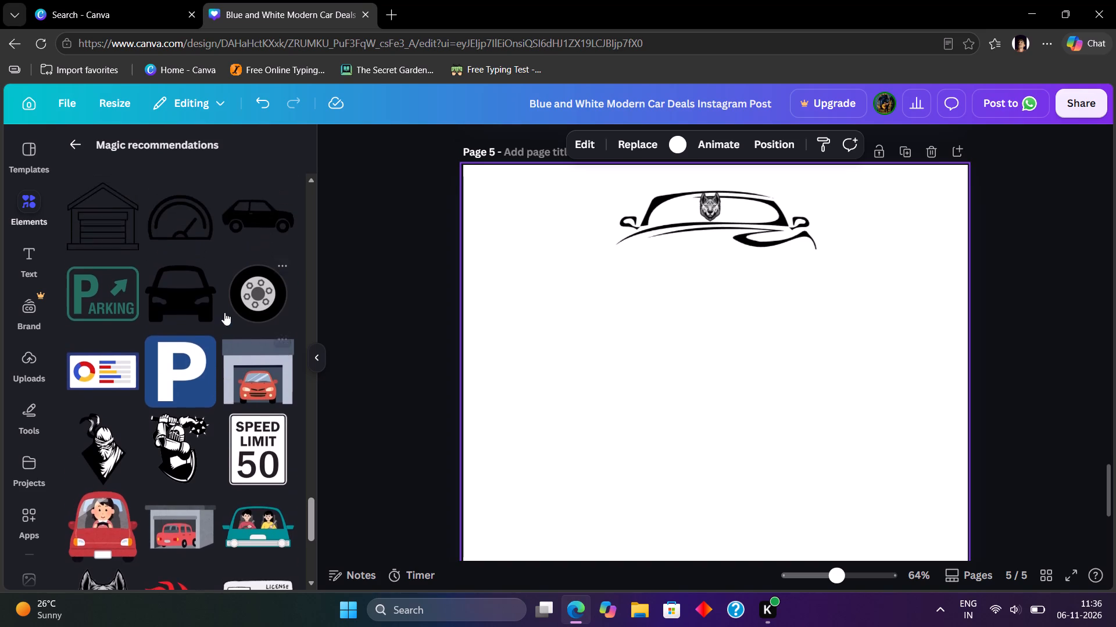
scroll(226, 311, up, 4)
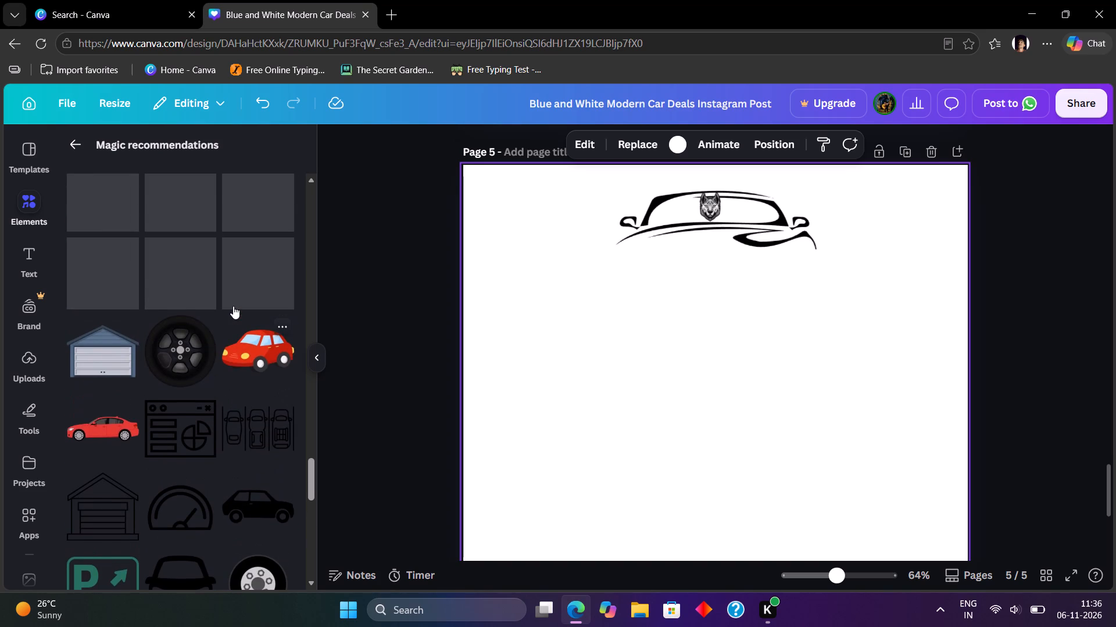
scroll(234, 305, up, 4)
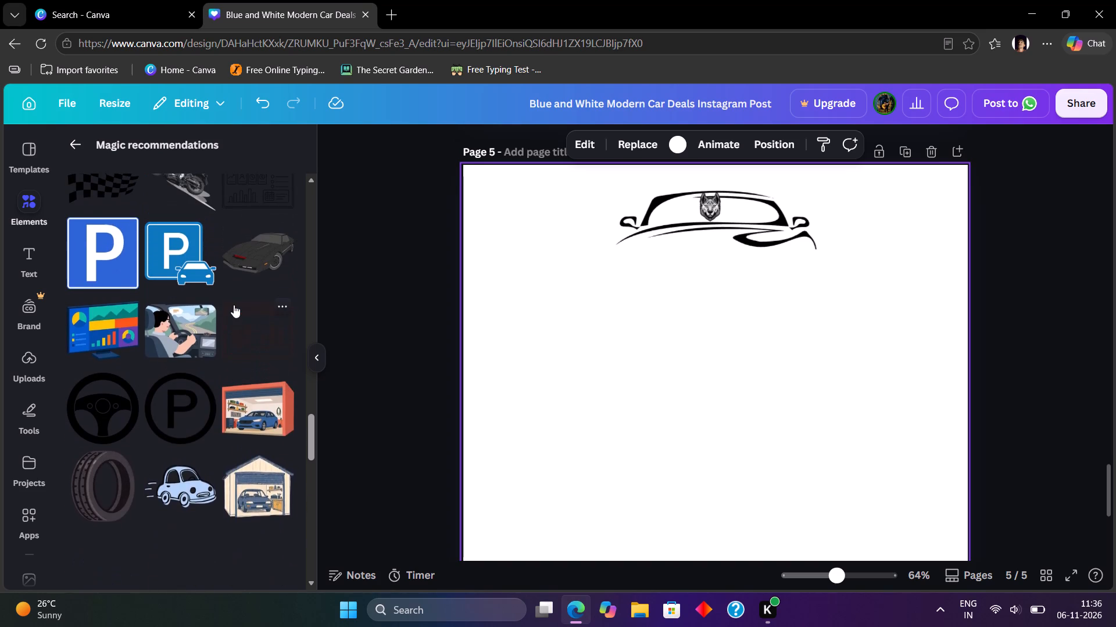
scroll(234, 305, up, 4)
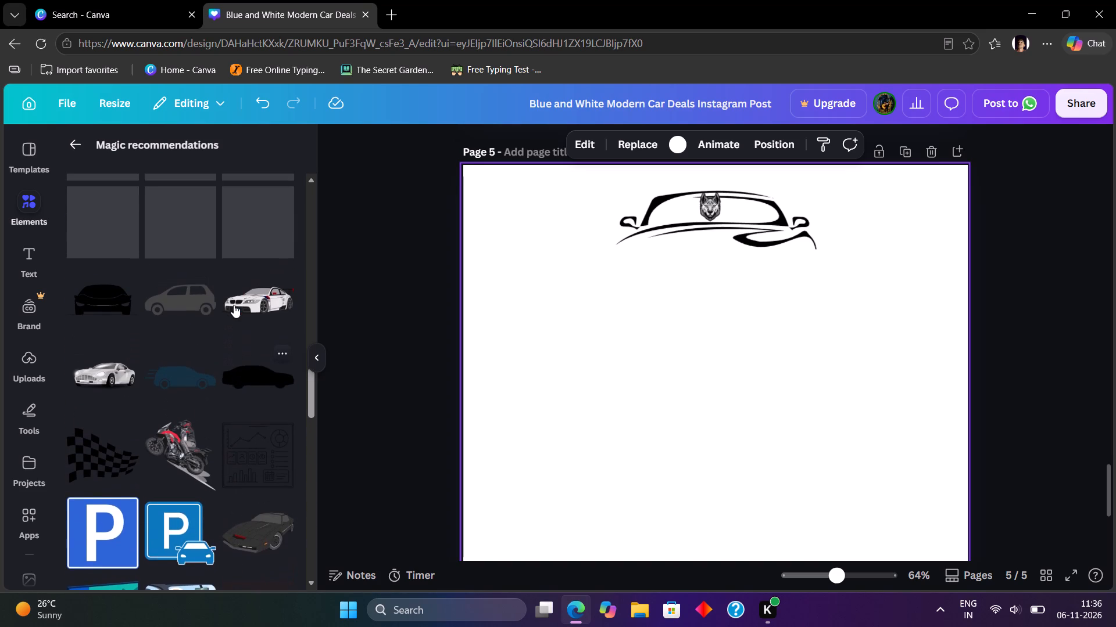
scroll(234, 305, up, 5)
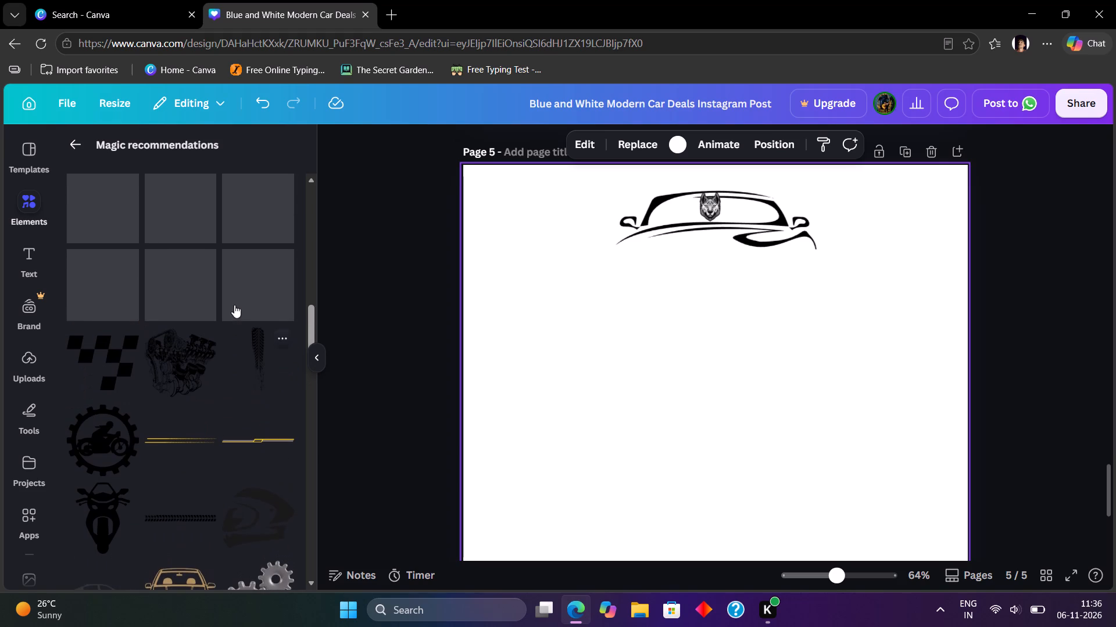
scroll(234, 305, up, 3)
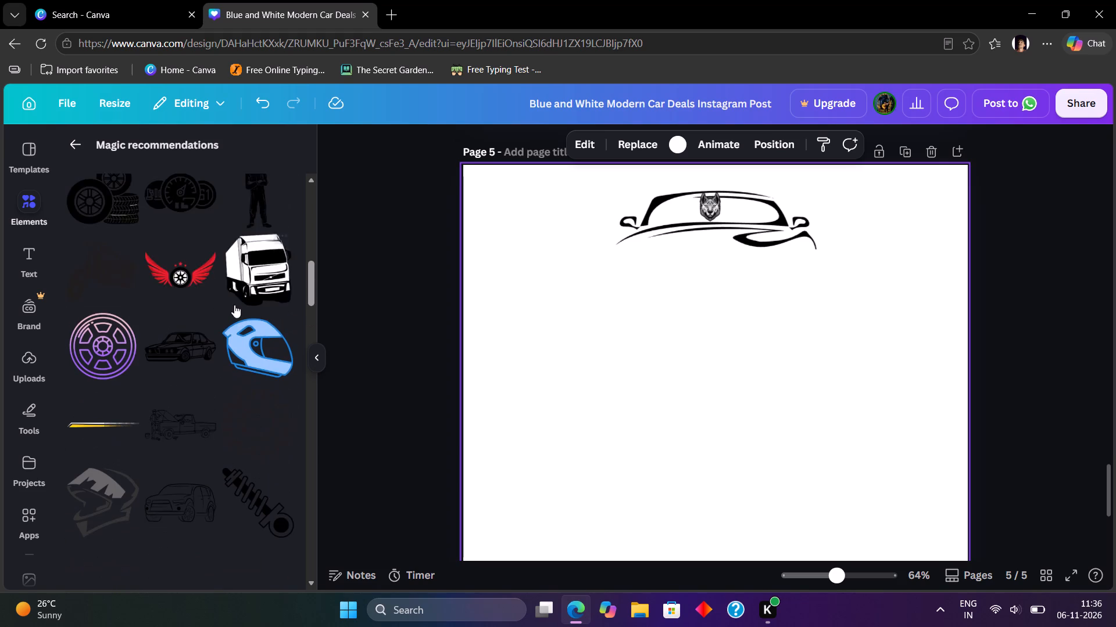
scroll(234, 305, up, 6)
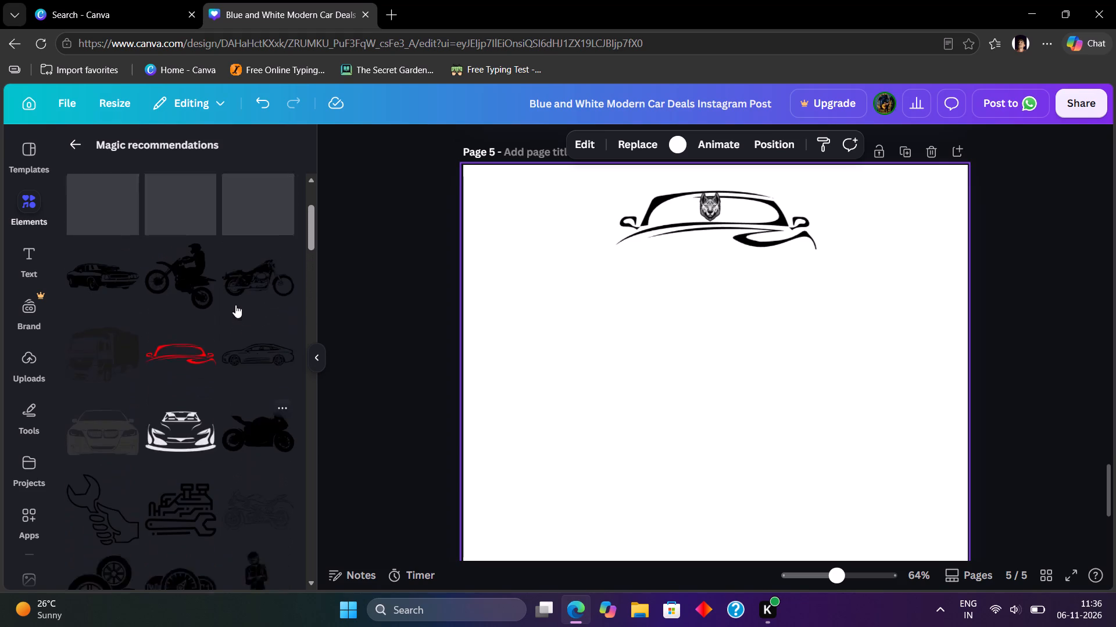
scroll(235, 305, up, 2)
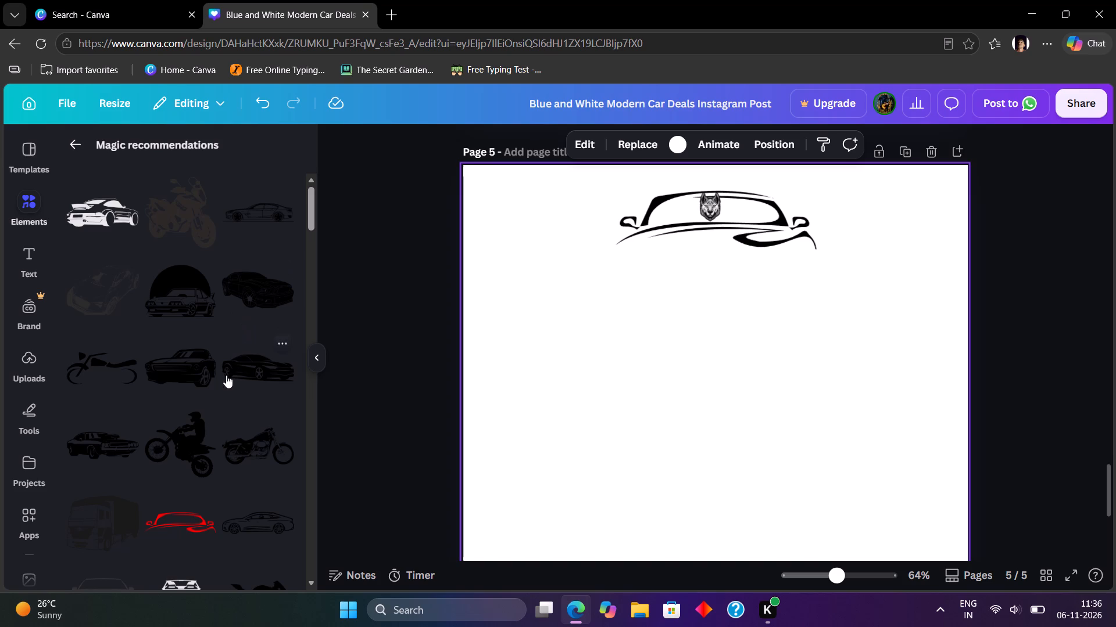
scroll(228, 349, up, 3)
scroll(228, 349, down, 4)
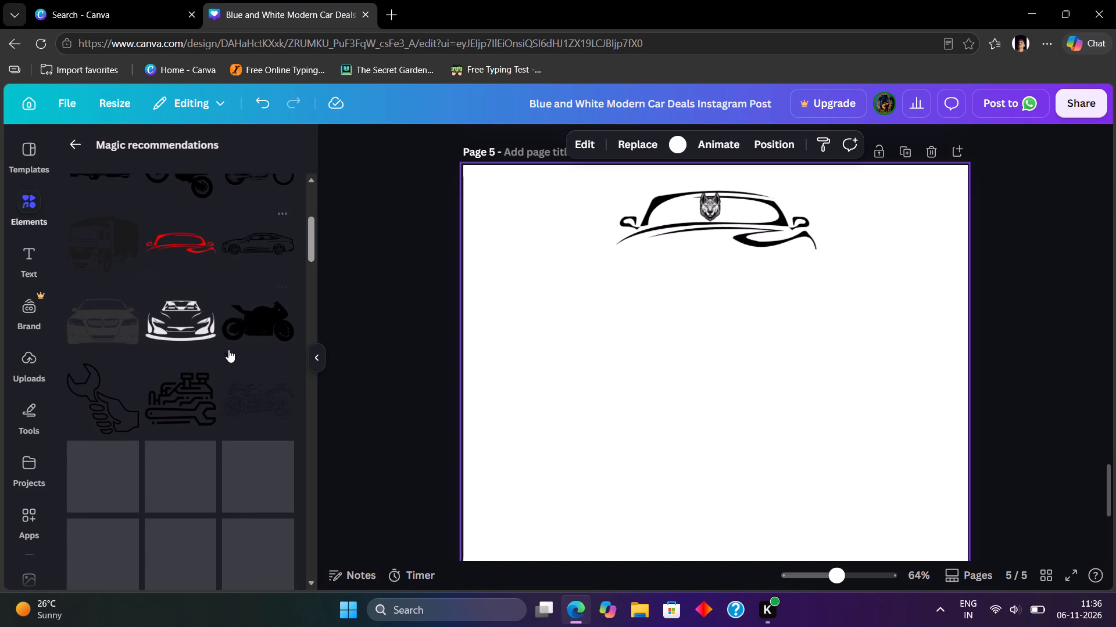
scroll(228, 349, down, 3)
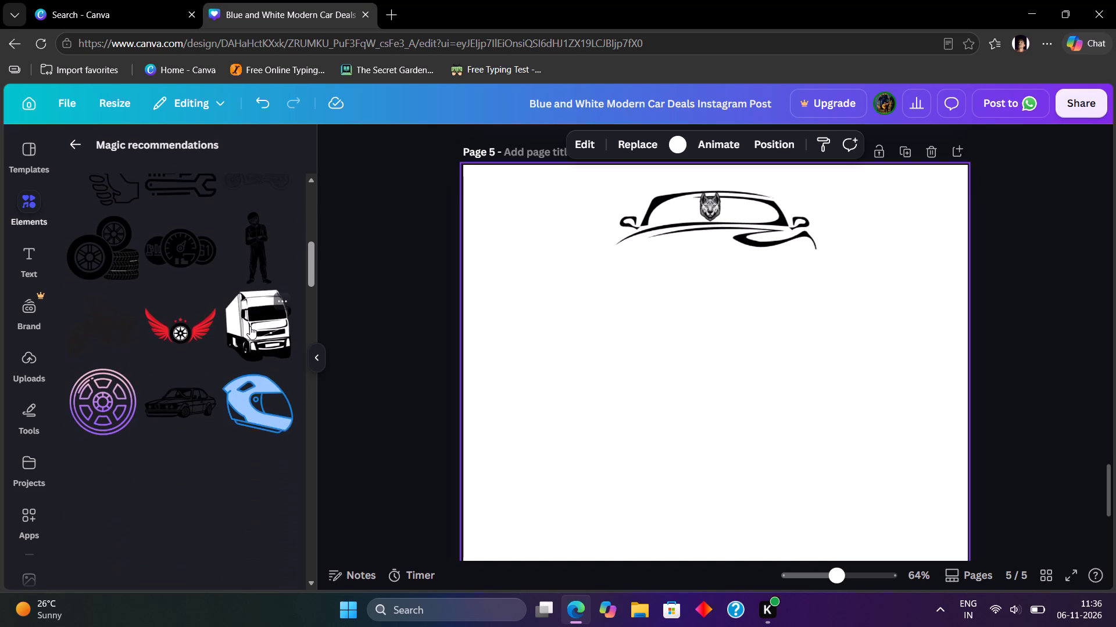
click(251, 325)
scroll(749, 420, down, 4)
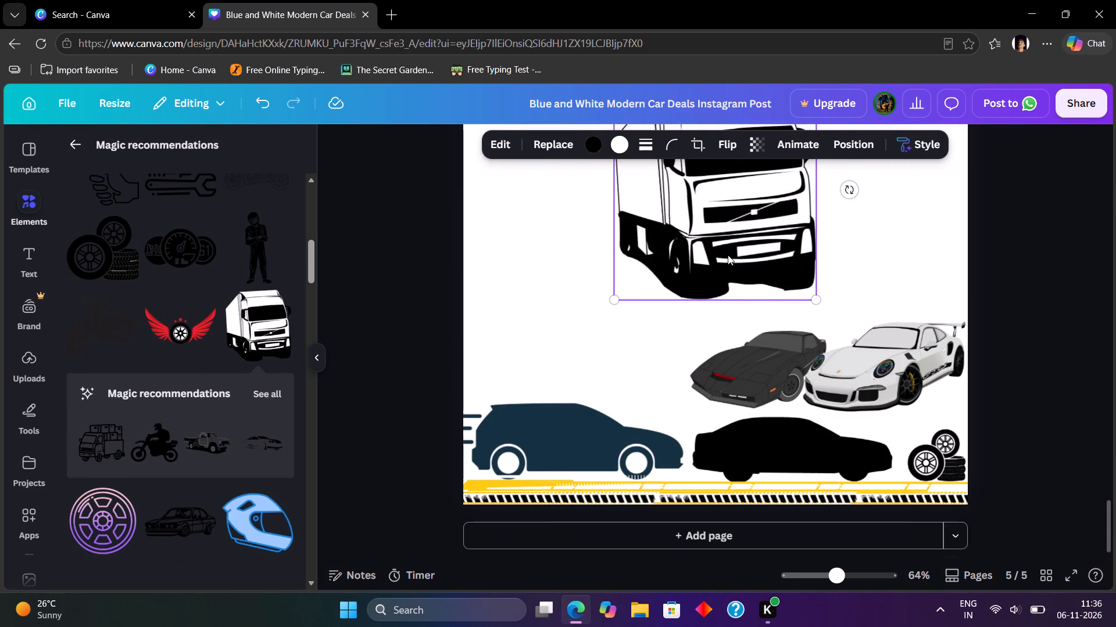
drag(728, 254, 580, 343)
Look through the recommended graphics for further automotive elements.
scroll(580, 343, up, 1)
scroll(246, 402, down, 3)
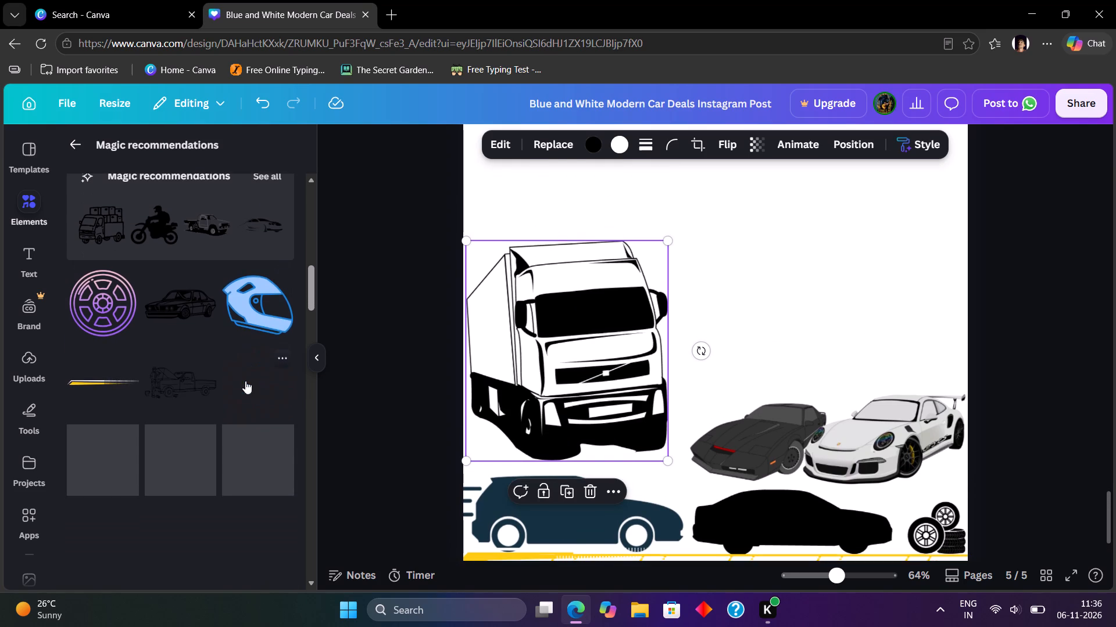
scroll(213, 366, down, 4)
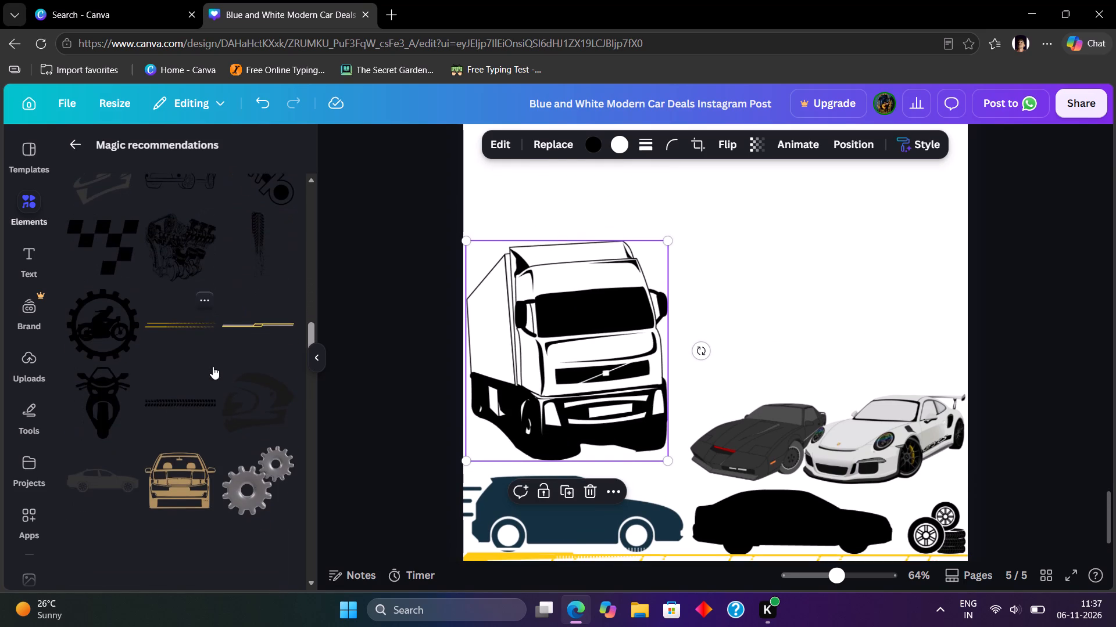
scroll(213, 366, down, 5)
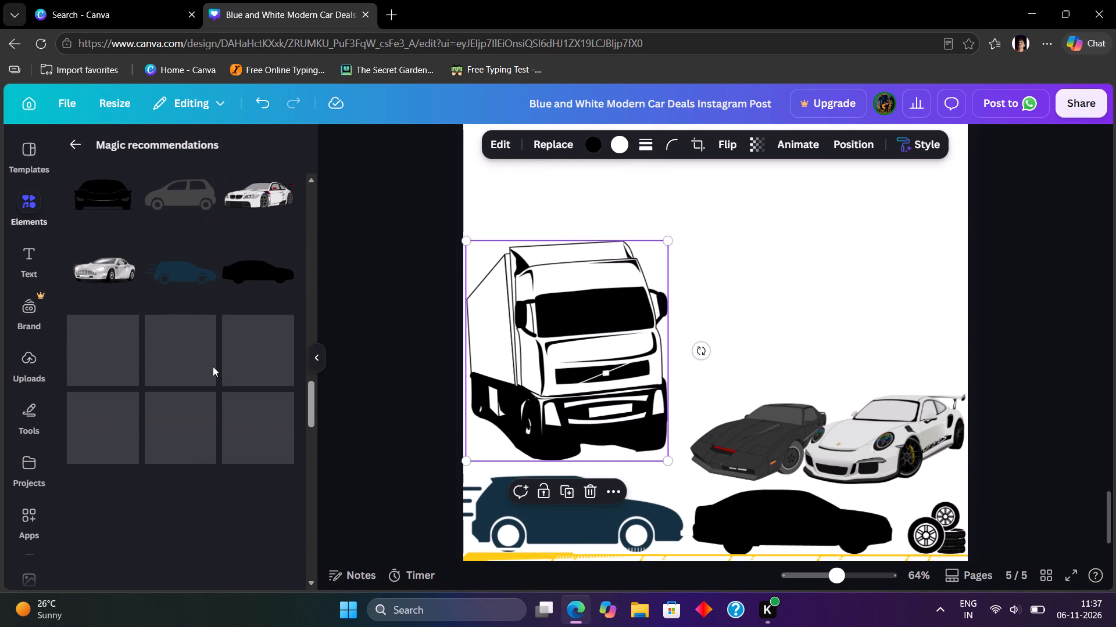
Review the design's pages from page 5 back to page 1.
scroll(902, 480, up, 5)
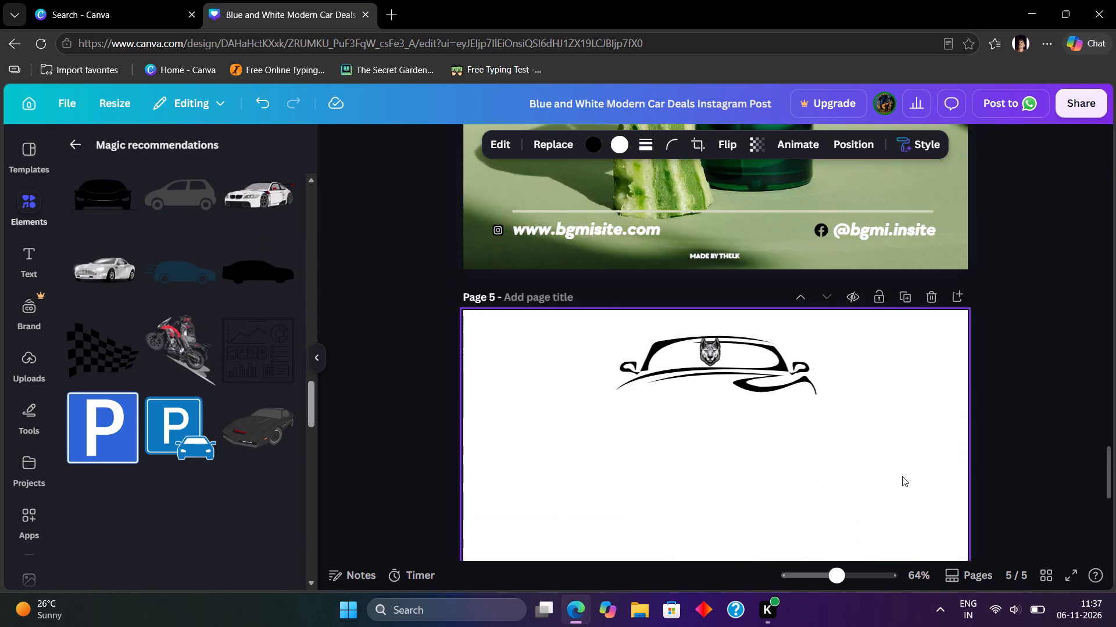
scroll(902, 476, up, 10)
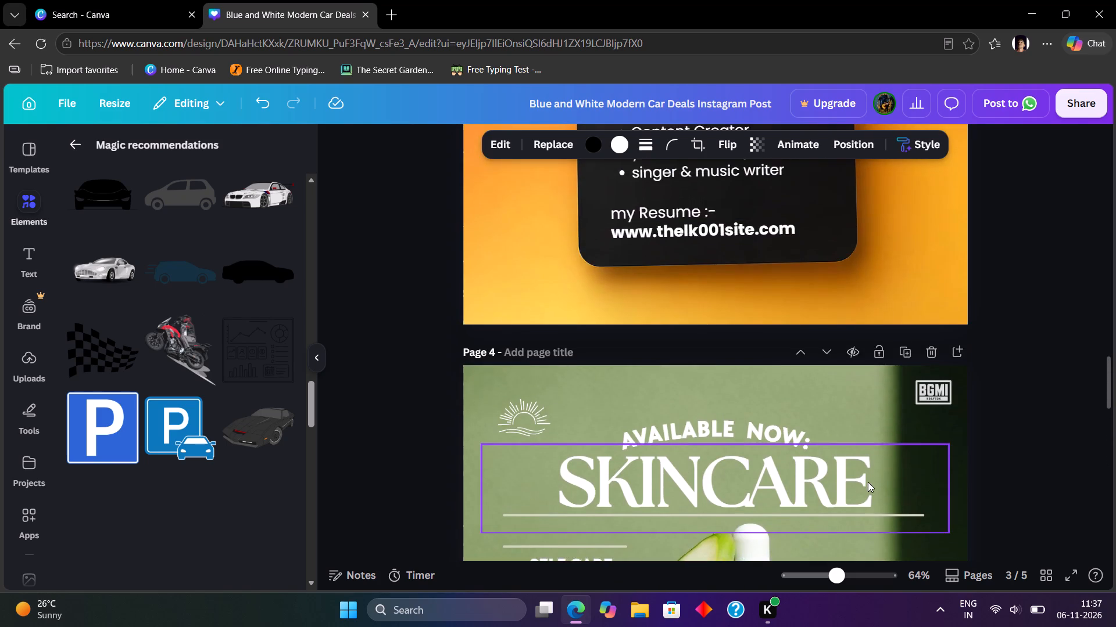
scroll(868, 482, up, 11)
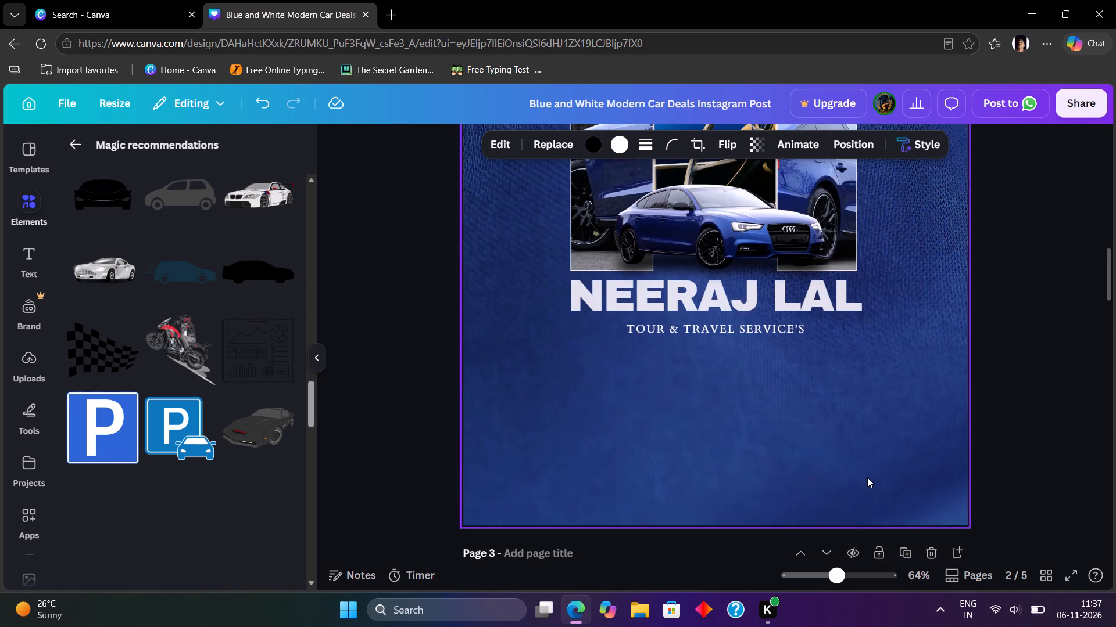
scroll(867, 477, up, 10)
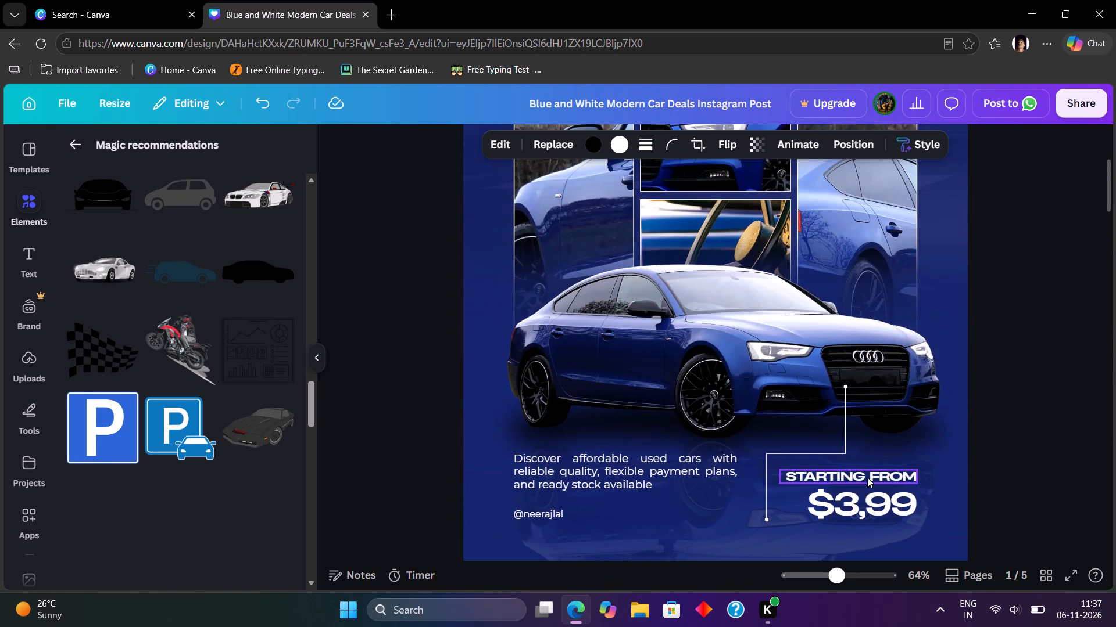
scroll(867, 477, up, 3)
scroll(867, 471, down, 4)
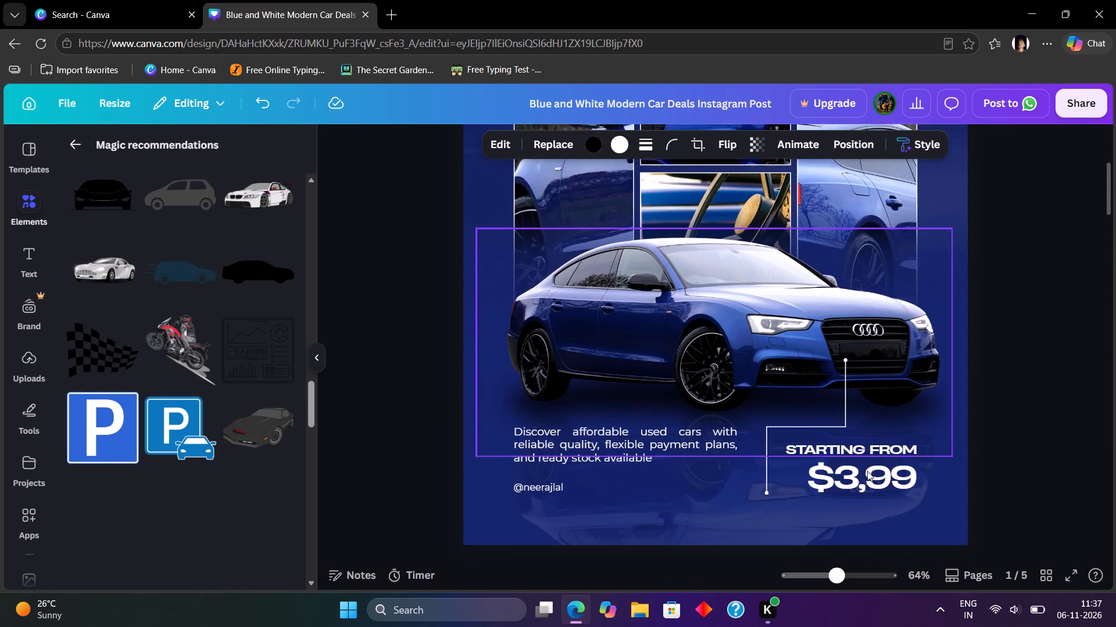
scroll(862, 463, up, 1)
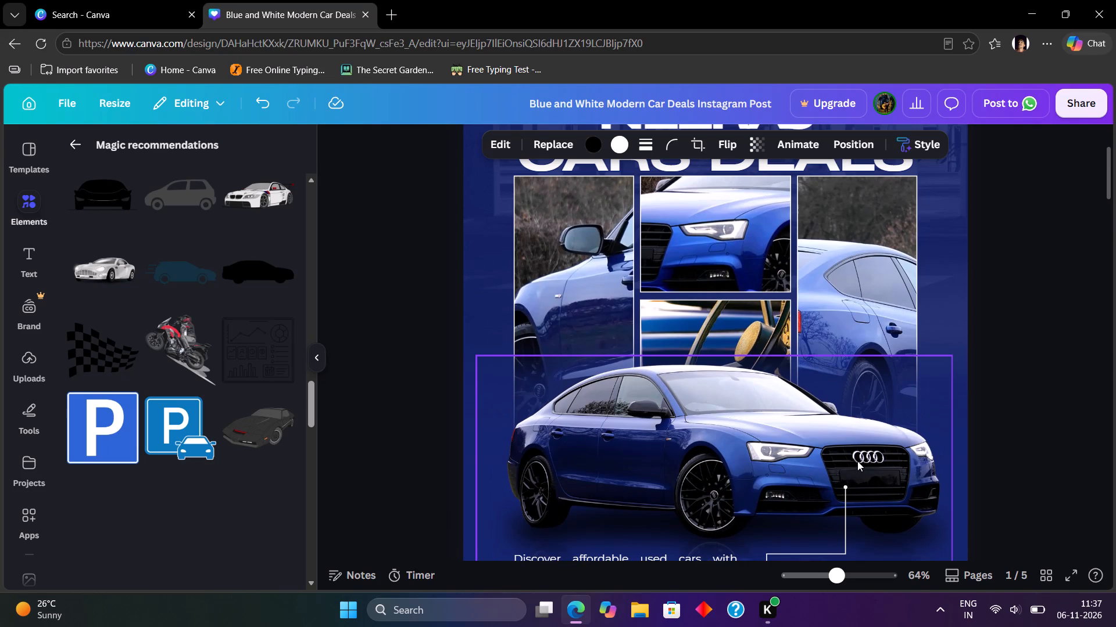
scroll(754, 427, up, 3)
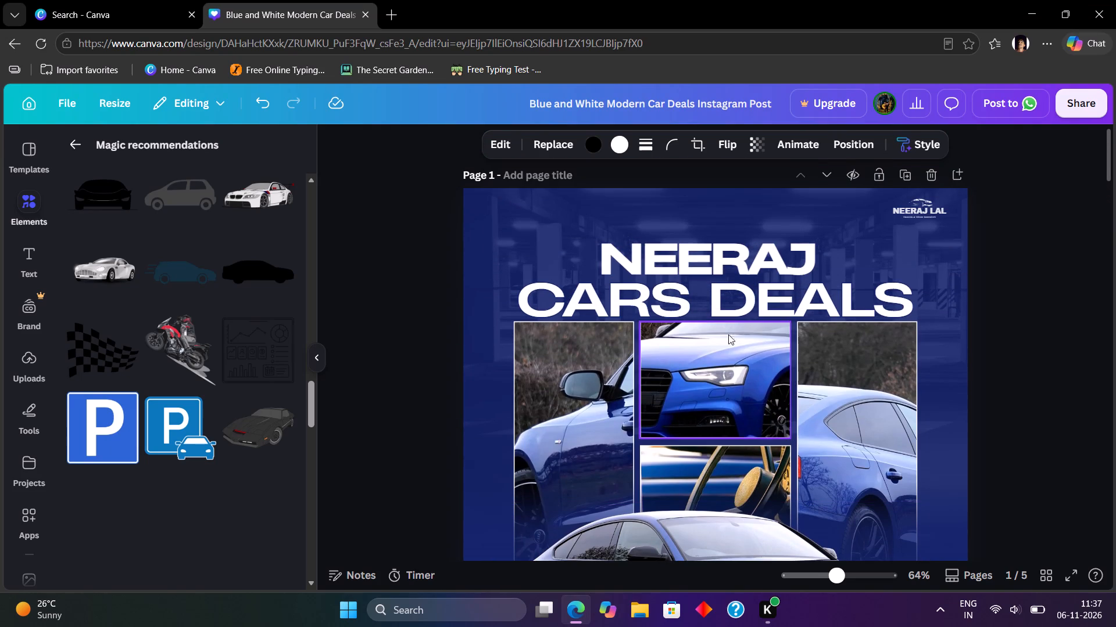
Shift the NEERAJ and CARS DEALS title lines on page 1 slightly upward, keeping them close together.
drag(704, 250, 710, 228)
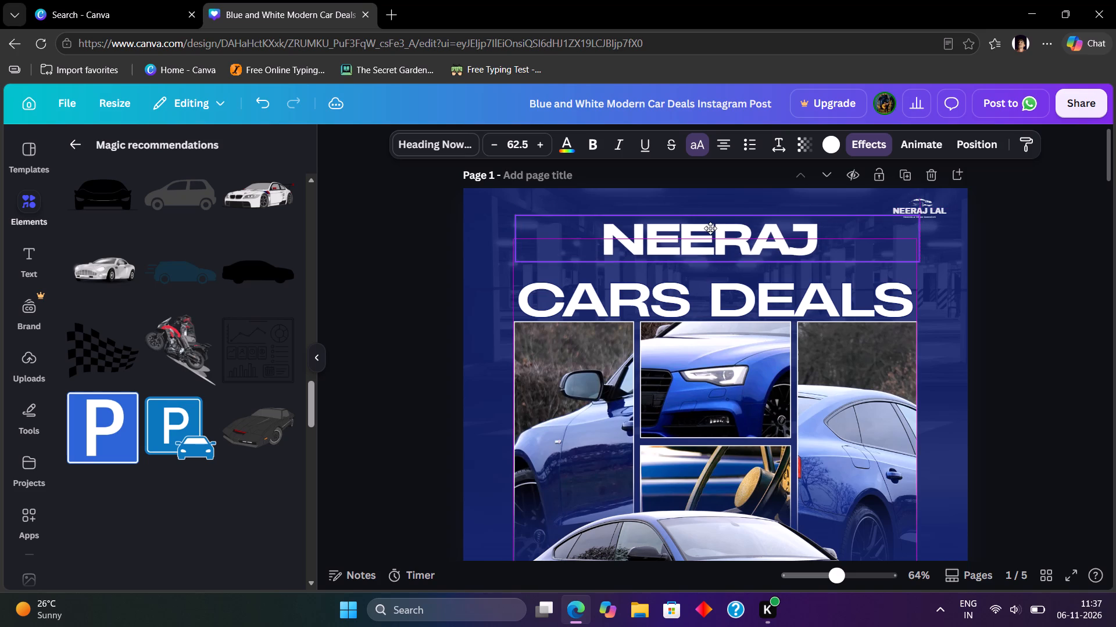
drag(710, 228, 716, 237)
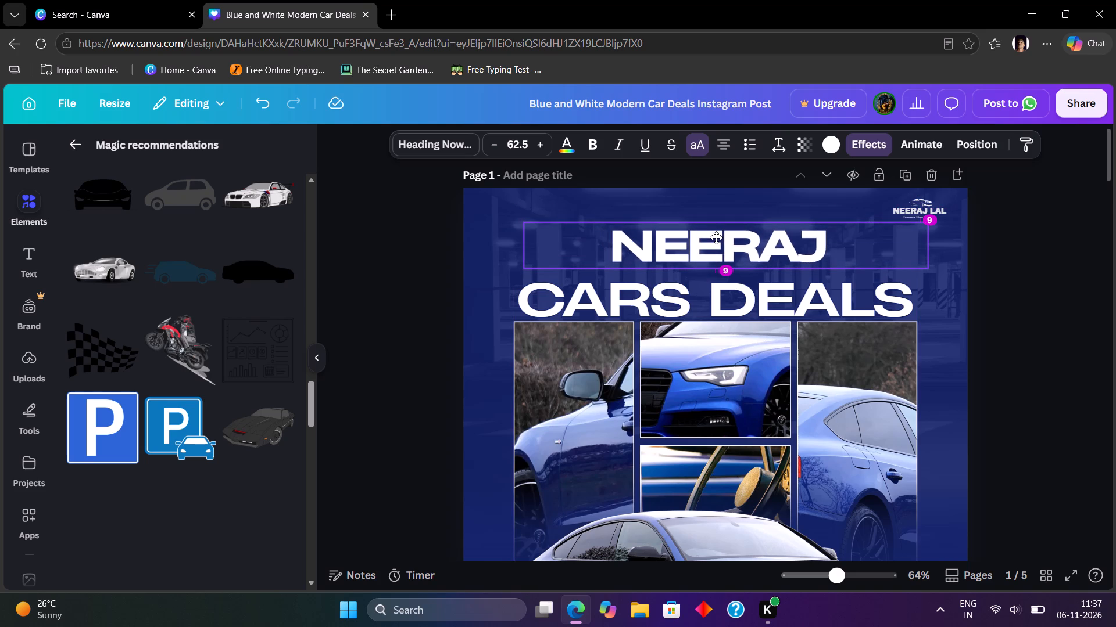
drag(716, 237, 711, 236)
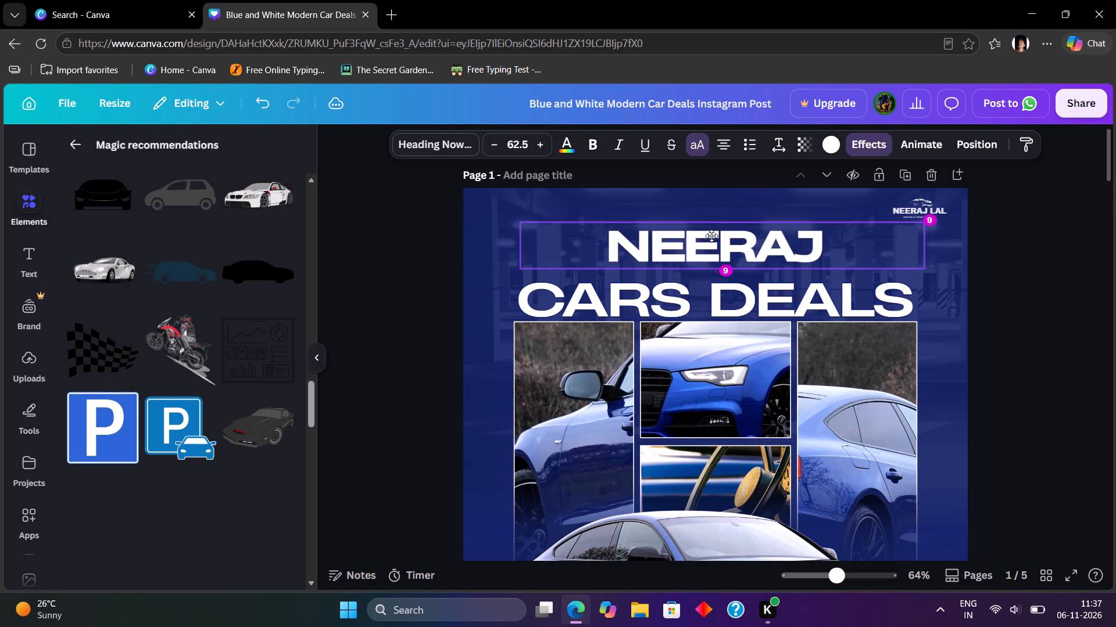
drag(711, 236, 714, 235)
drag(728, 288, 728, 278)
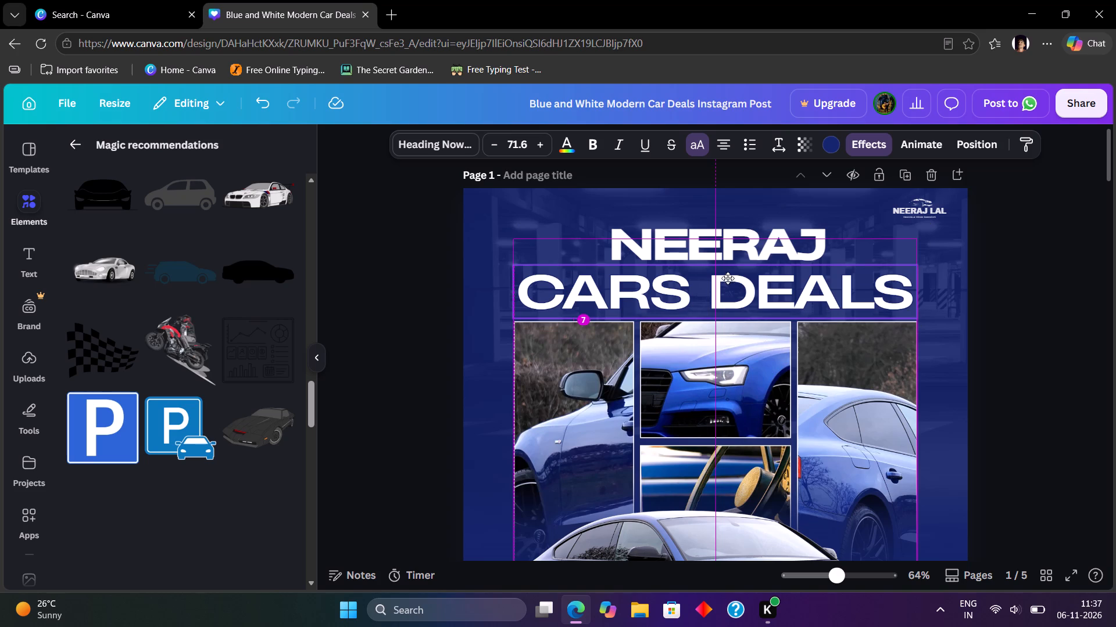
drag(728, 278, 728, 272)
Enlarge the two tall outer car photos on page 1 so they reach up to the CARS DEALS line and inward to the middle photos.
click(528, 356)
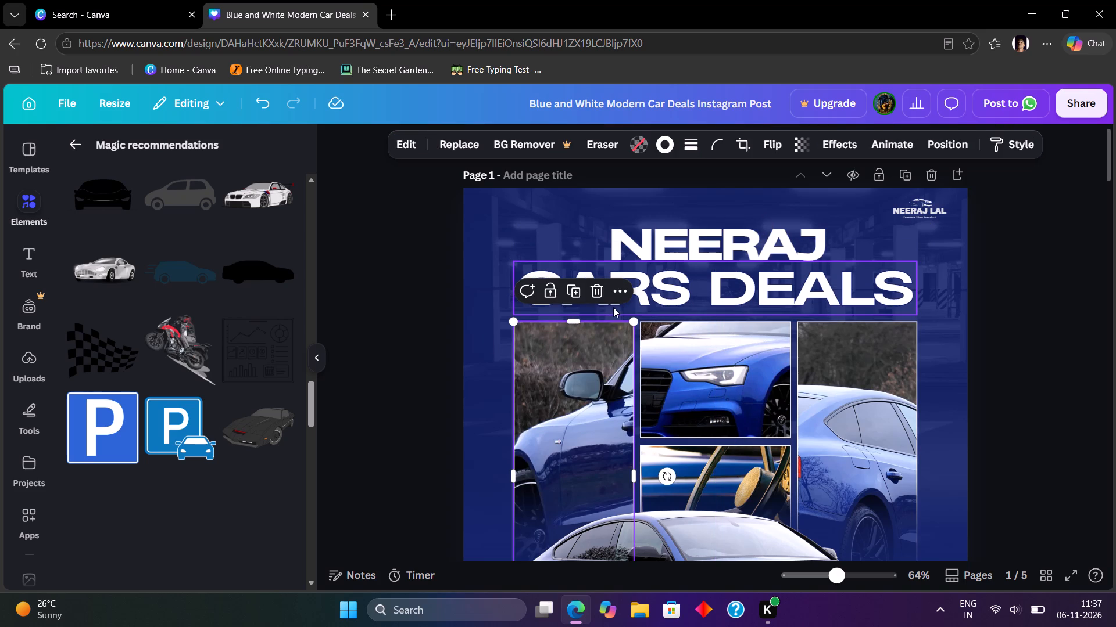
drag(636, 322, 638, 310)
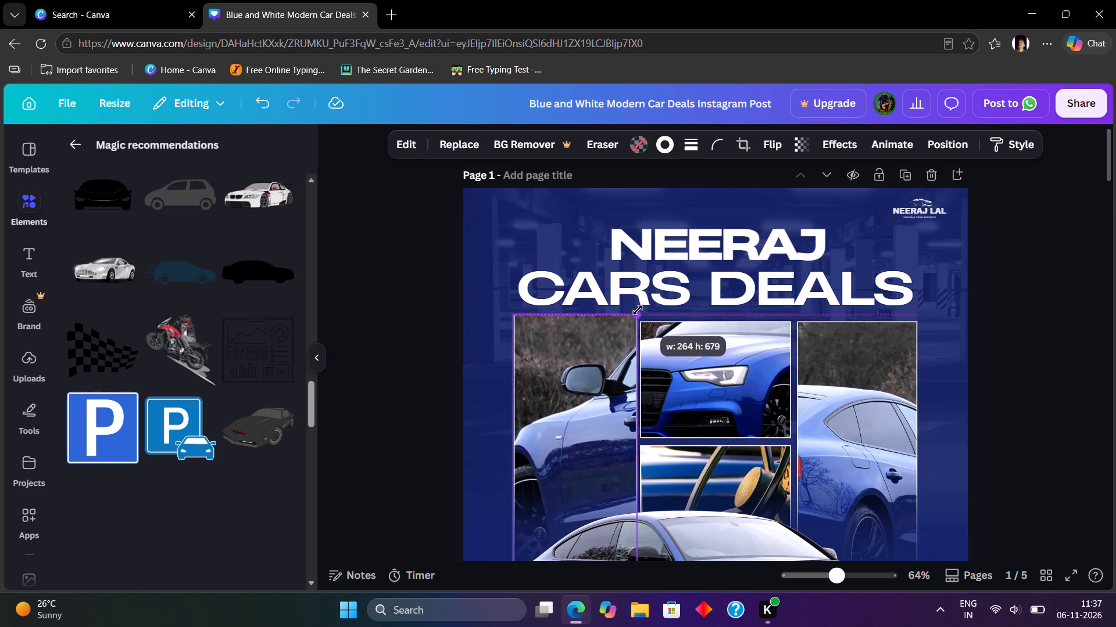
drag(638, 310, 638, 308)
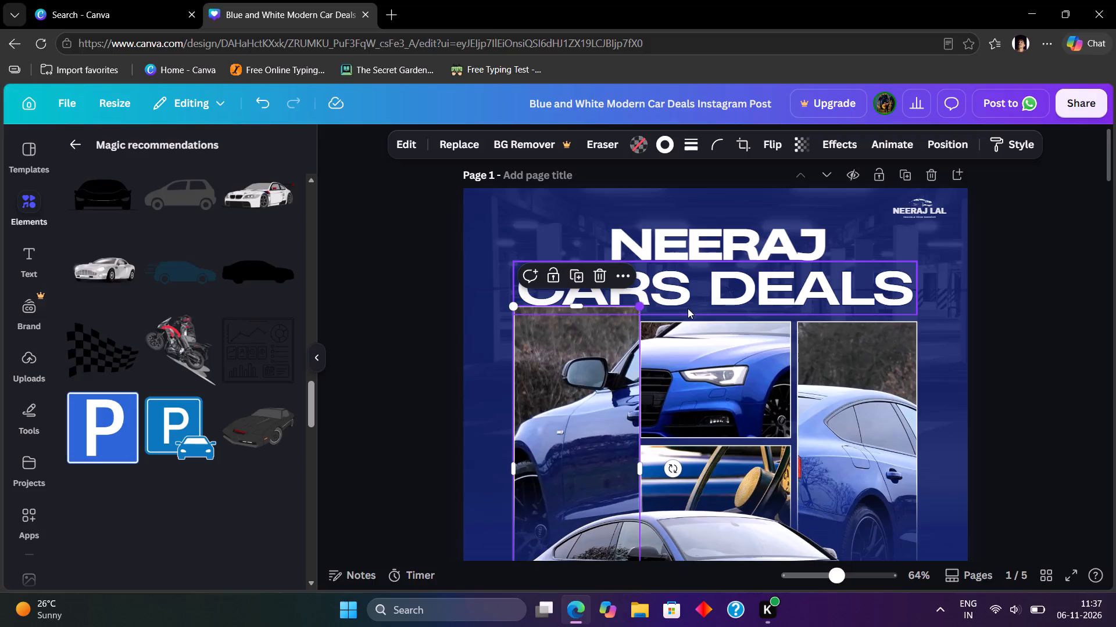
click(849, 340)
drag(797, 323, 792, 315)
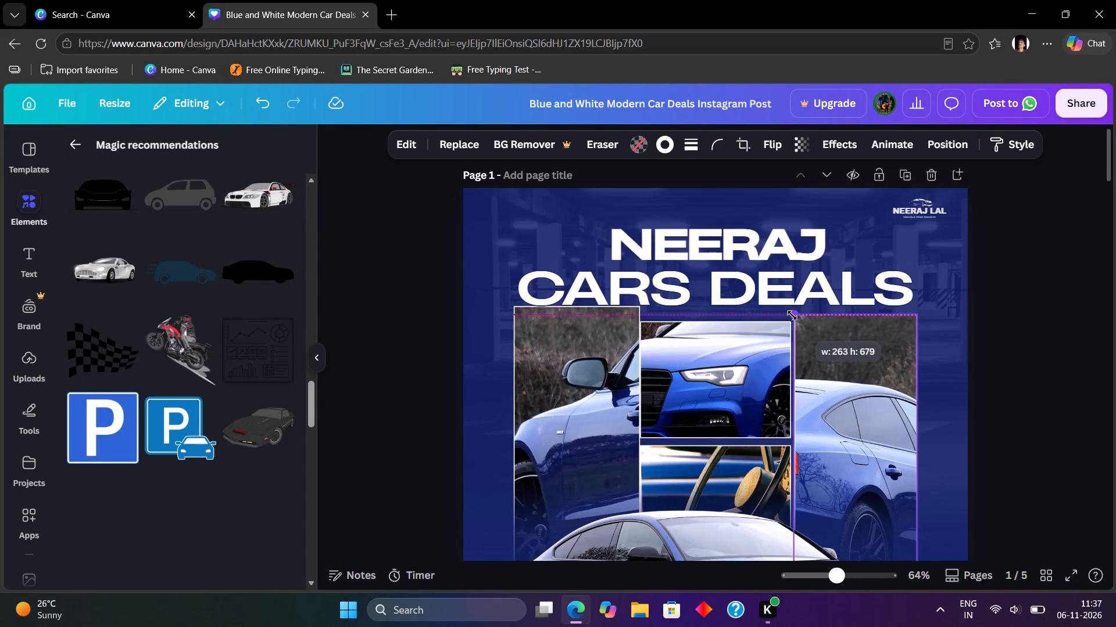
drag(792, 315, 791, 310)
Move the middle headlight photo up level with the outer photos' top edges, and the photo beneath it up to meet it.
drag(692, 331, 692, 331)
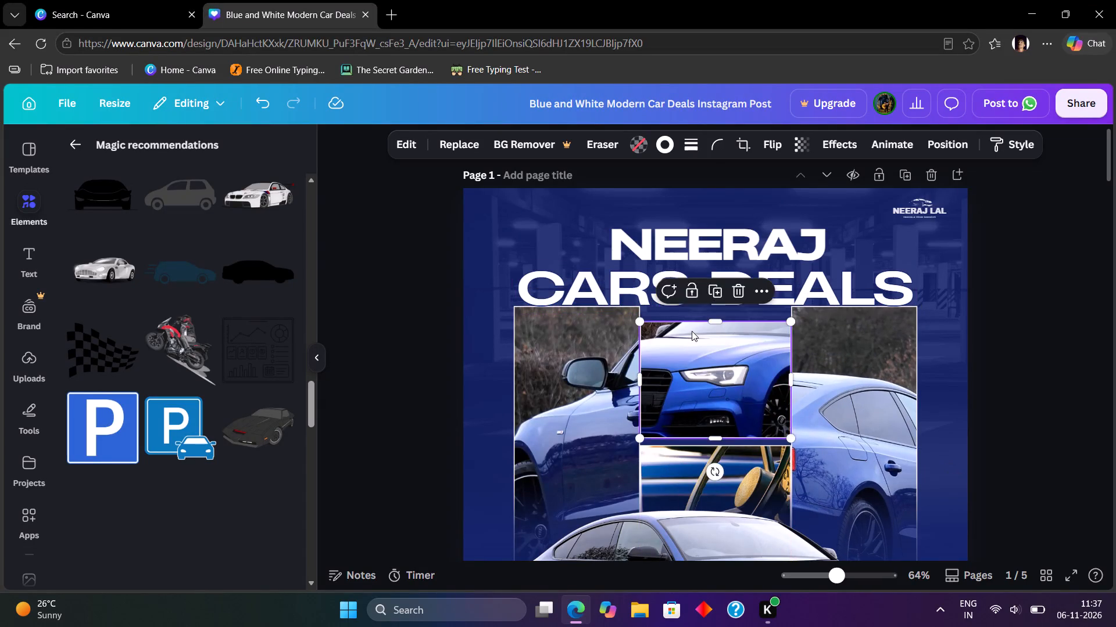
drag(692, 331, 694, 316)
click(693, 449)
drag(713, 460, 714, 438)
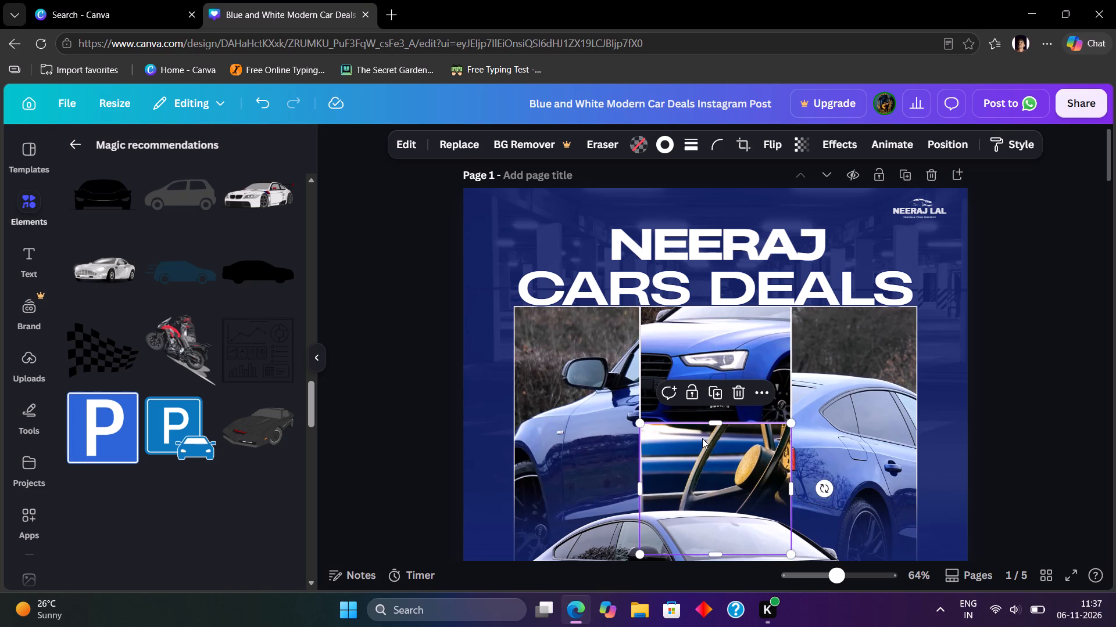
click(702, 440)
Raise the NEERAJ and CARS DEALS title lines further to leave a gap above the photo collage.
click(479, 412)
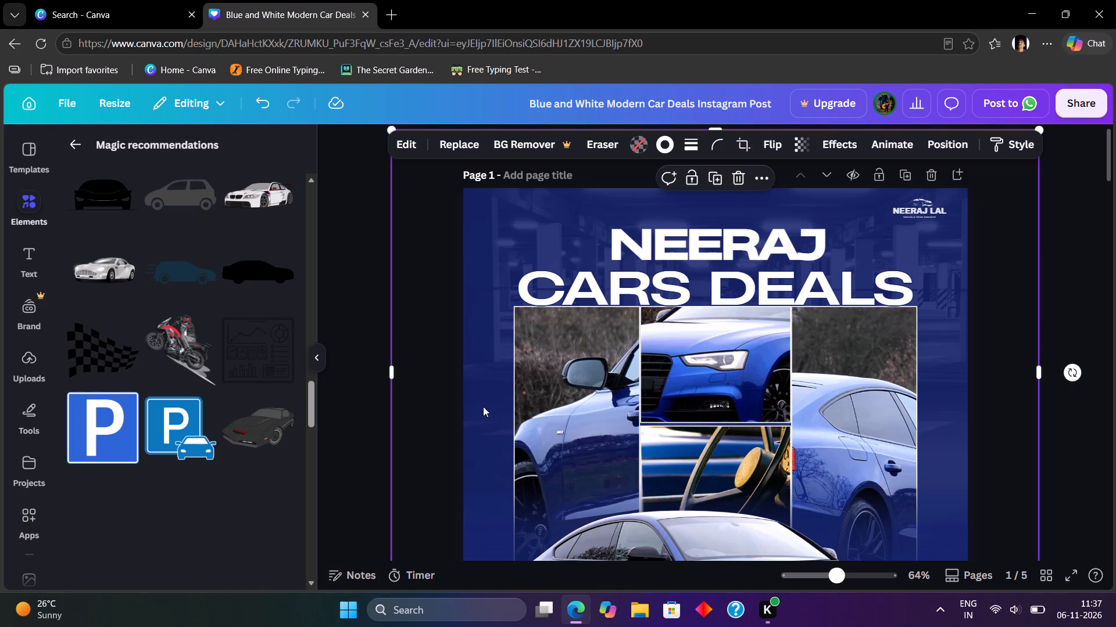
drag(658, 251, 652, 244)
drag(664, 285, 665, 279)
click(462, 346)
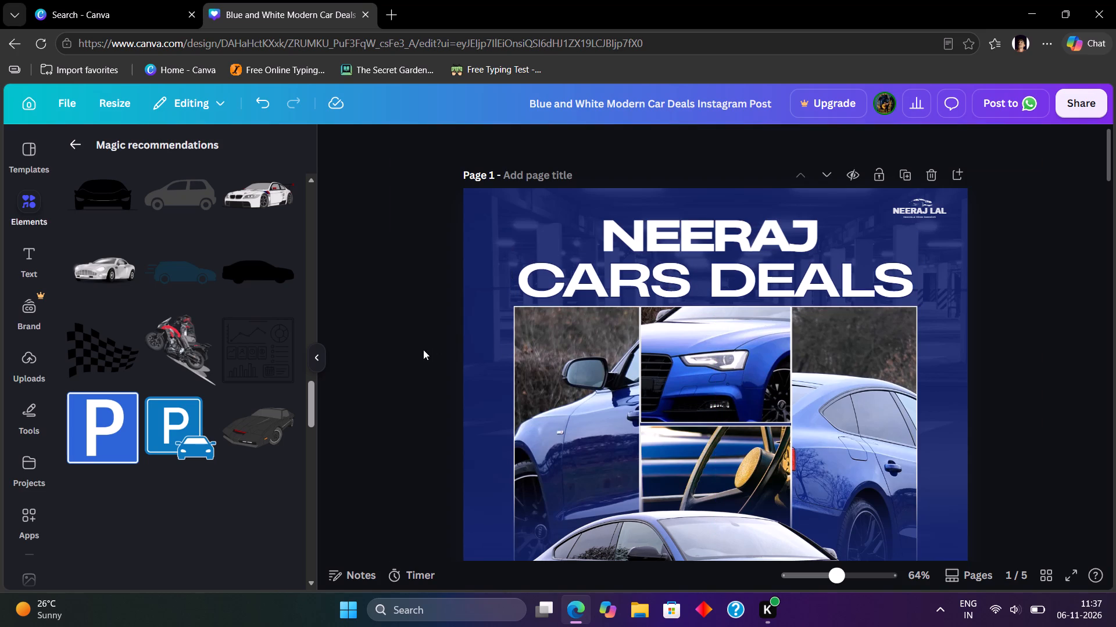
Lower the social handle line on page 1 slightly, and shift the description paragraph above it down a little.
scroll(745, 441, down, 4)
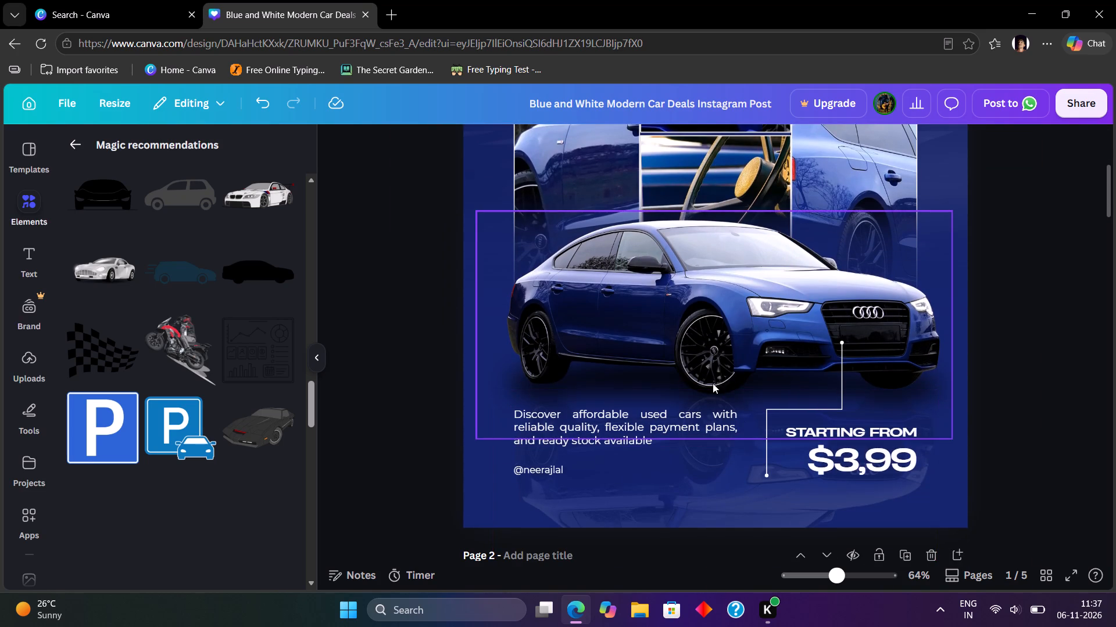
drag(548, 470, 548, 477)
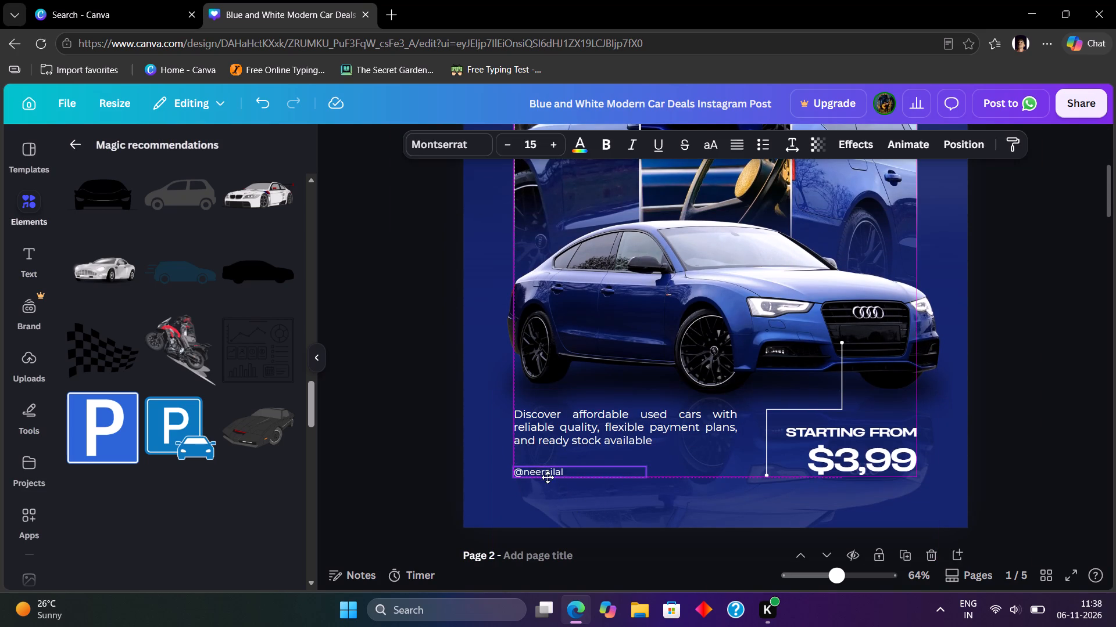
drag(548, 477, 548, 492)
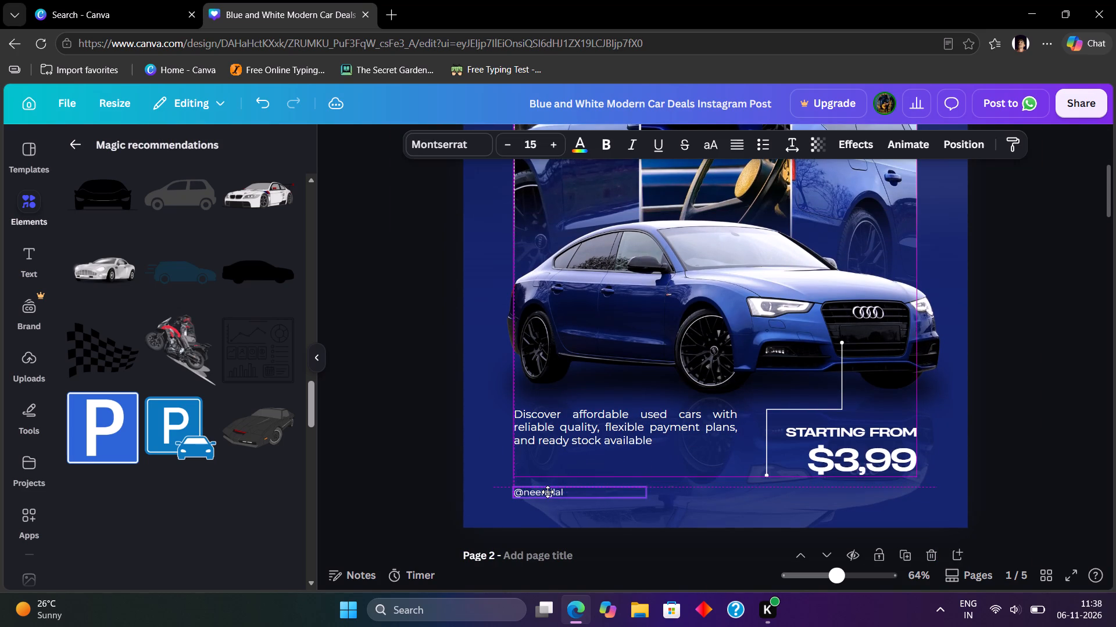
drag(548, 492, 548, 486)
drag(564, 433, 564, 440)
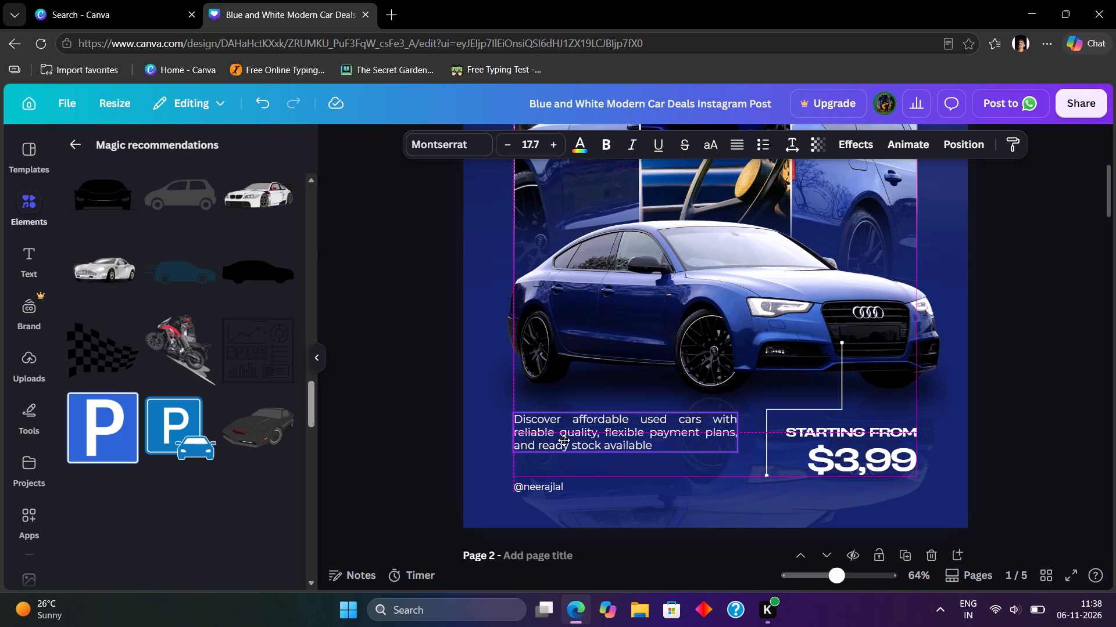
drag(564, 440, 564, 445)
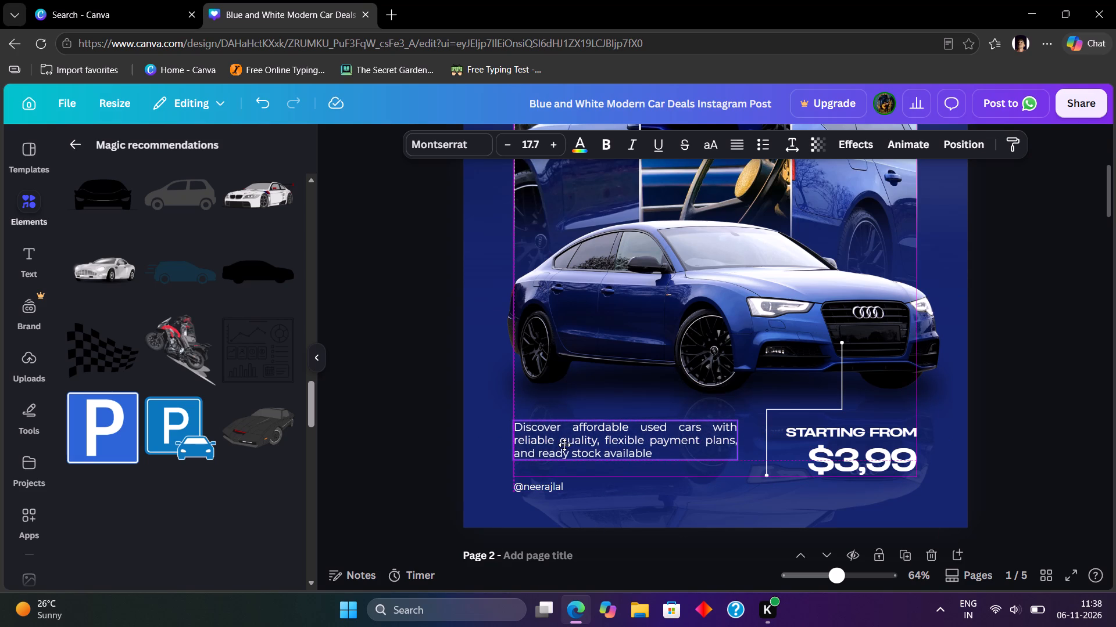
drag(564, 445, 566, 438)
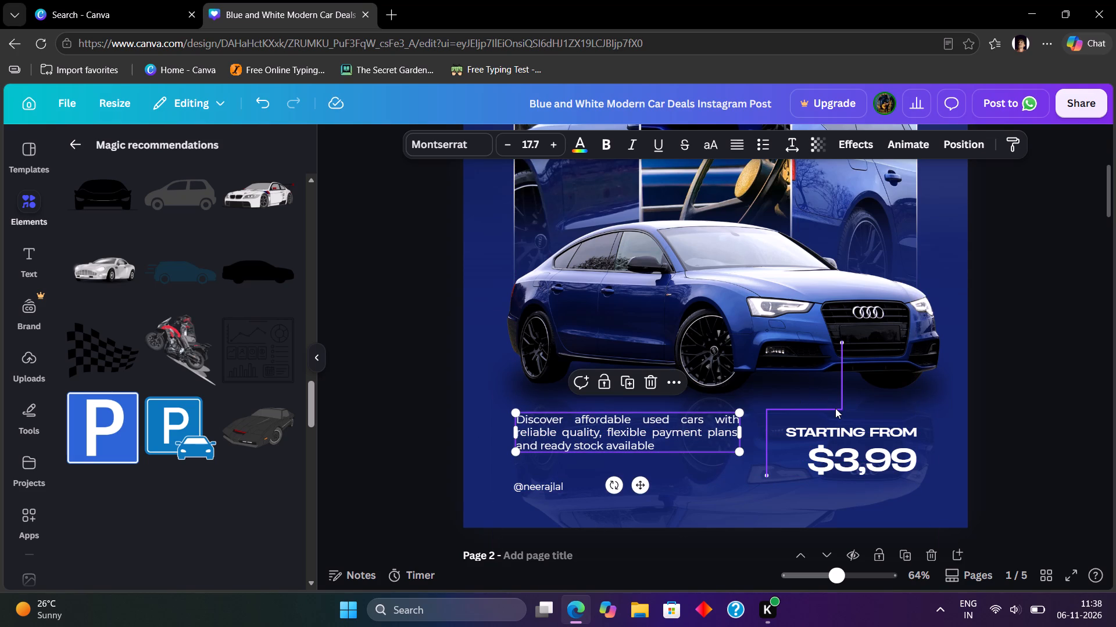
click(1029, 430)
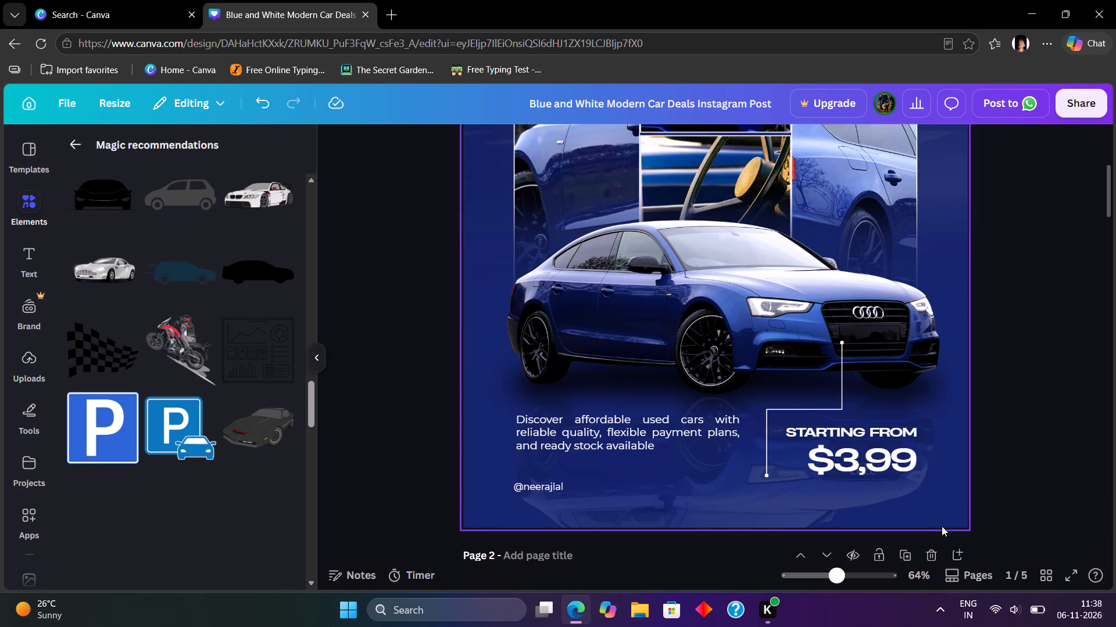
Change the price under STARTING FROM on page 1 to $3,999.
scroll(934, 461, up, 2)
scroll(931, 468, down, 2)
double_click(911, 462)
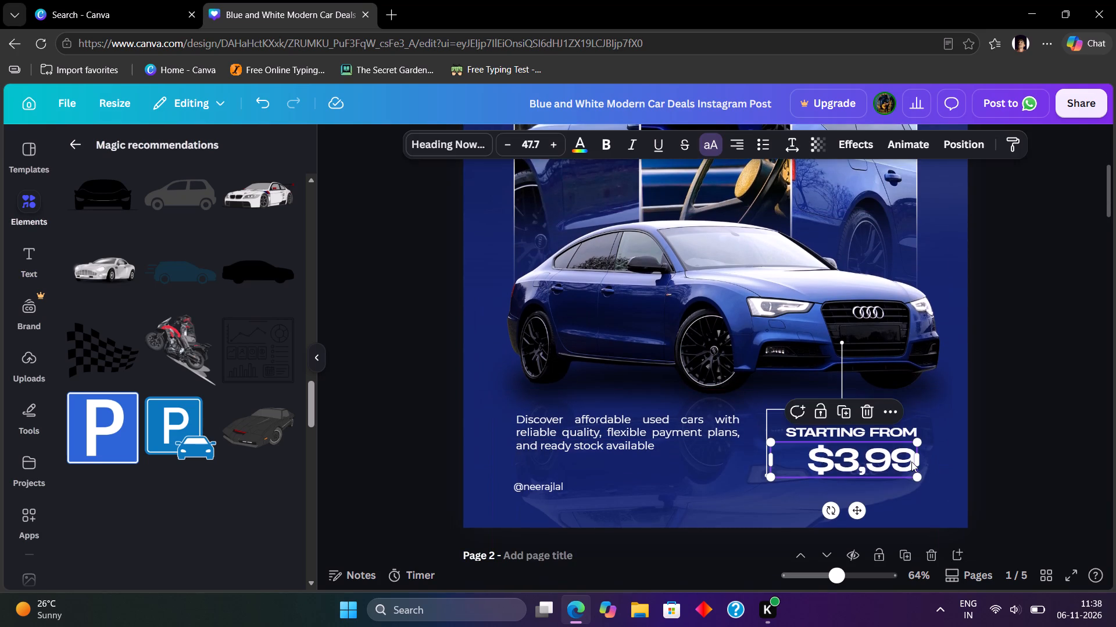
key(0)
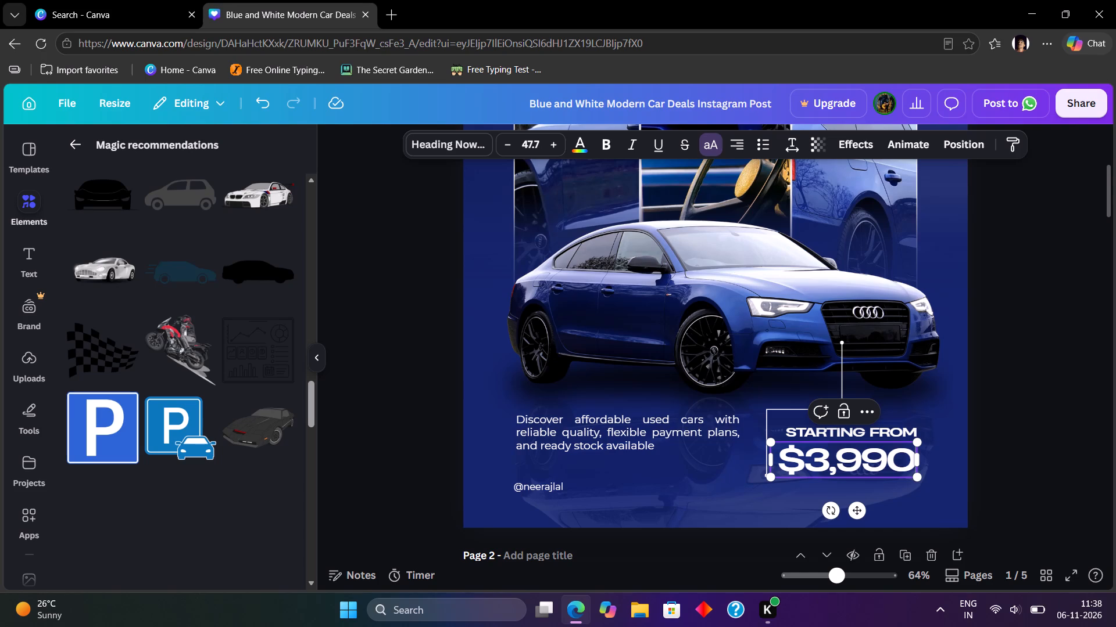
key(BackSpace)
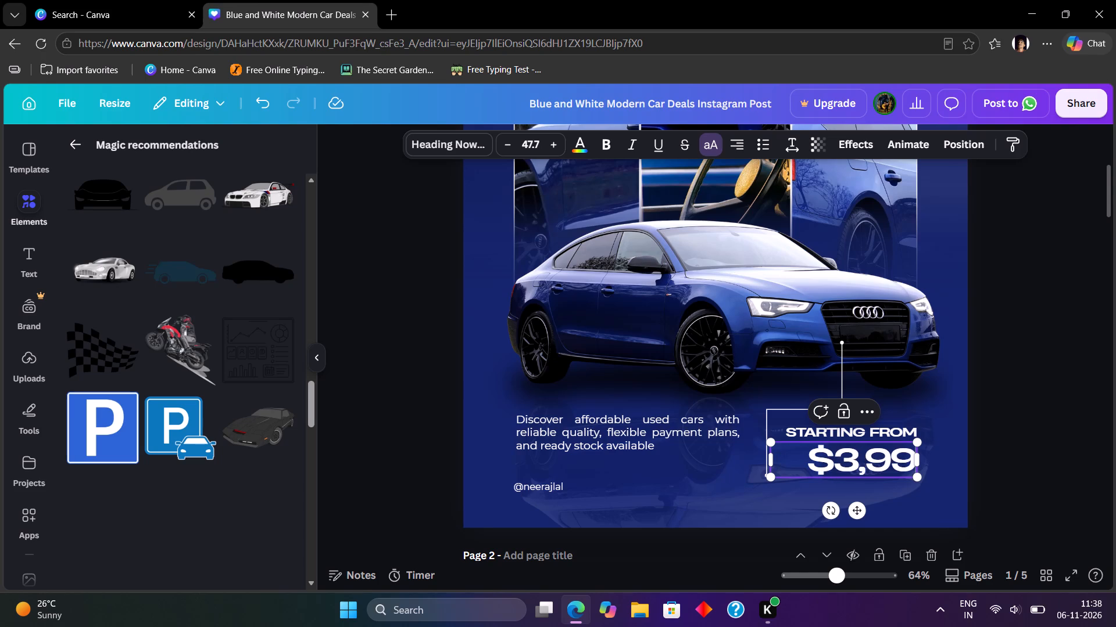
key(9)
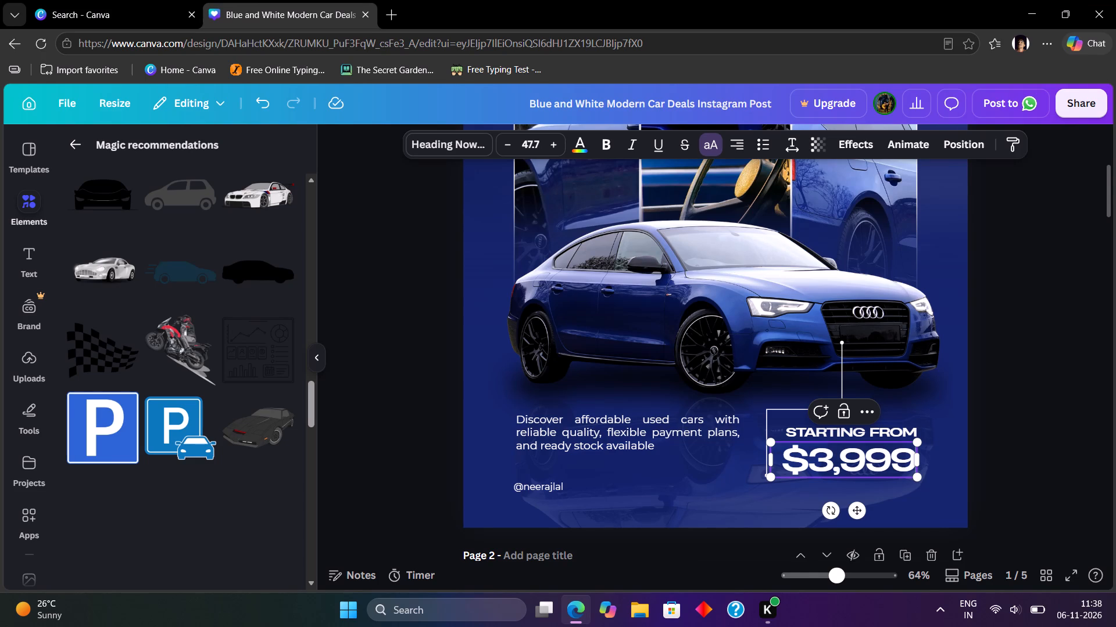
Review the page 1 layout and the car collage design on page 2.
scroll(900, 466, up, 3)
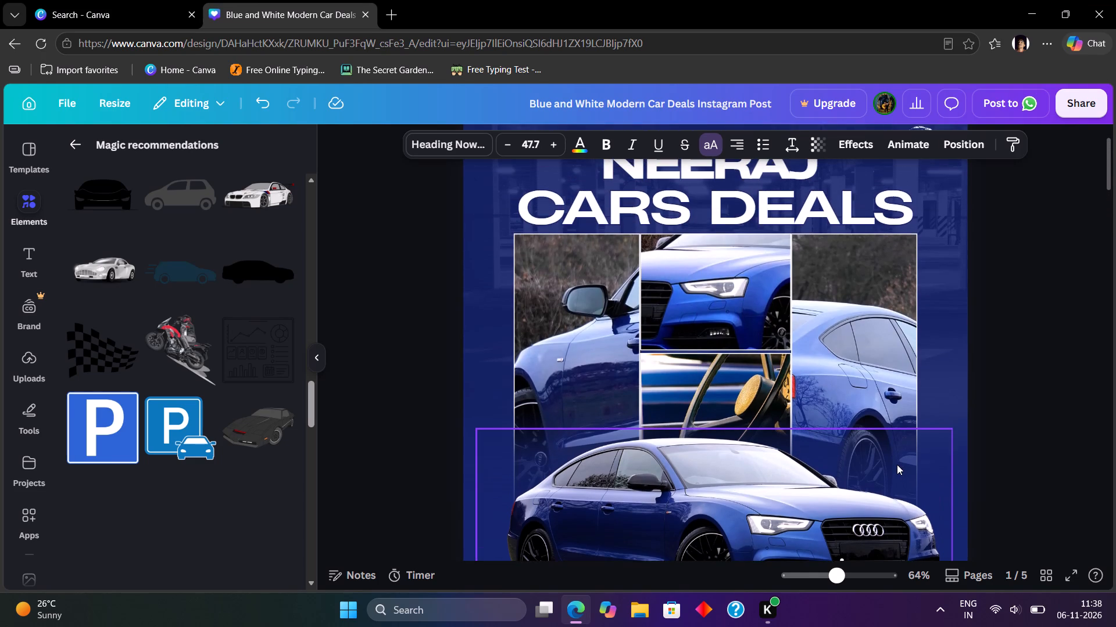
scroll(897, 464, up, 3)
scroll(893, 451, down, 9)
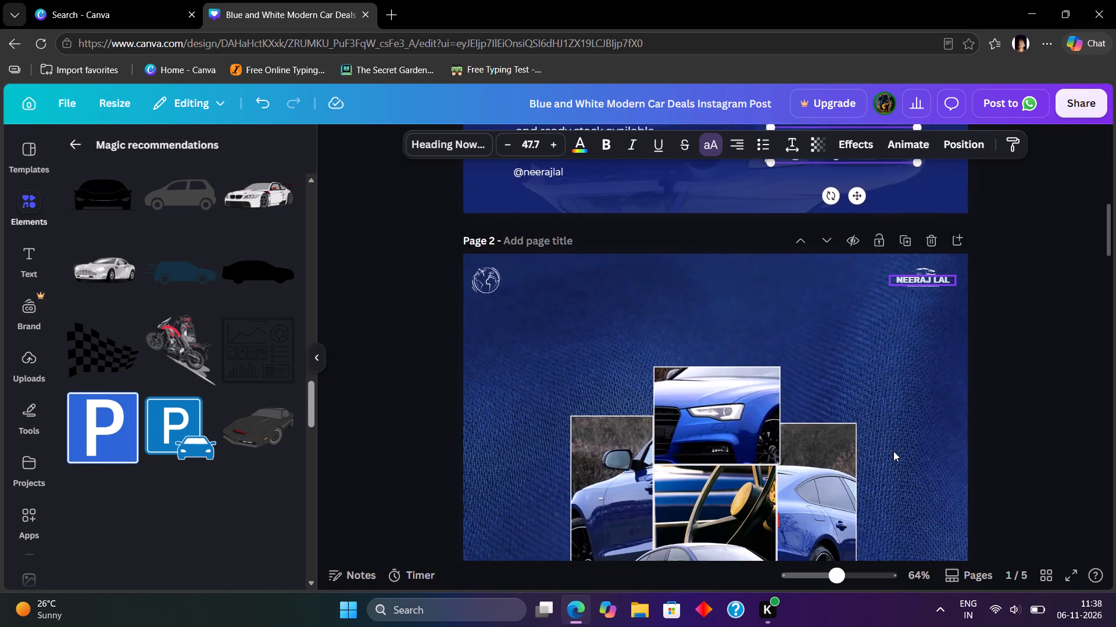
scroll(893, 451, down, 3)
scroll(893, 451, up, 1)
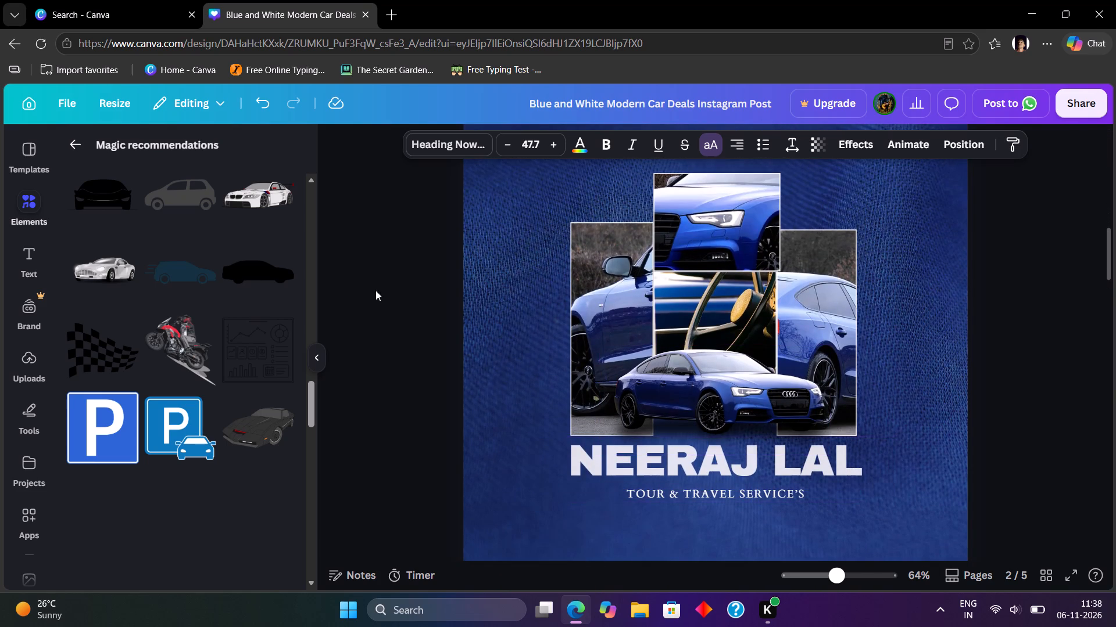
scroll(525, 363, down, 2)
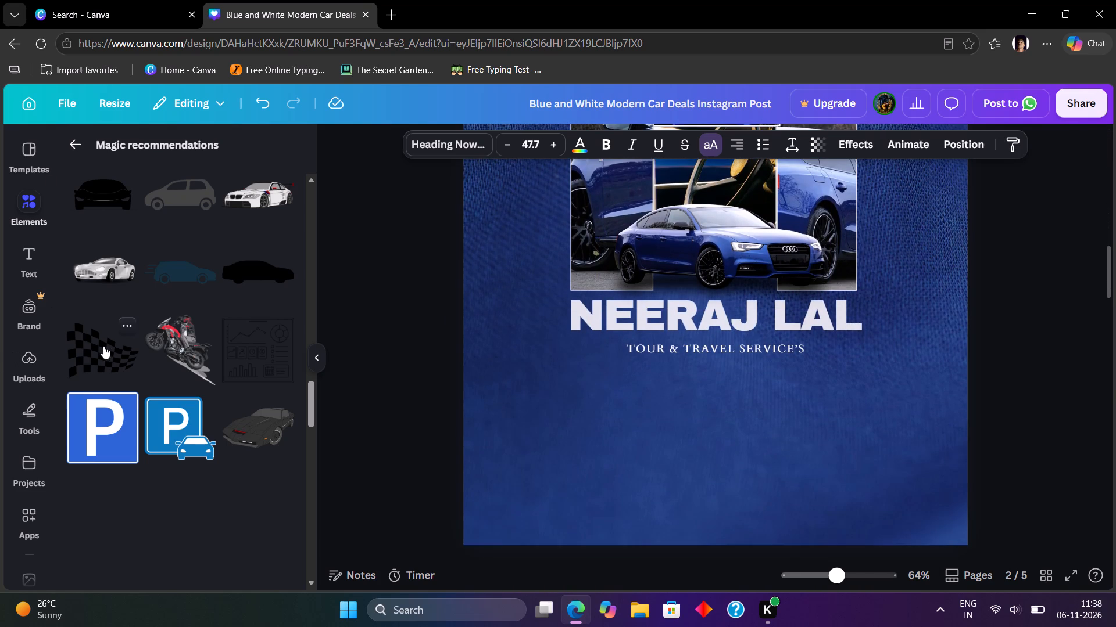
Search the elements library for "car elements".
scroll(103, 346, up, 2)
drag(69, 135, 74, 132)
click(189, 158)
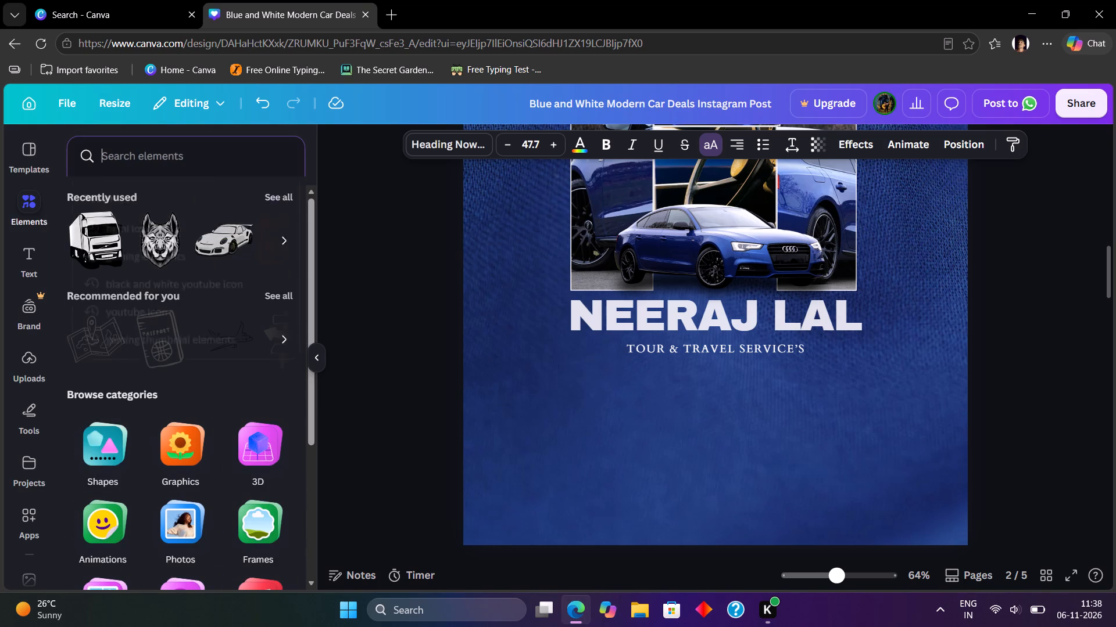
text(car)
key(space)
text(elements)
key(space)
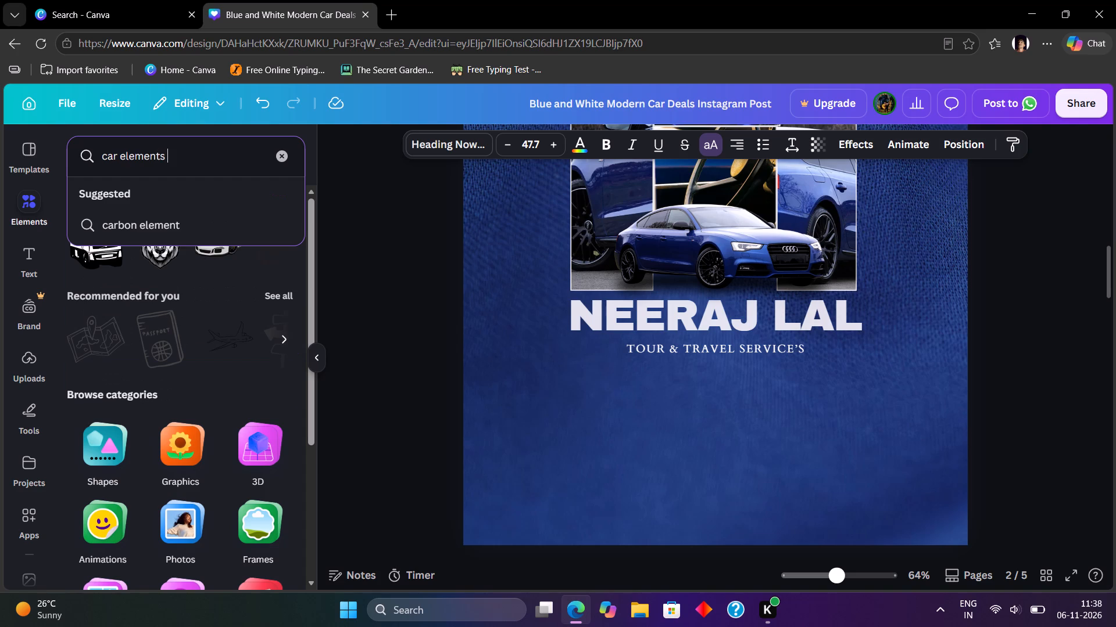
key(Return)
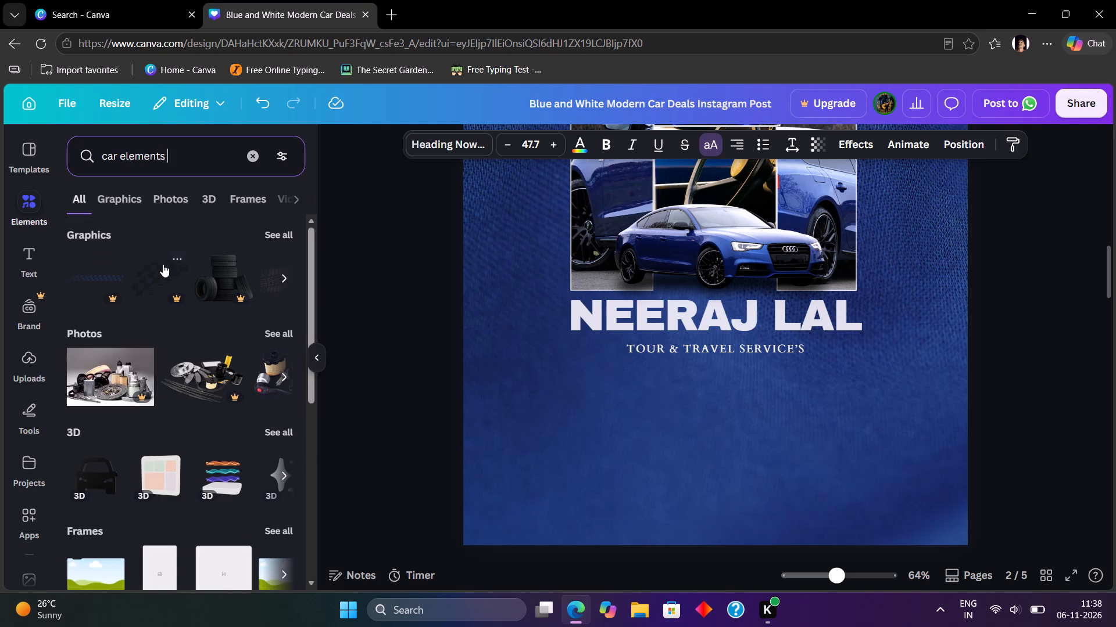
Browse the full set of 3D results and add the white 3D car to page 2.
click(272, 426)
scroll(201, 428, down, 3)
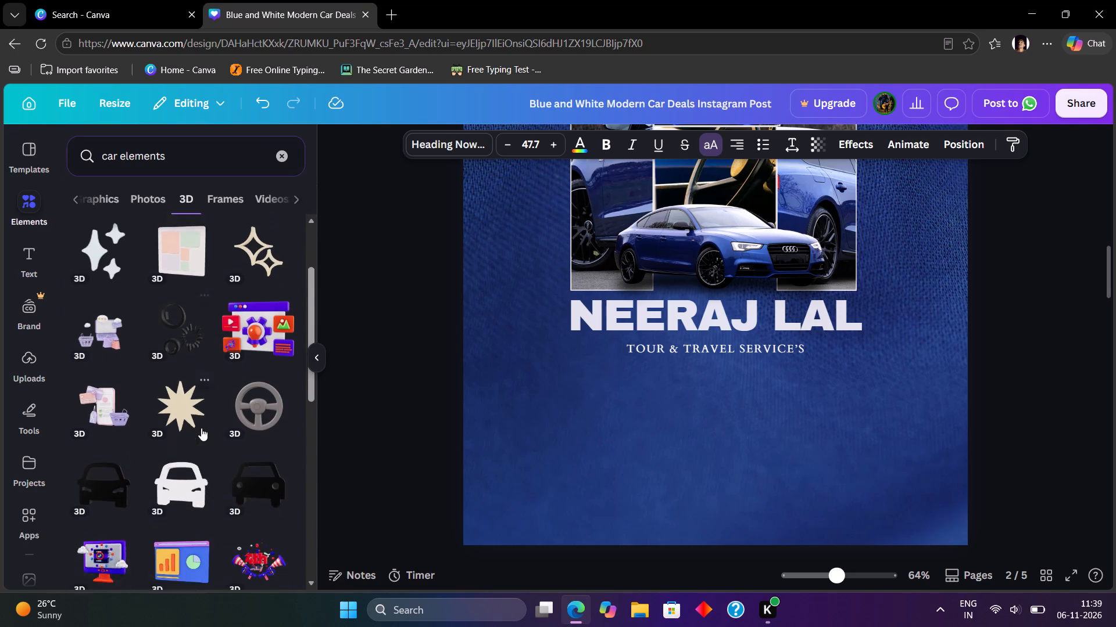
scroll(201, 427, down, 4)
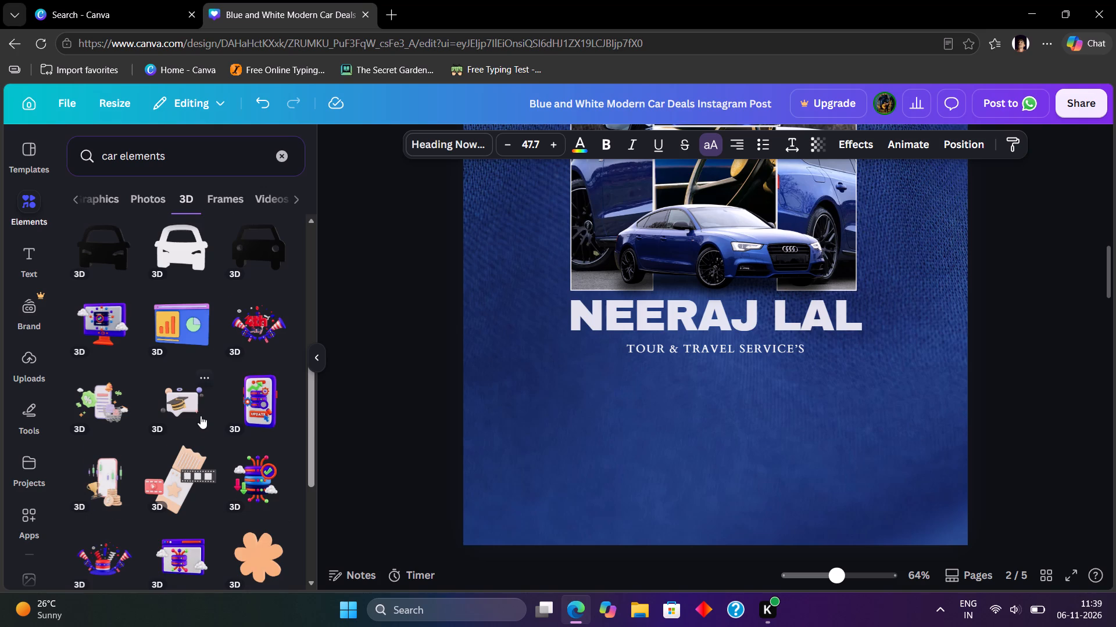
scroll(201, 416, down, 8)
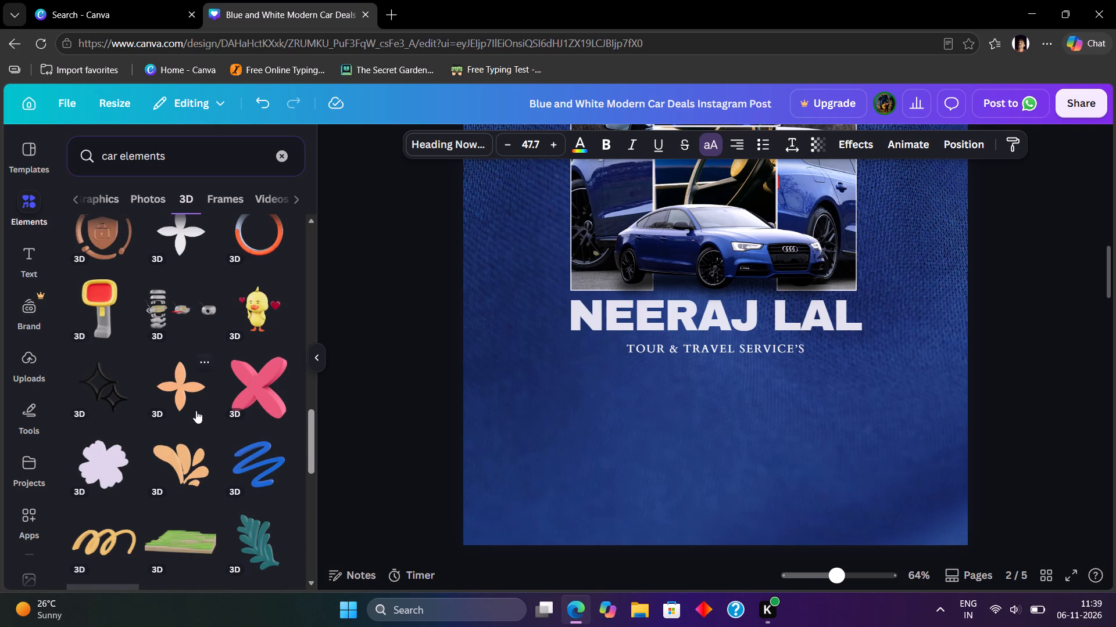
scroll(195, 406, down, 3)
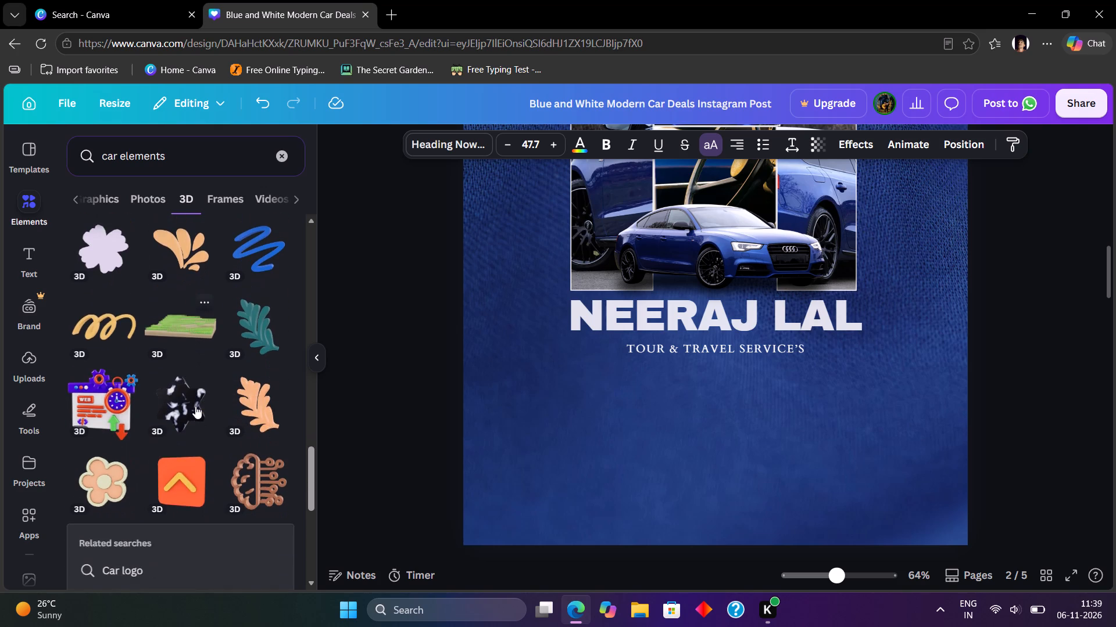
scroll(195, 406, down, 6)
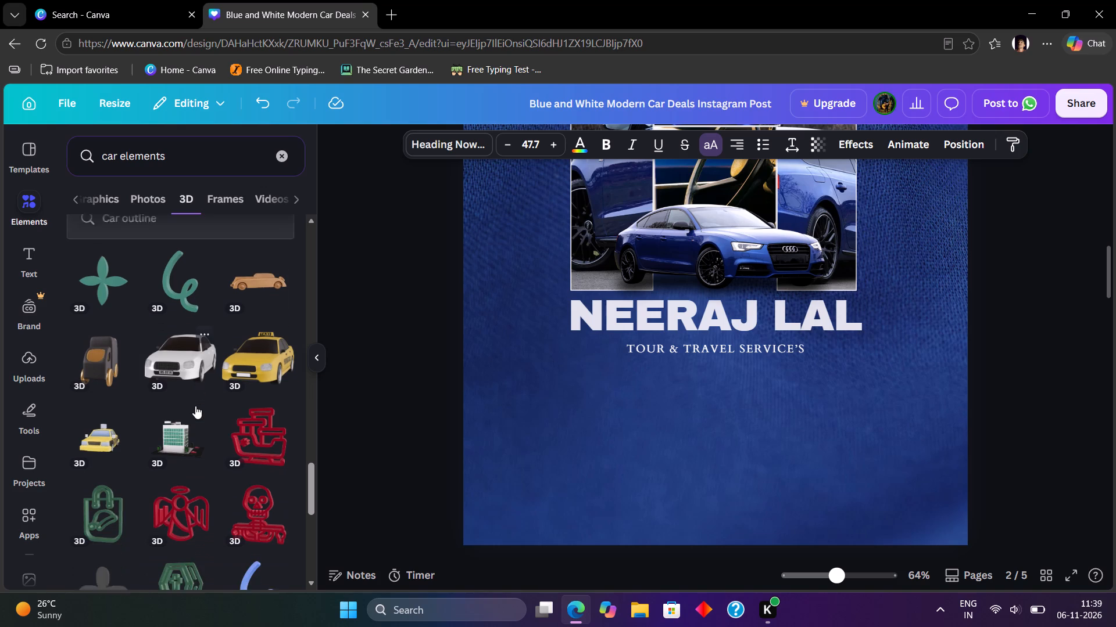
scroll(195, 405, down, 1)
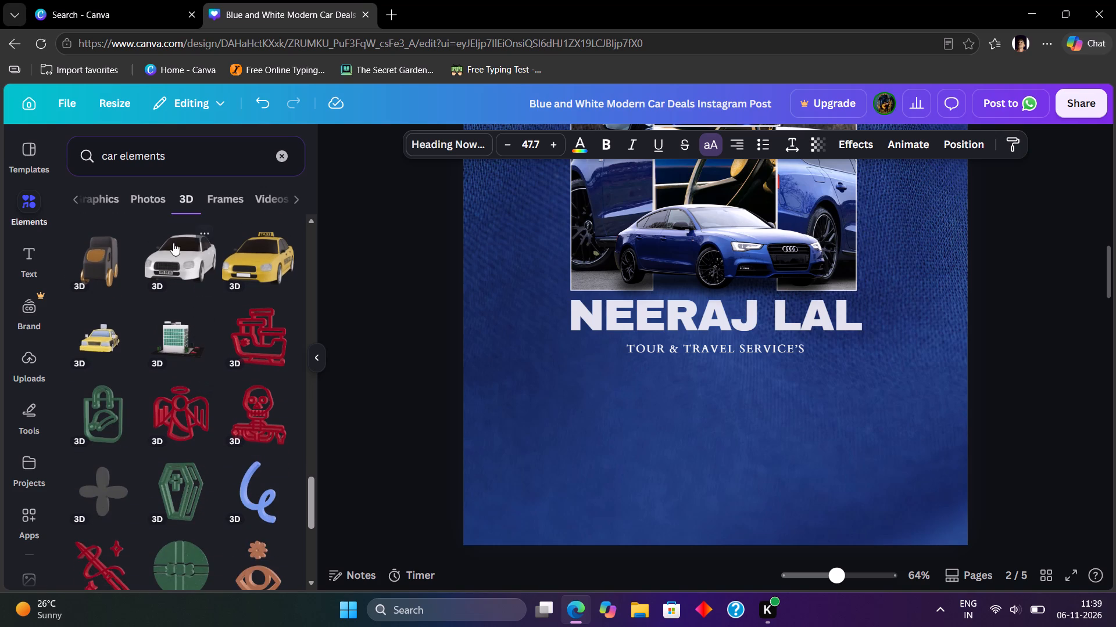
click(166, 260)
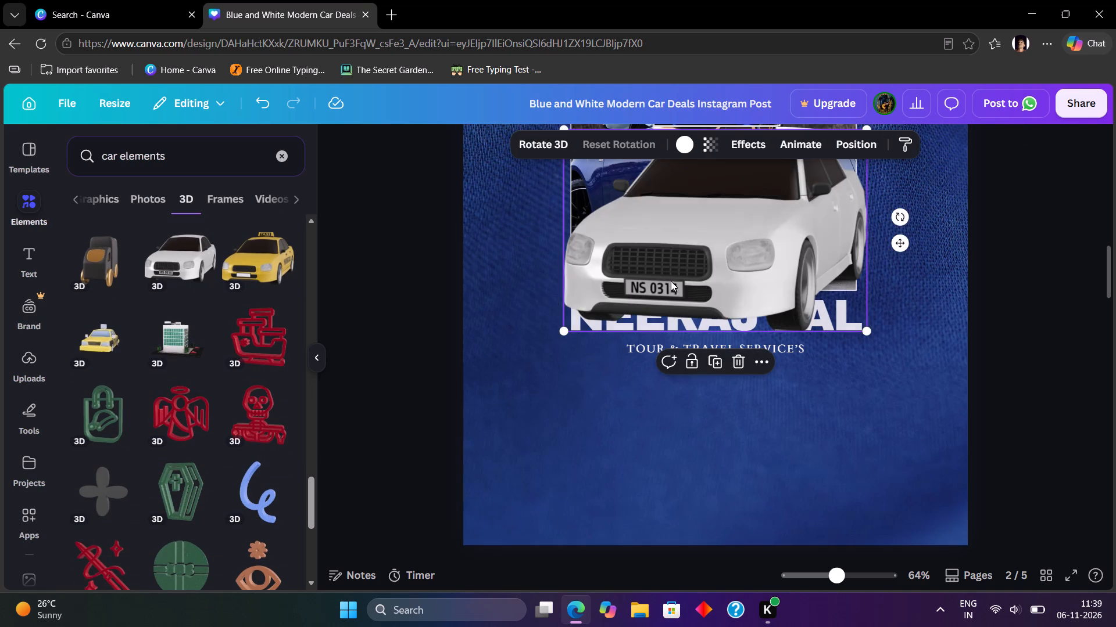
Shrink the white 3D car to about half size and centre it beneath the TOUR & TRAVEL SERVICE'S line.
drag(663, 294, 587, 475)
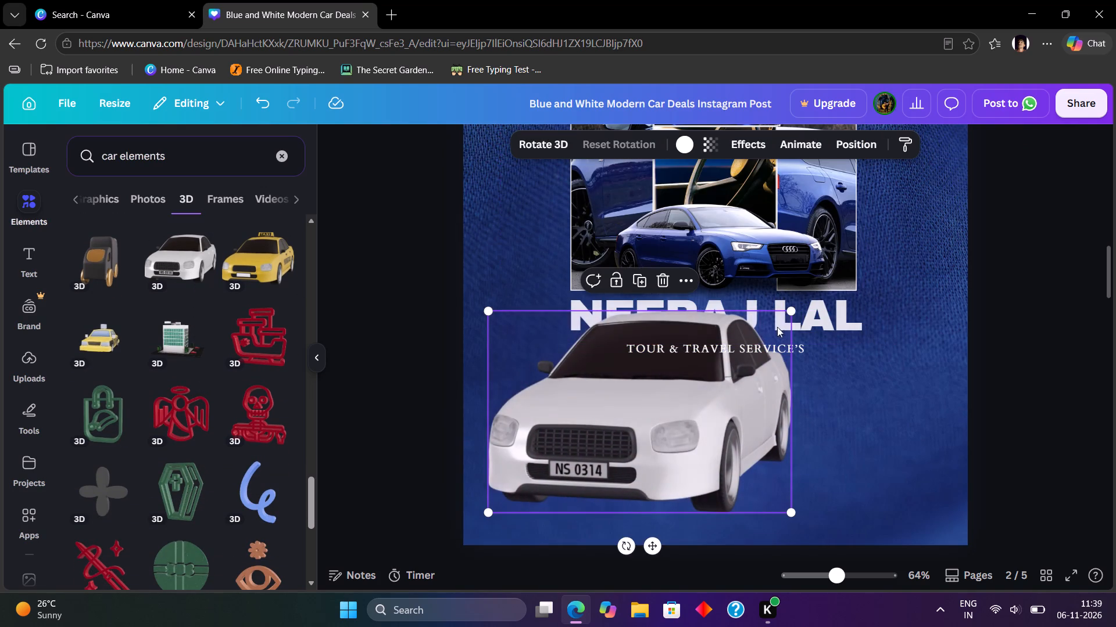
drag(789, 312, 646, 410)
drag(528, 455, 589, 417)
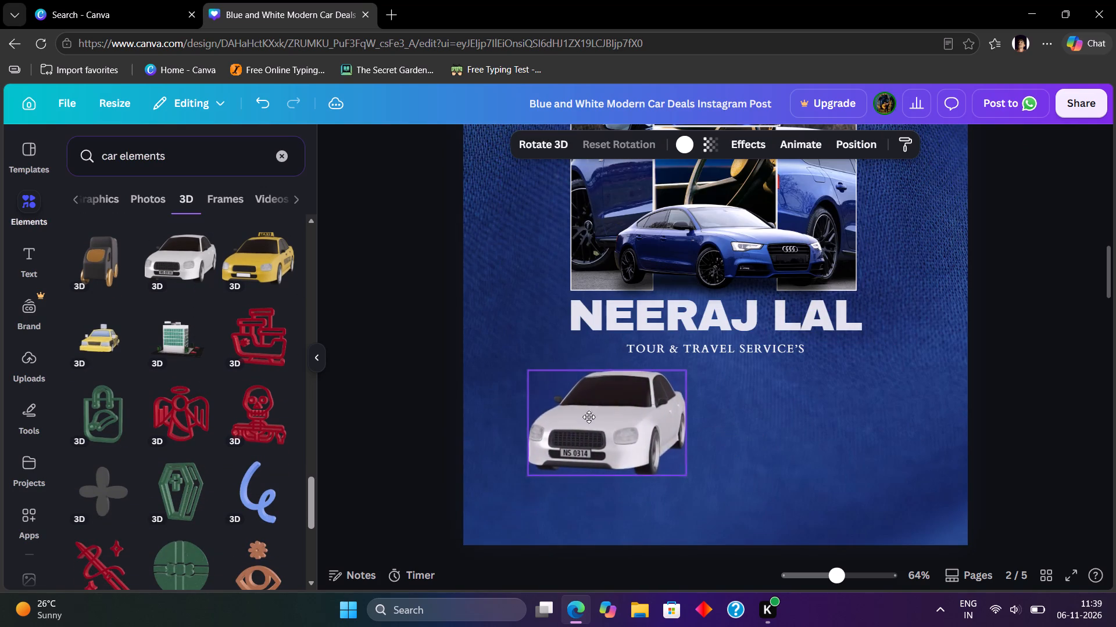
drag(589, 417, 677, 416)
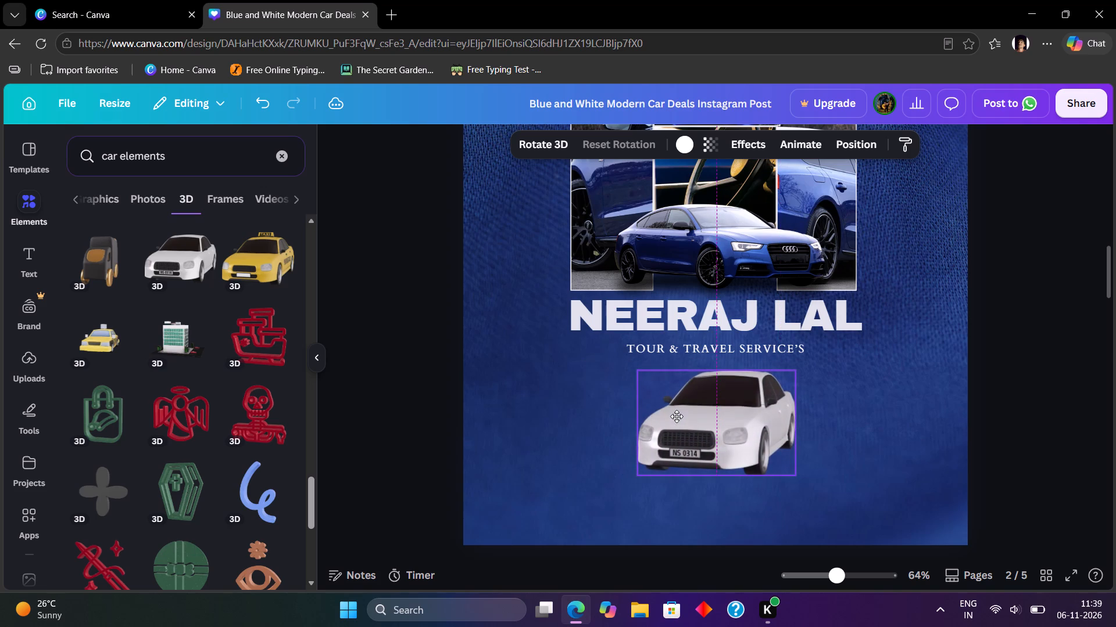
drag(677, 416, 673, 416)
Add the yellow 3D taxi to page 2 and shrink it at the page's lower-left corner.
click(263, 272)
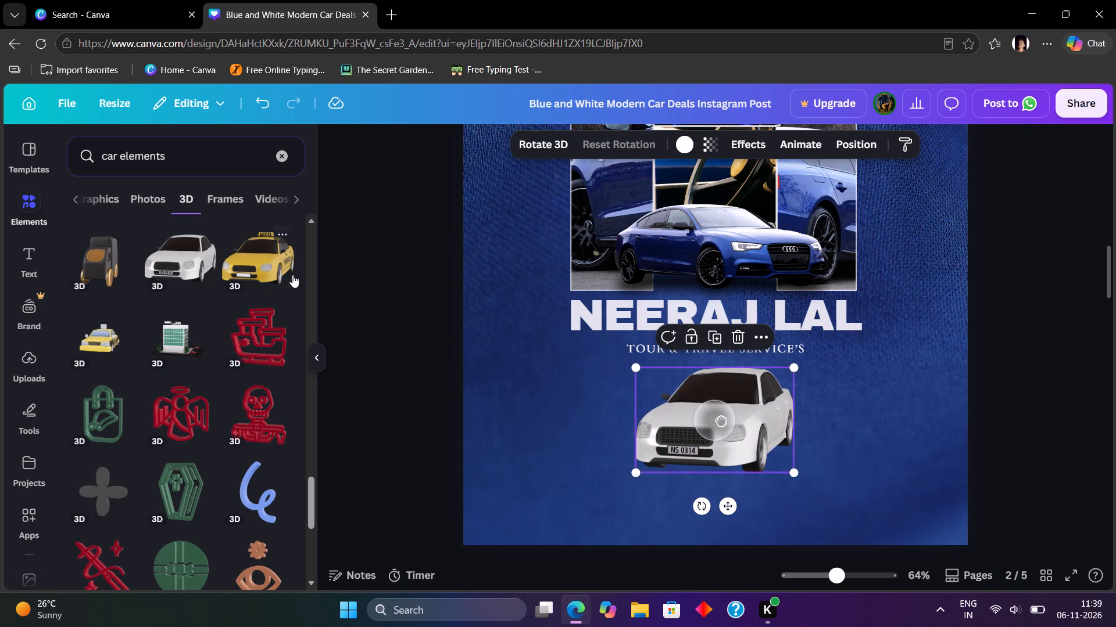
drag(741, 272, 581, 470)
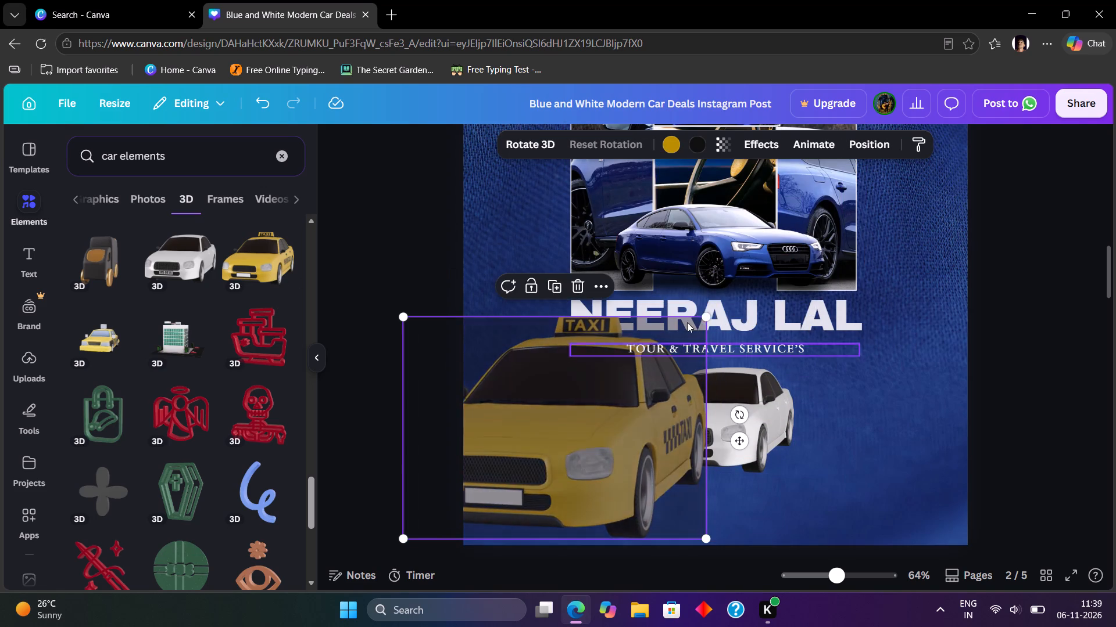
drag(707, 316, 552, 461)
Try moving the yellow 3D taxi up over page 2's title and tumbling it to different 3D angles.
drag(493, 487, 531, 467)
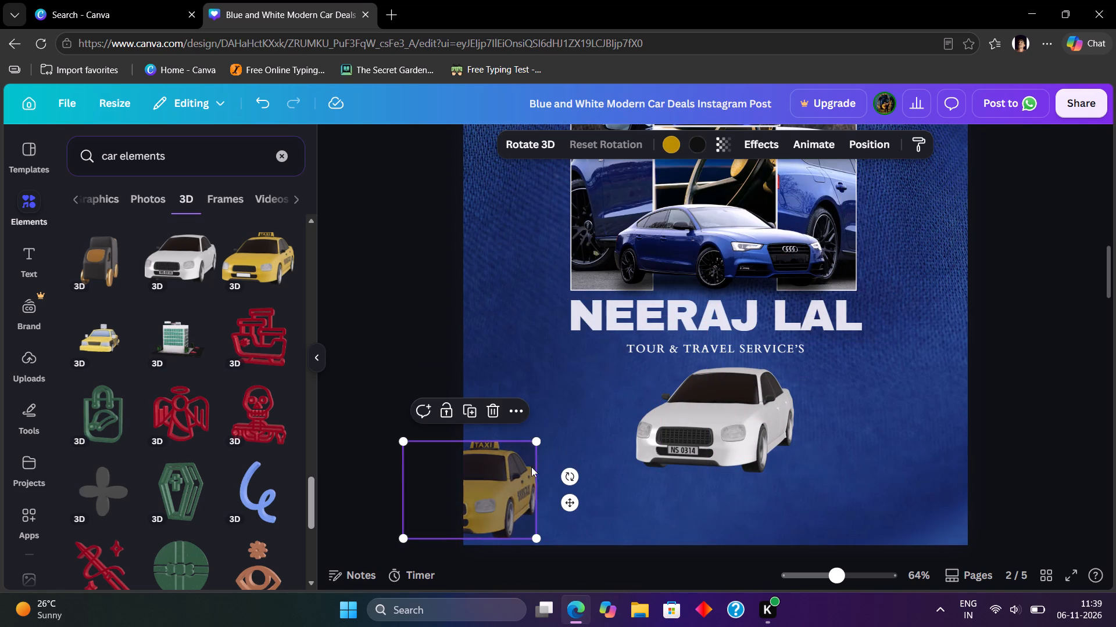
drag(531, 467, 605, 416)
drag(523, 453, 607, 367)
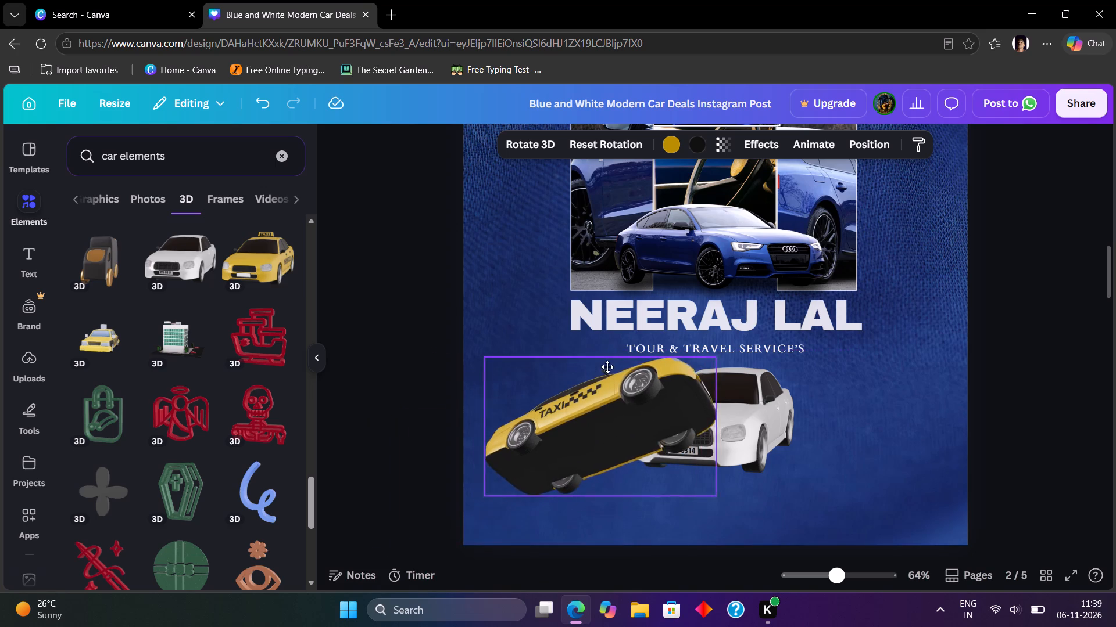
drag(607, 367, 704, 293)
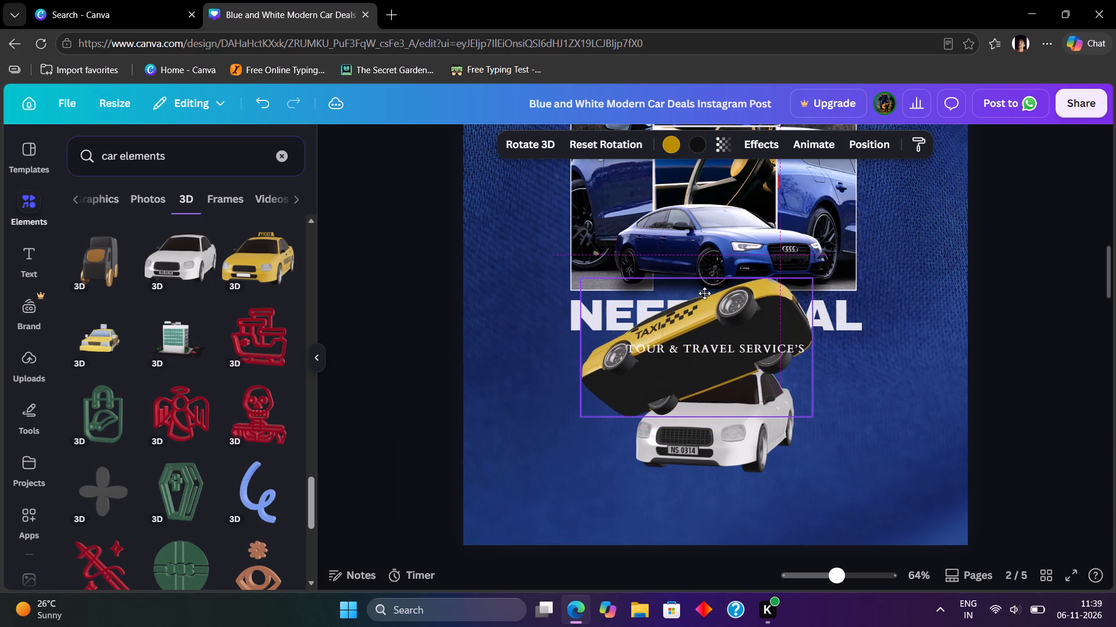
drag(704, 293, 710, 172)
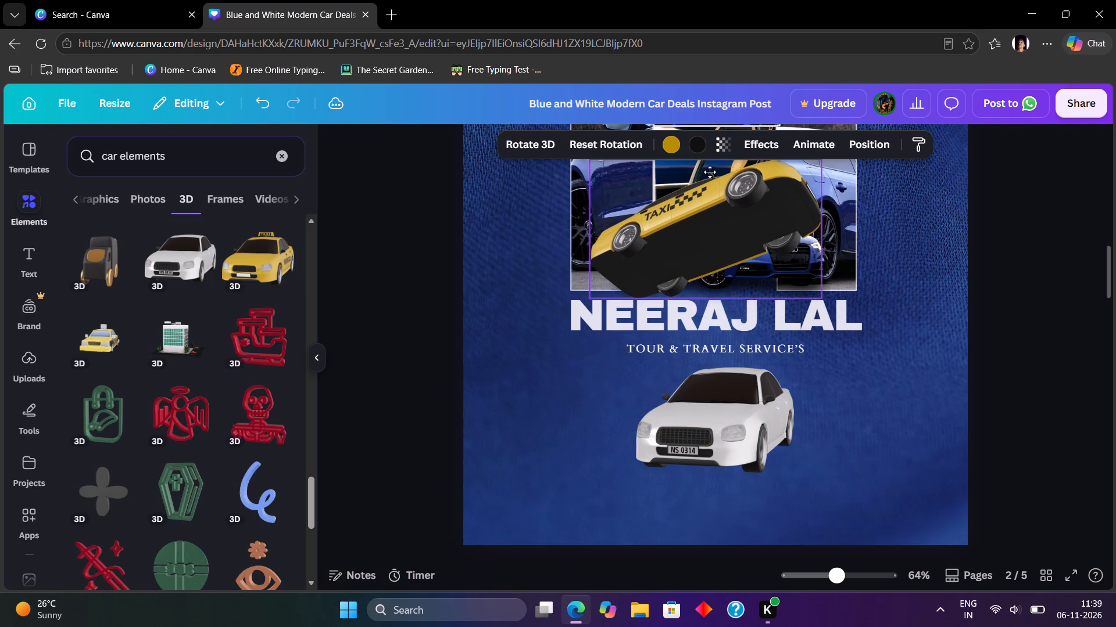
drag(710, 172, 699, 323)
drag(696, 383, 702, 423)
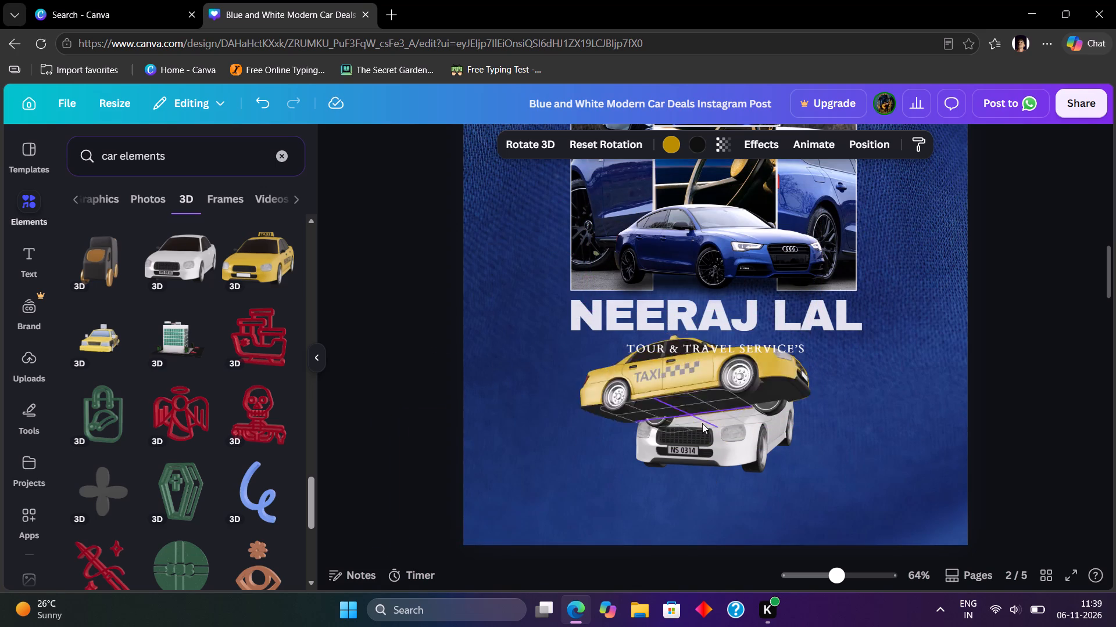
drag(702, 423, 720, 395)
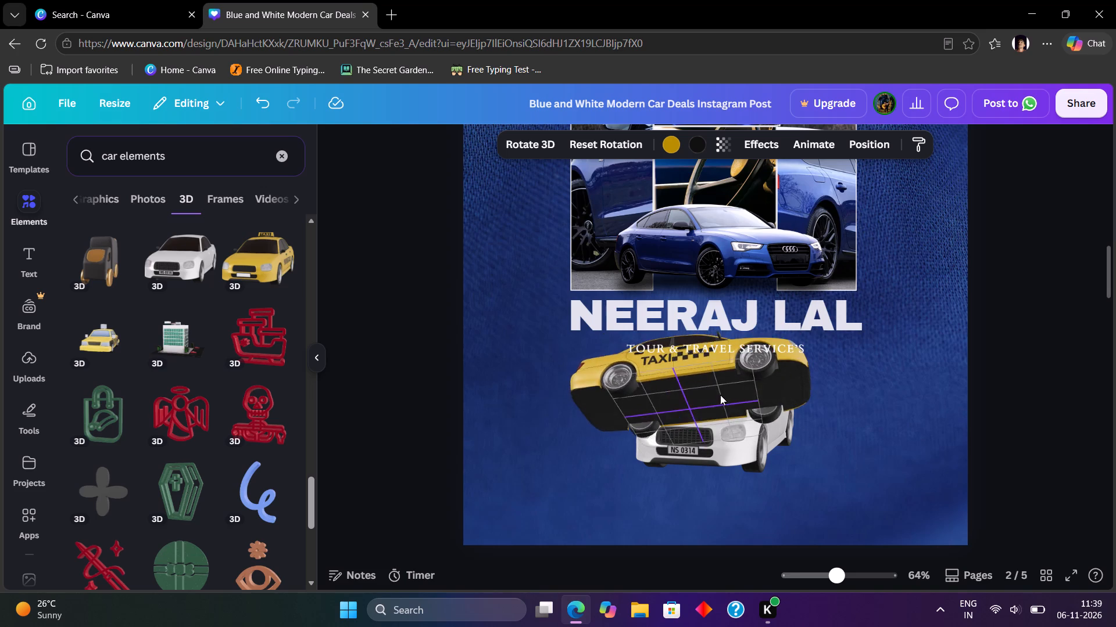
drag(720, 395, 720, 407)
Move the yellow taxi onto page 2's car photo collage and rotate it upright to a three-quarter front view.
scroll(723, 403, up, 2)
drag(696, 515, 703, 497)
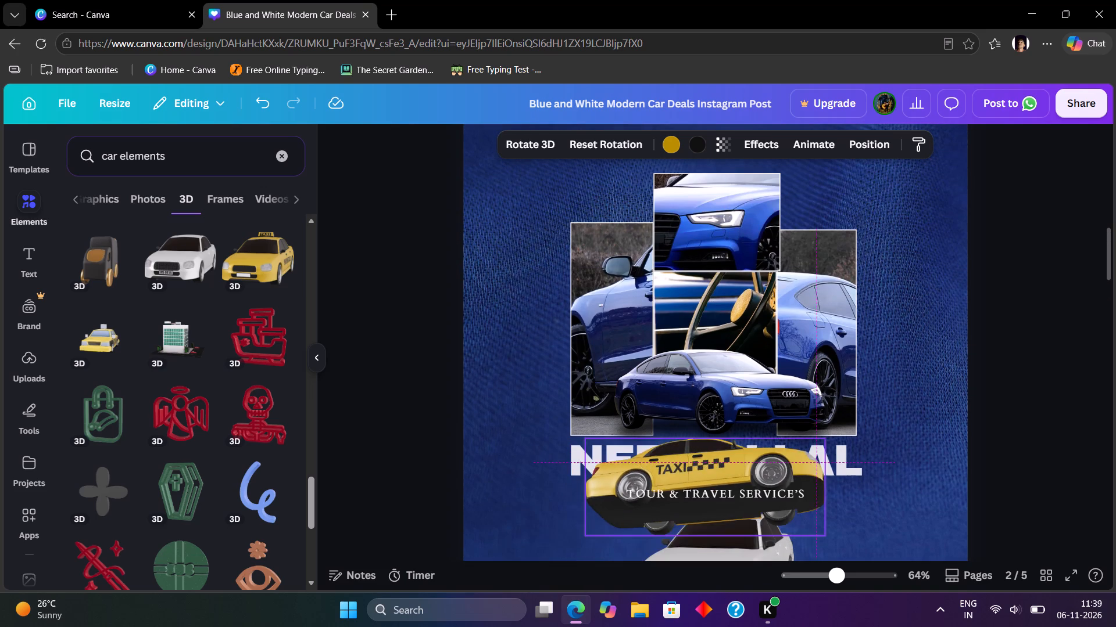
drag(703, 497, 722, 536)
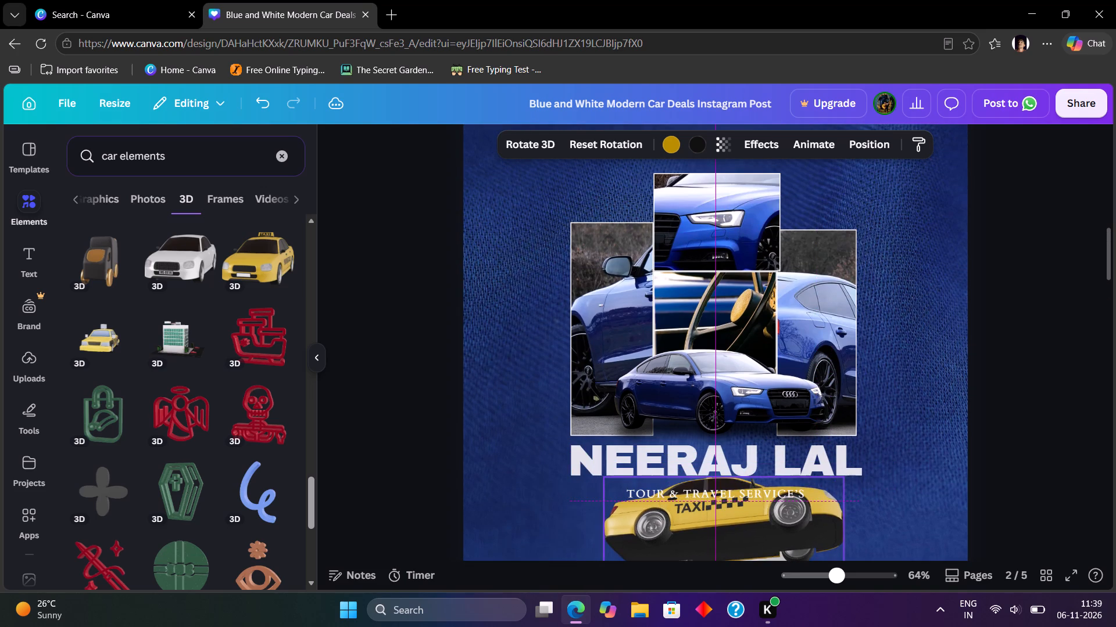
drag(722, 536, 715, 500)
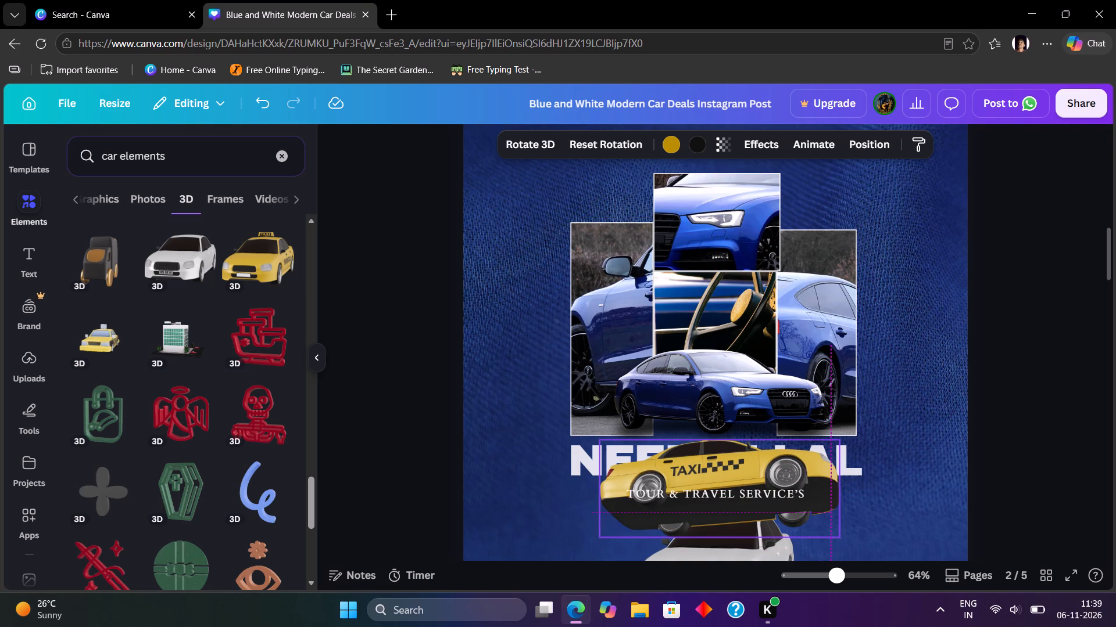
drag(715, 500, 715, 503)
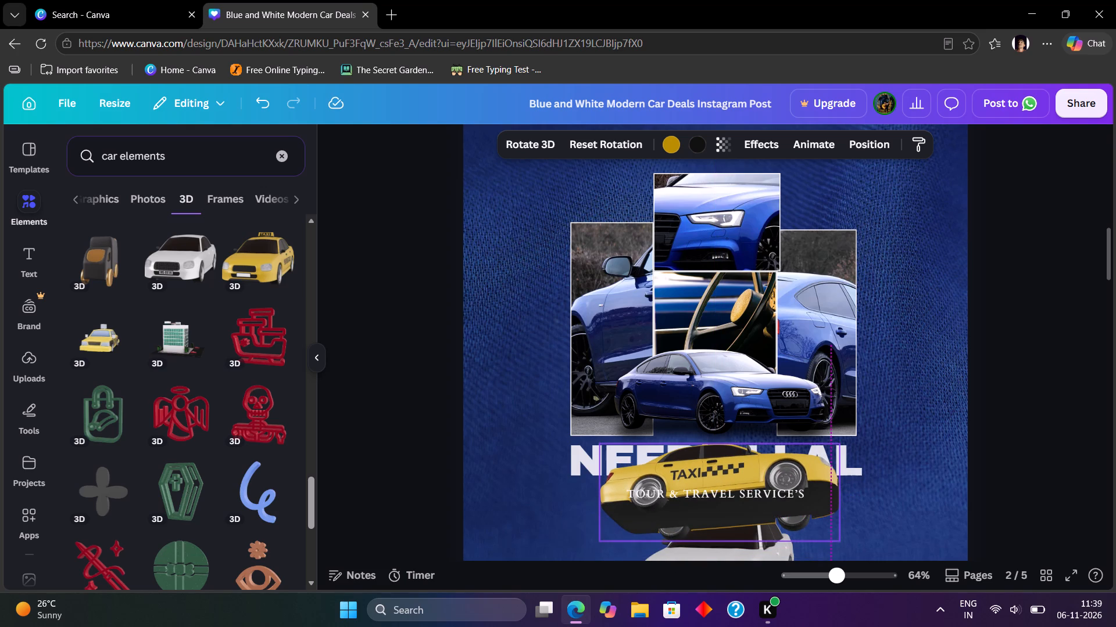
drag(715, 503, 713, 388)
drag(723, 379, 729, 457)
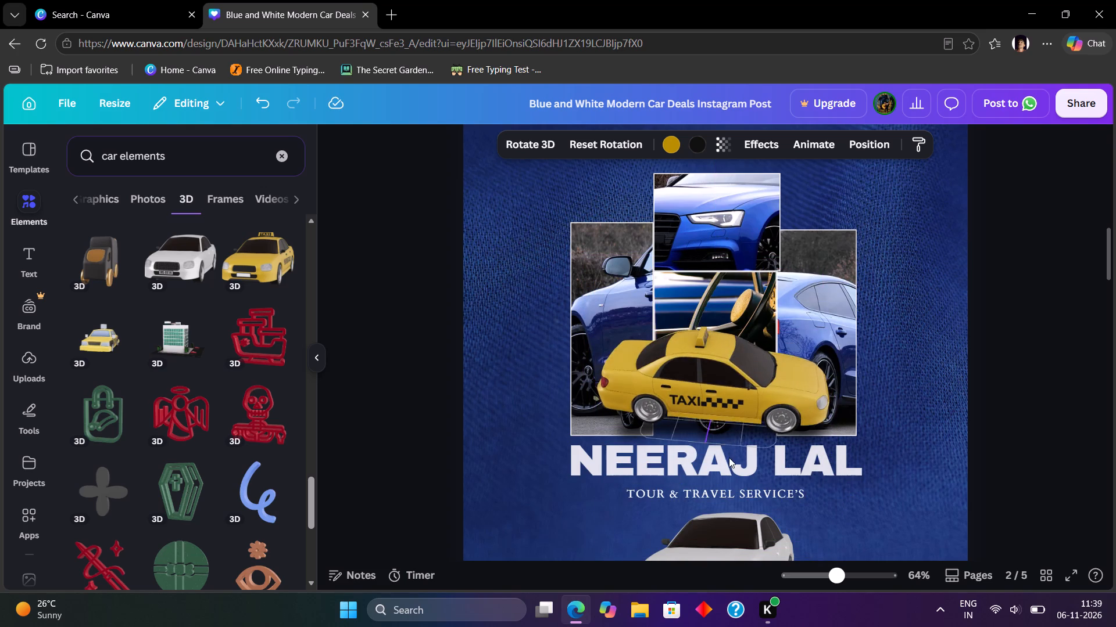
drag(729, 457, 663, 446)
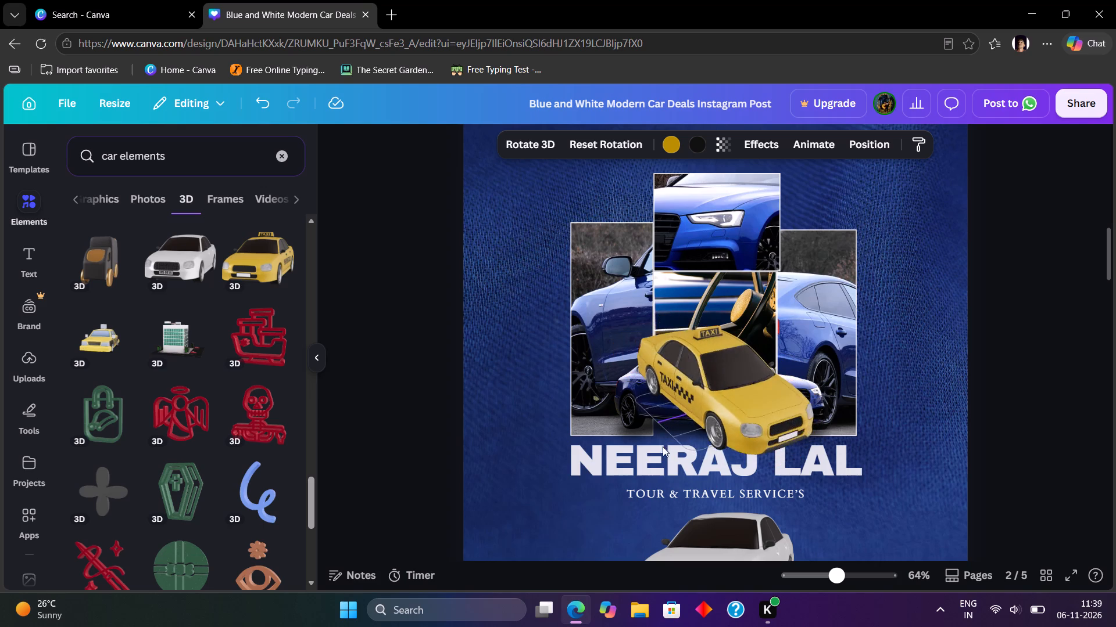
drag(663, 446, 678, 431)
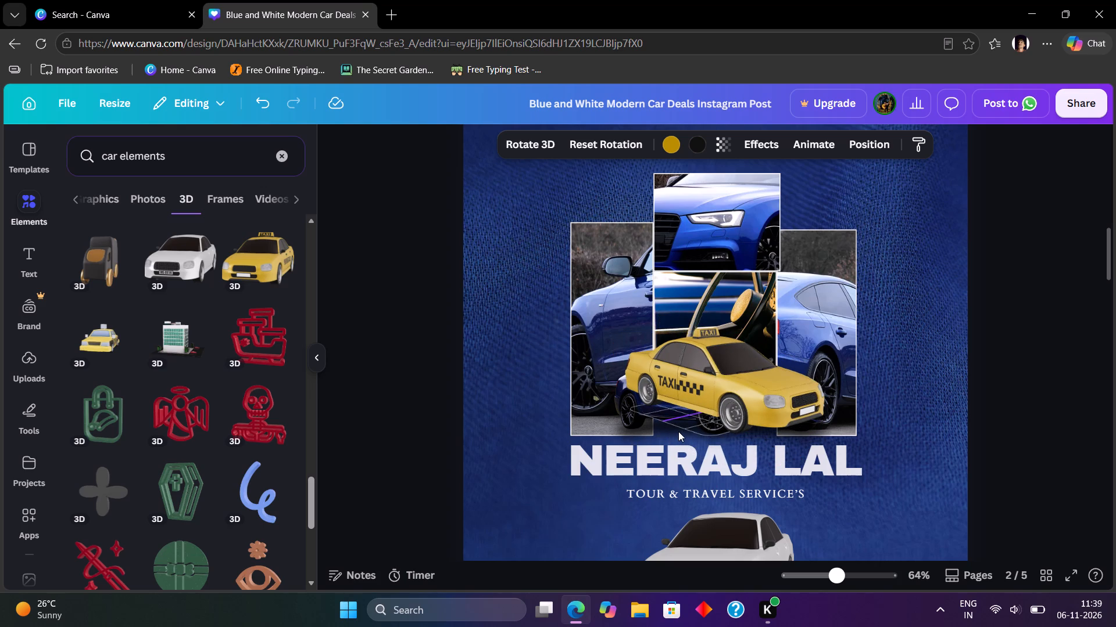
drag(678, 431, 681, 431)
Rotate the white 3D car beneath the TOUR & TRAVEL SERVICE'S line to face straight forward, seen from above.
scroll(692, 412, down, 3)
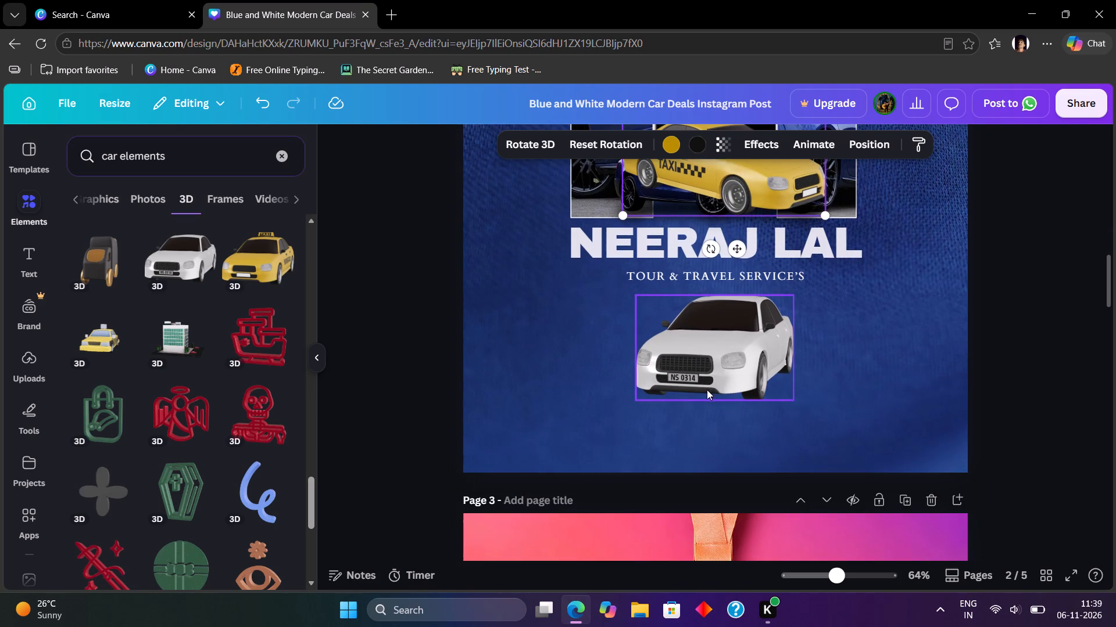
drag(701, 374, 710, 373)
drag(721, 353, 796, 351)
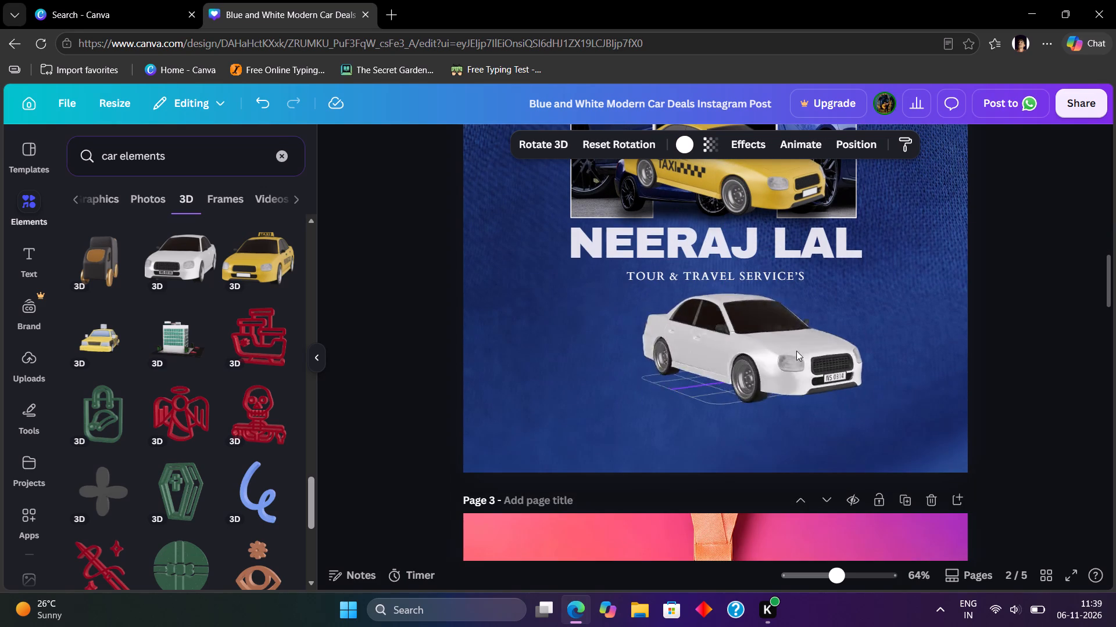
drag(796, 351, 838, 304)
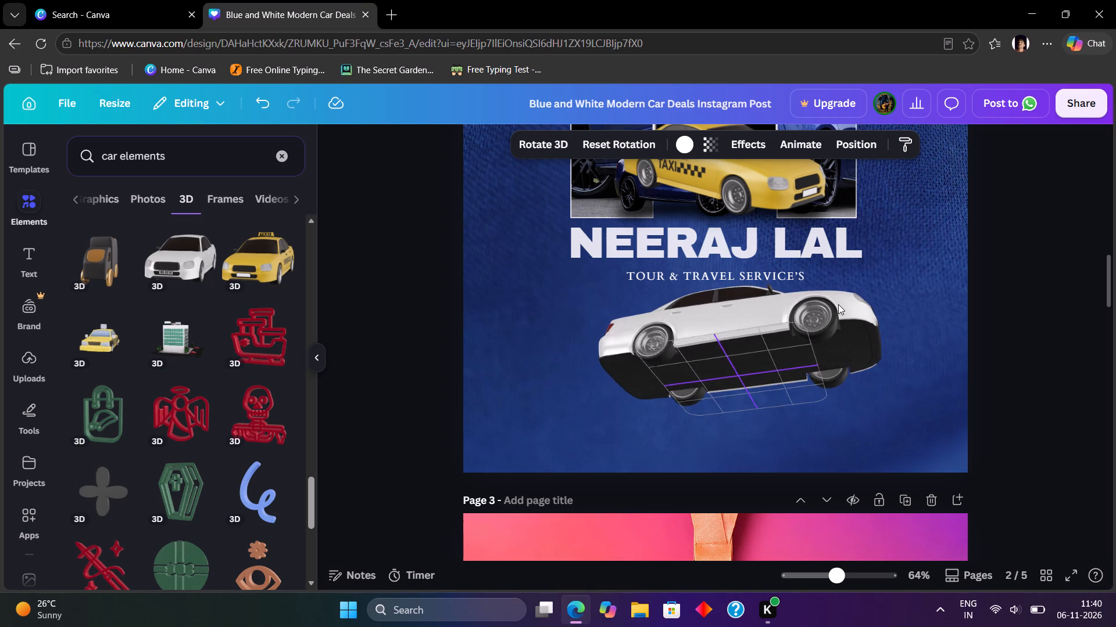
drag(838, 304, 554, 321)
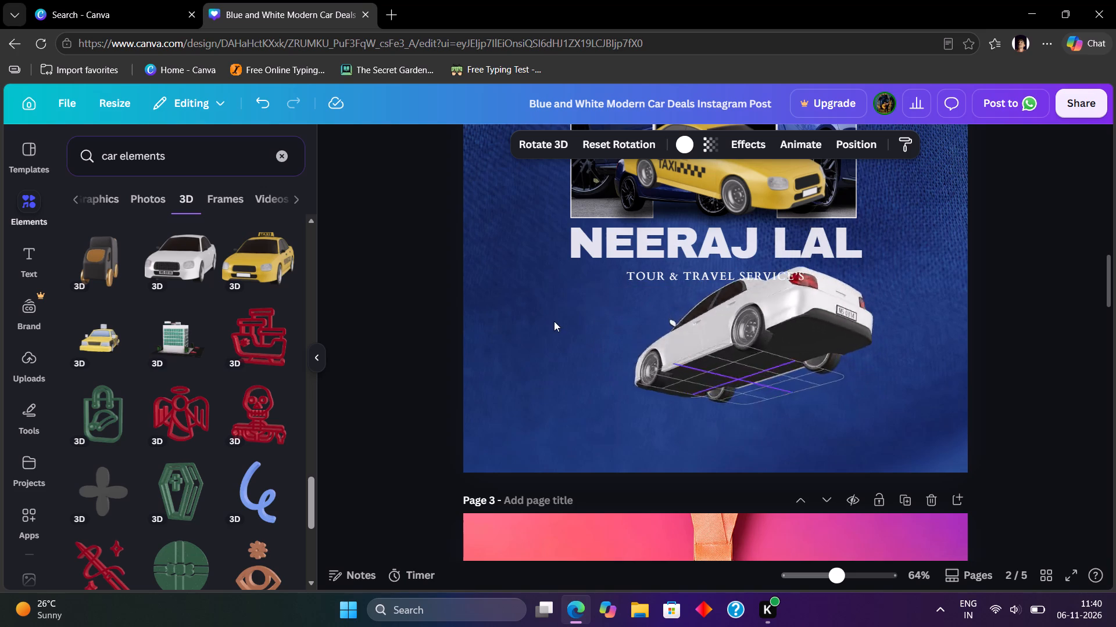
drag(554, 321, 561, 375)
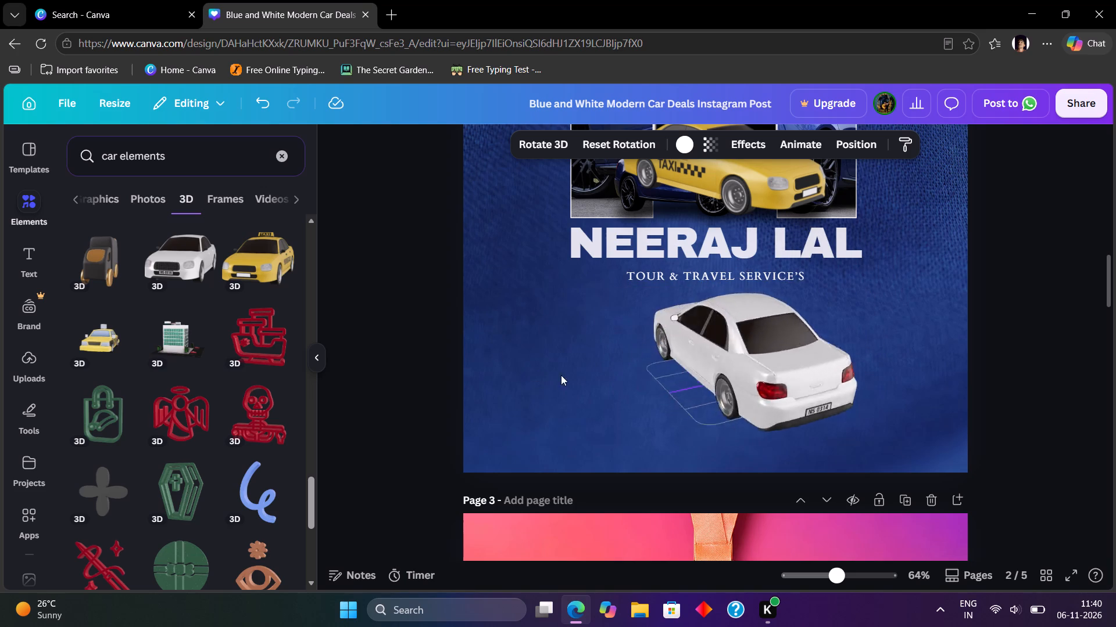
drag(561, 375, 774, 383)
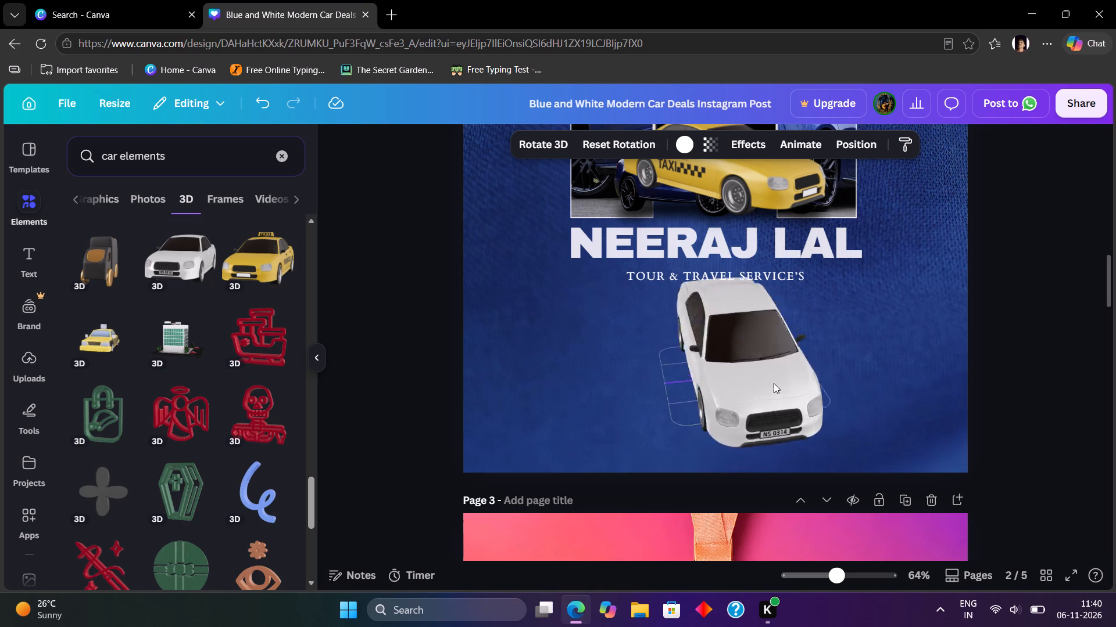
drag(774, 383, 748, 398)
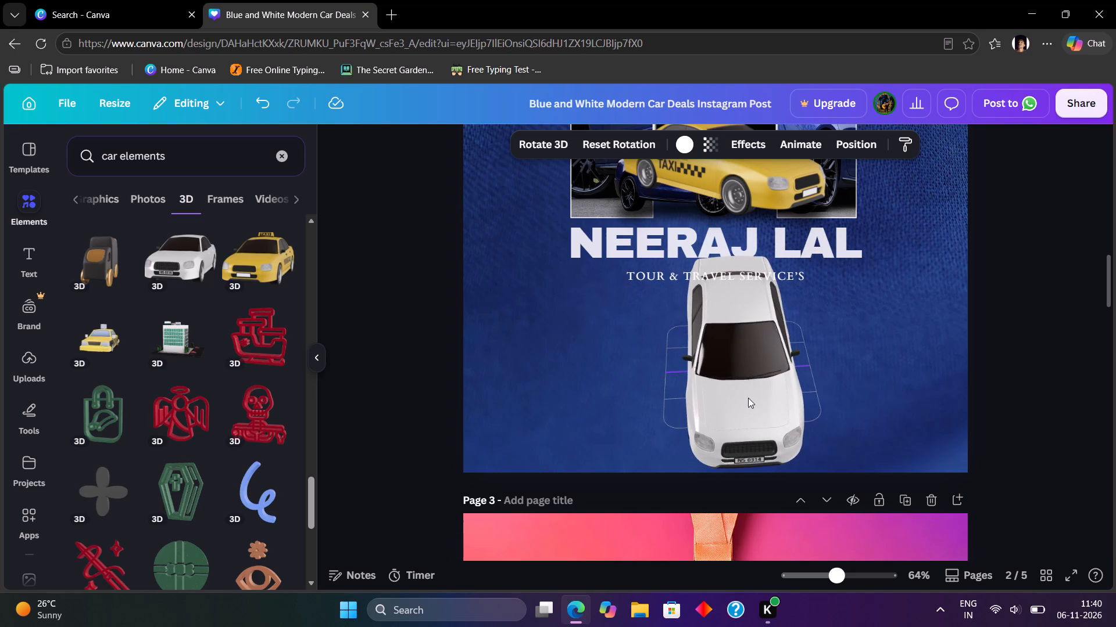
drag(748, 398, 748, 402)
Place the yellow taxi just left of the white car at page 2's bottom edge, rotated to the same front-facing view from above.
drag(724, 188, 633, 388)
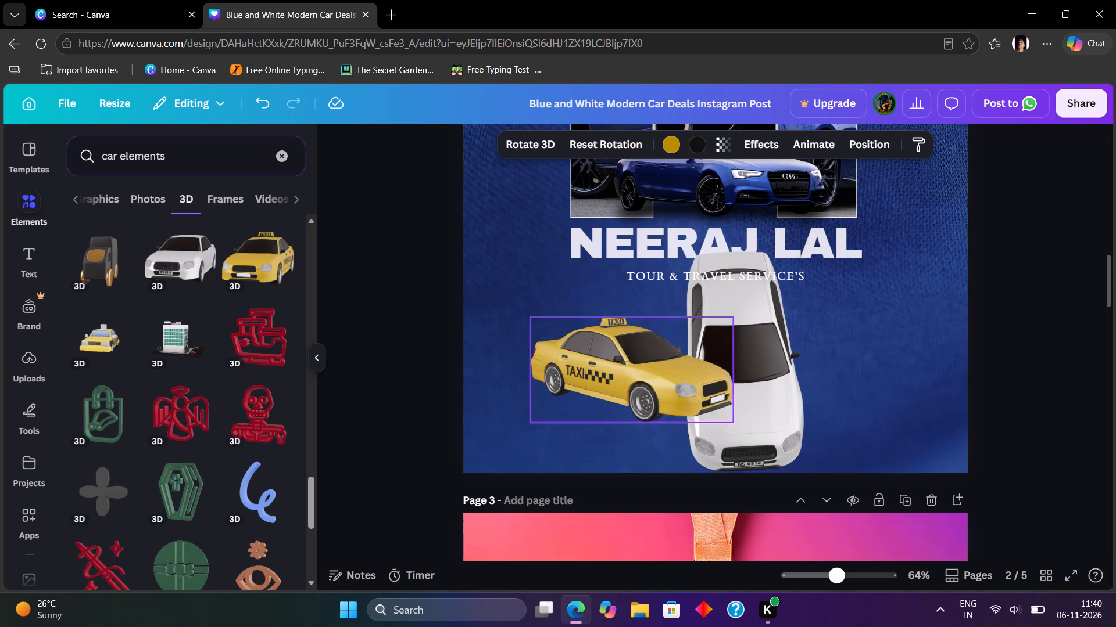
drag(633, 388, 651, 349)
drag(665, 300, 609, 397)
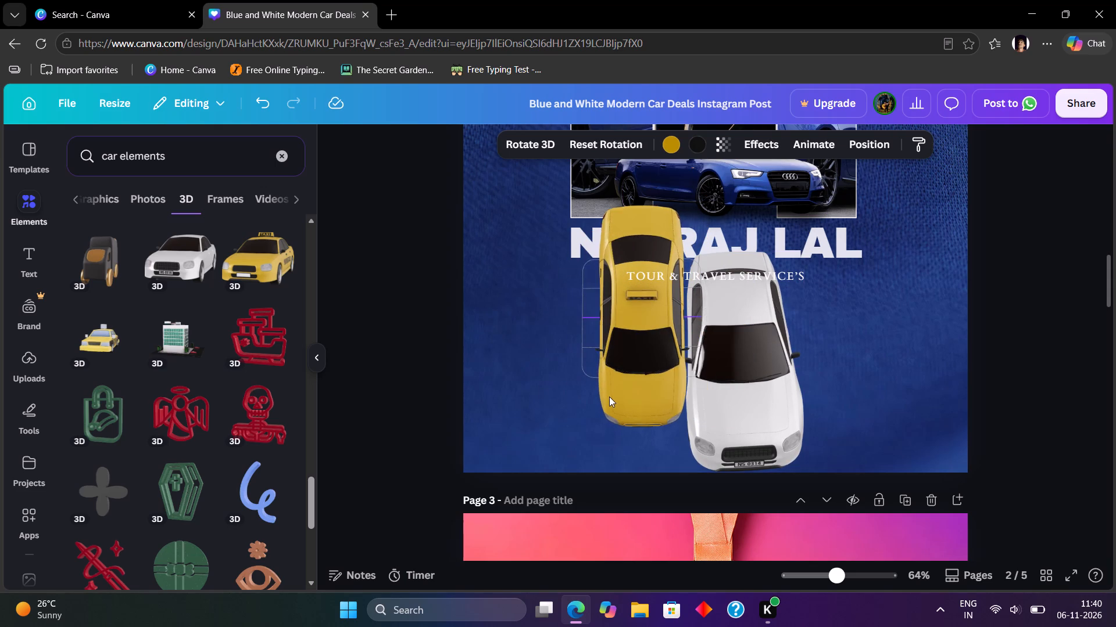
drag(609, 397, 610, 347)
drag(636, 337, 627, 370)
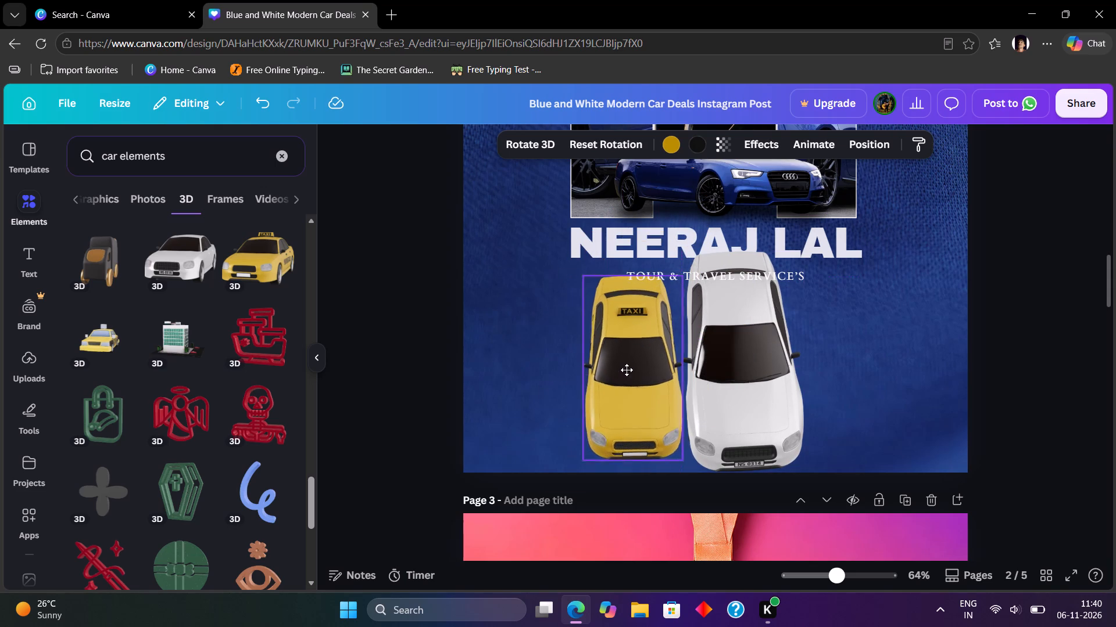
drag(627, 370, 666, 354)
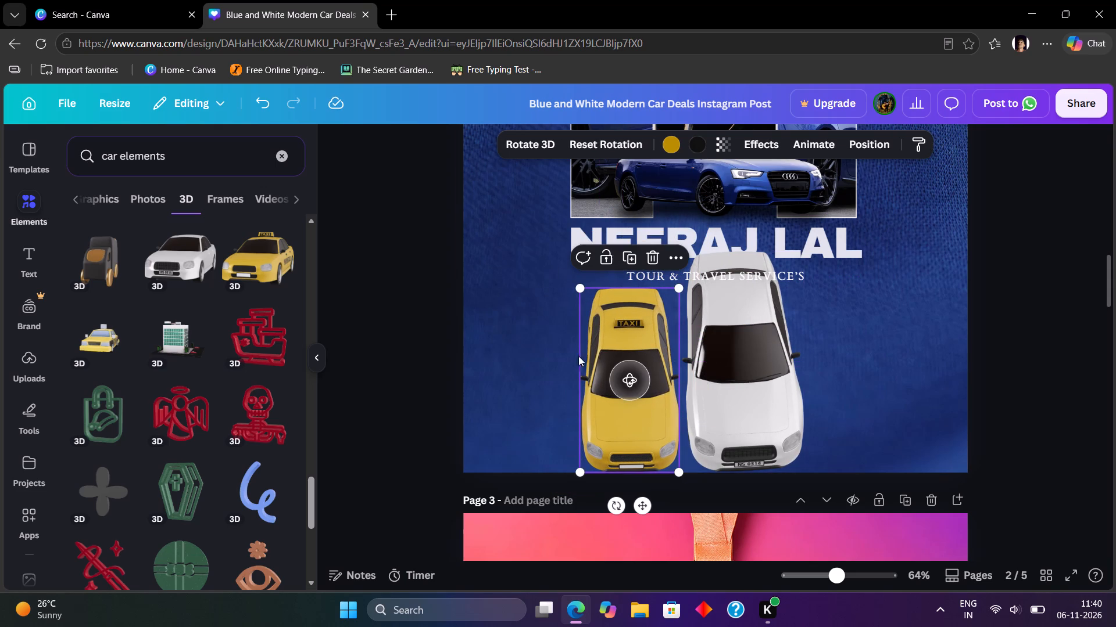
Look through the remaining 3D results for "car elements" for more cars to use.
scroll(216, 373, down, 8)
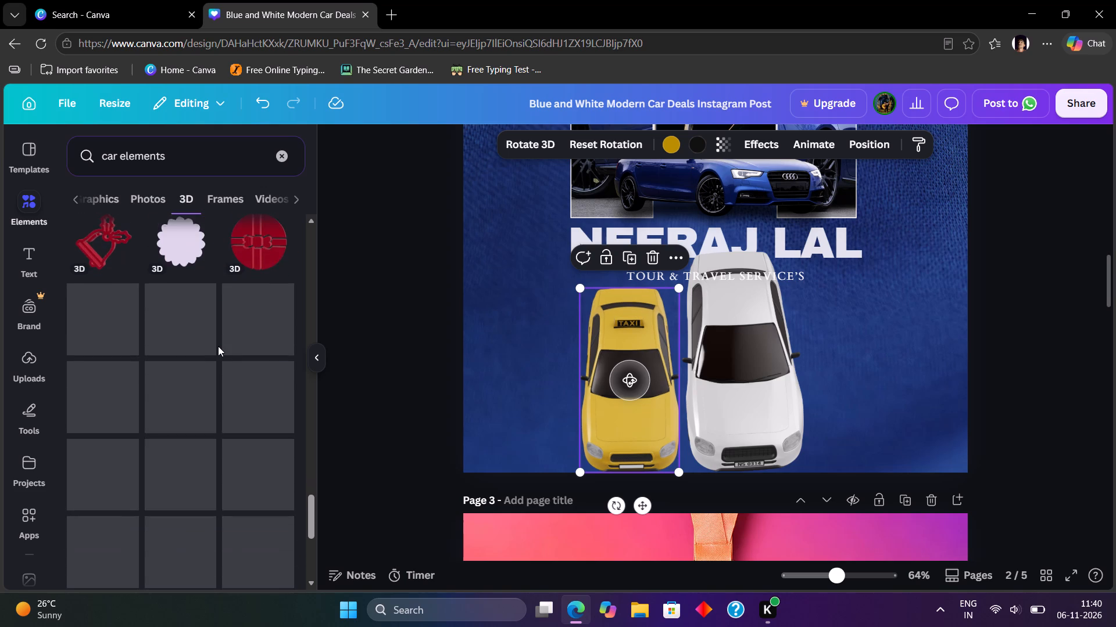
scroll(220, 344, down, 4)
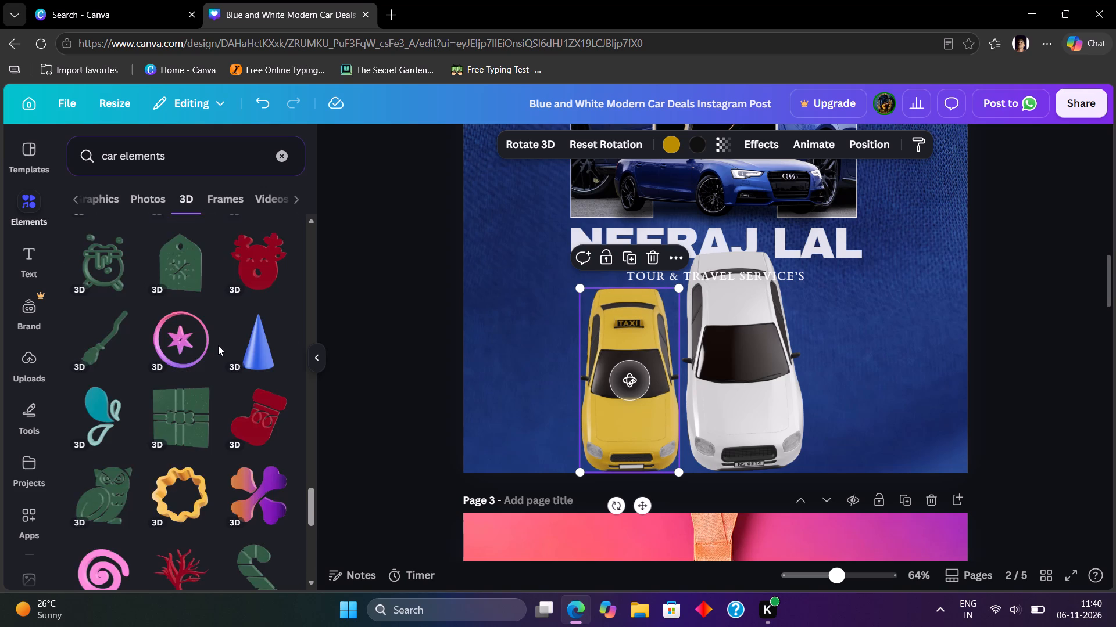
scroll(217, 347, down, 6)
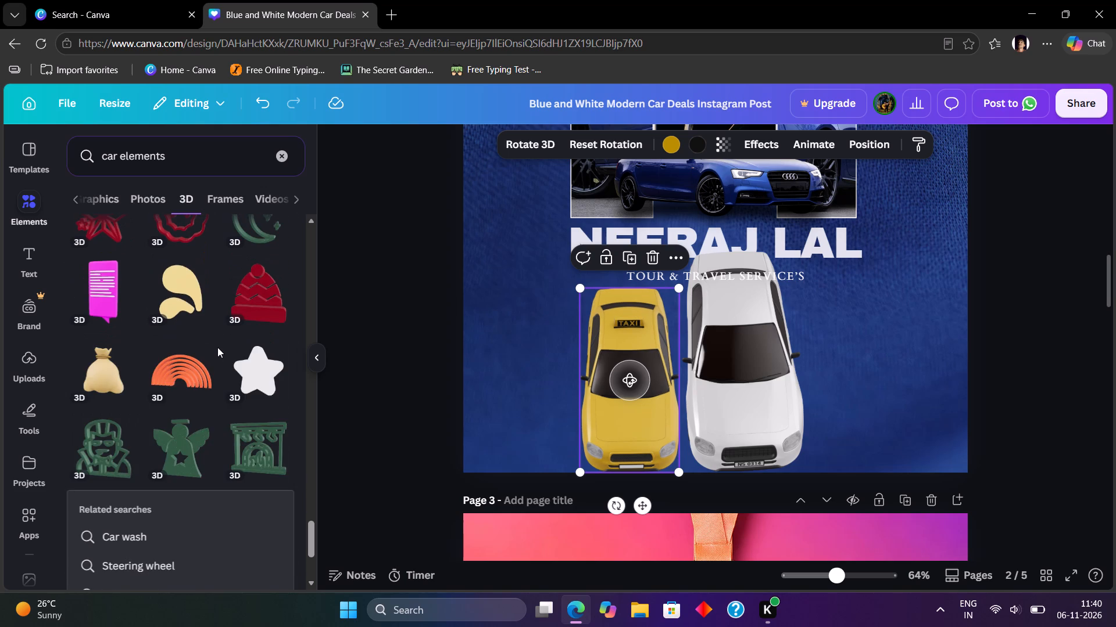
scroll(217, 347, down, 6)
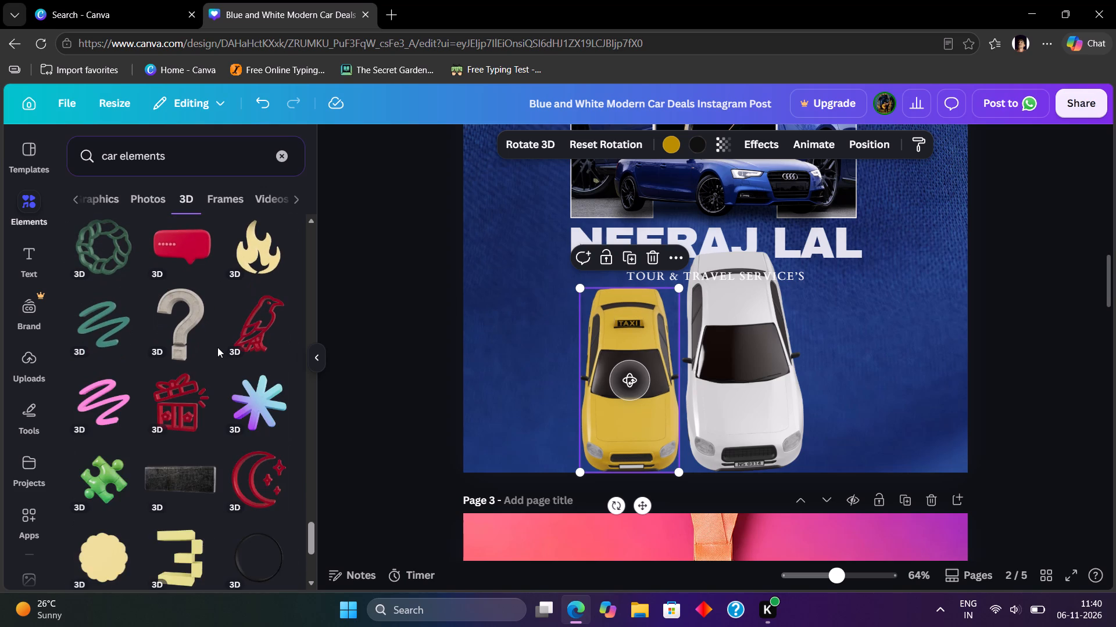
scroll(217, 347, down, 7)
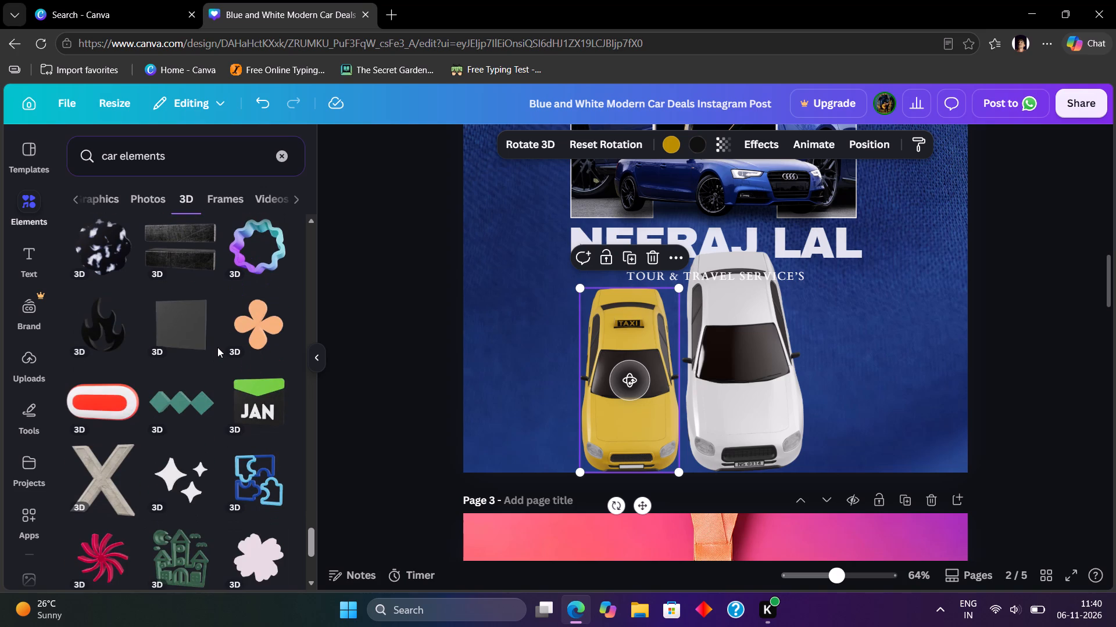
scroll(217, 347, down, 6)
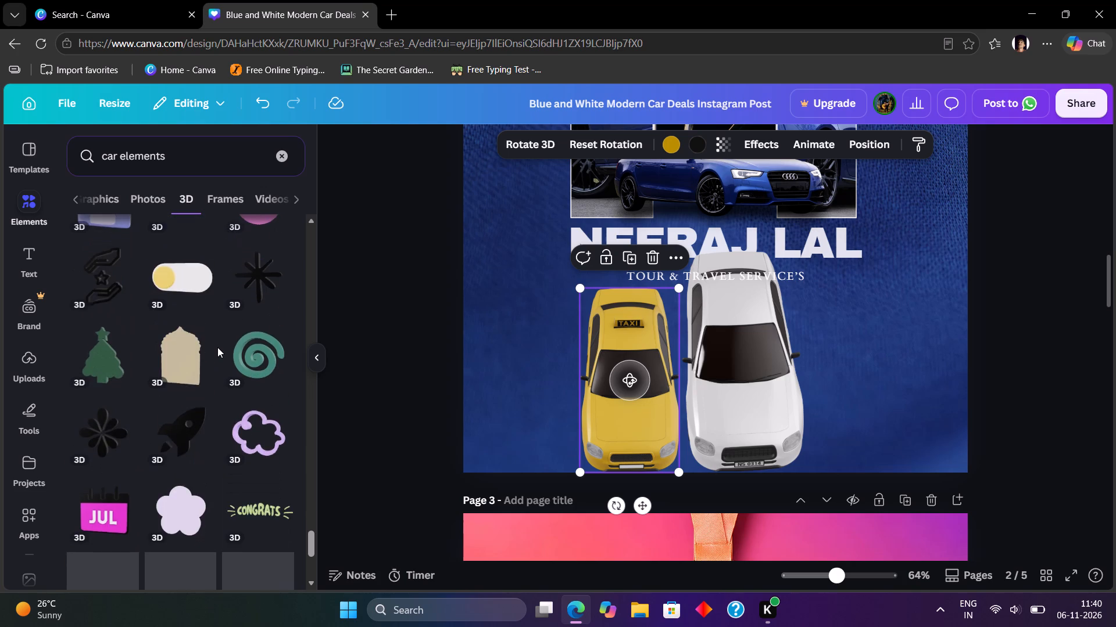
scroll(217, 347, down, 6)
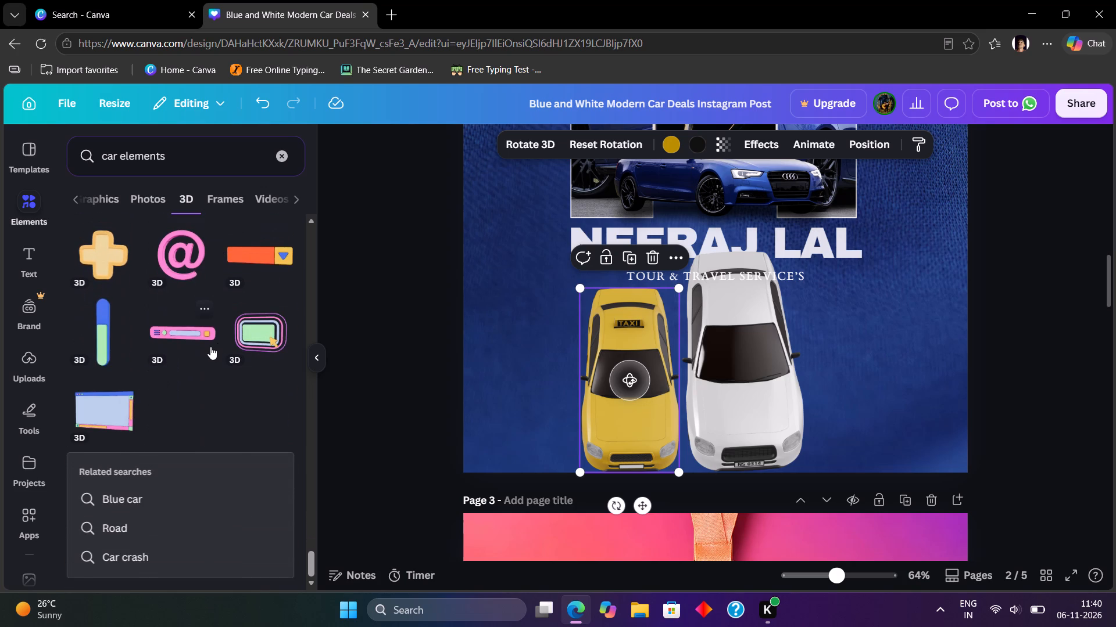
scroll(210, 347, down, 4)
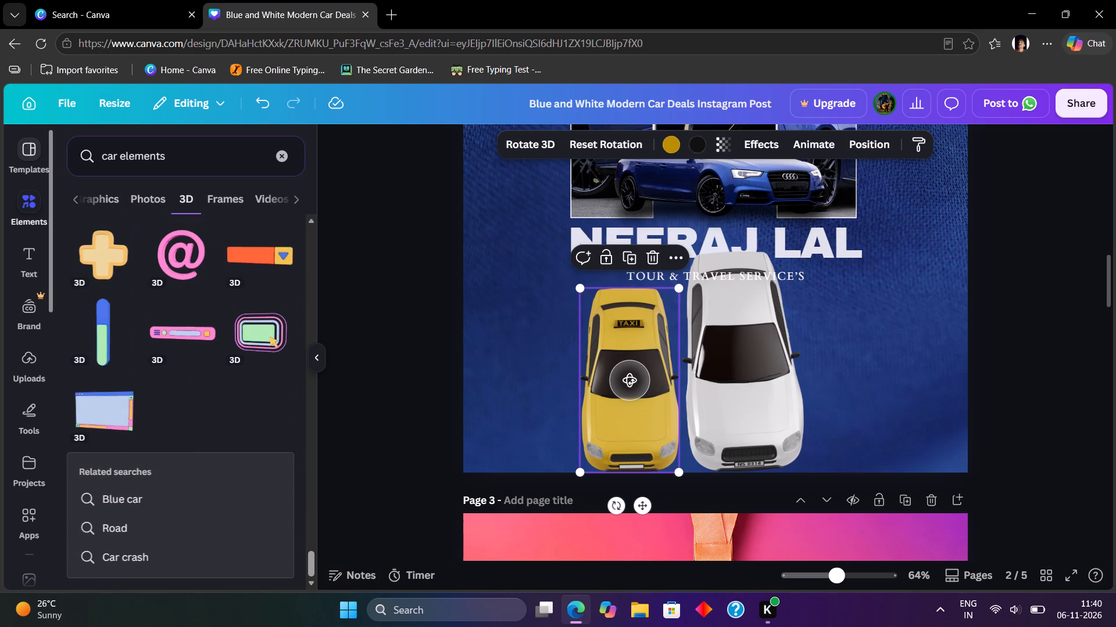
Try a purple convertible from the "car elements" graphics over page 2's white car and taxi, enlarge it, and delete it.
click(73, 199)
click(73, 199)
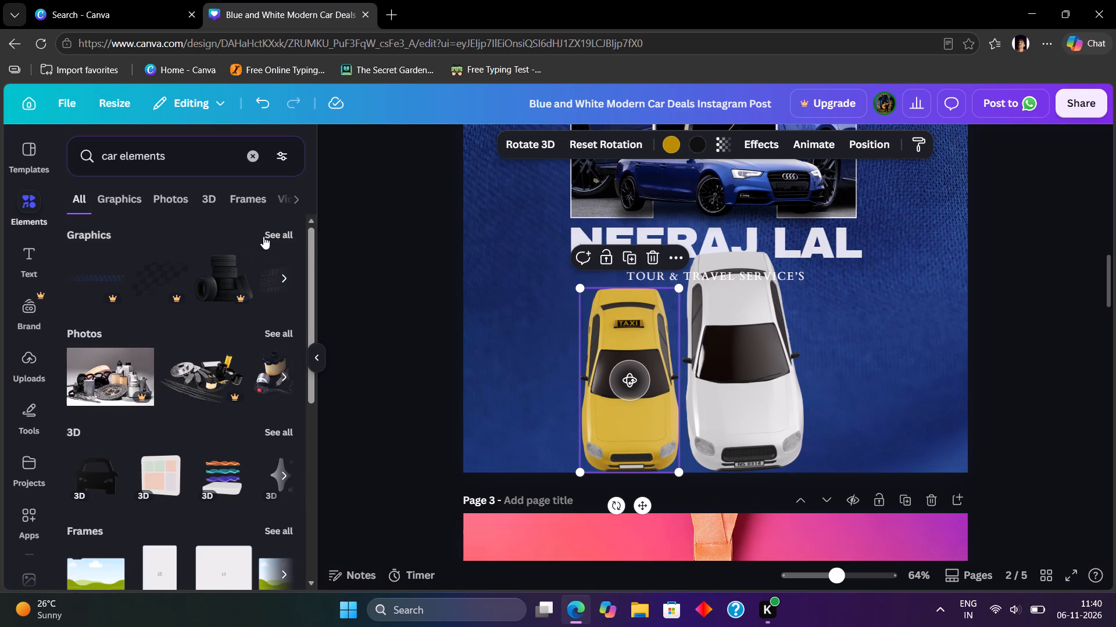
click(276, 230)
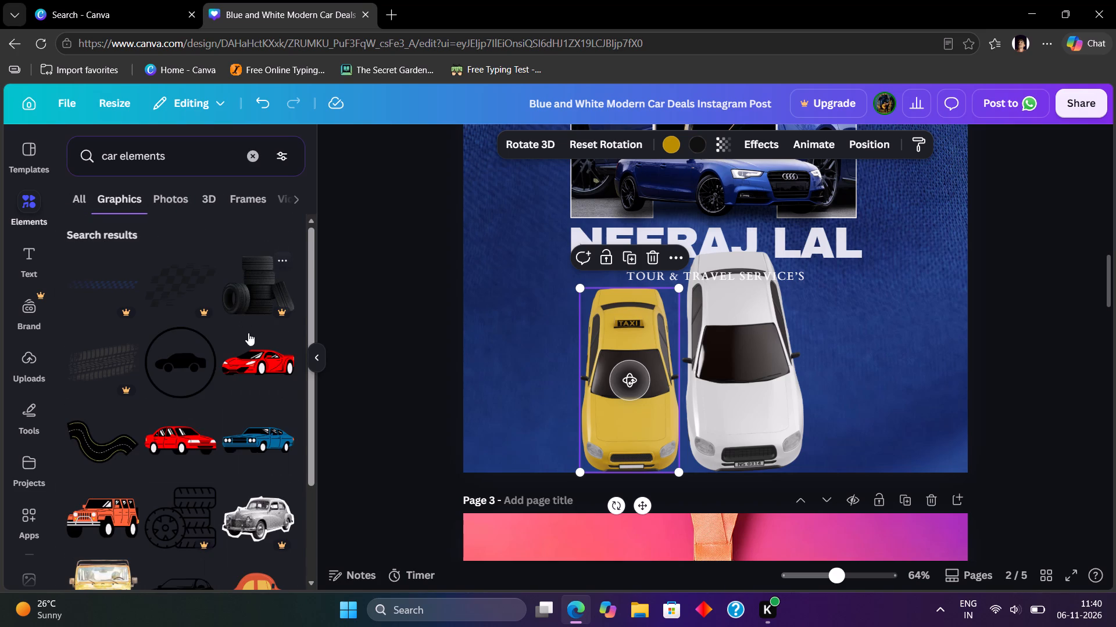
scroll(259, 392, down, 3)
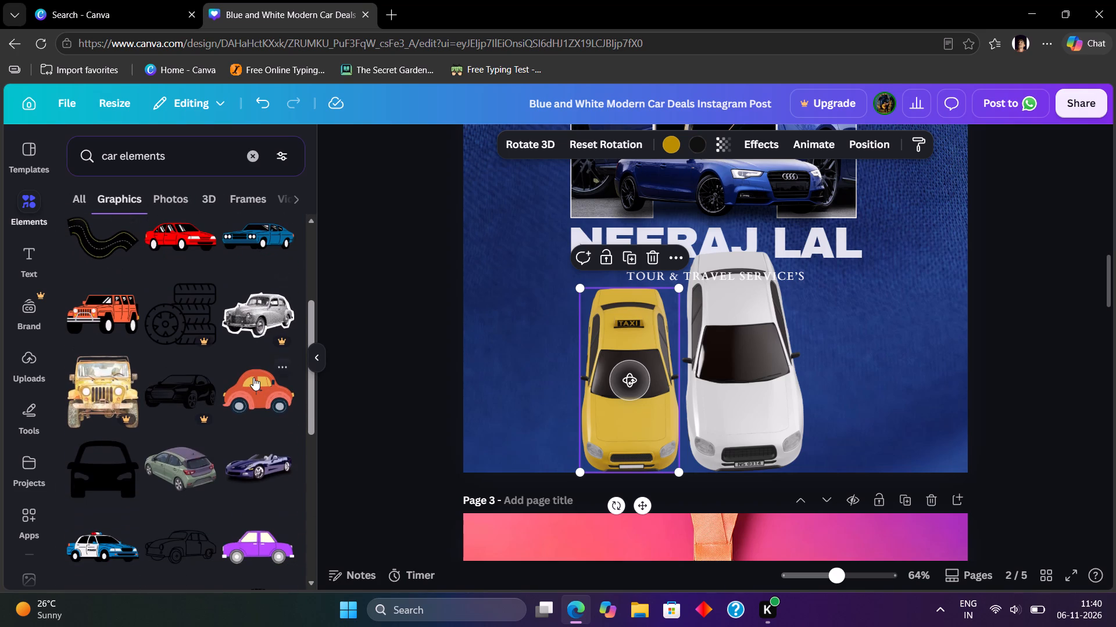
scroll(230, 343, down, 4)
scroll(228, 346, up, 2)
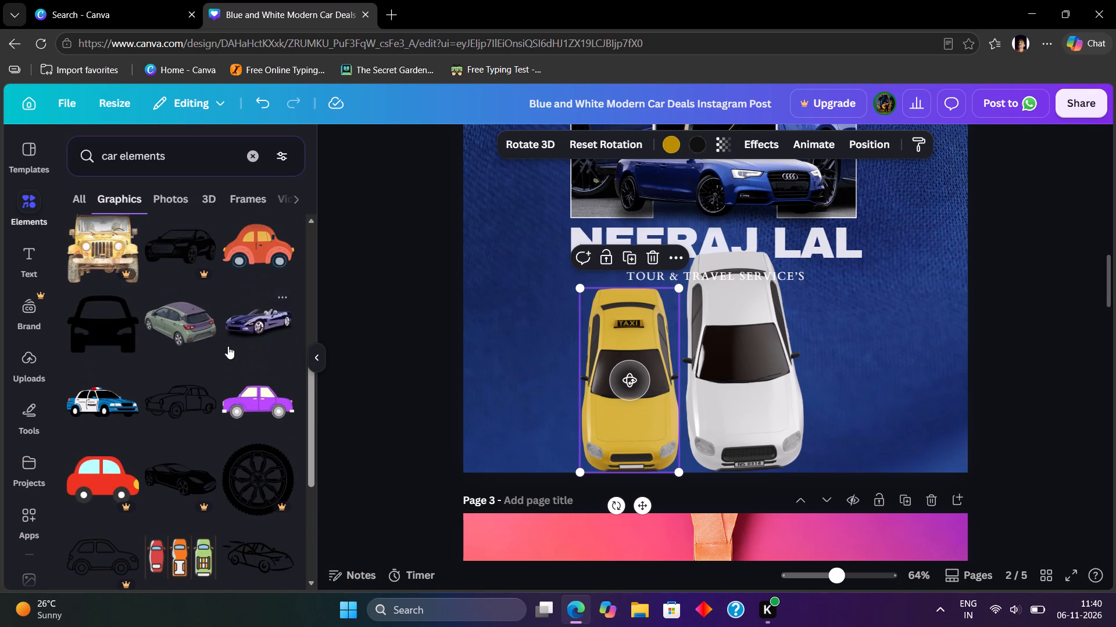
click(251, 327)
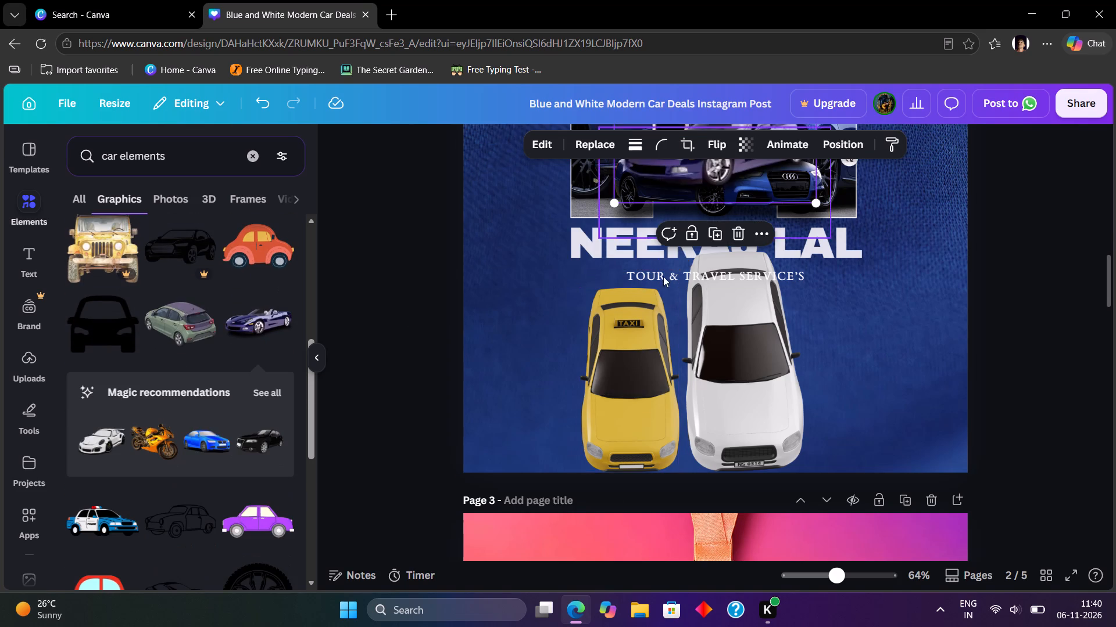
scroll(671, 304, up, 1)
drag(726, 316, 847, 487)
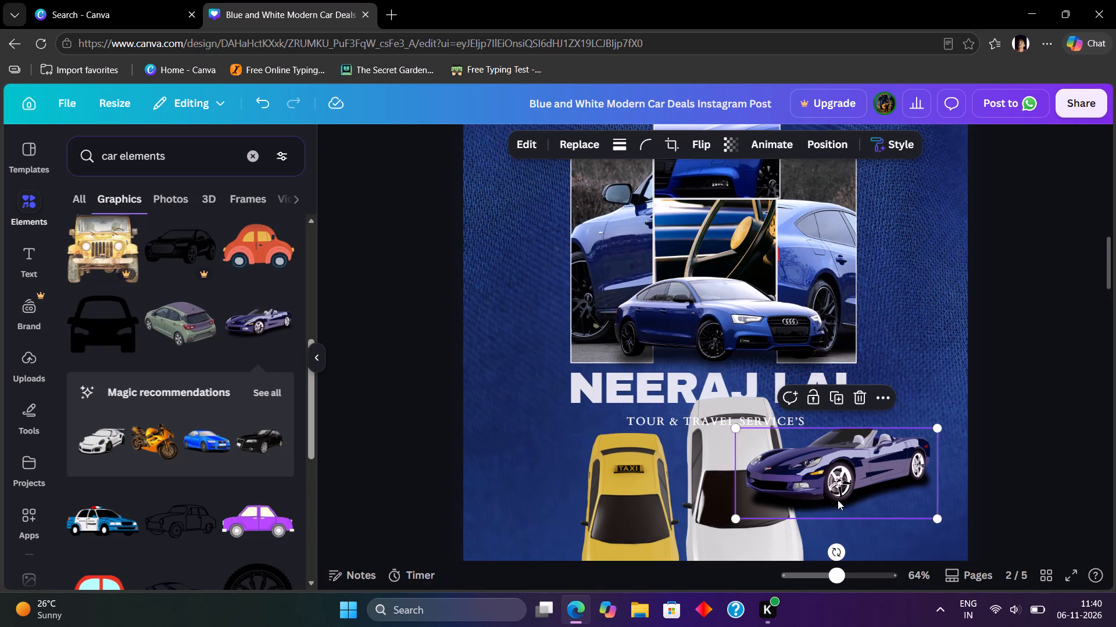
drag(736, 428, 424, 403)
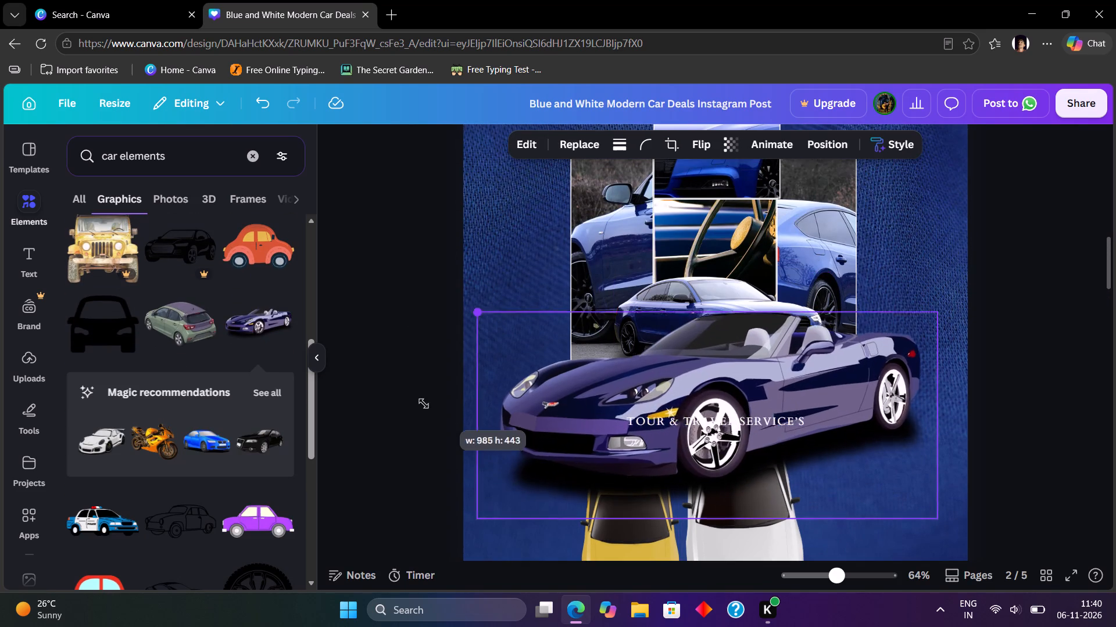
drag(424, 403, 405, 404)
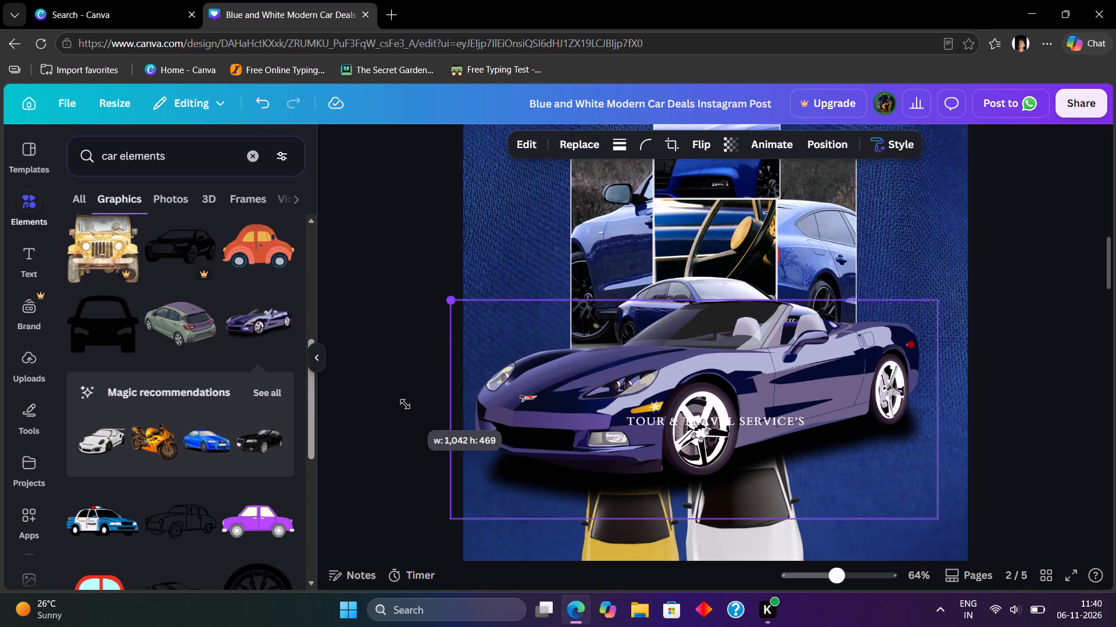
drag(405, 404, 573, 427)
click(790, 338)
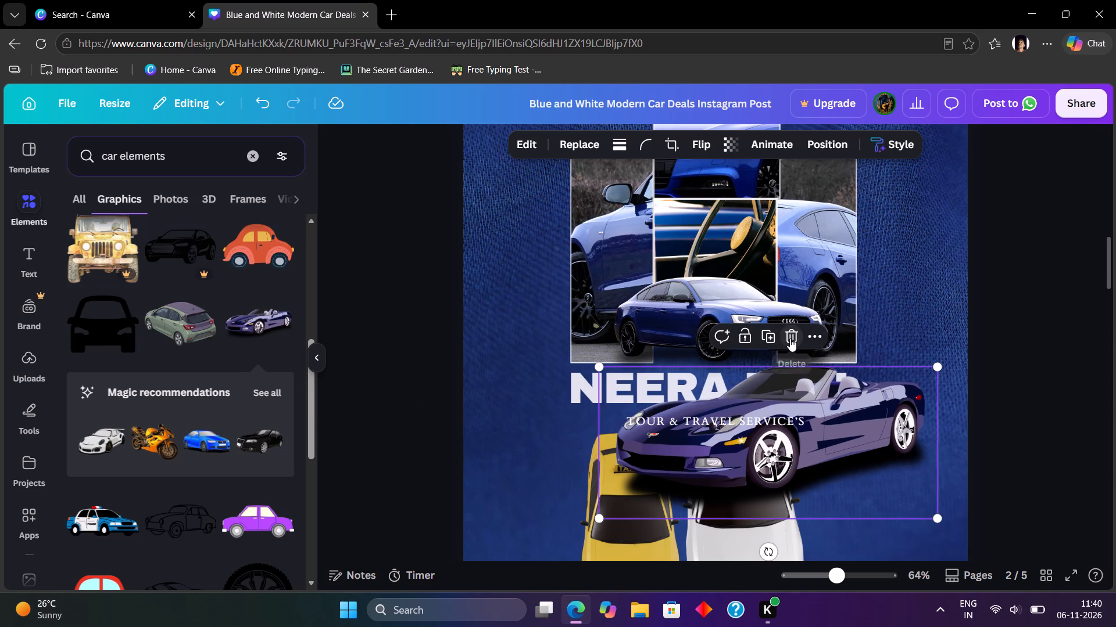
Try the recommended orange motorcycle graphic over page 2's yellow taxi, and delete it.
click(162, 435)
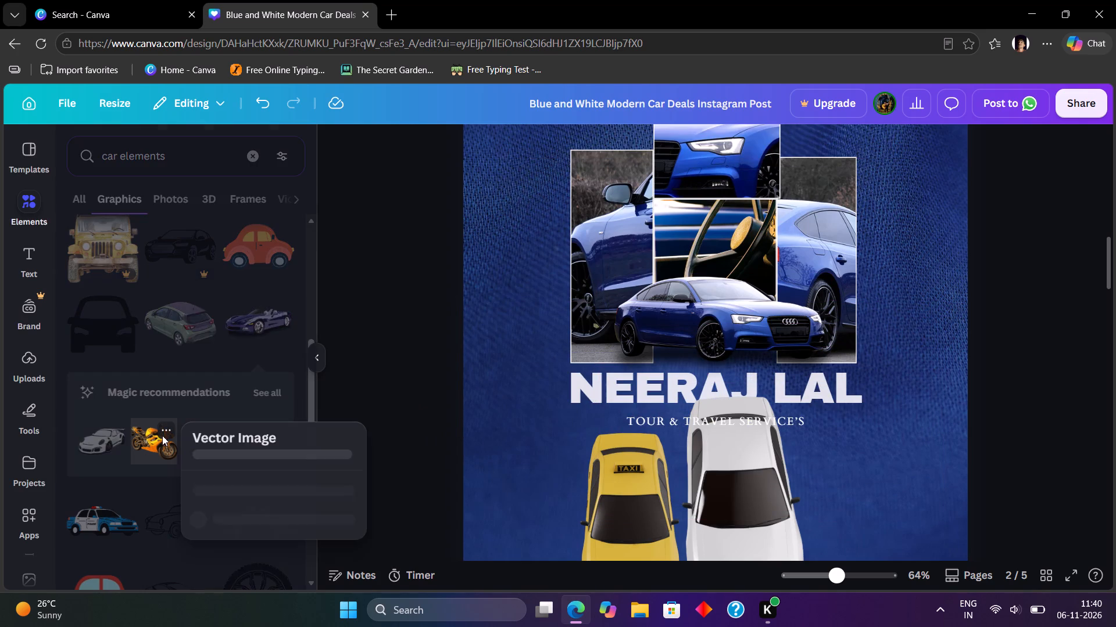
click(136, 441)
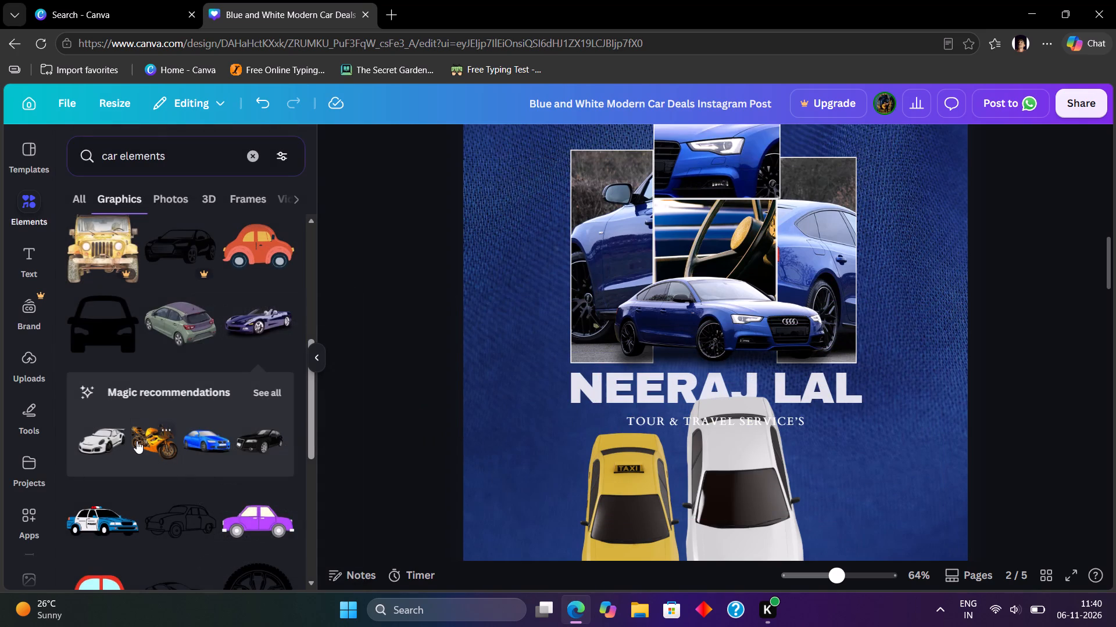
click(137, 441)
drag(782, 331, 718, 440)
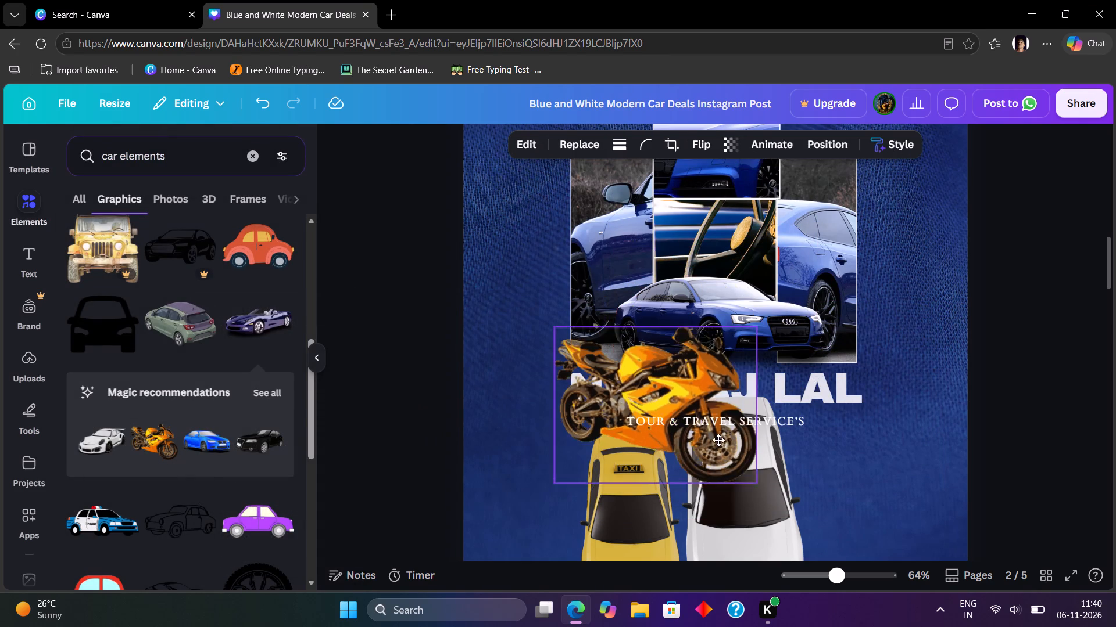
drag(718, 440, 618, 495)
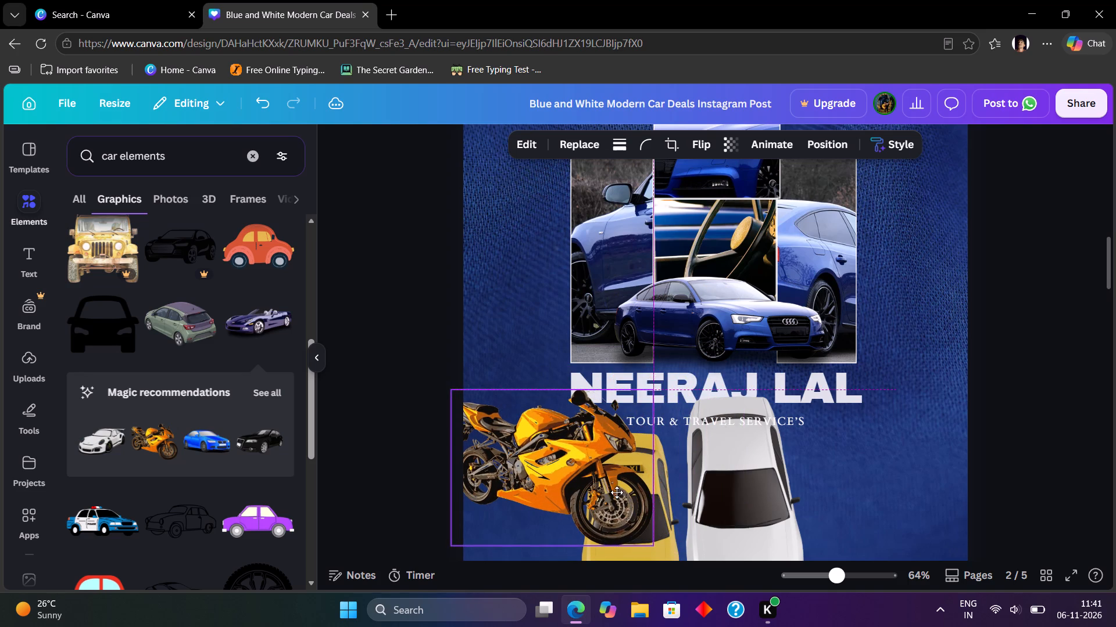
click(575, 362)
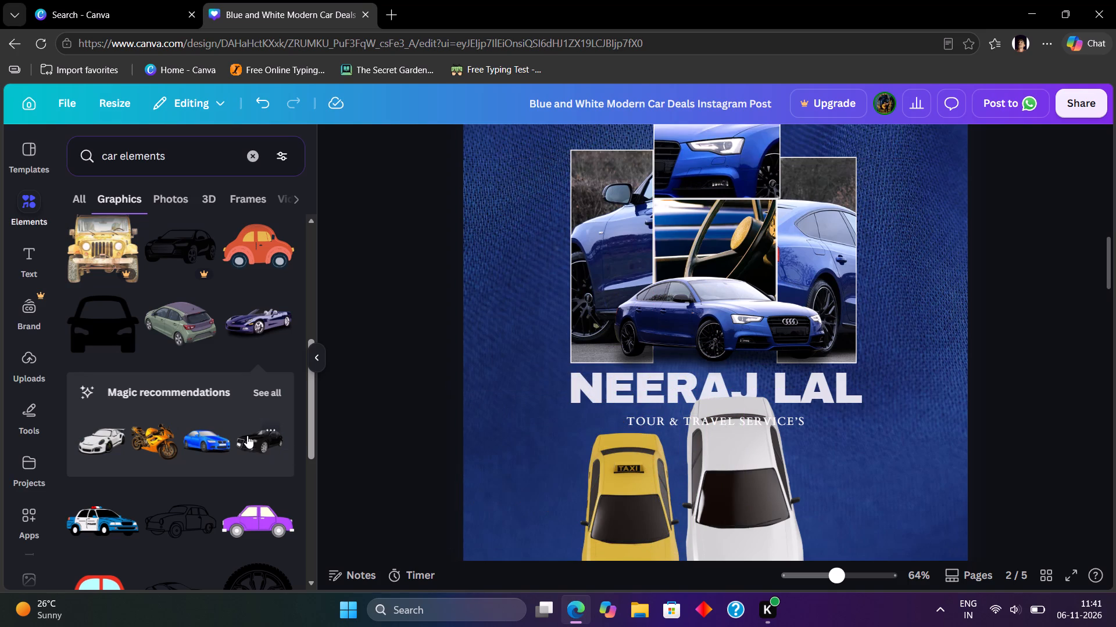
Look further through the "car elements" graphics for another vehicle suited to page 2.
scroll(247, 435, down, 6)
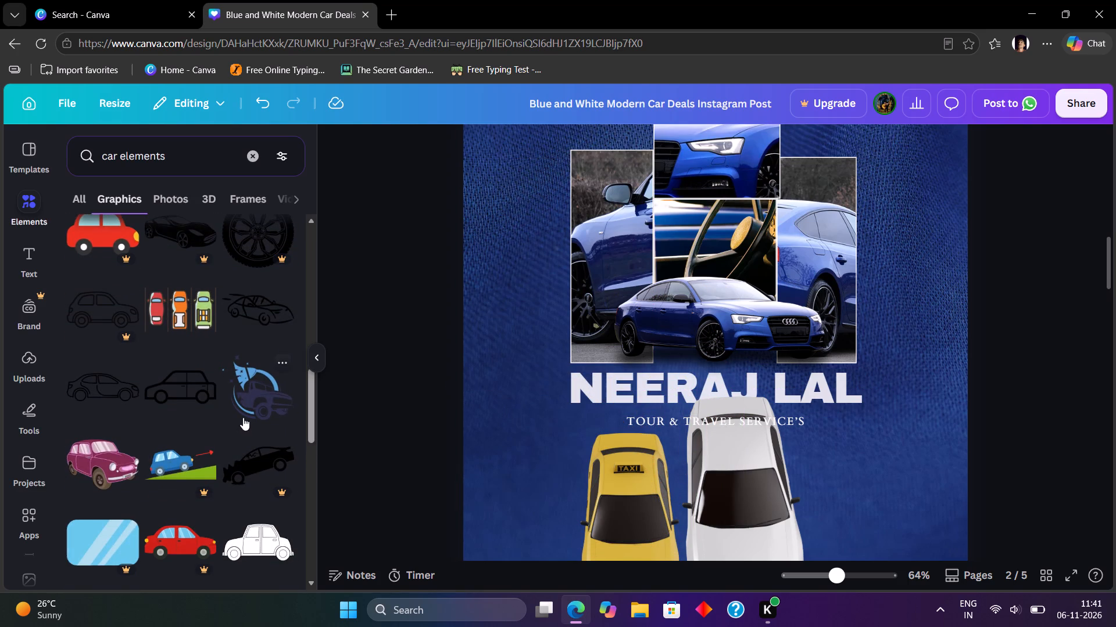
scroll(243, 417, down, 7)
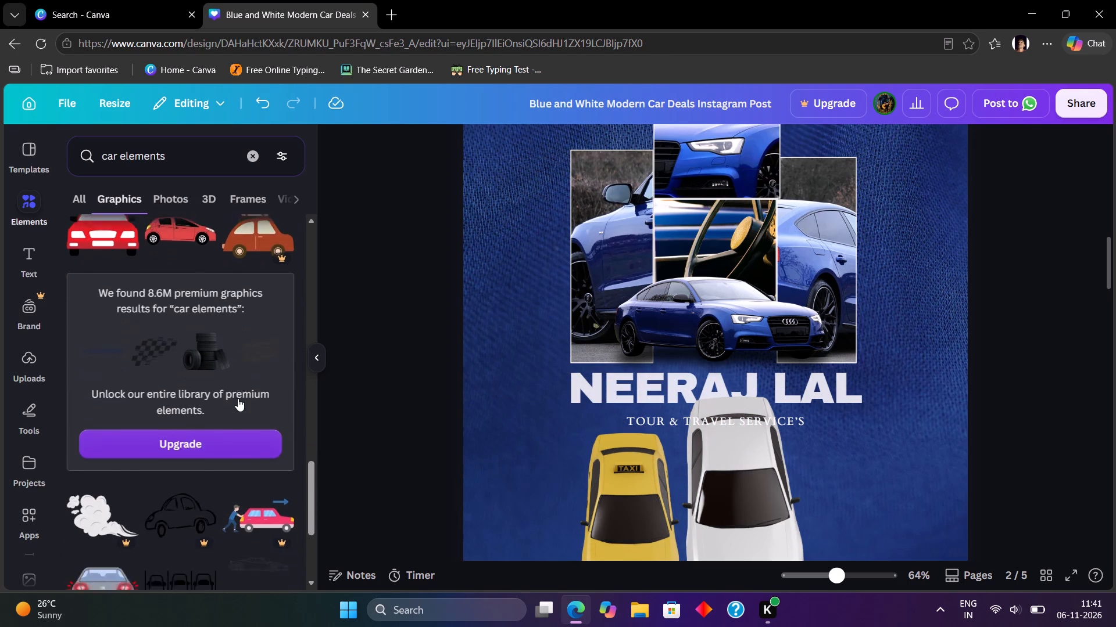
scroll(238, 398, down, 4)
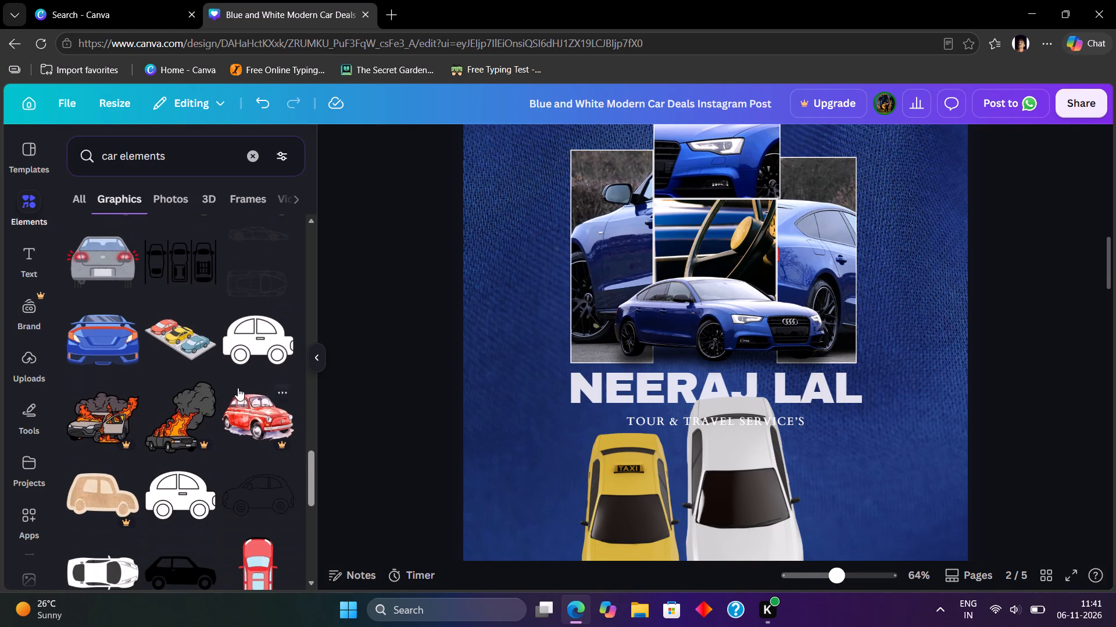
scroll(237, 388, down, 4)
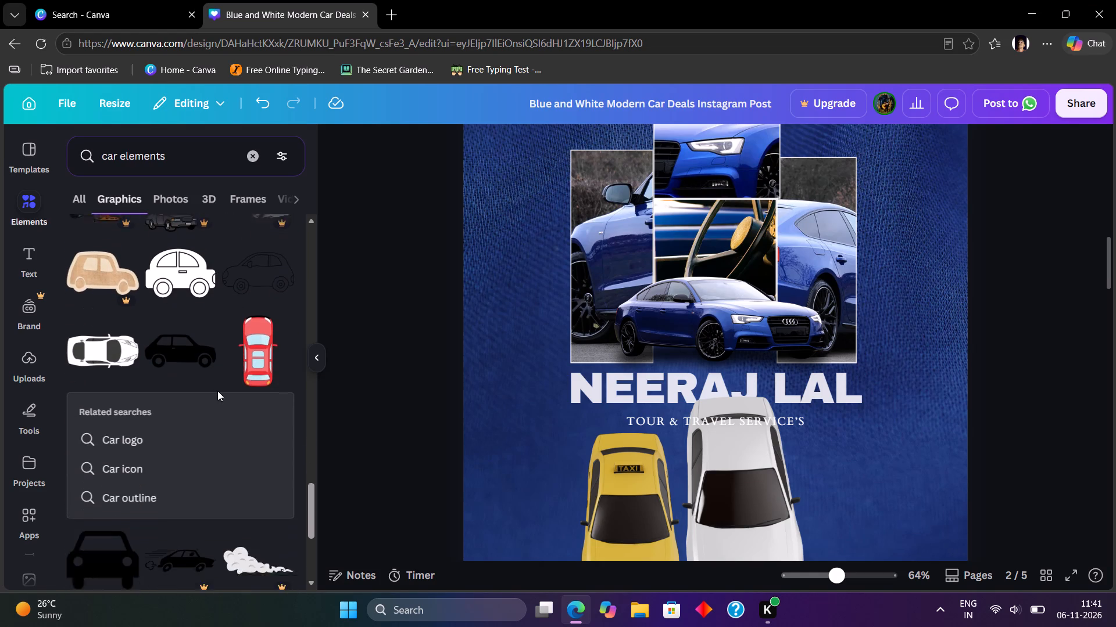
scroll(217, 391, down, 4)
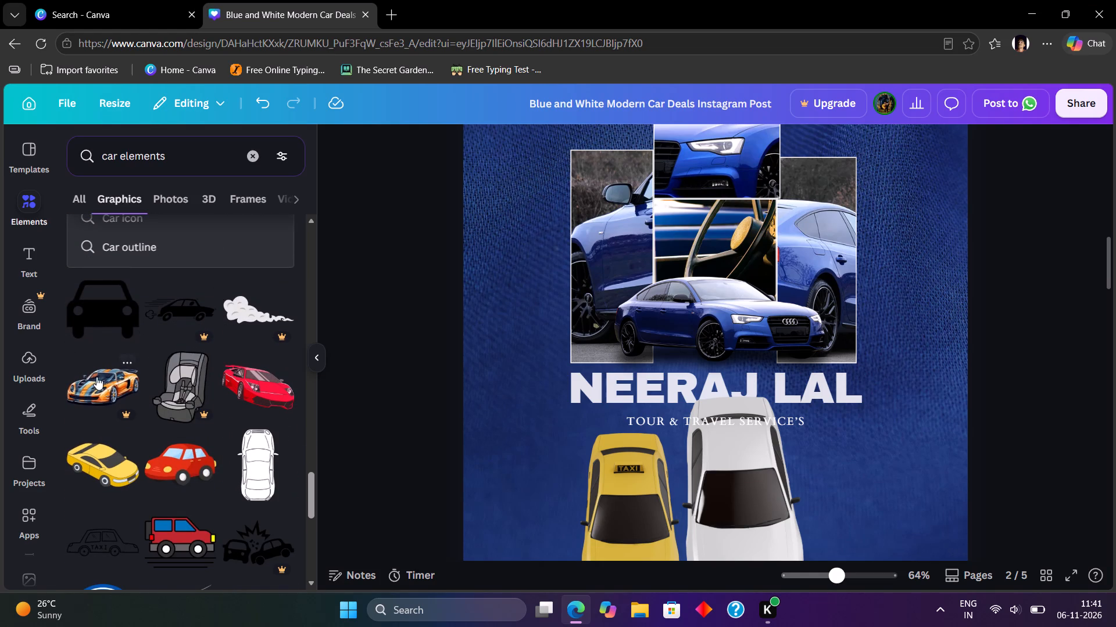
scroll(223, 406, down, 6)
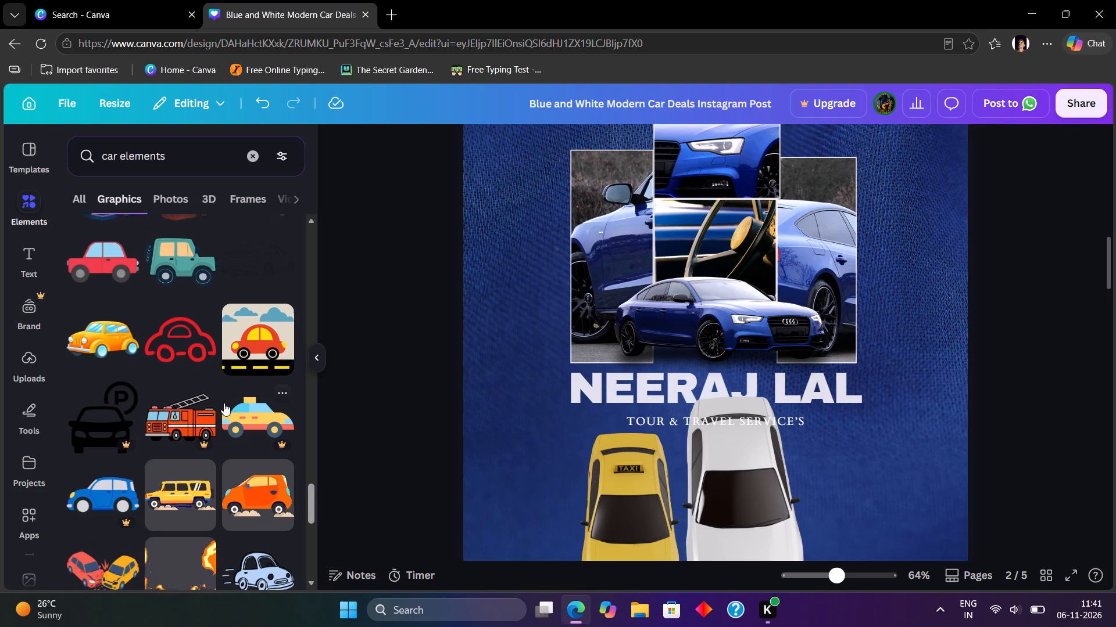
scroll(224, 403, down, 1)
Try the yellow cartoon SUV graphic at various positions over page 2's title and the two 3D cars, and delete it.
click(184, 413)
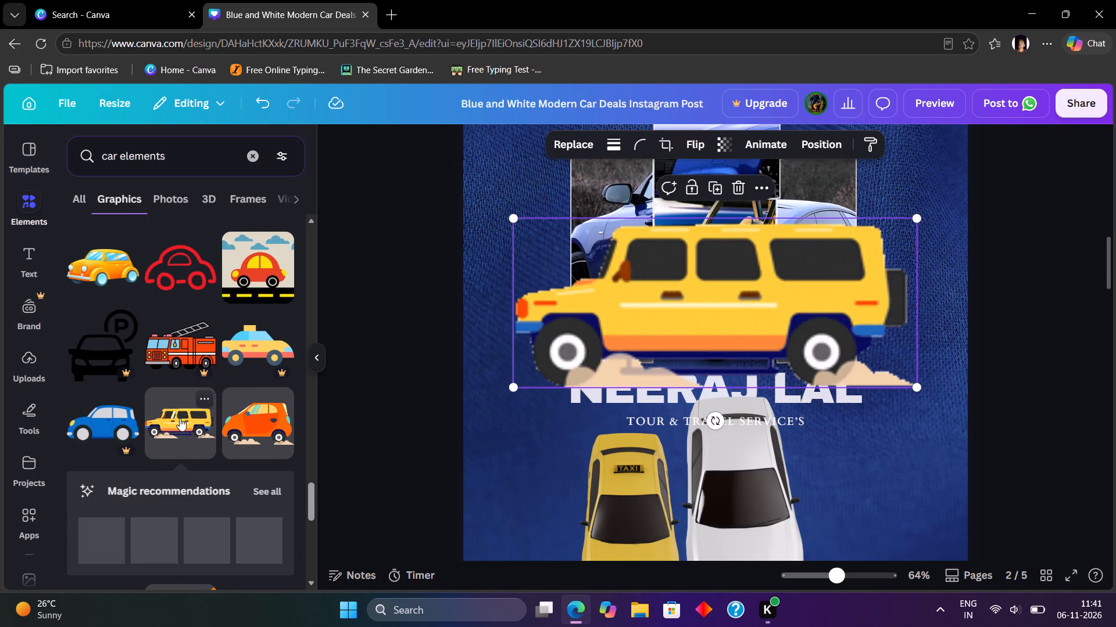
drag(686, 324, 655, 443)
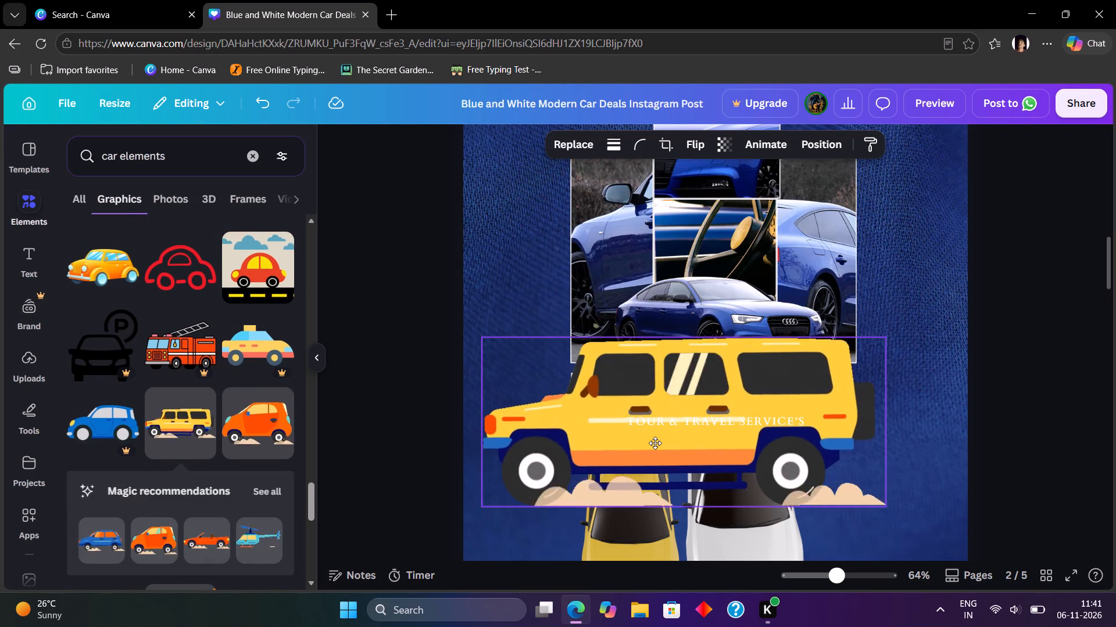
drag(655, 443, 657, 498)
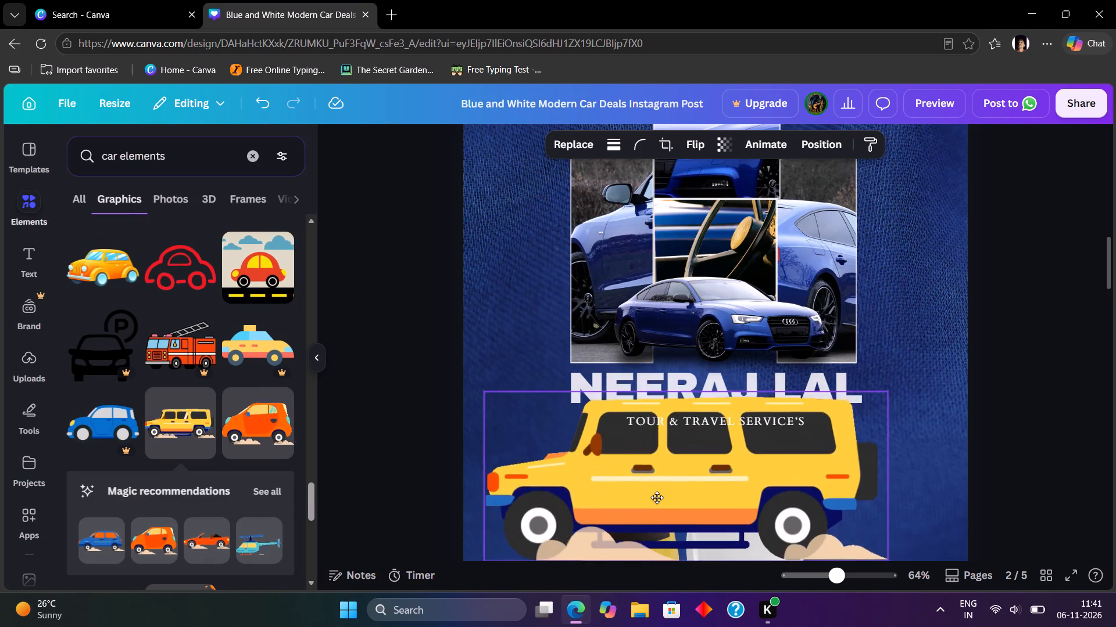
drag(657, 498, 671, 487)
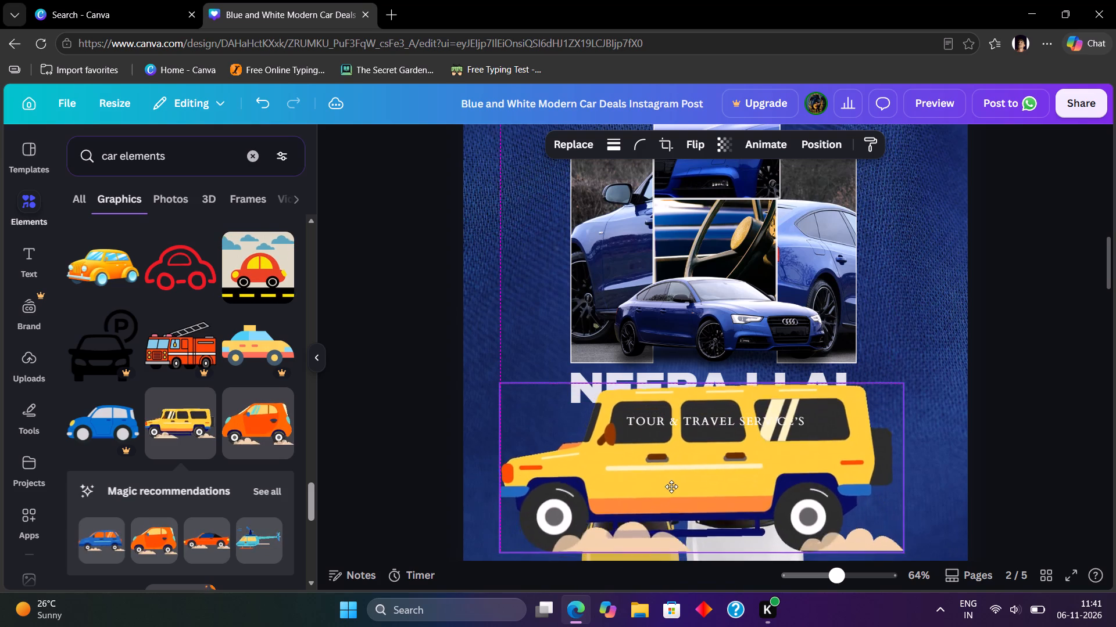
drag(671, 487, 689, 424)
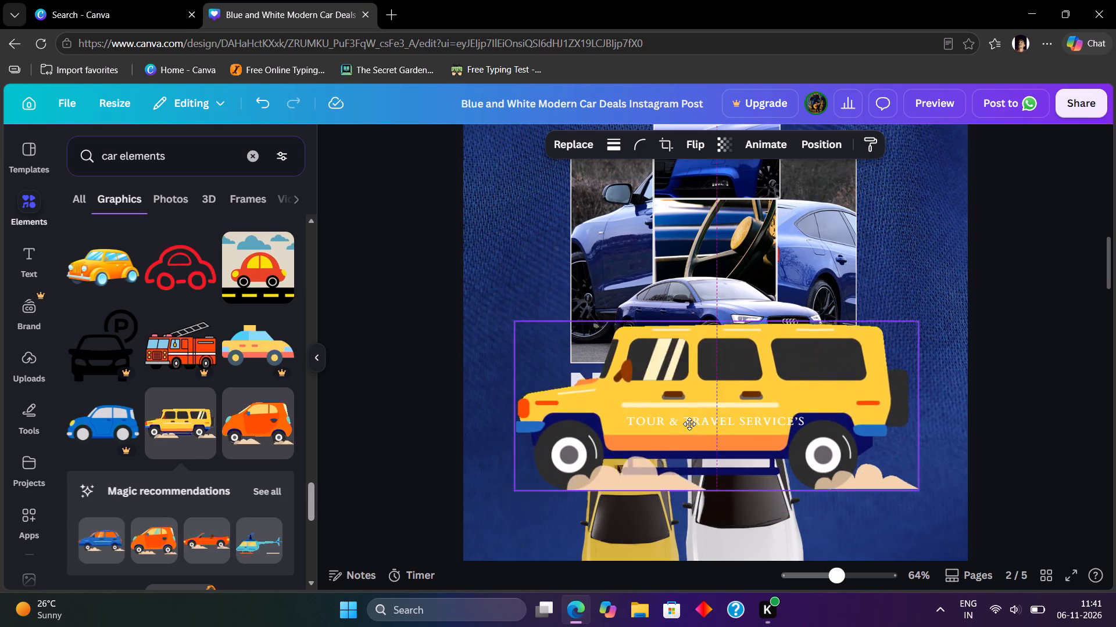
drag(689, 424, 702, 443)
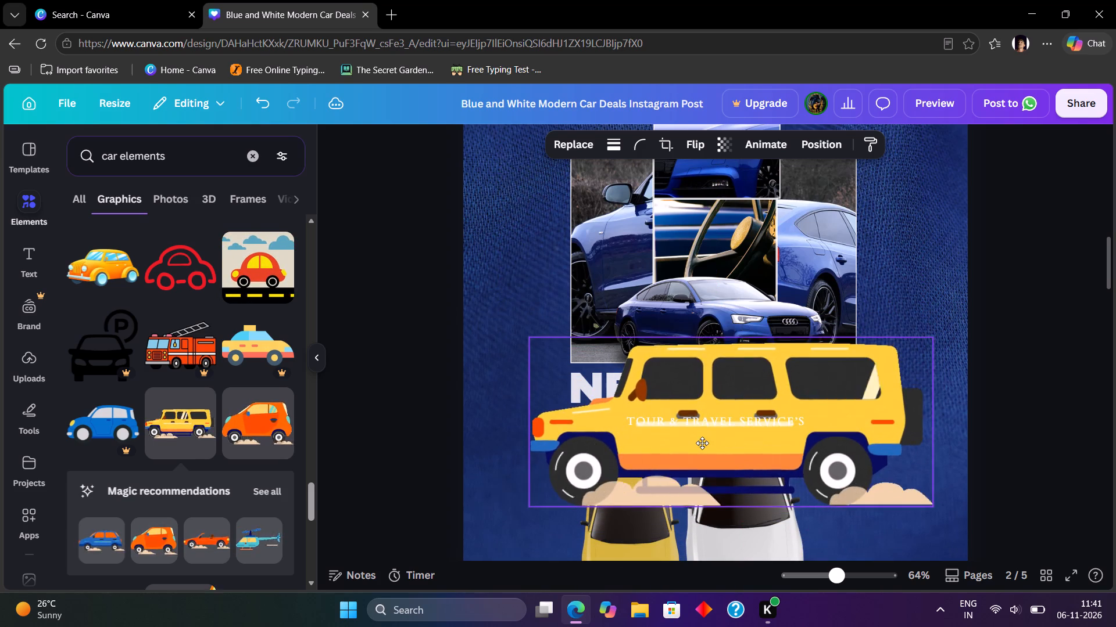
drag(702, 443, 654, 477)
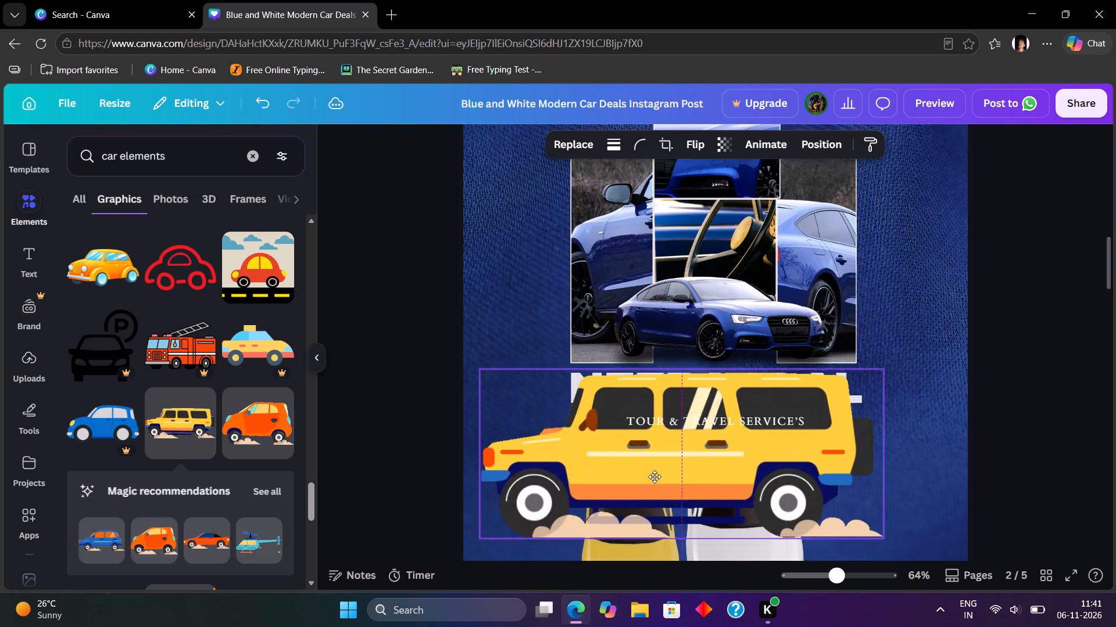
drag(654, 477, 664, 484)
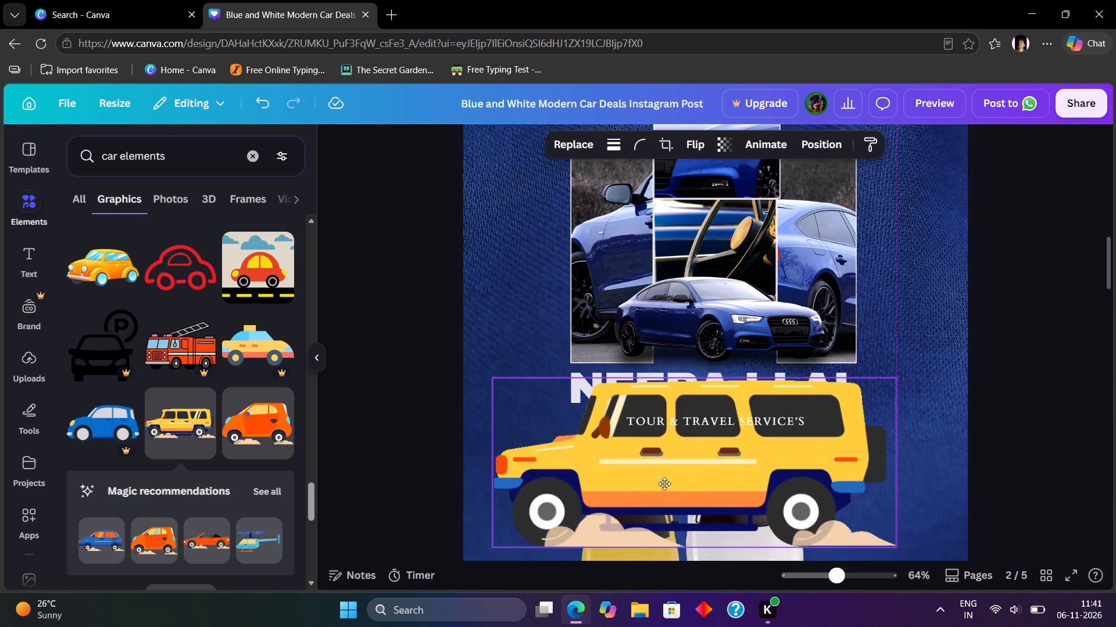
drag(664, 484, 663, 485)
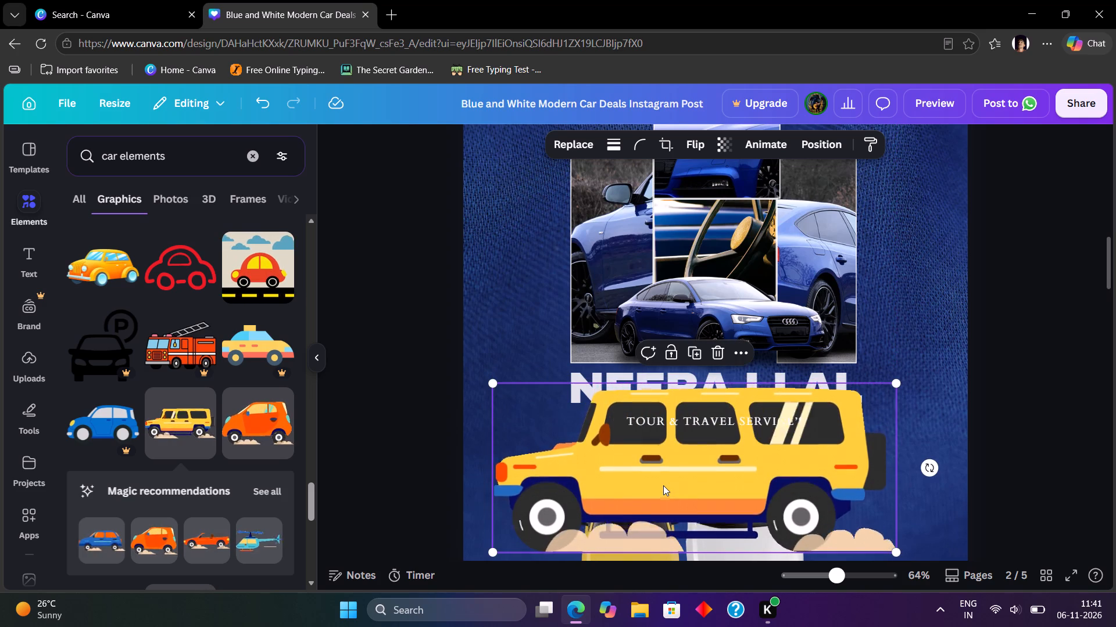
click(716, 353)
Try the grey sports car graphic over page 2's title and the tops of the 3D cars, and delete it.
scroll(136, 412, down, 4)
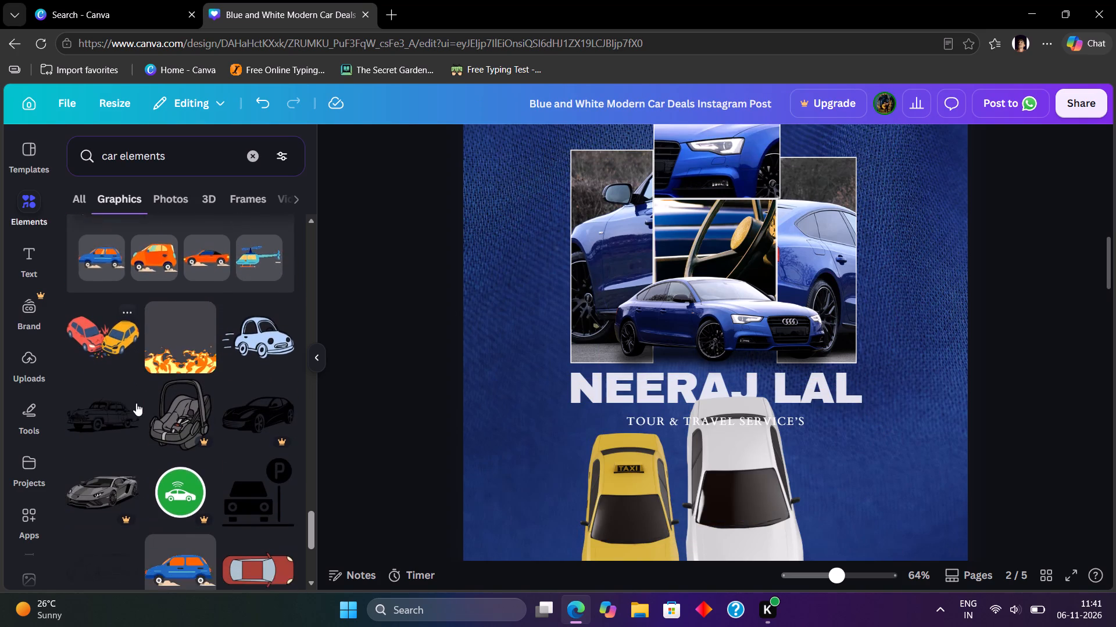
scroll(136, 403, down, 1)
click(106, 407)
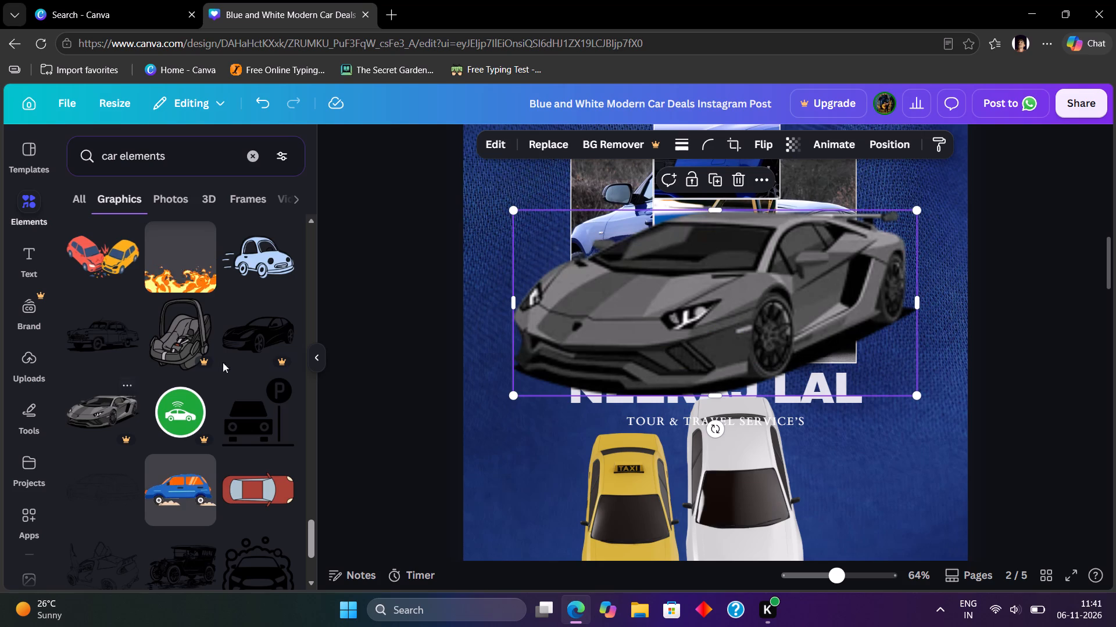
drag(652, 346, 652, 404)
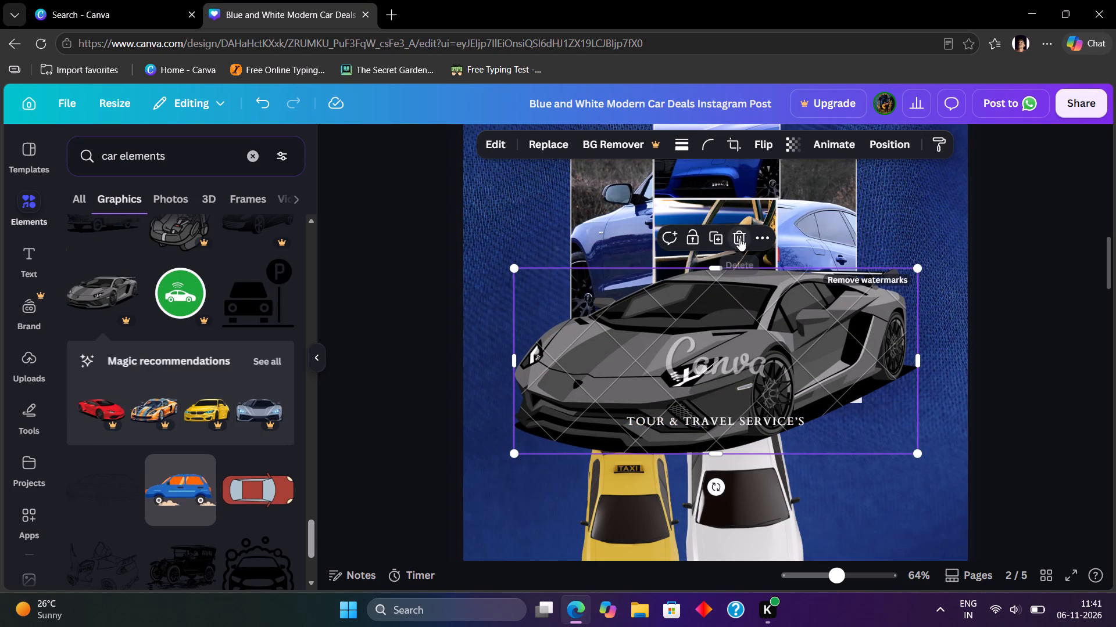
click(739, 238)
Look further through the "car elements" graphics for a vehicle suited to page 2.
scroll(171, 430, down, 7)
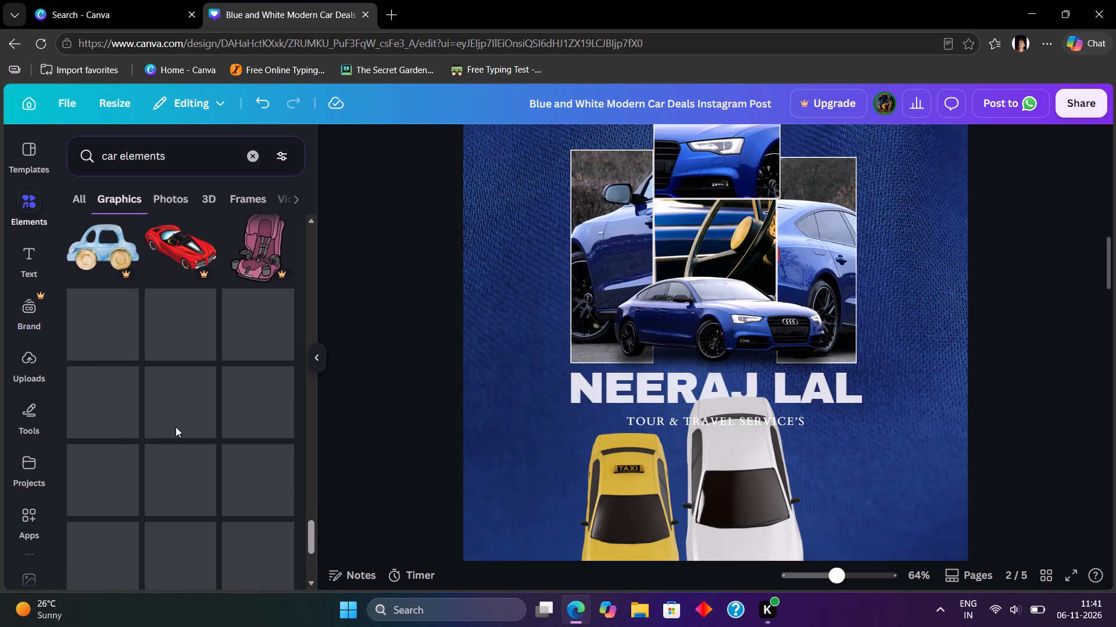
scroll(176, 427, down, 3)
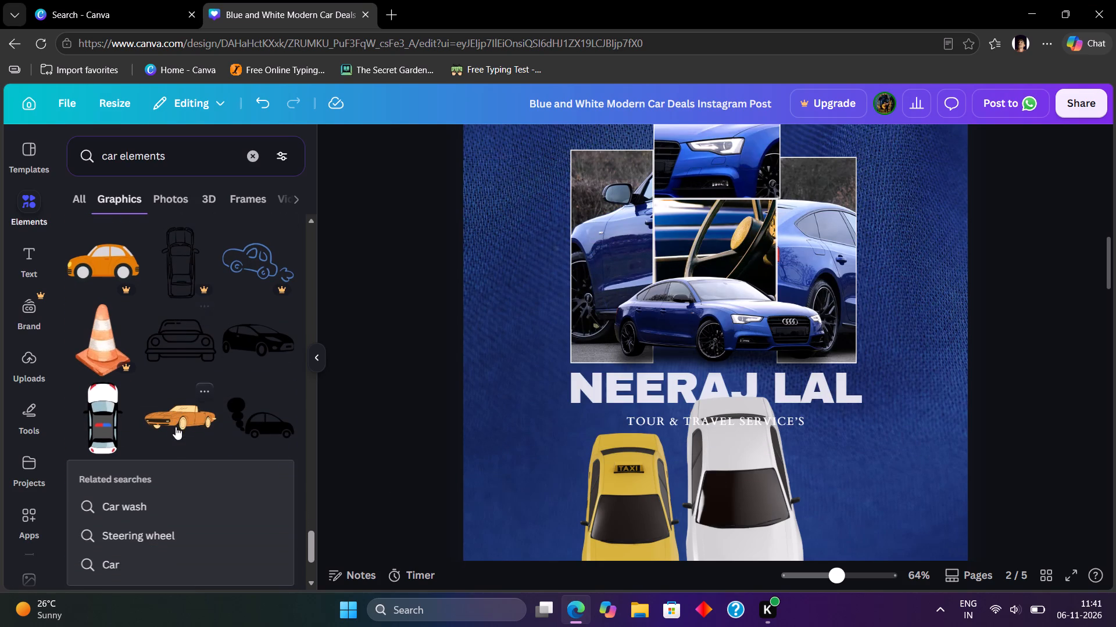
scroll(183, 412, down, 2)
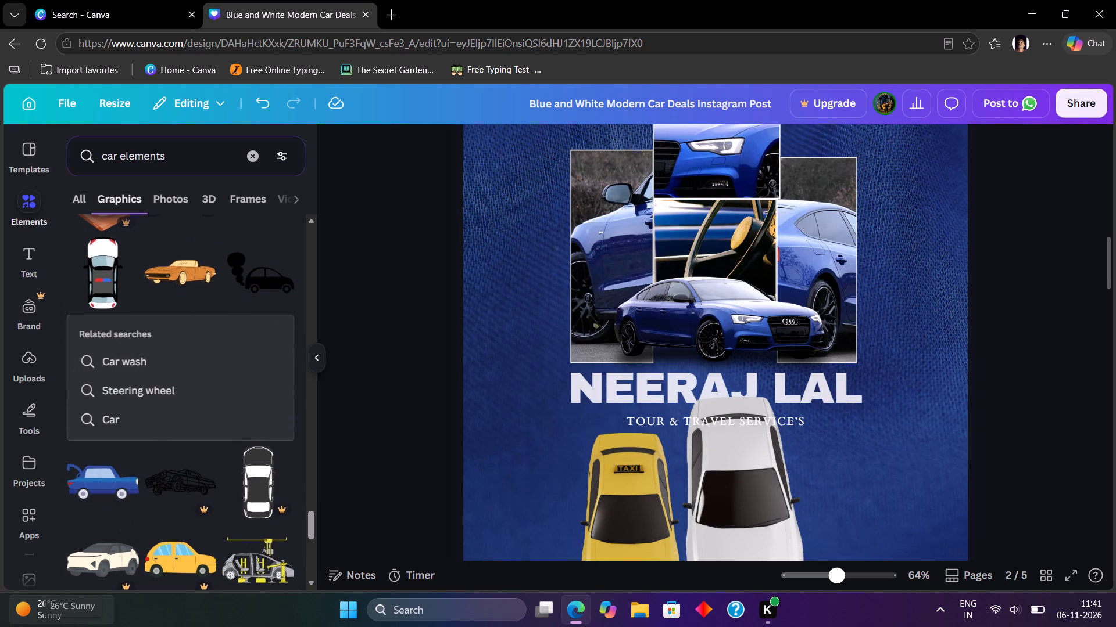
scroll(6, 626, down, 2)
scroll(142, 319, down, 4)
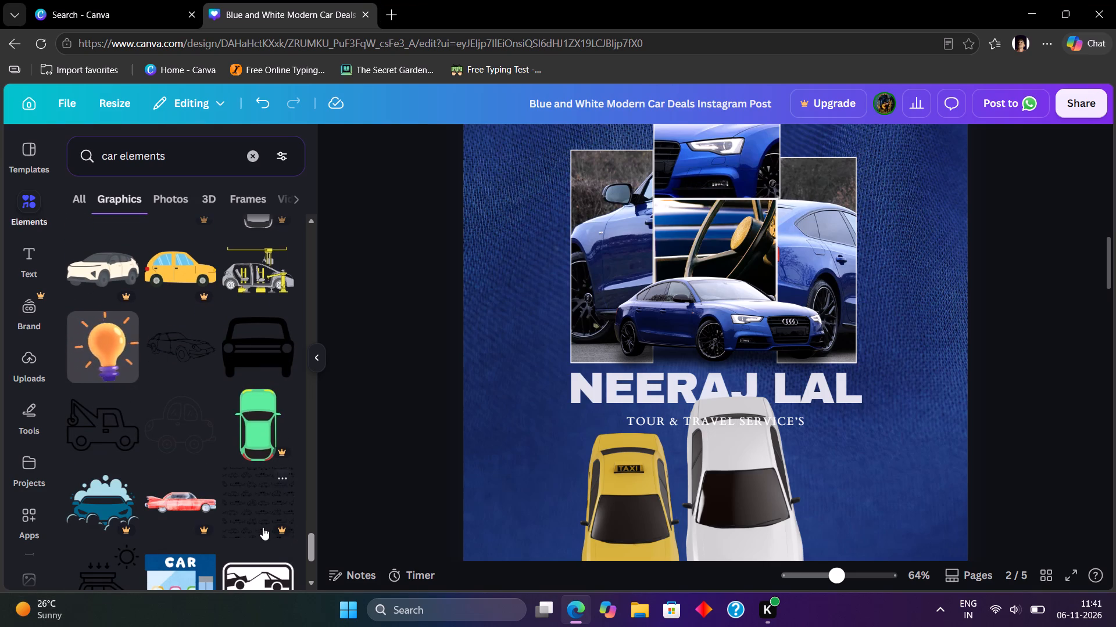
scroll(259, 527, down, 2)
scroll(228, 417, down, 1)
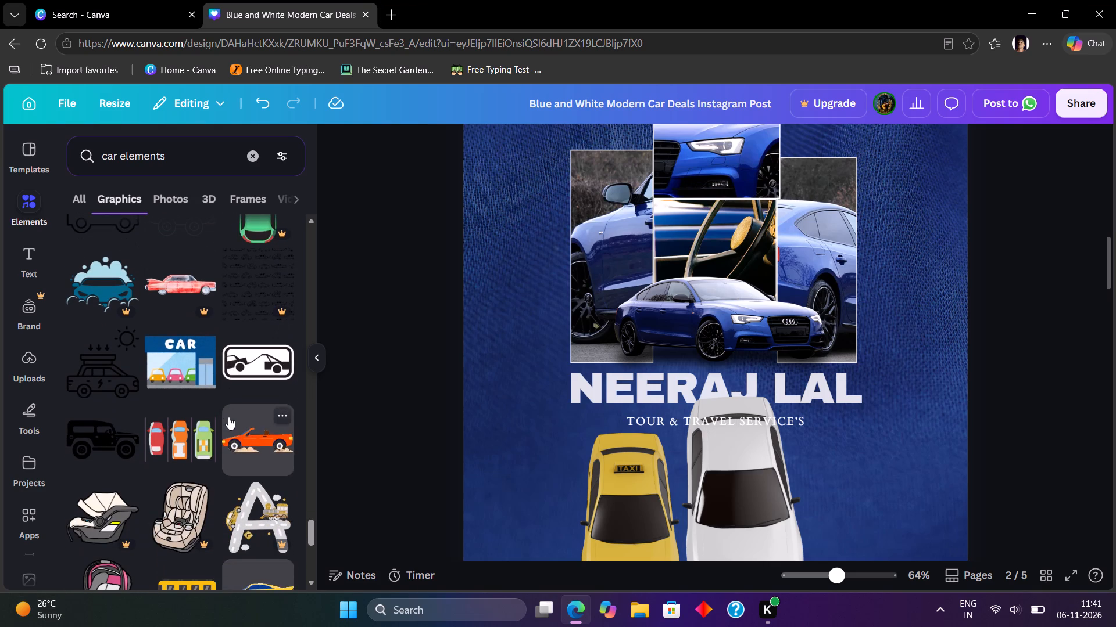
scroll(228, 417, down, 3)
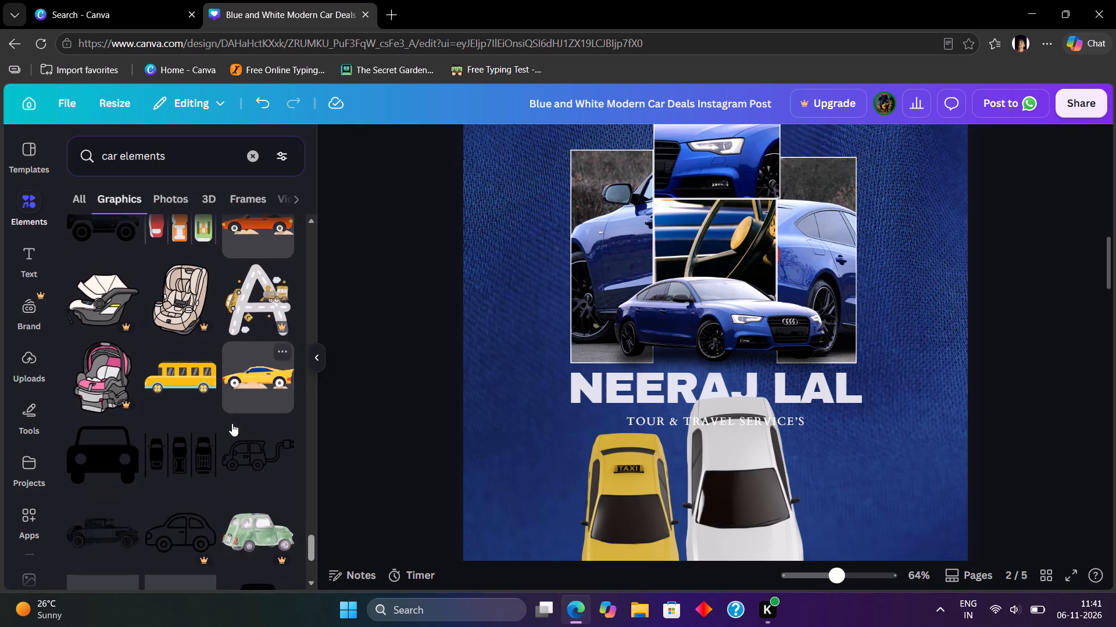
scroll(232, 423, down, 5)
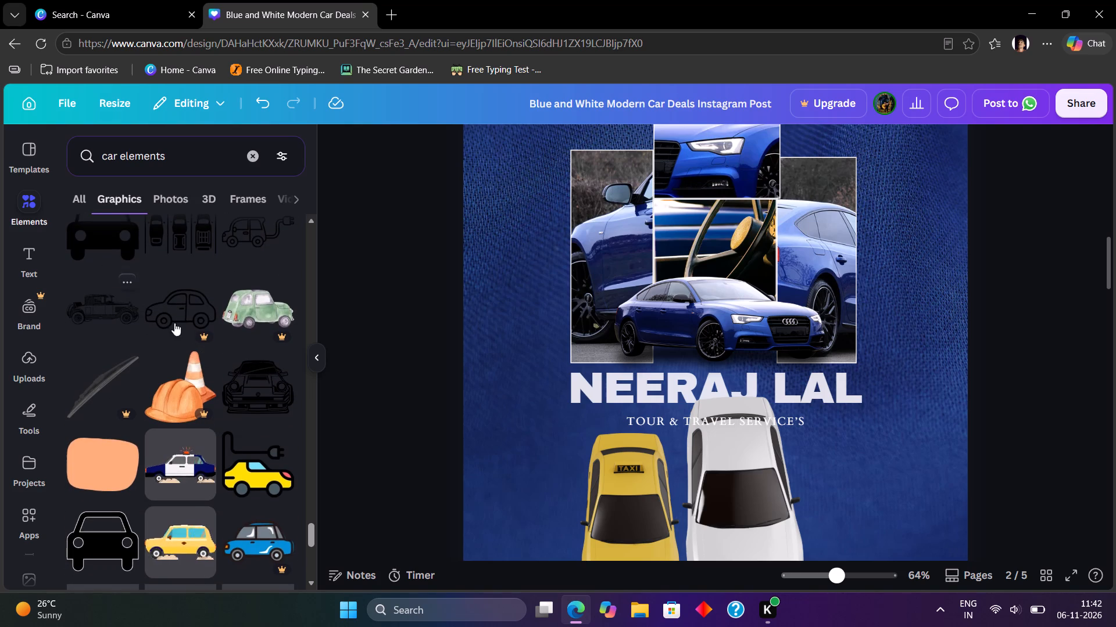
scroll(233, 311, down, 3)
scroll(177, 362, down, 2)
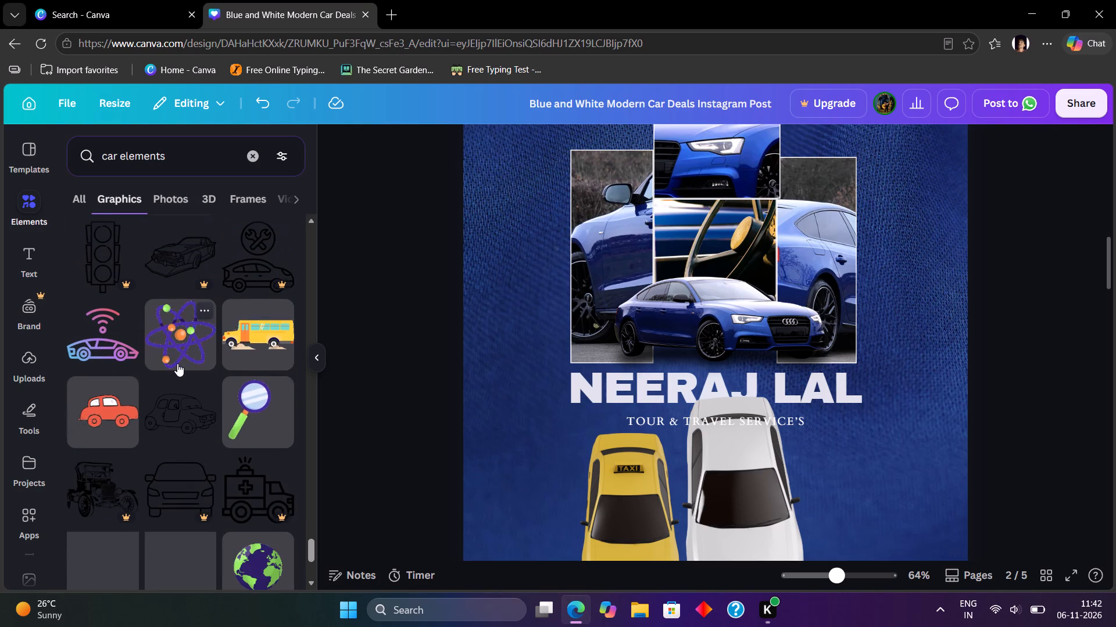
scroll(176, 365, down, 2)
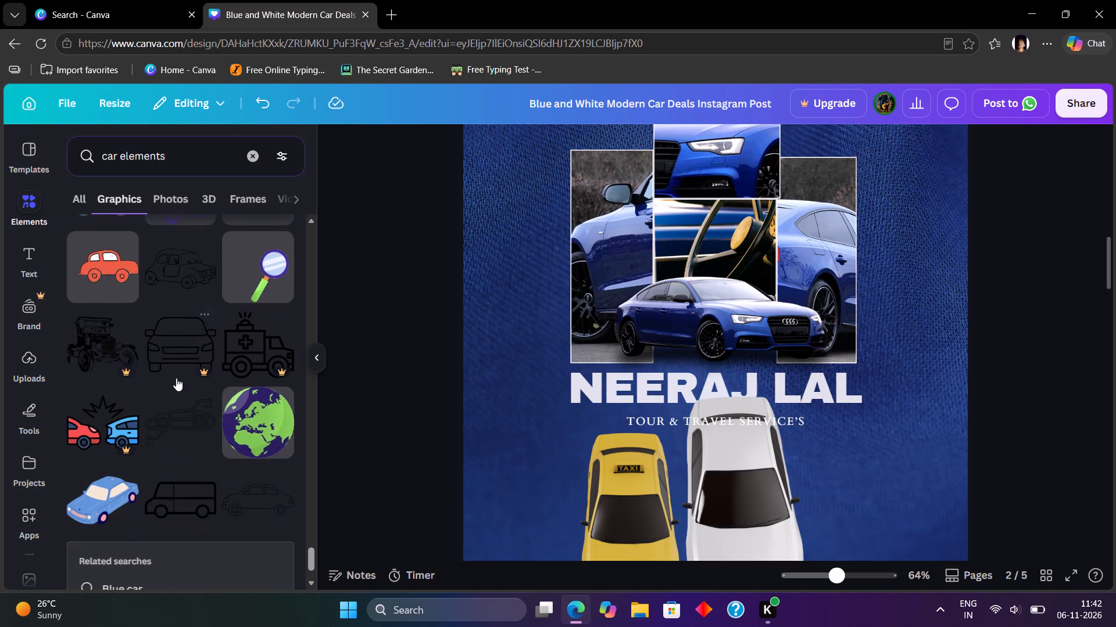
scroll(178, 414, down, 6)
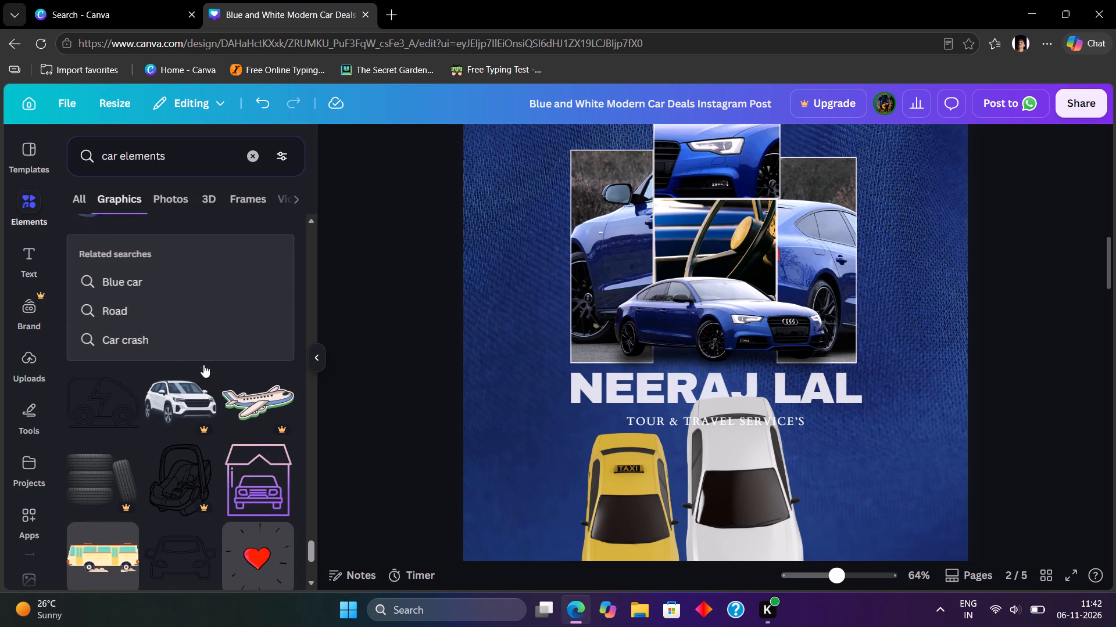
scroll(202, 365, down, 6)
scroll(611, 395, down, 3)
Delete the white 3D car and the yellow 3D taxi from the lower part of page 2.
scroll(629, 362, up, 3)
click(612, 367)
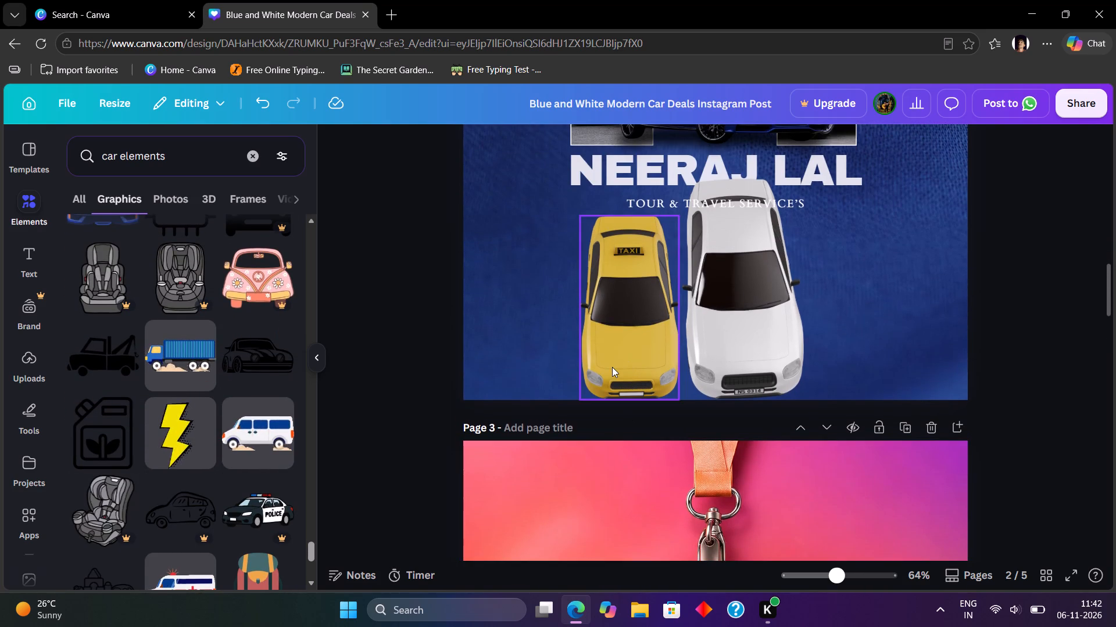
click(699, 336)
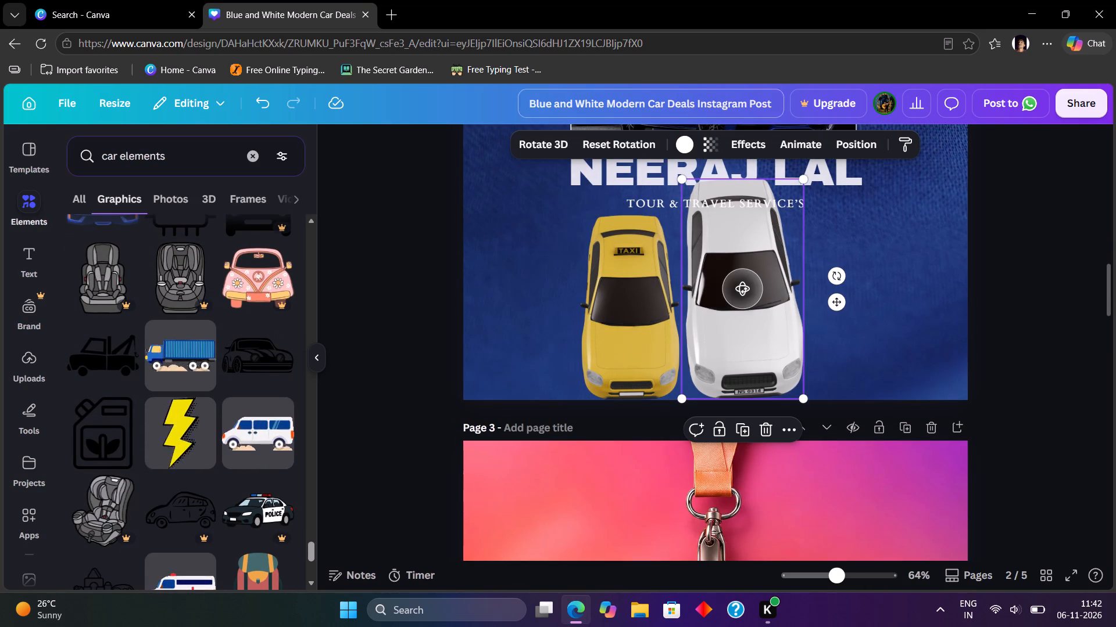
click(759, 423)
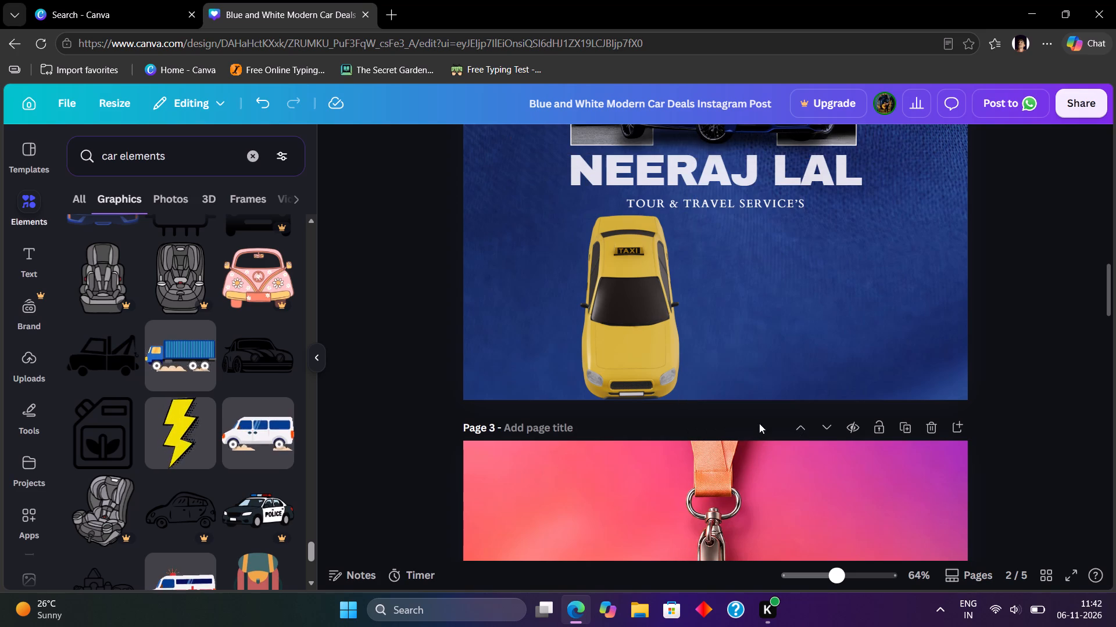
click(660, 320)
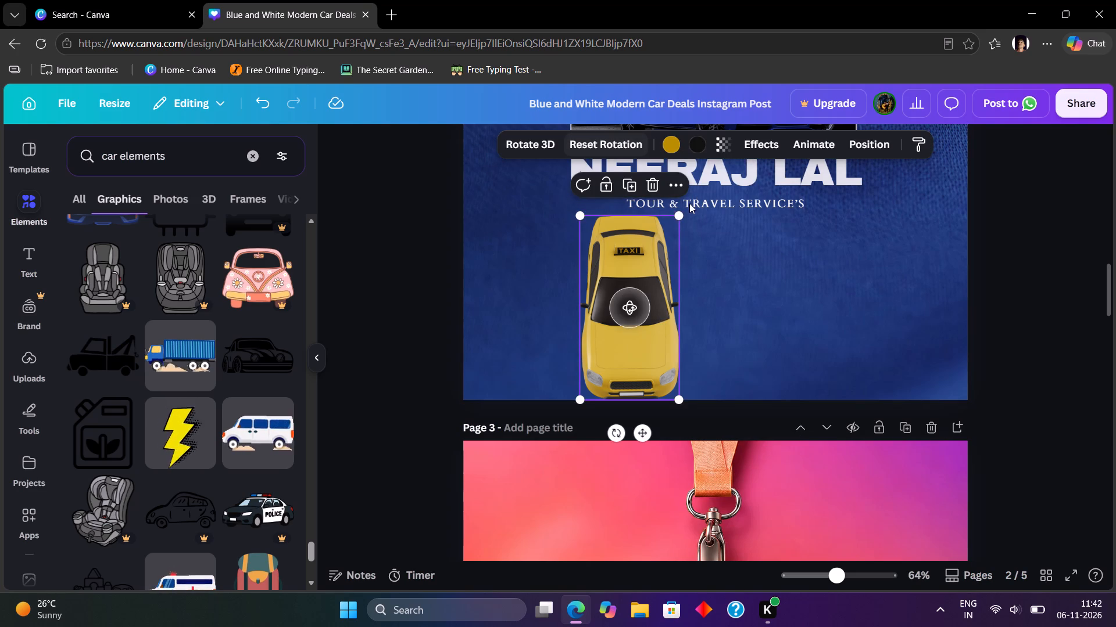
click(648, 189)
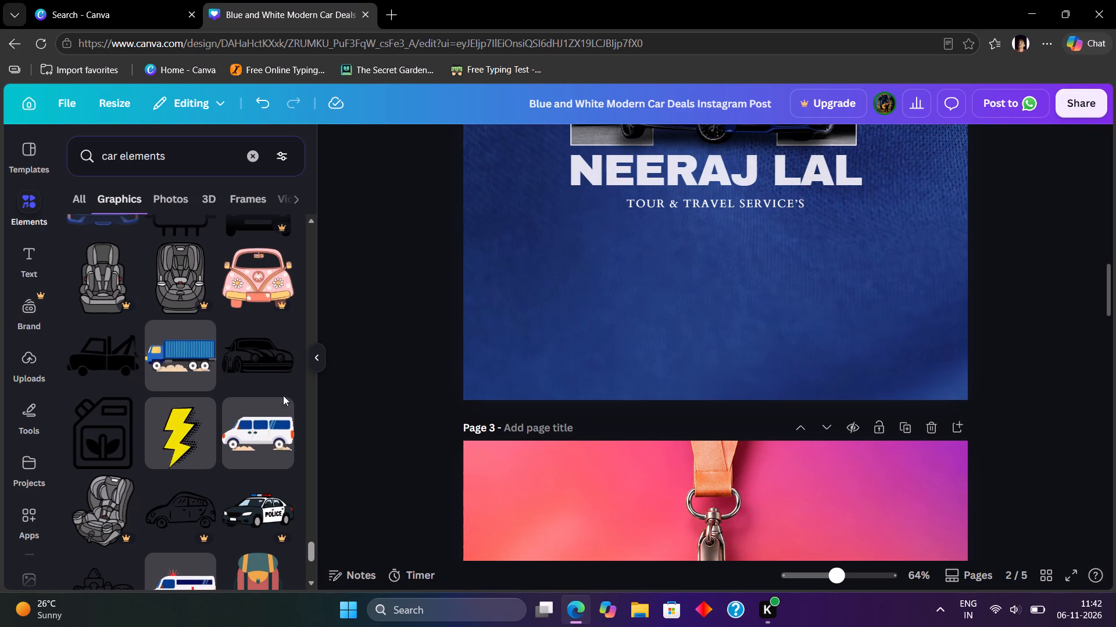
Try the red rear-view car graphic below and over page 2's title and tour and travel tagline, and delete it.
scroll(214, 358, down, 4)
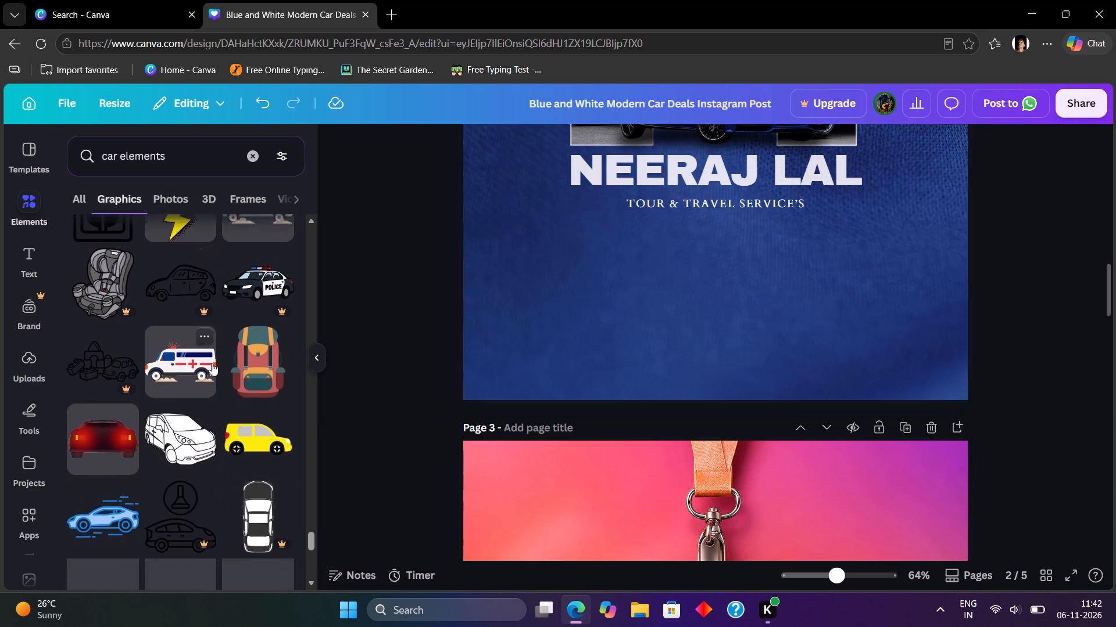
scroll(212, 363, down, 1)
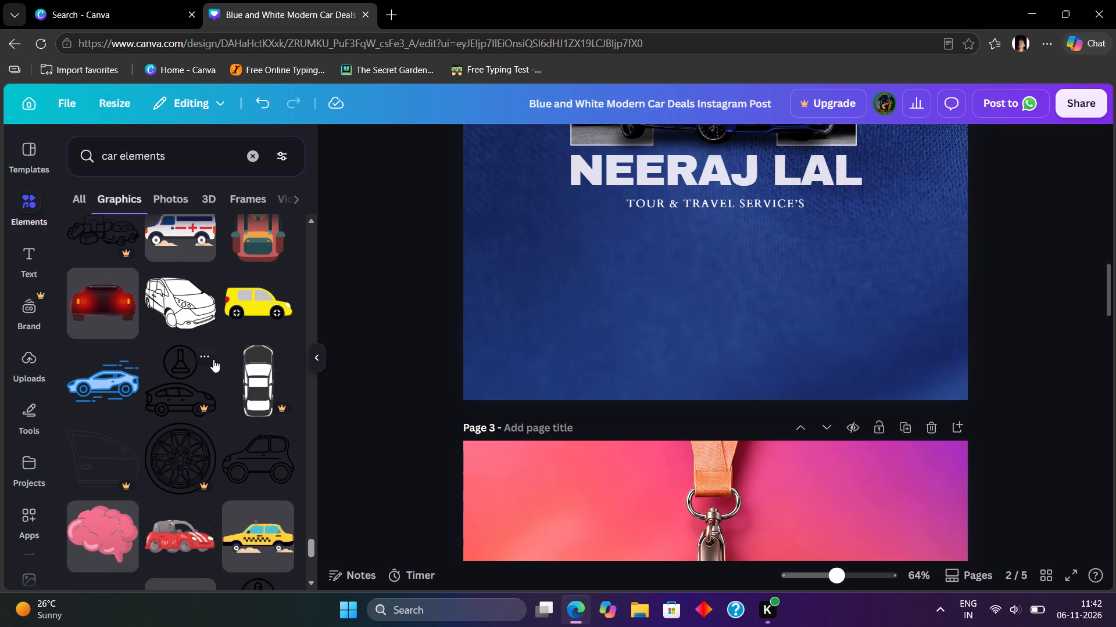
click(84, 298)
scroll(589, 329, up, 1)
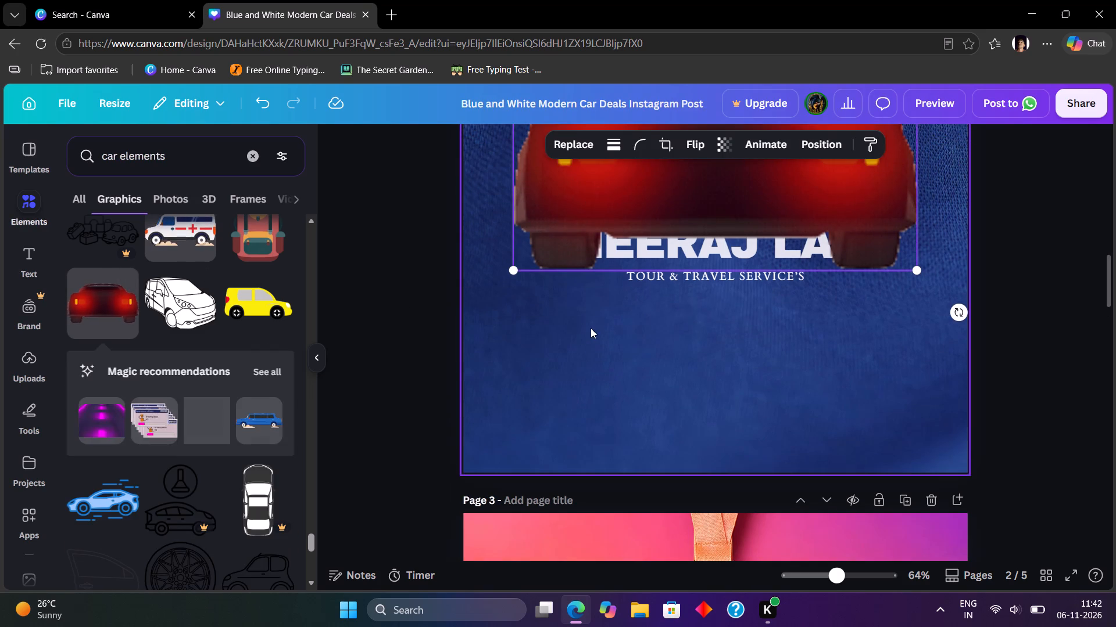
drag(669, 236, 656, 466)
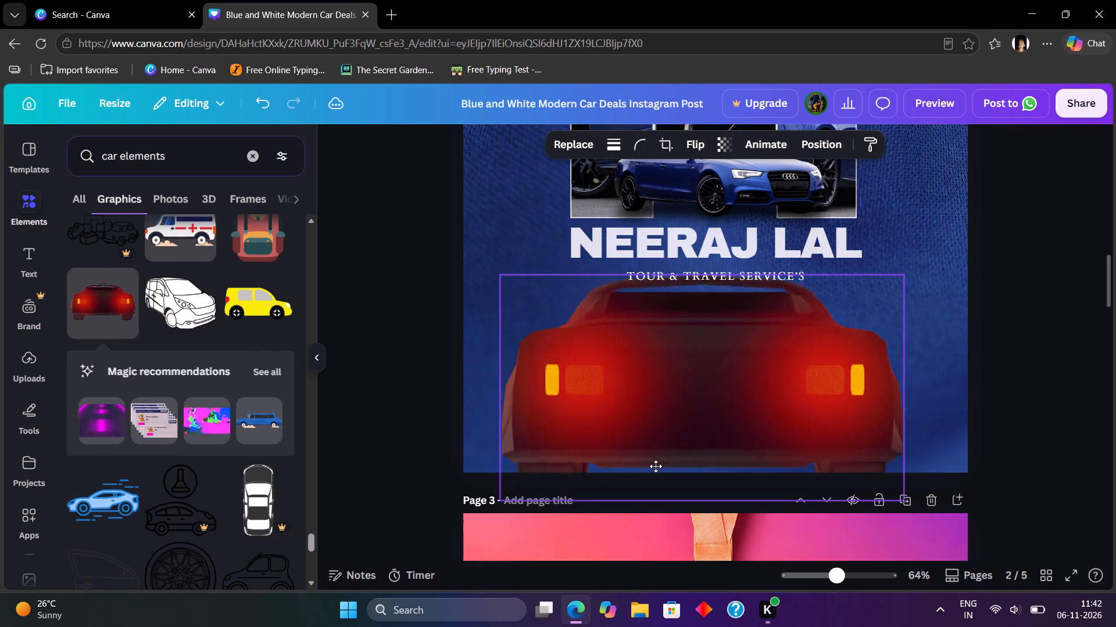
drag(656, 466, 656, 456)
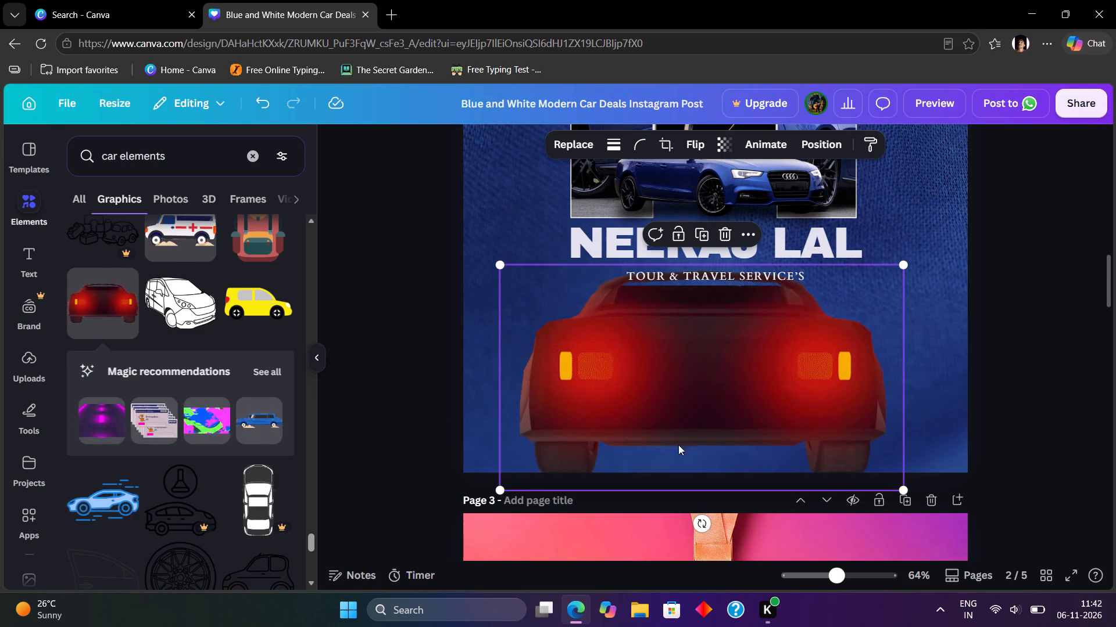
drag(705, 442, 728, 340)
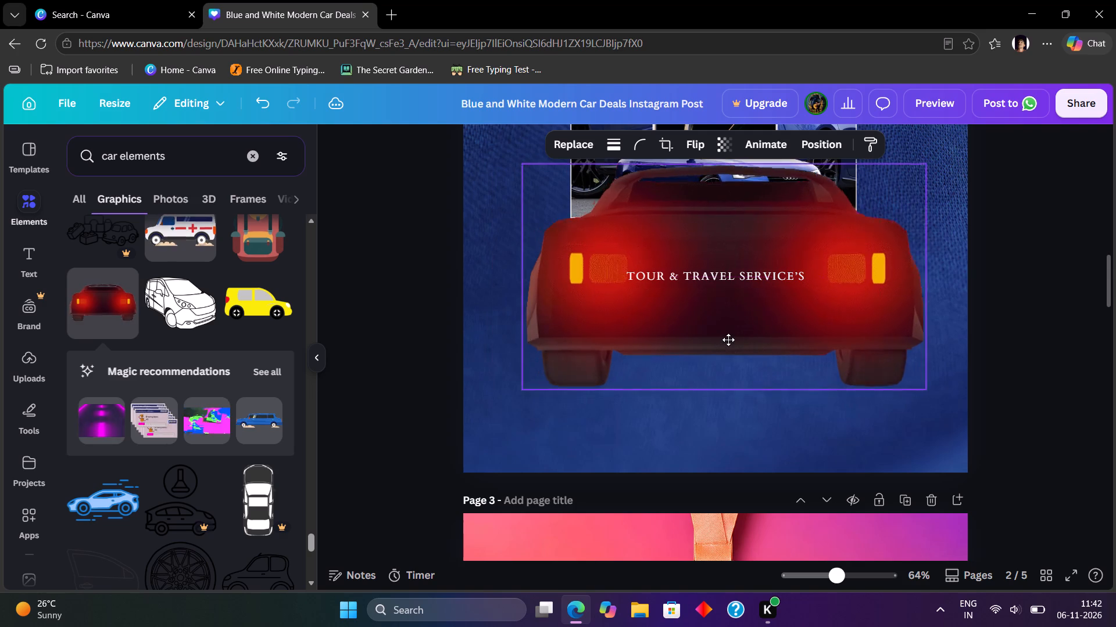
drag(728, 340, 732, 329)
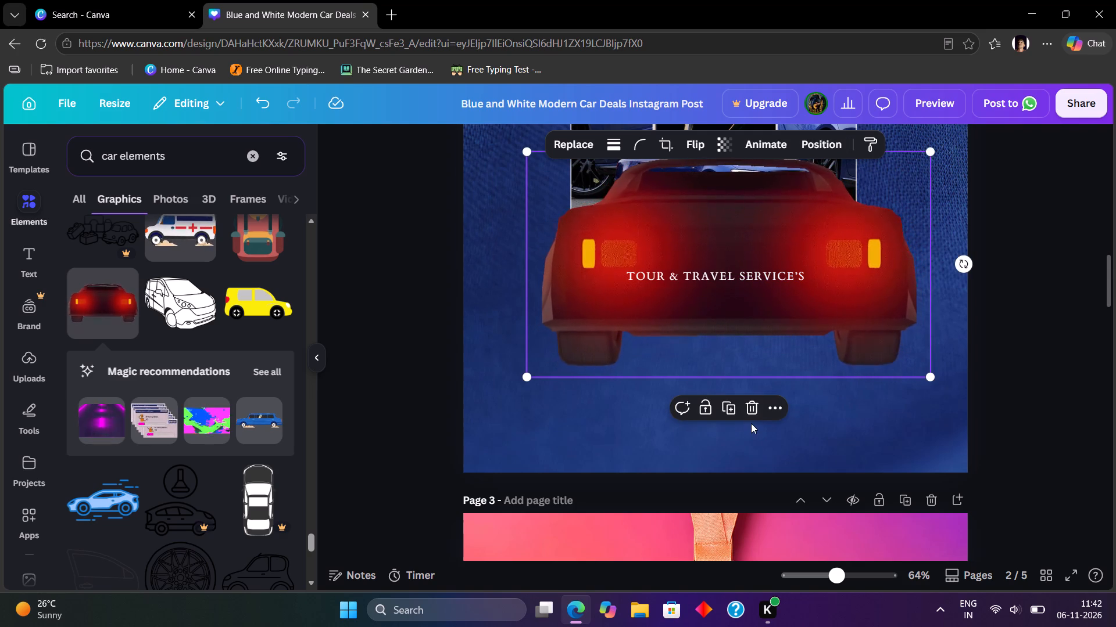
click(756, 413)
Look further through the "car elements" graphics for a vehicle to fill the empty lower part of page 2.
scroll(150, 489, down, 4)
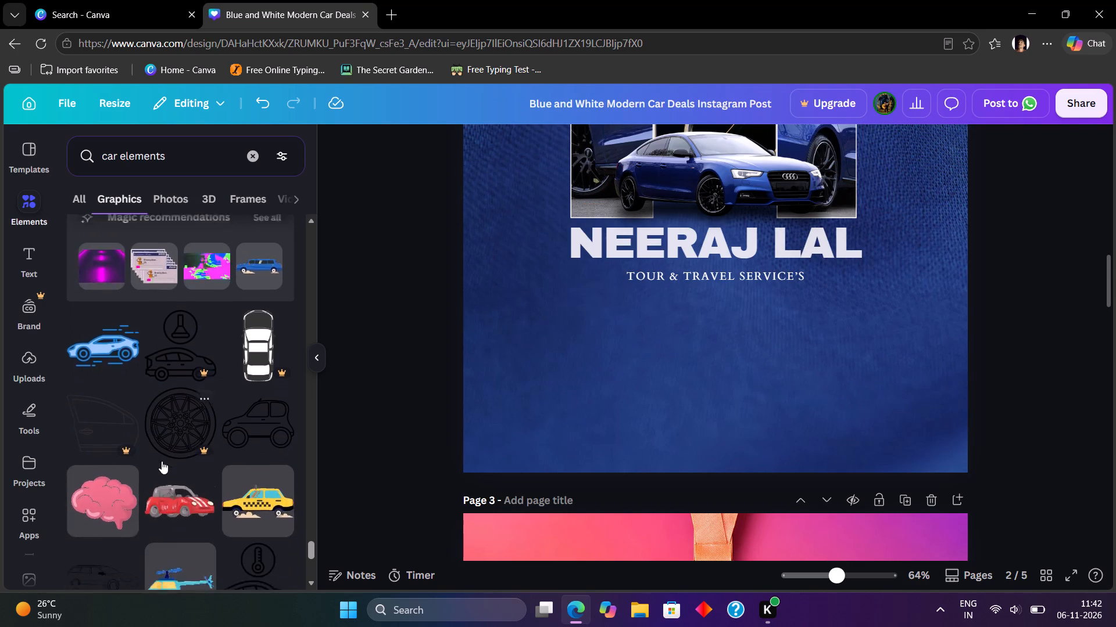
scroll(162, 461, down, 4)
scroll(212, 378, down, 2)
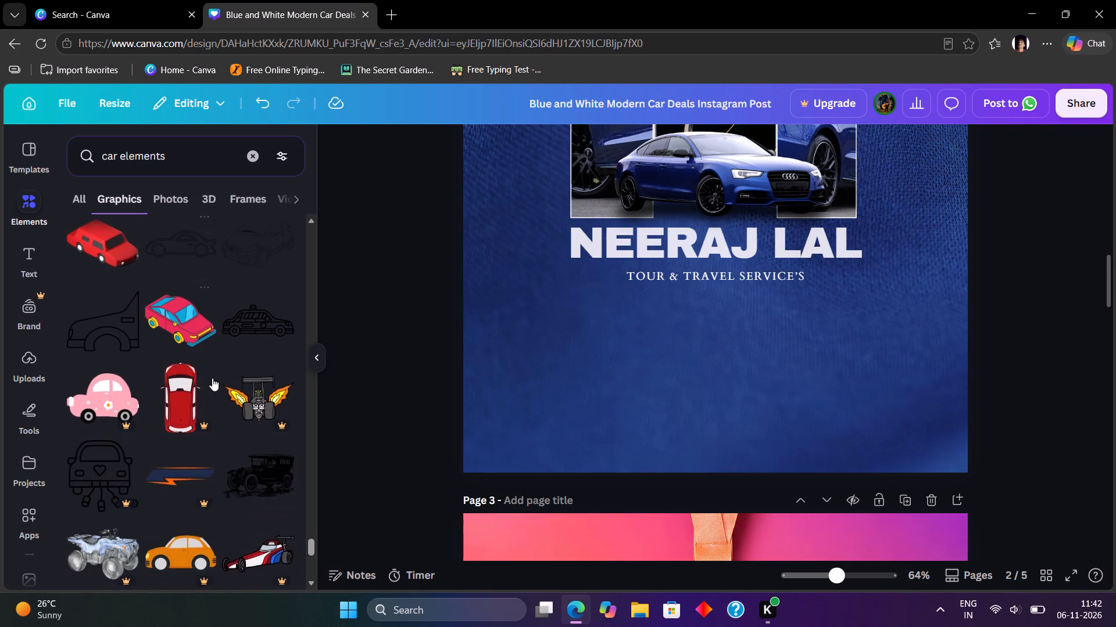
scroll(212, 378, down, 2)
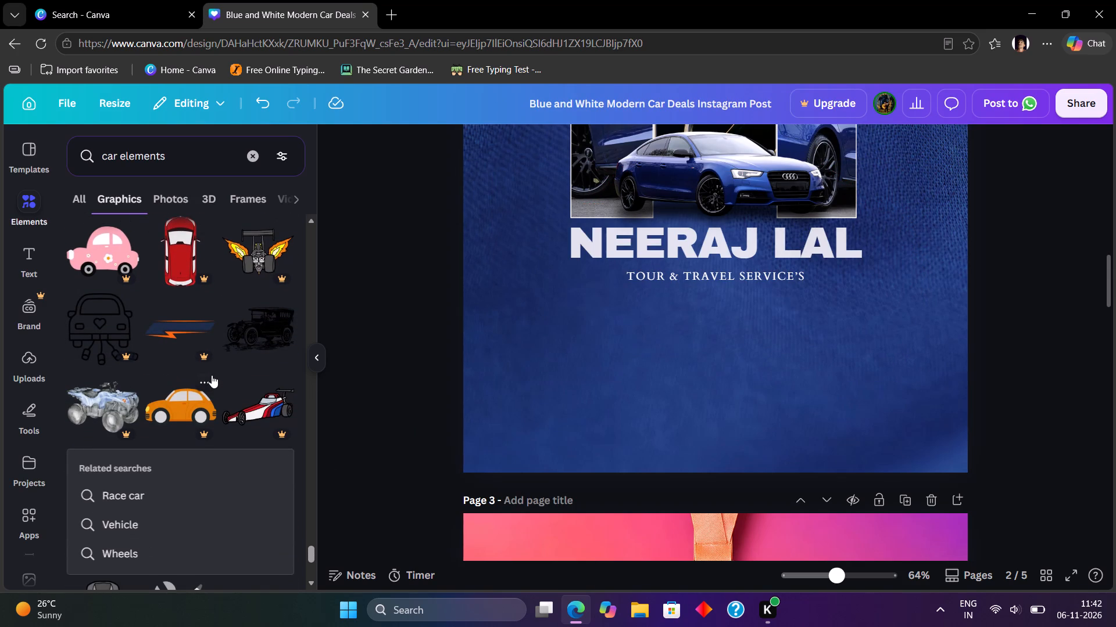
scroll(244, 395, down, 2)
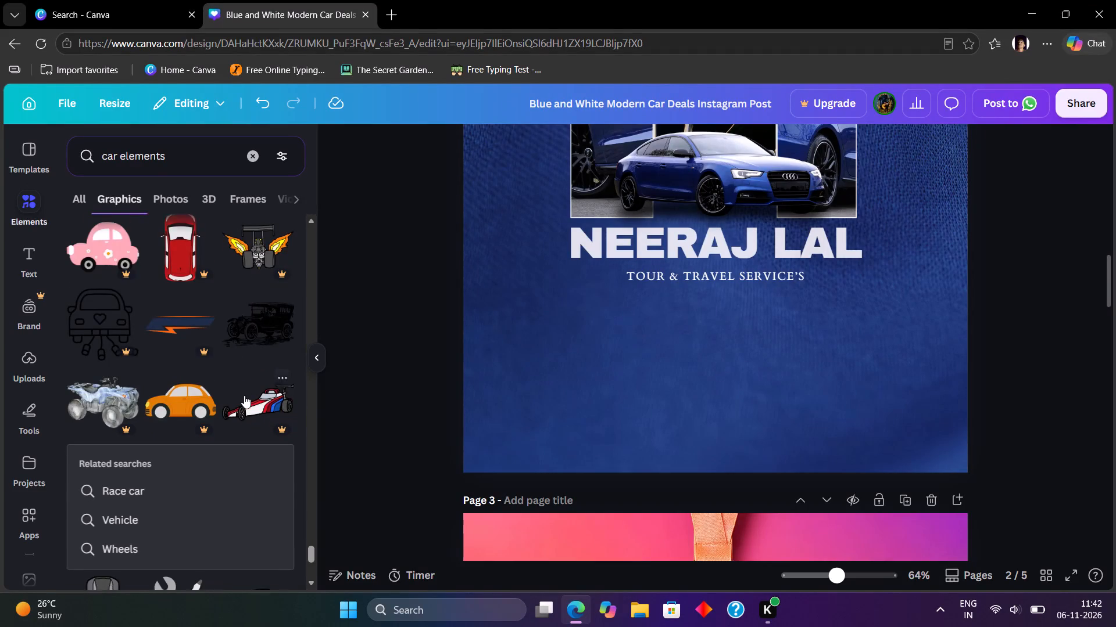
scroll(244, 395, down, 7)
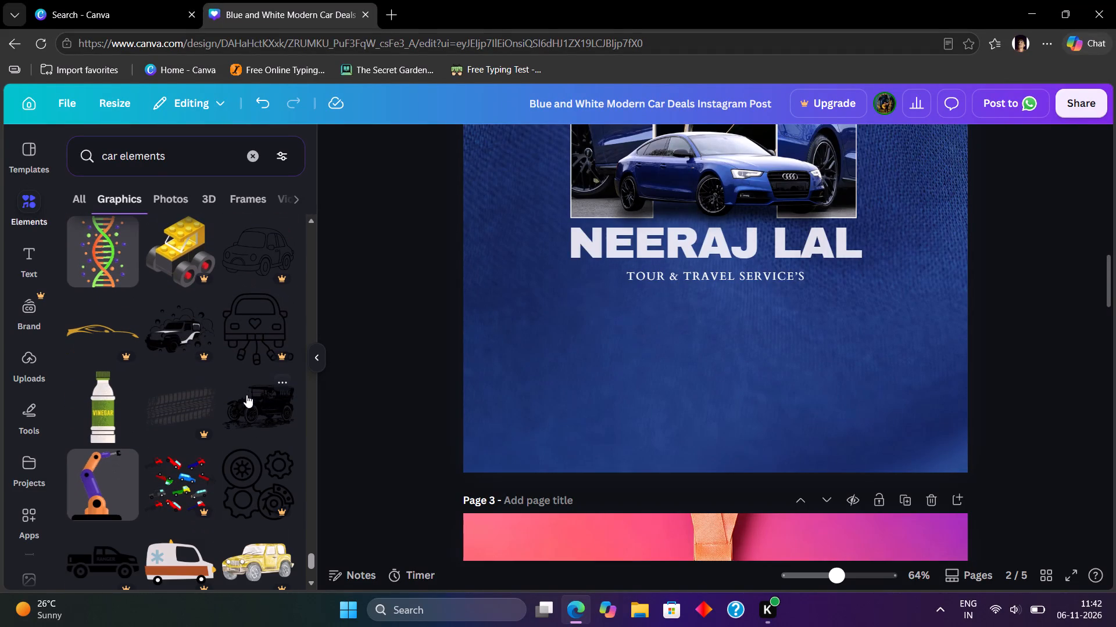
scroll(246, 395, down, 2)
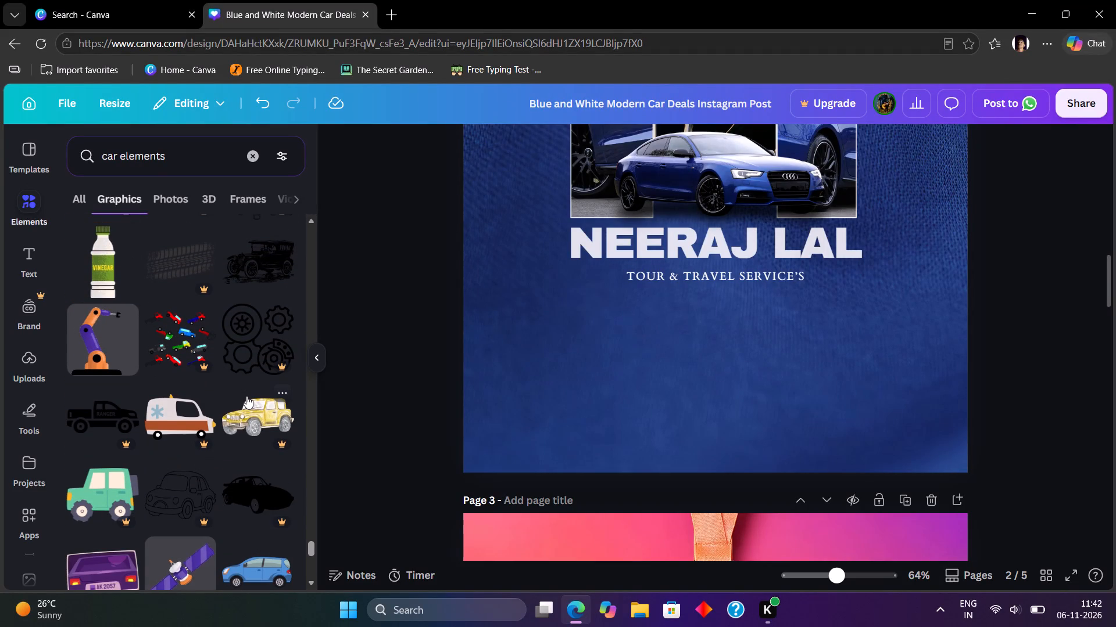
scroll(246, 396, down, 5)
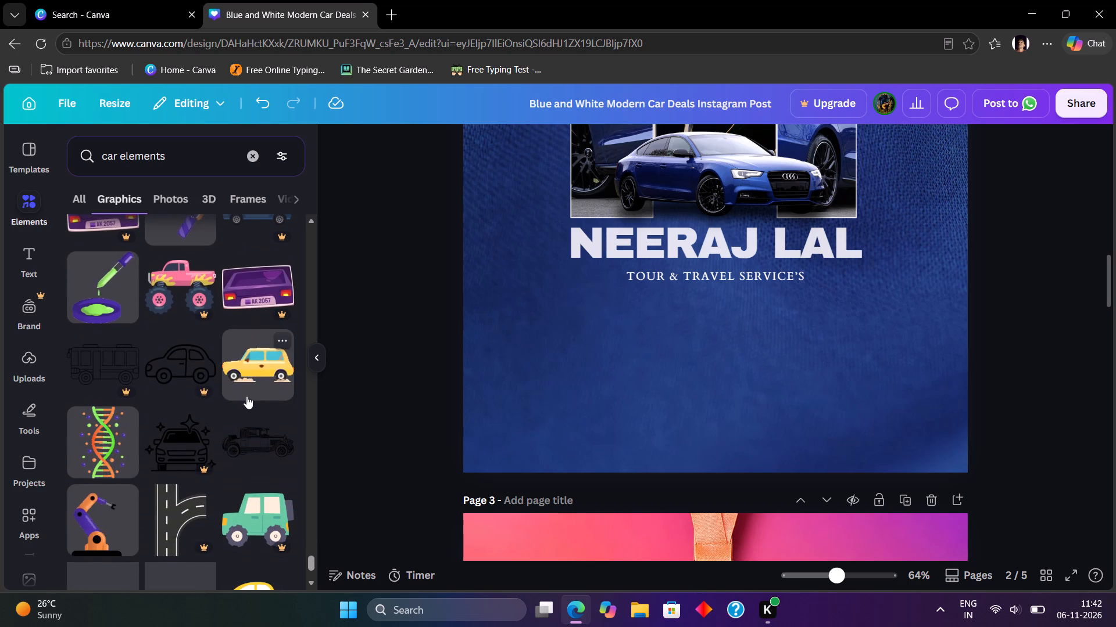
scroll(246, 396, down, 5)
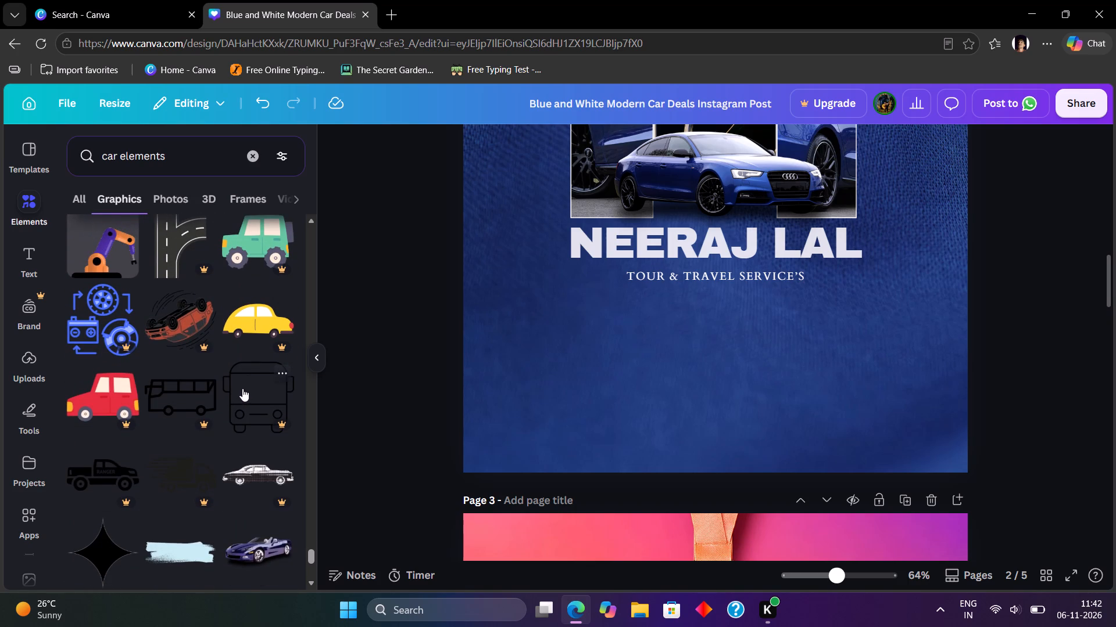
scroll(242, 387, down, 3)
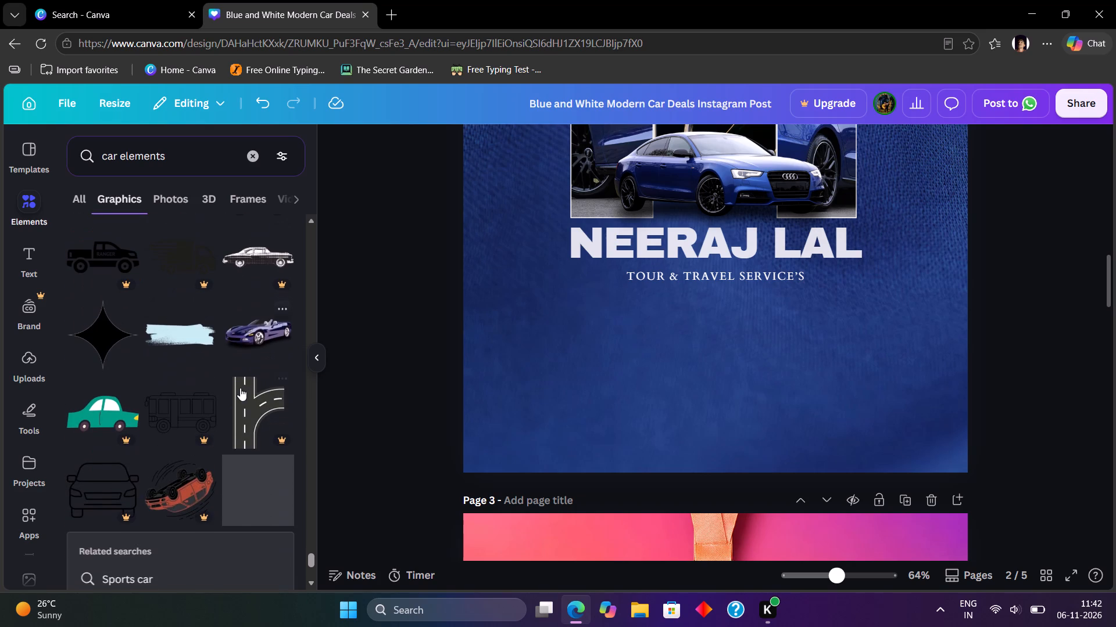
scroll(240, 388, down, 5)
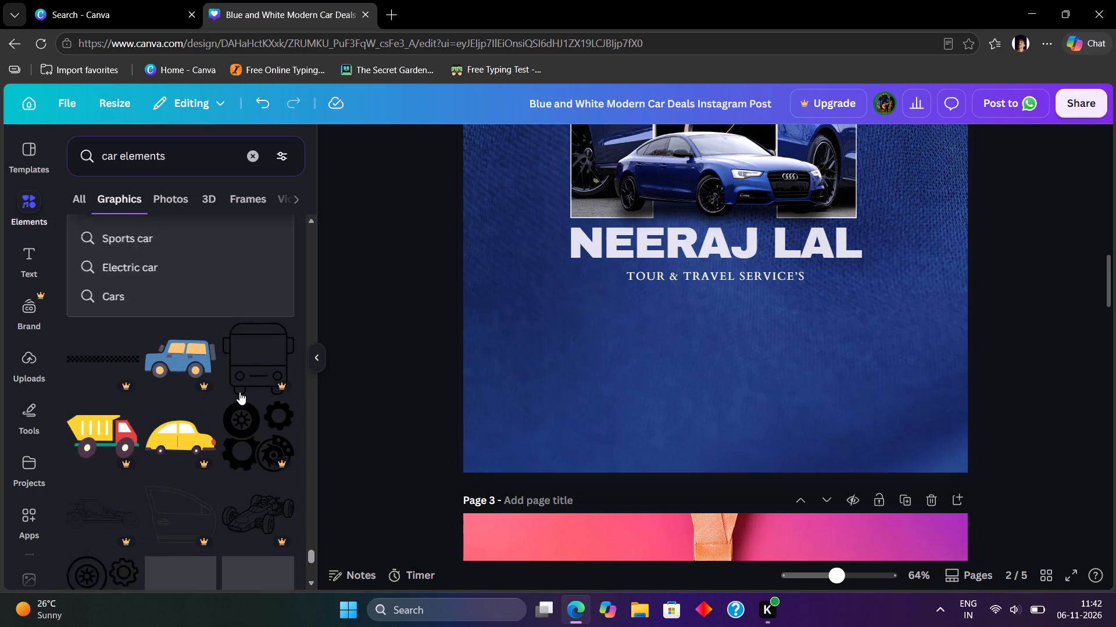
scroll(239, 392, down, 9)
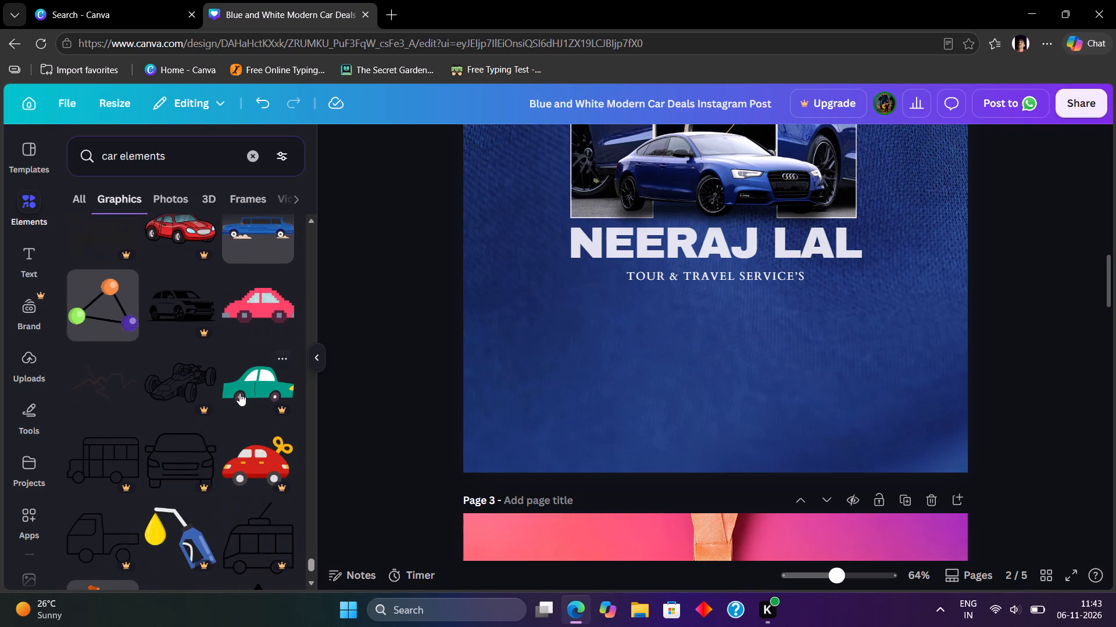
scroll(239, 393, down, 6)
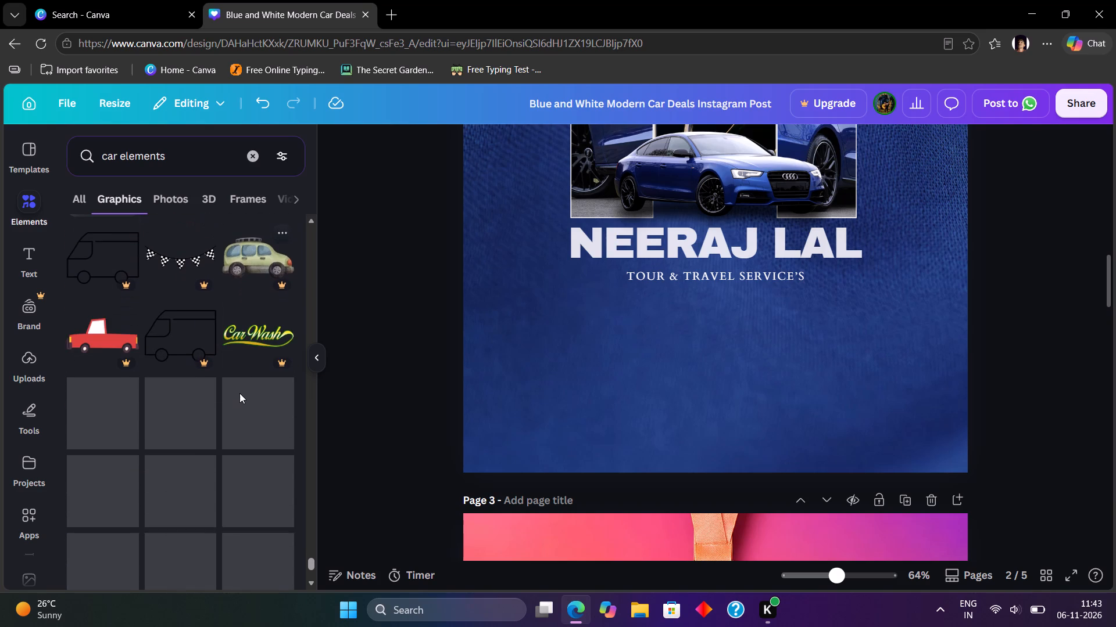
scroll(239, 393, down, 3)
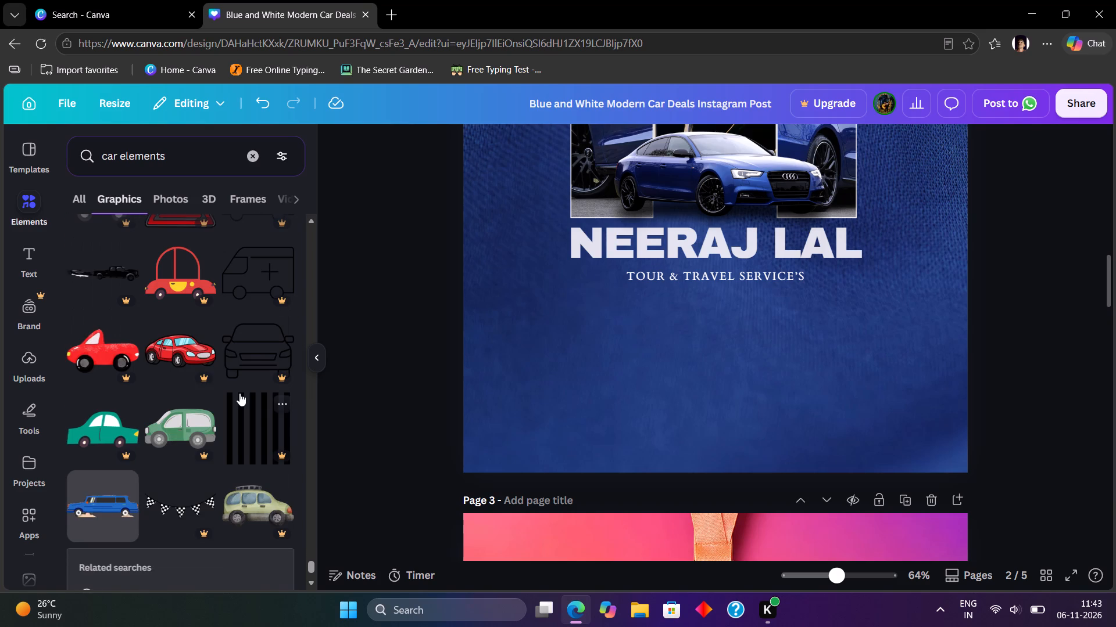
scroll(239, 393, down, 1)
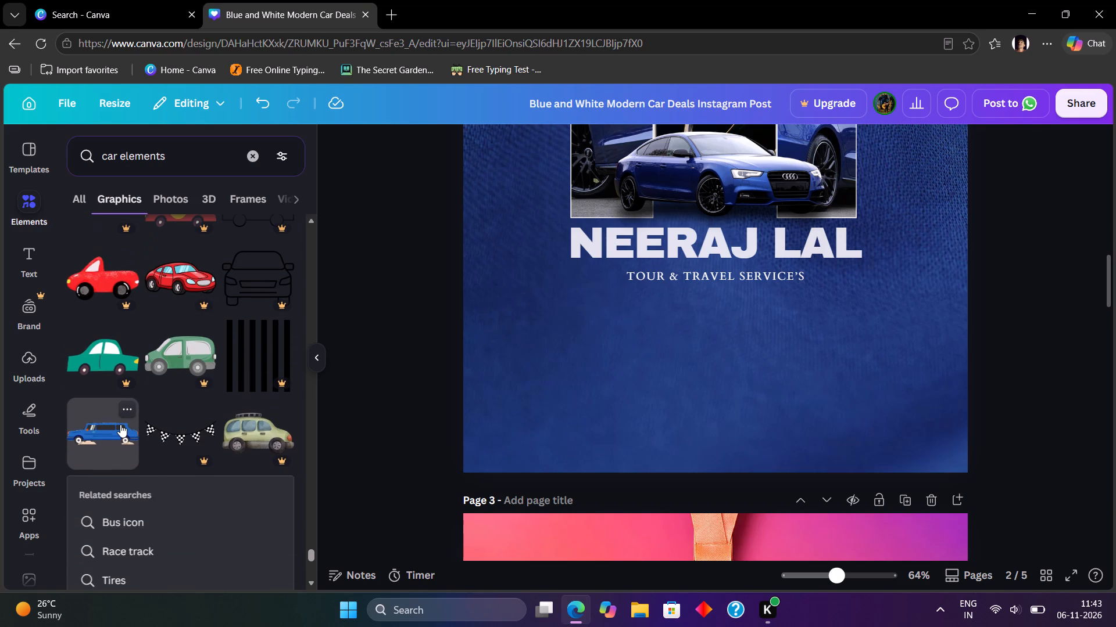
Add the blue limousine graphic to page 2 and place it centred beneath the "TOUR & TRAVEL SERVICE'S" subtitle.
click(120, 424)
drag(584, 200, 563, 419)
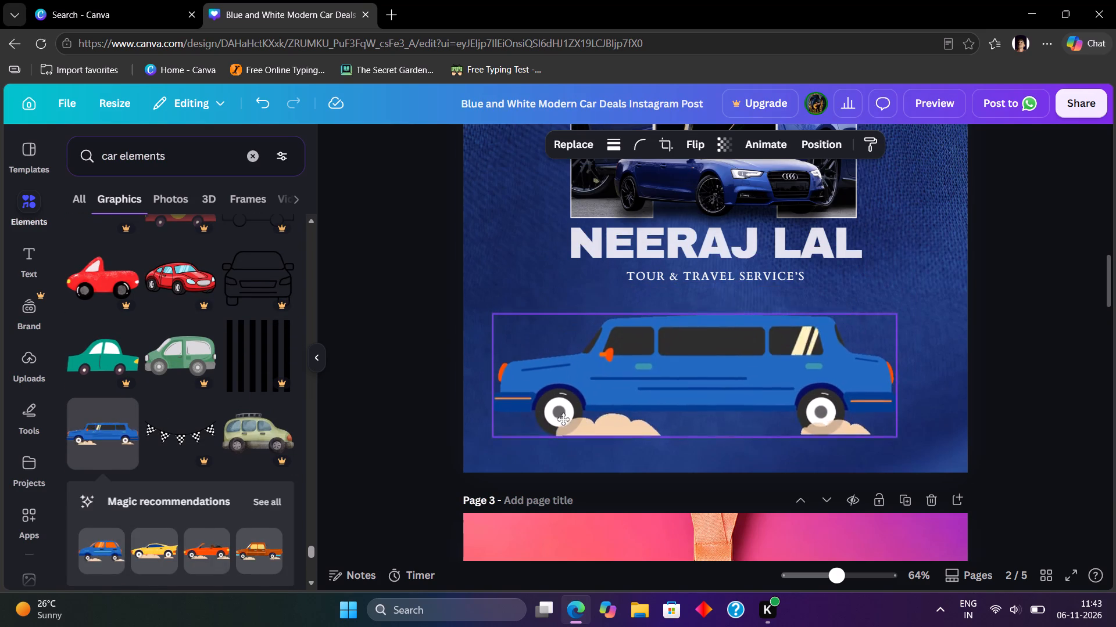
drag(563, 419, 549, 416)
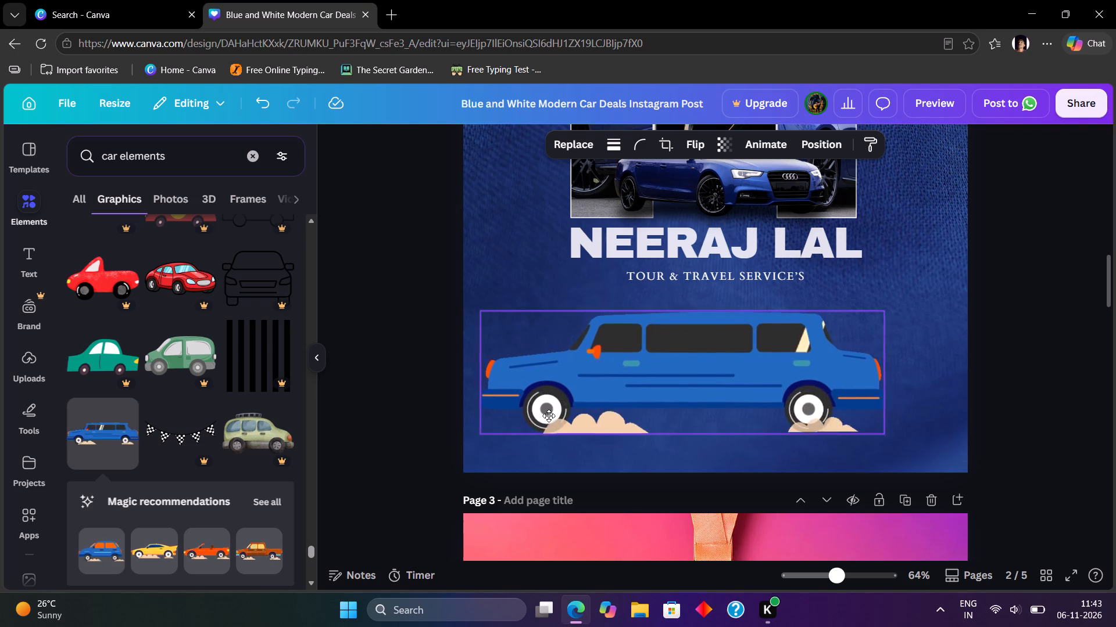
drag(549, 416, 564, 415)
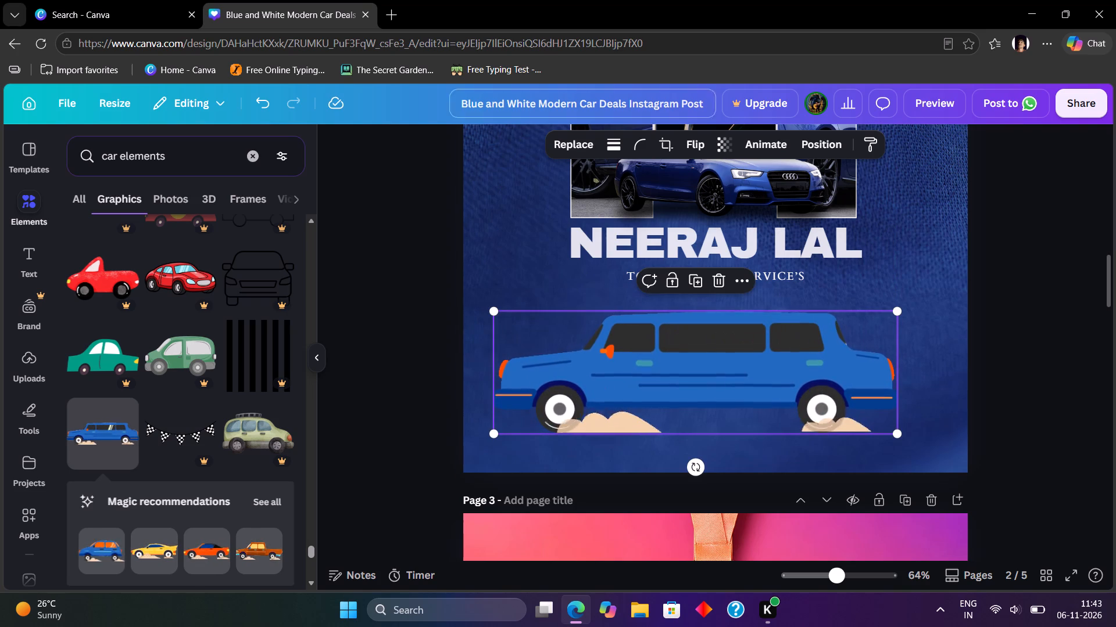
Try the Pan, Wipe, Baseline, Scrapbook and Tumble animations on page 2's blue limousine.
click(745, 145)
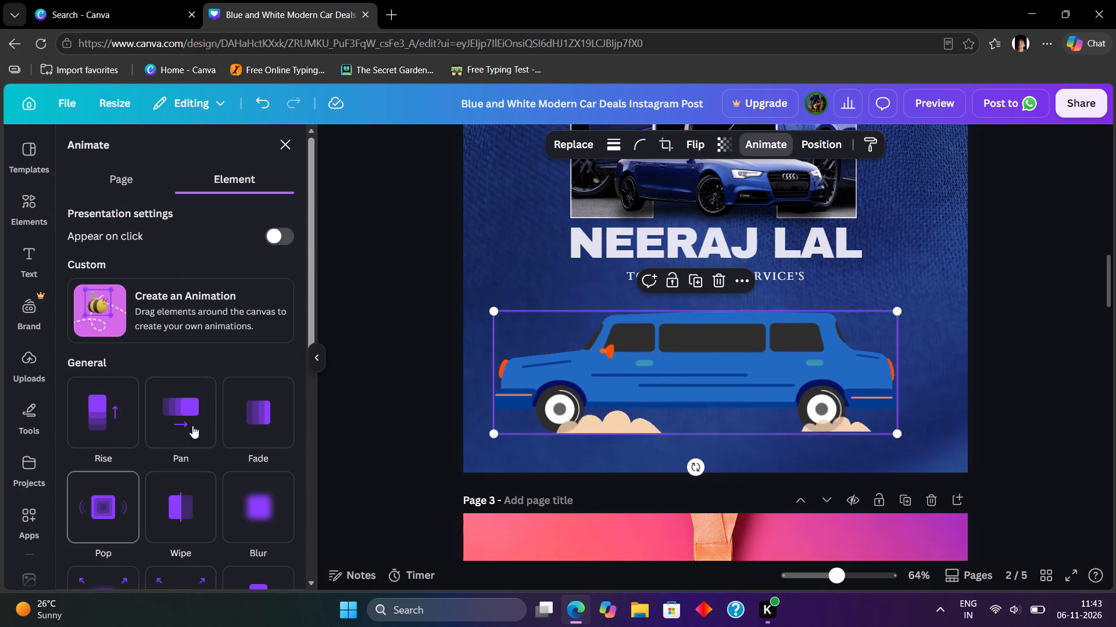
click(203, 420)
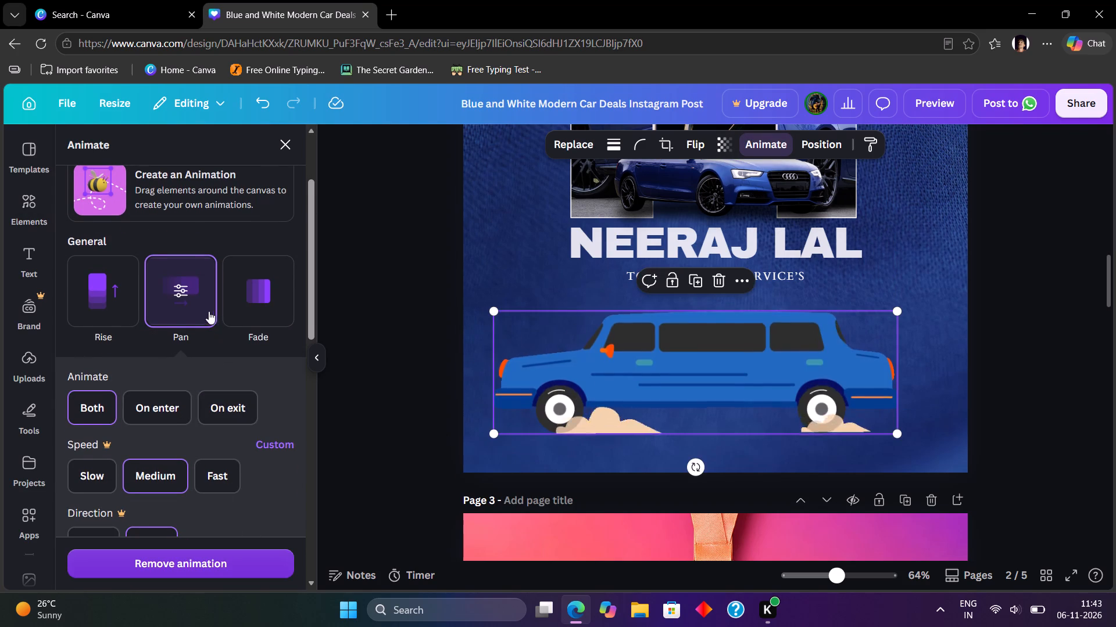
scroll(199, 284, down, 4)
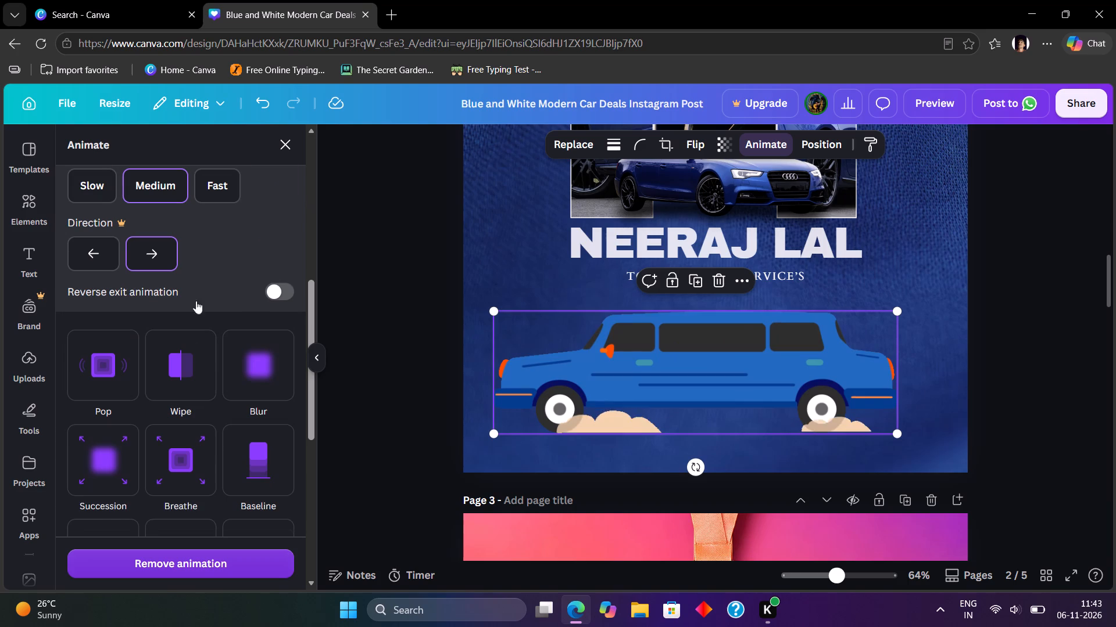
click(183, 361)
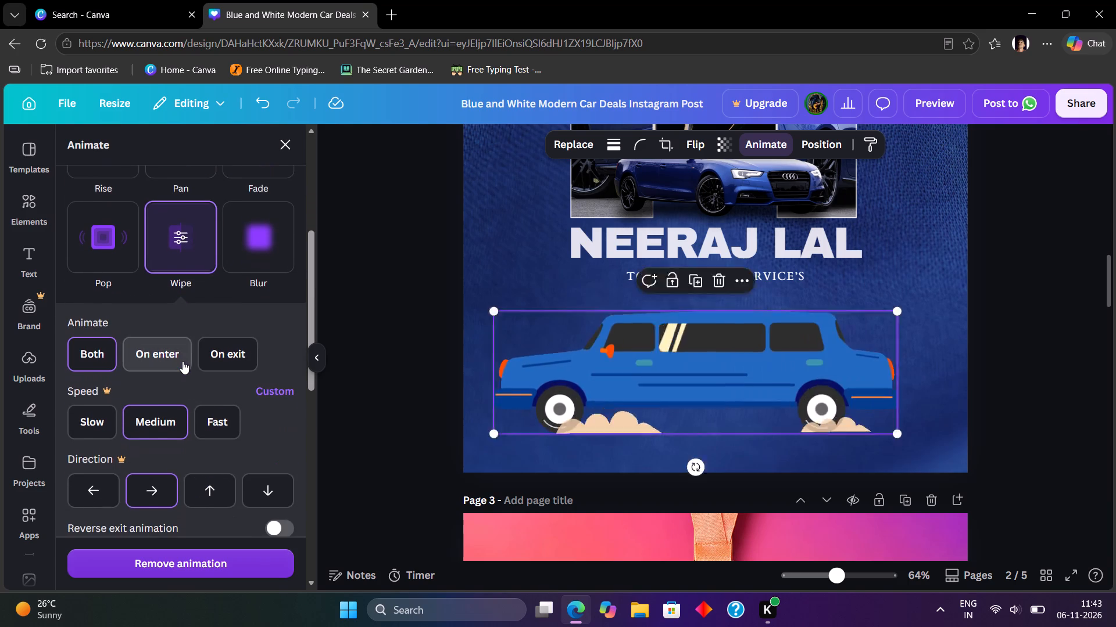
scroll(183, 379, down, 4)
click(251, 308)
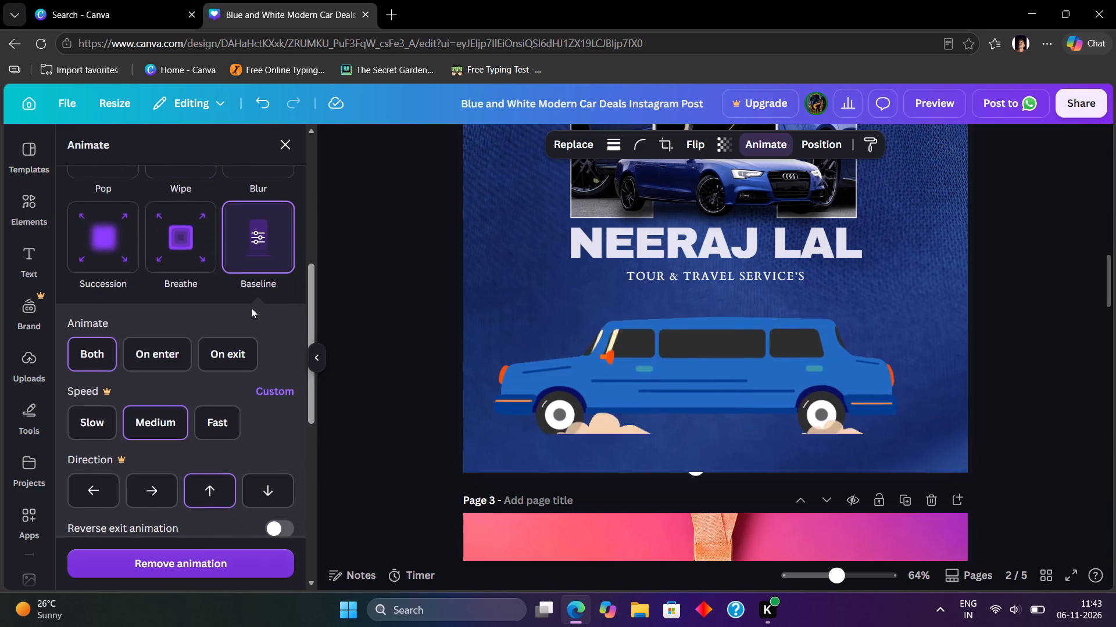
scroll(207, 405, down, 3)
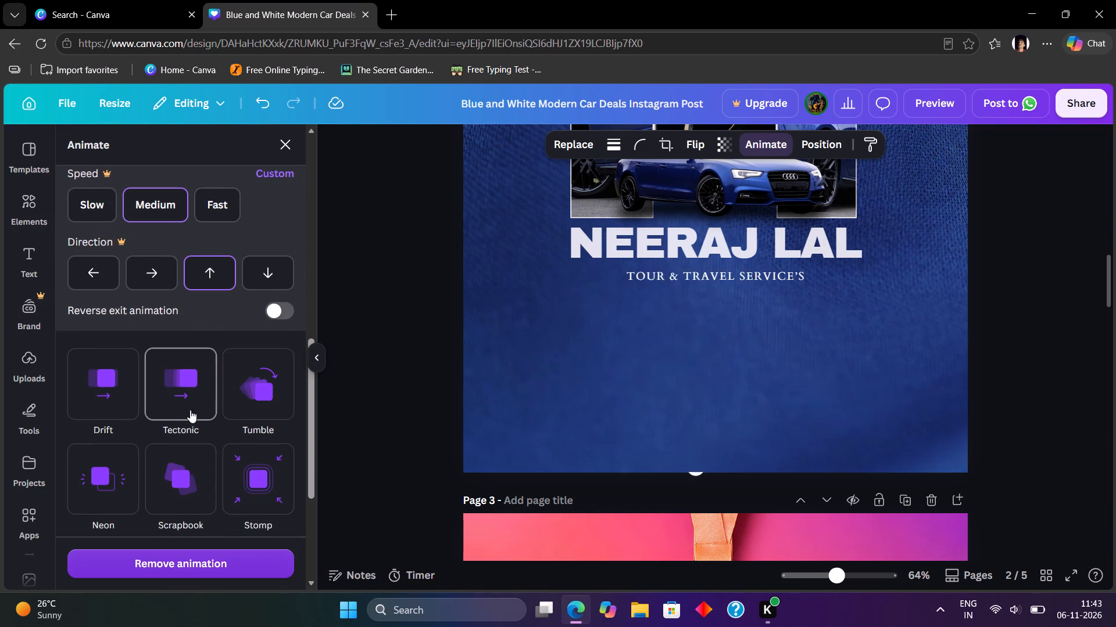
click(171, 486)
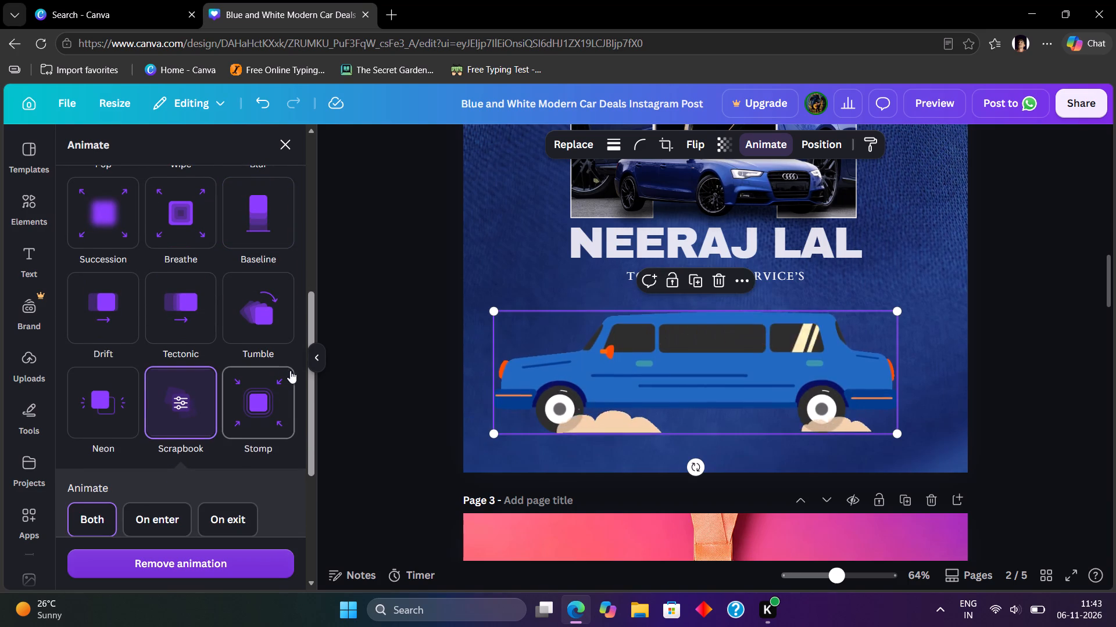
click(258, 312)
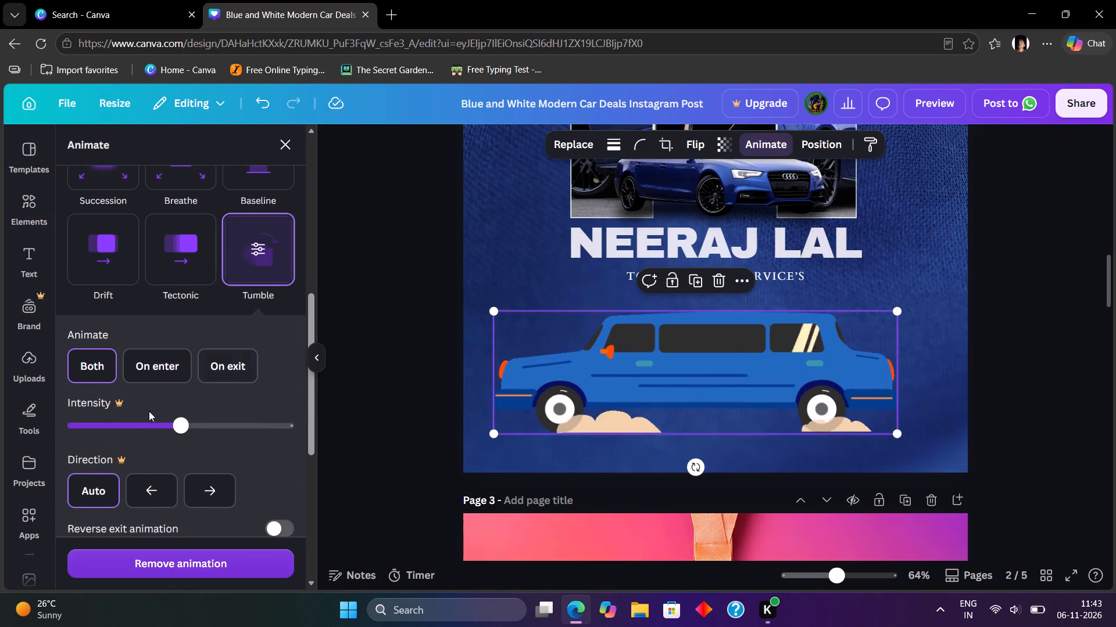
Apply the Drift animation to the blue limousine and try to raise its intensity.
click(103, 271)
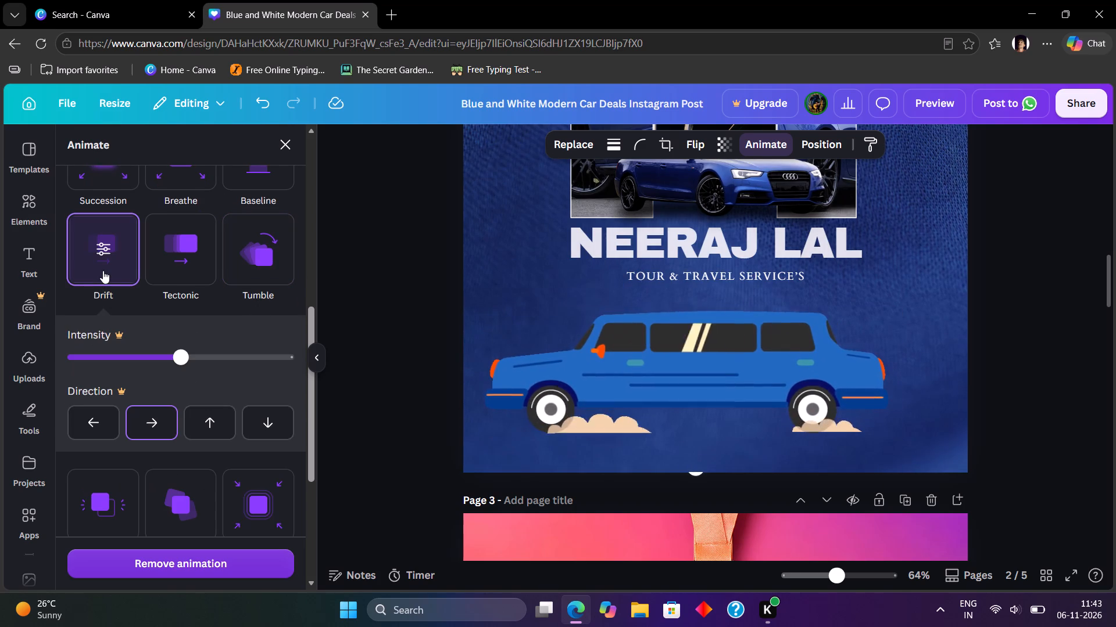
drag(192, 360, 260, 358)
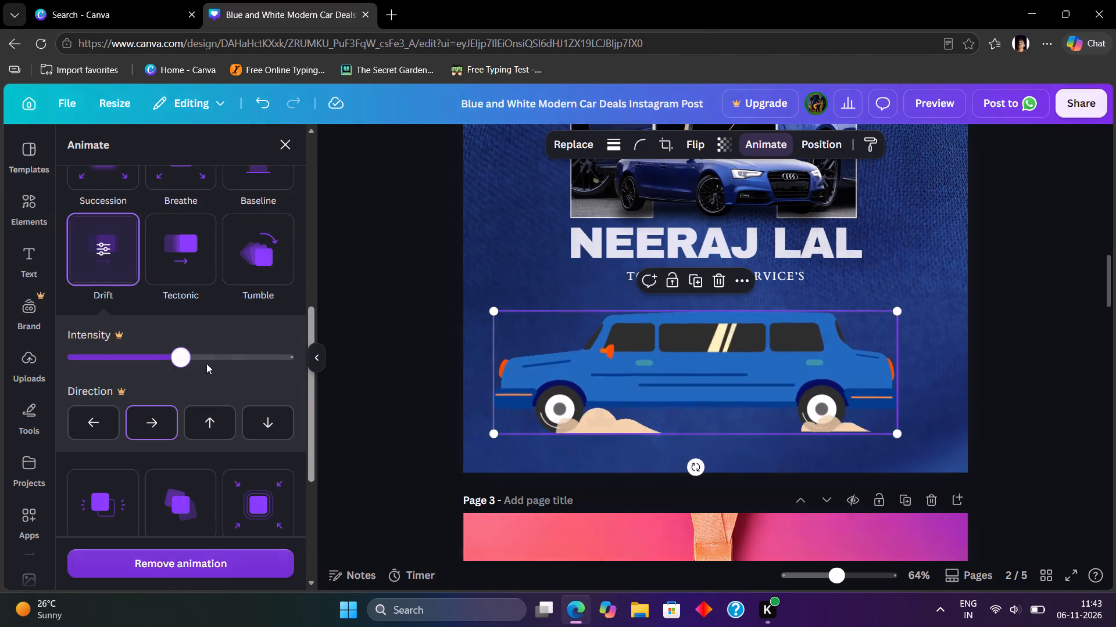
click(196, 365)
scroll(182, 352, down, 4)
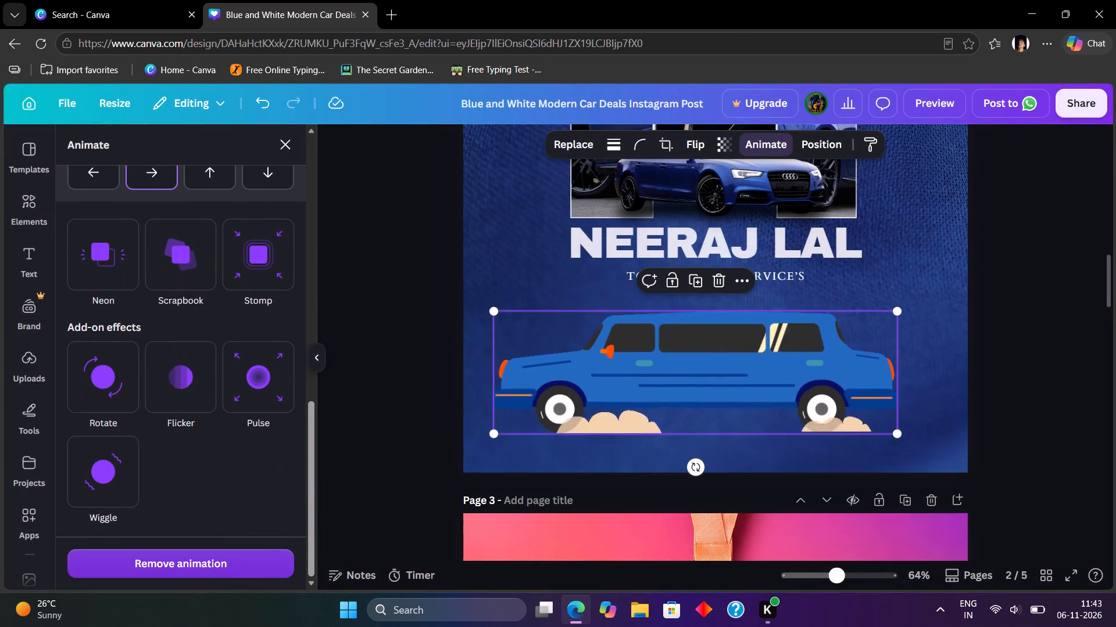
Add the Rotate, Flicker, Pulse and Wiggle add-on effects to the blue limousine's animation.
click(108, 383)
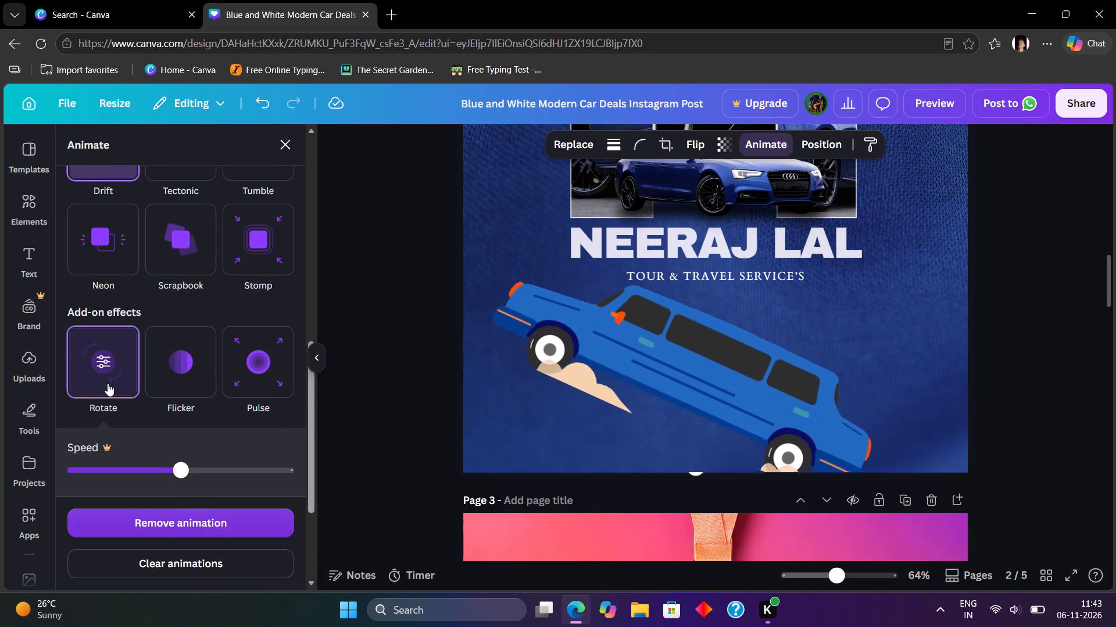
click(191, 376)
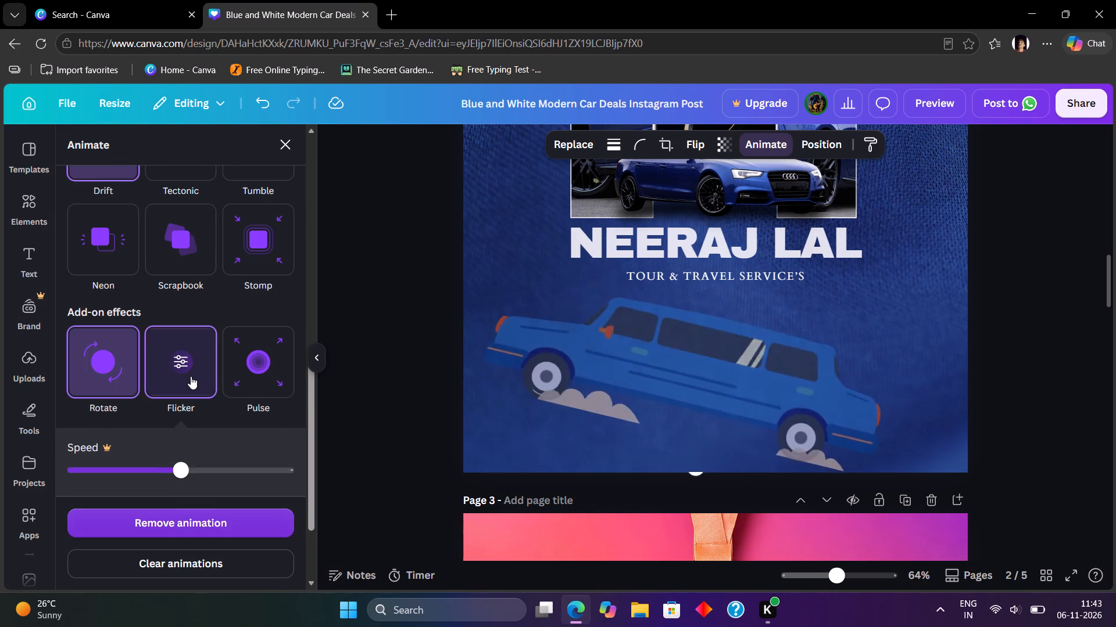
click(239, 372)
scroll(239, 372, down, 3)
click(115, 430)
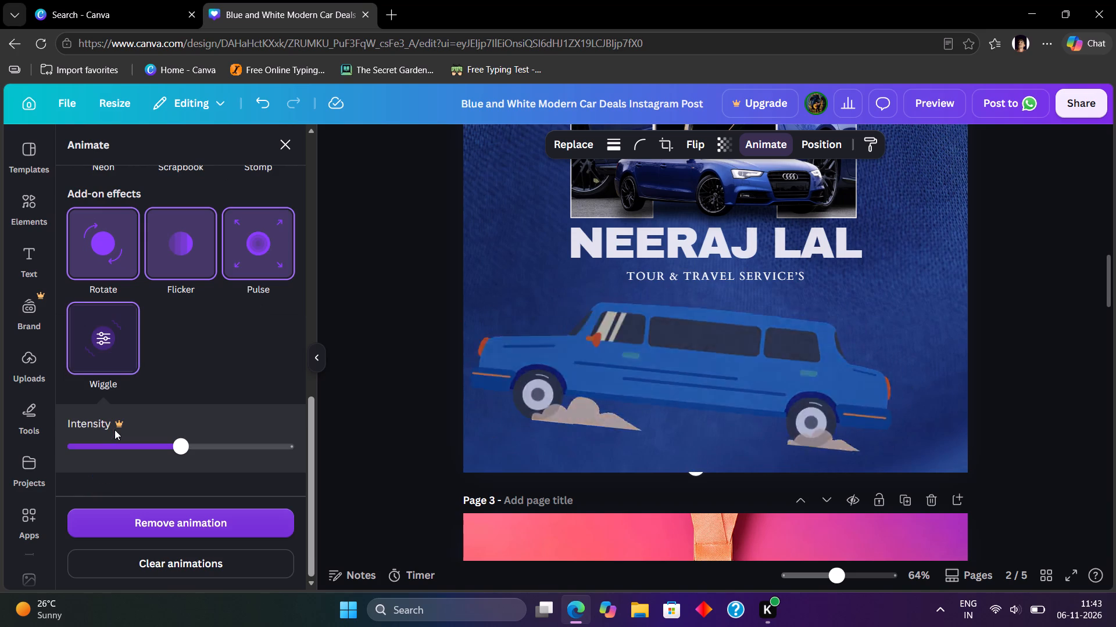
Reopen the settings of the limousine's Flicker, Pulse and Rotate add-on effects.
scroll(146, 400, up, 3)
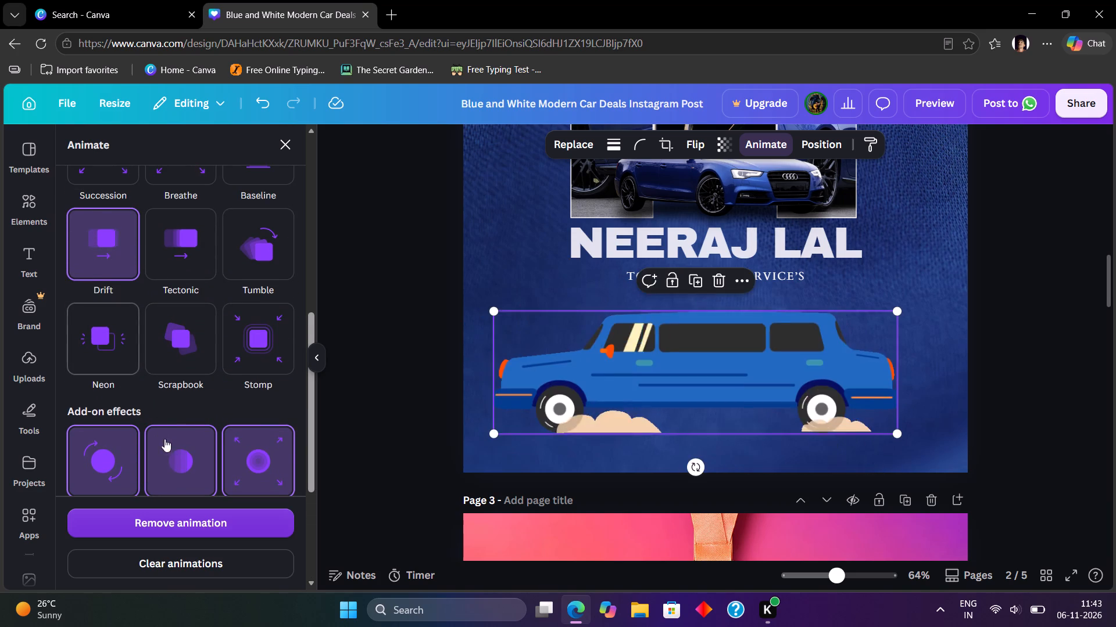
click(171, 458)
click(235, 368)
click(85, 372)
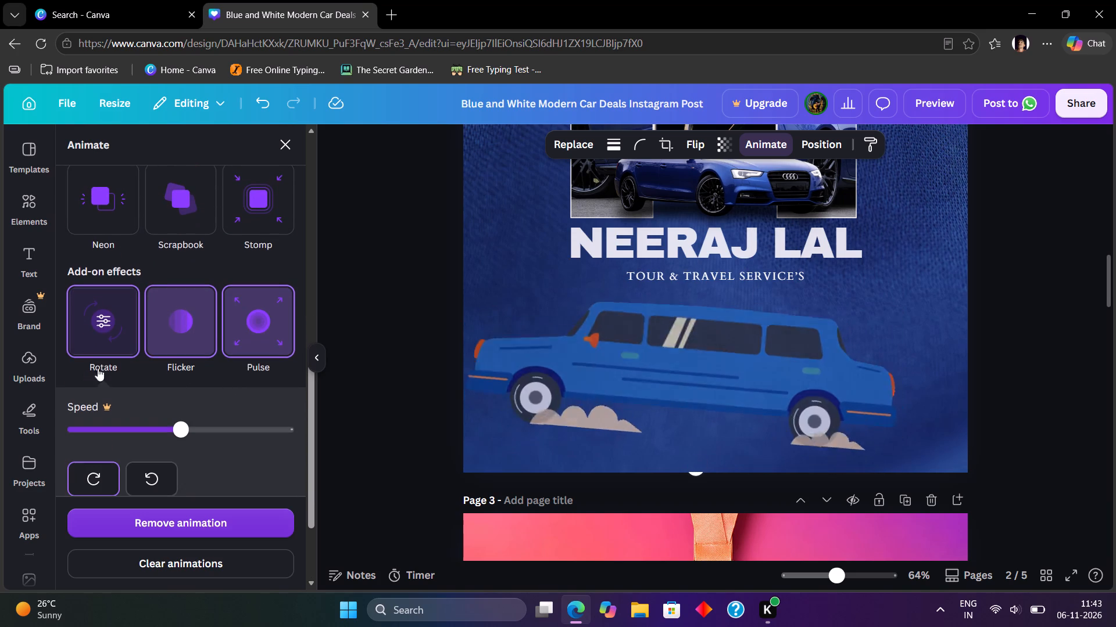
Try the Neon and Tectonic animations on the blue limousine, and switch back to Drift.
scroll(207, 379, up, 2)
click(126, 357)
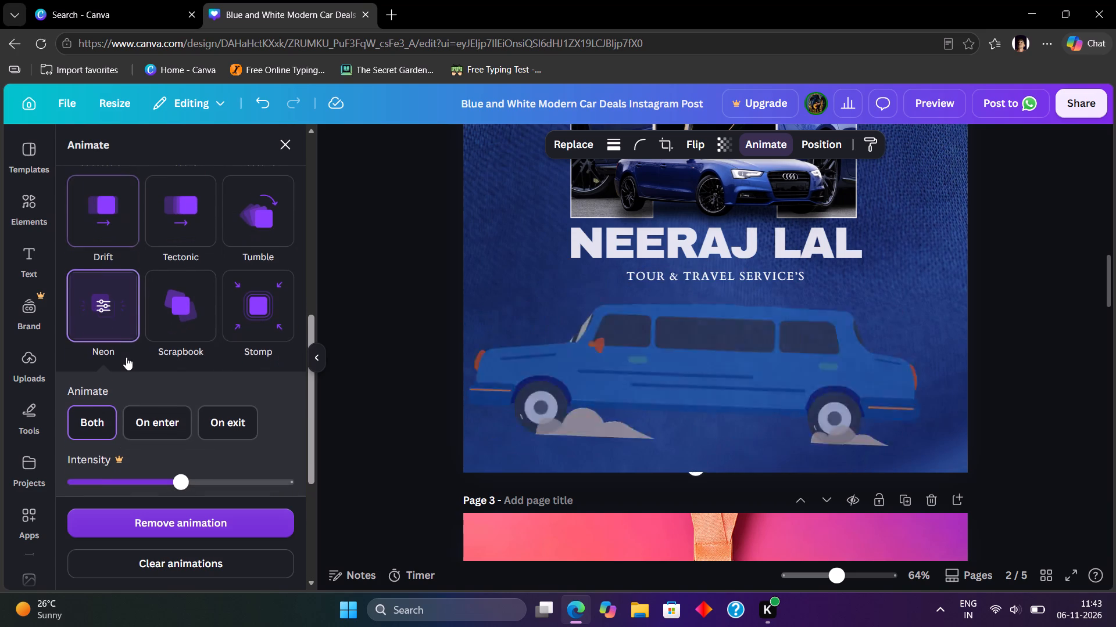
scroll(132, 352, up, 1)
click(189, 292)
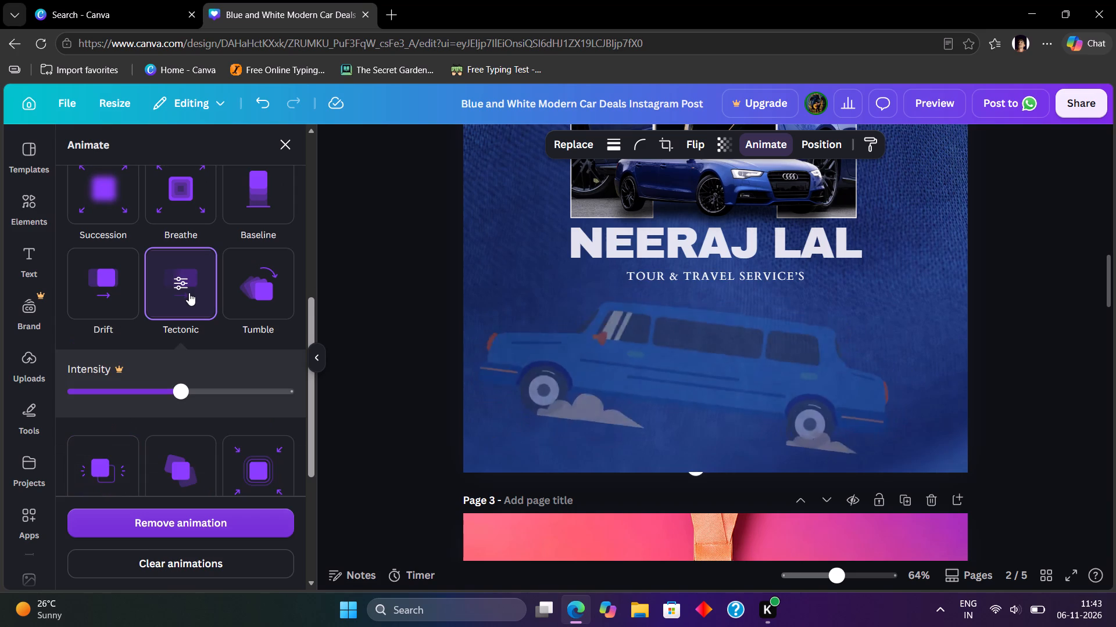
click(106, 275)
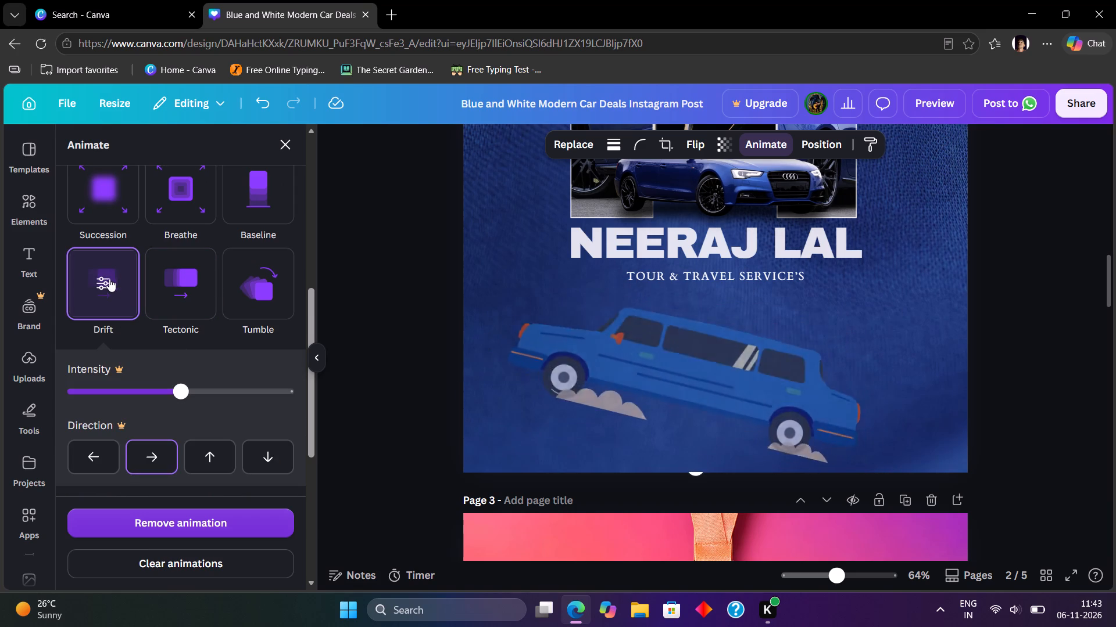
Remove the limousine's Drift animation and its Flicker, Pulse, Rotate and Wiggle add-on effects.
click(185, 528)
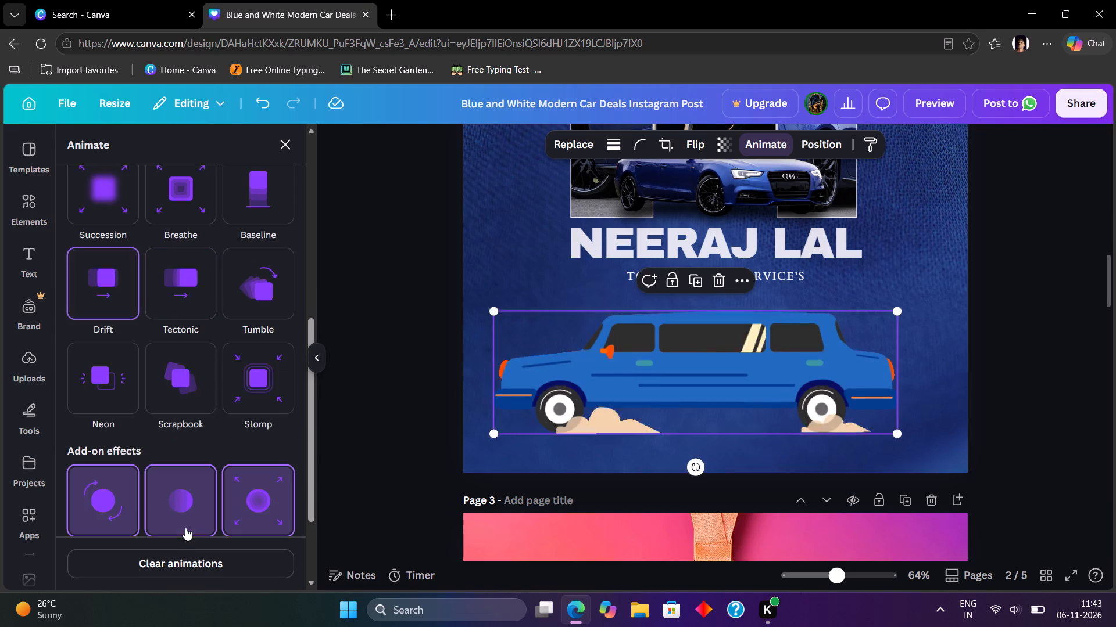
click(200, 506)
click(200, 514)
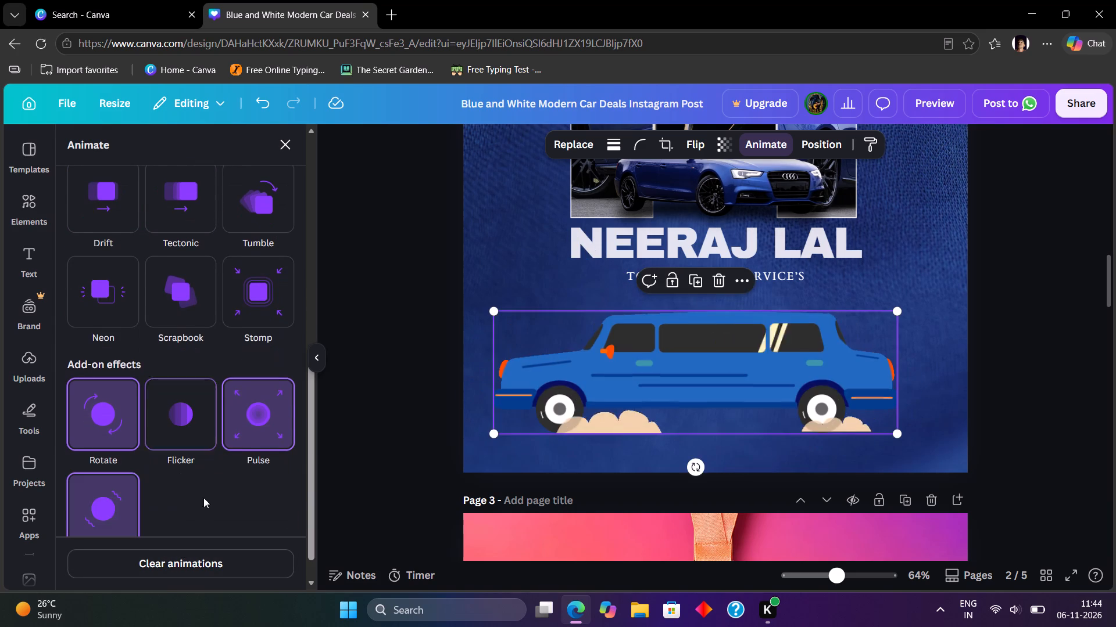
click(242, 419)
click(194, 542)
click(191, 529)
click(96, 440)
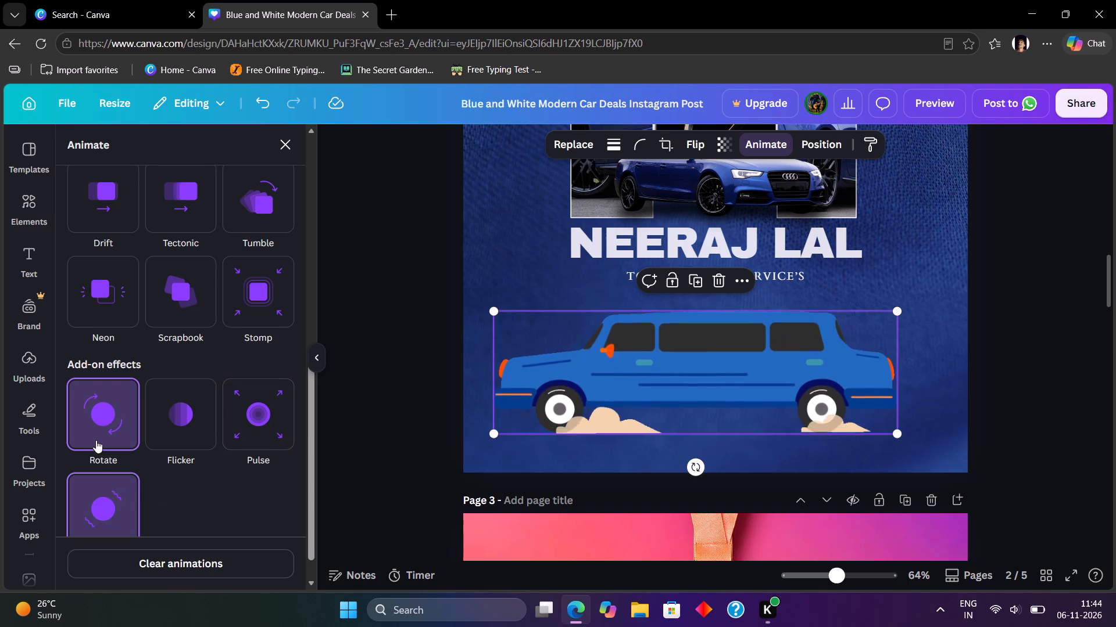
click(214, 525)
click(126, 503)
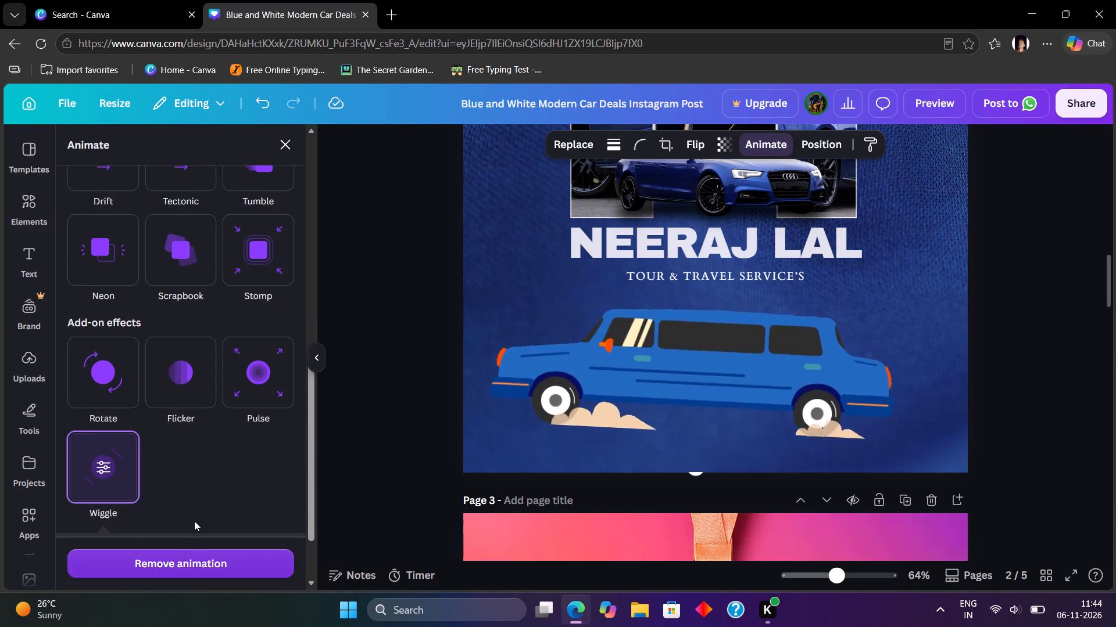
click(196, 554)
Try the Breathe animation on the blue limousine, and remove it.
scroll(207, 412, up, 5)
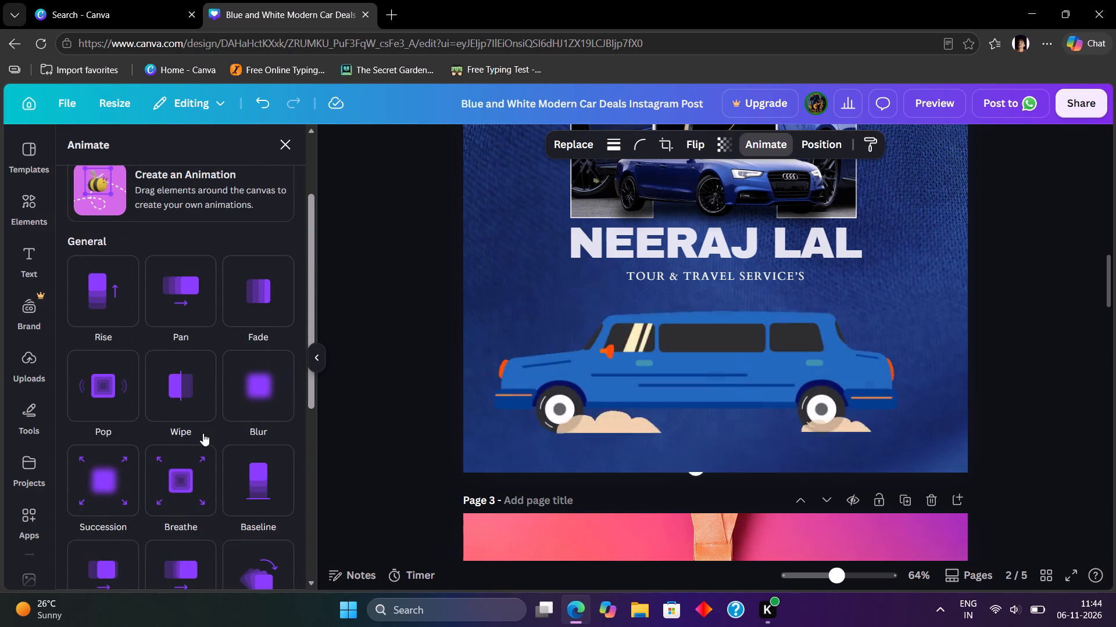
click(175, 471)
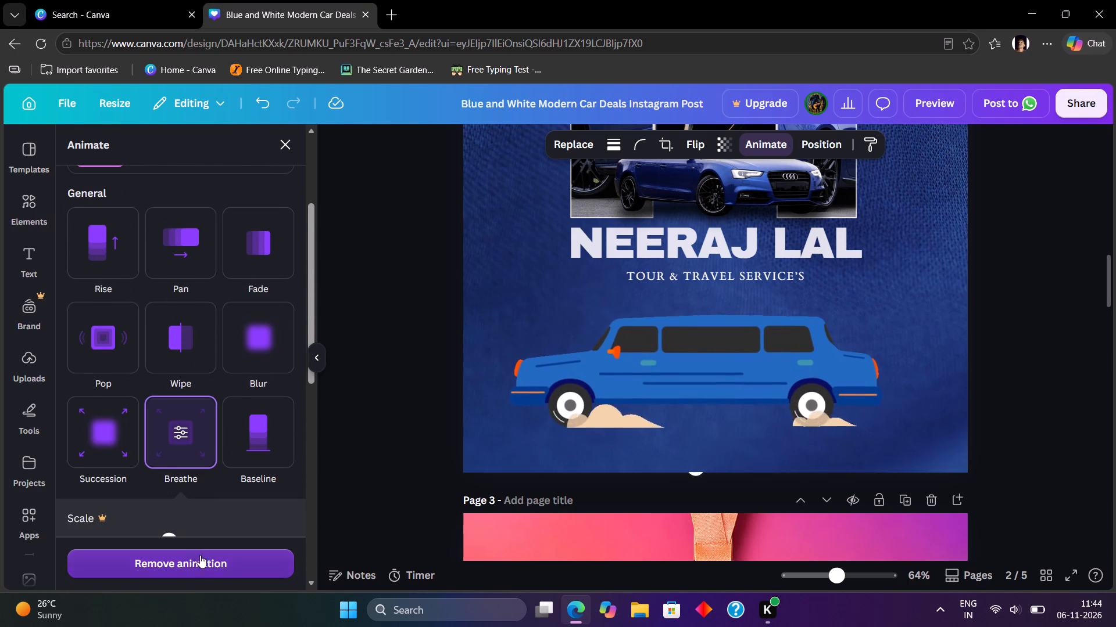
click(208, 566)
Apply the Succession animation to the blue limousine and replay it.
click(111, 459)
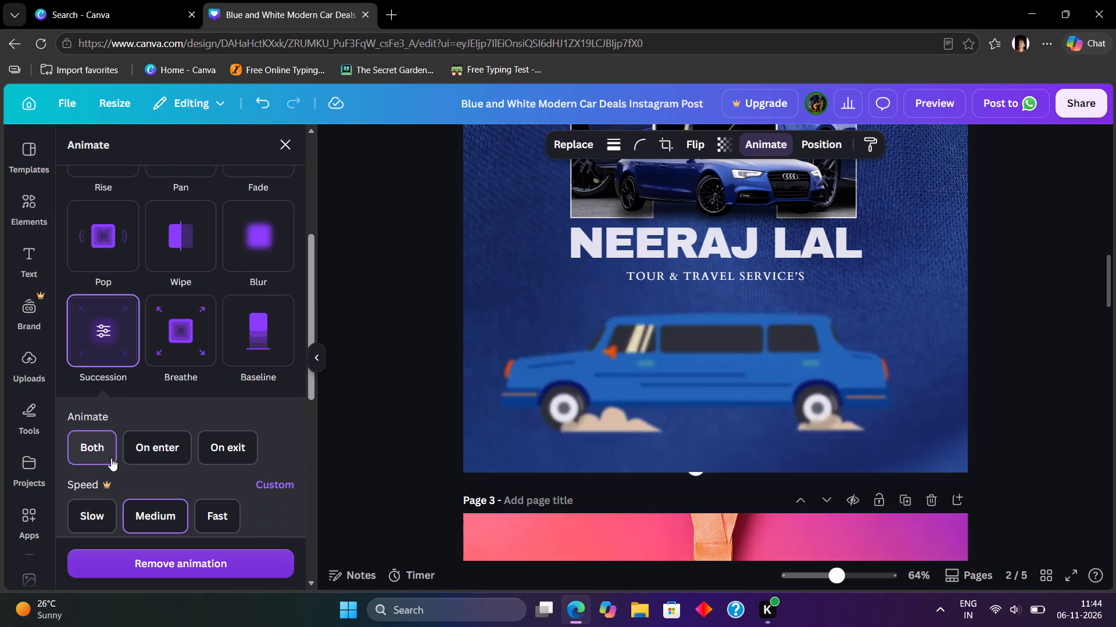
click(101, 316)
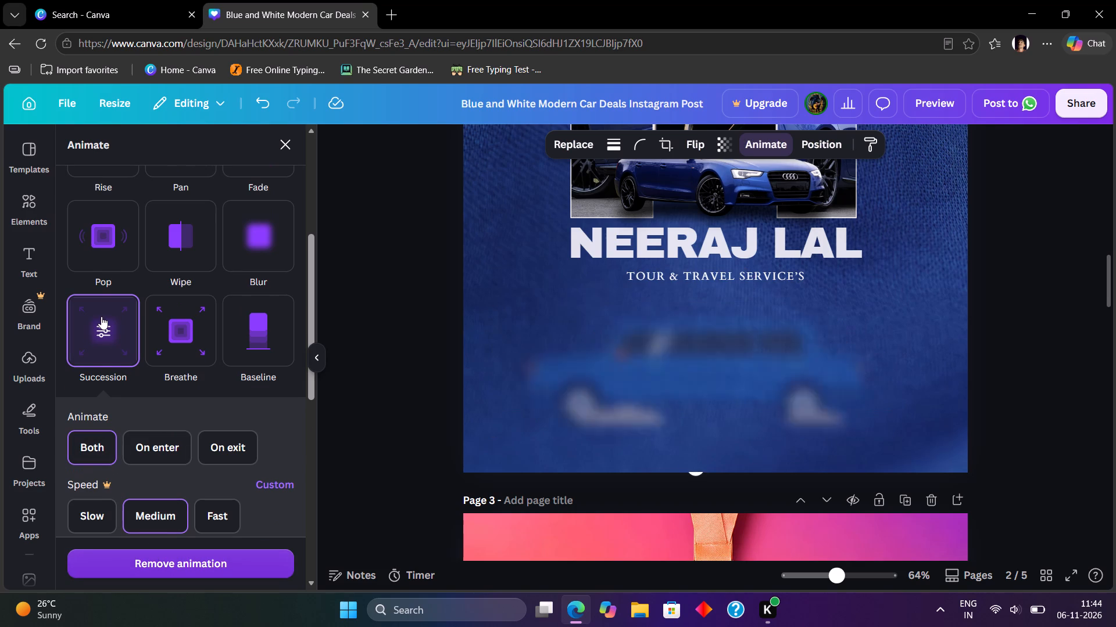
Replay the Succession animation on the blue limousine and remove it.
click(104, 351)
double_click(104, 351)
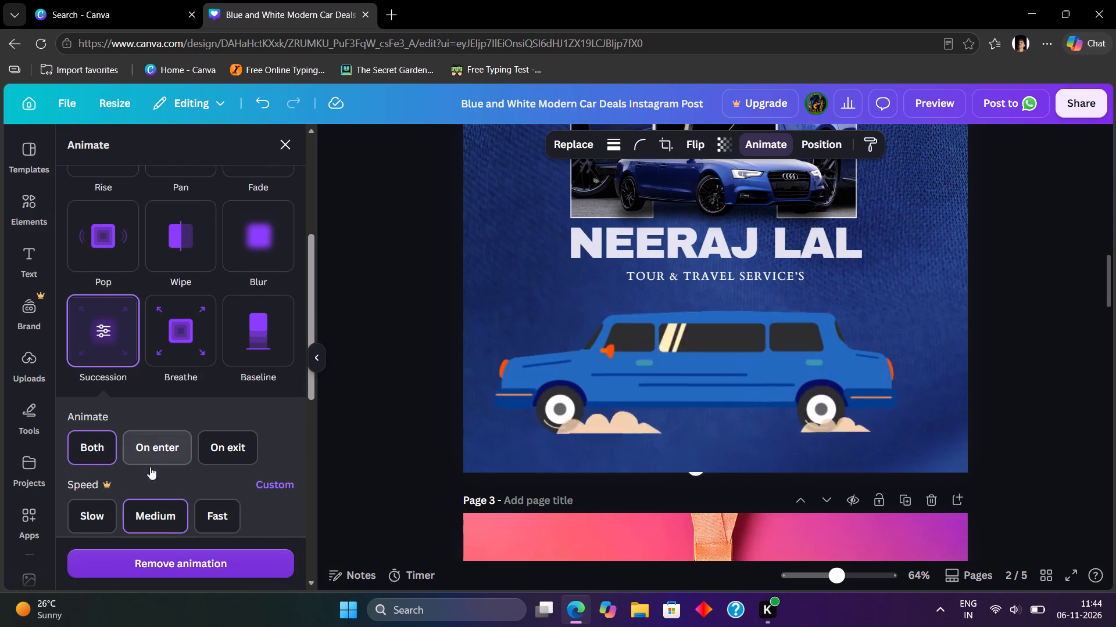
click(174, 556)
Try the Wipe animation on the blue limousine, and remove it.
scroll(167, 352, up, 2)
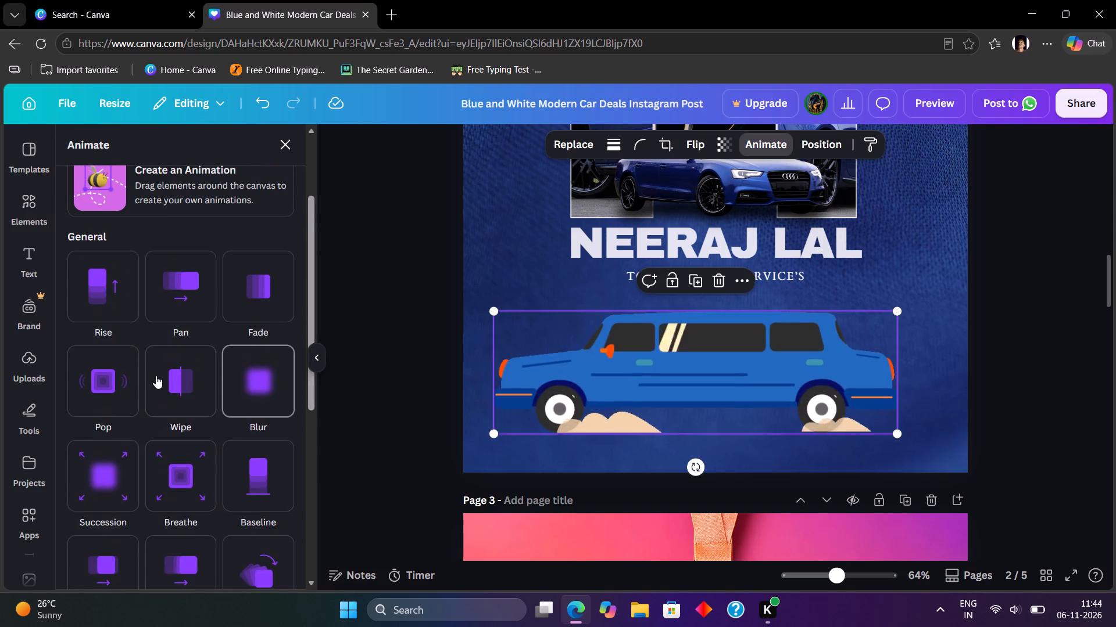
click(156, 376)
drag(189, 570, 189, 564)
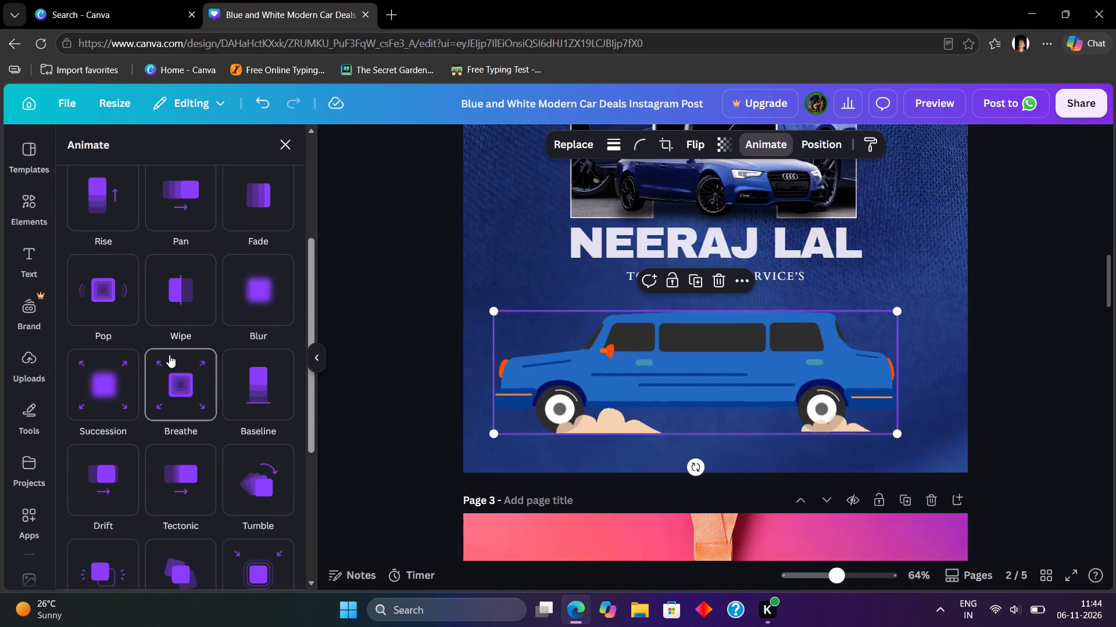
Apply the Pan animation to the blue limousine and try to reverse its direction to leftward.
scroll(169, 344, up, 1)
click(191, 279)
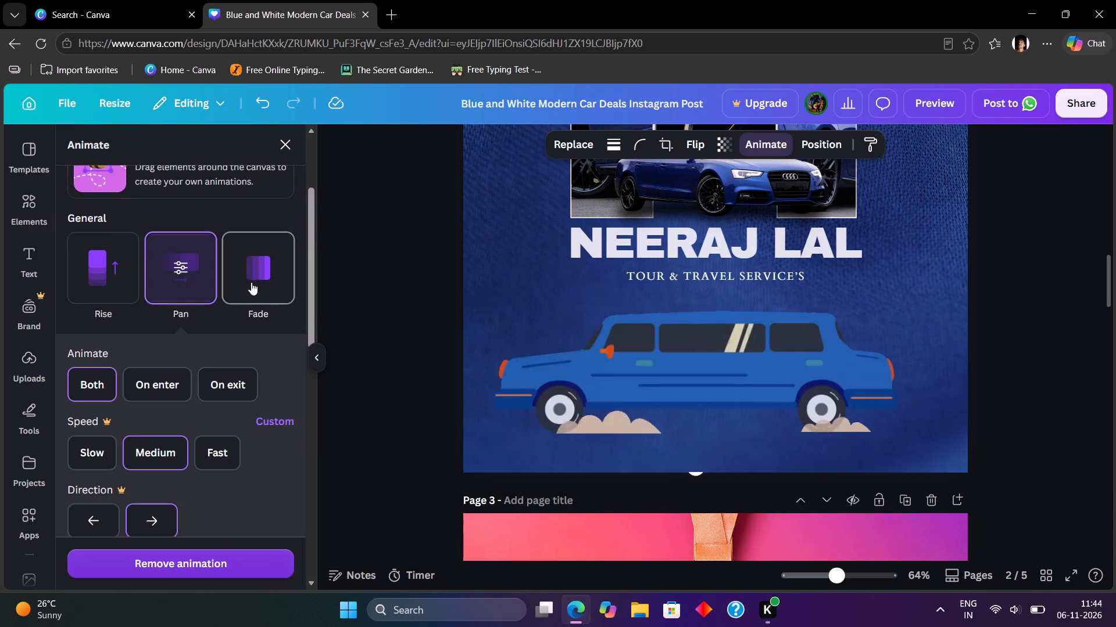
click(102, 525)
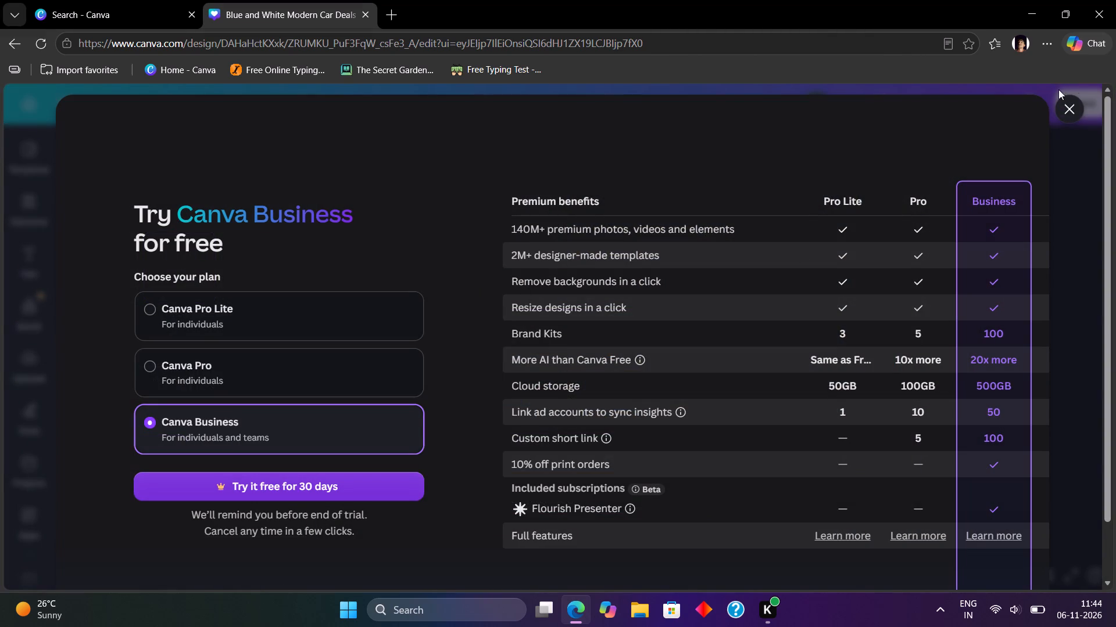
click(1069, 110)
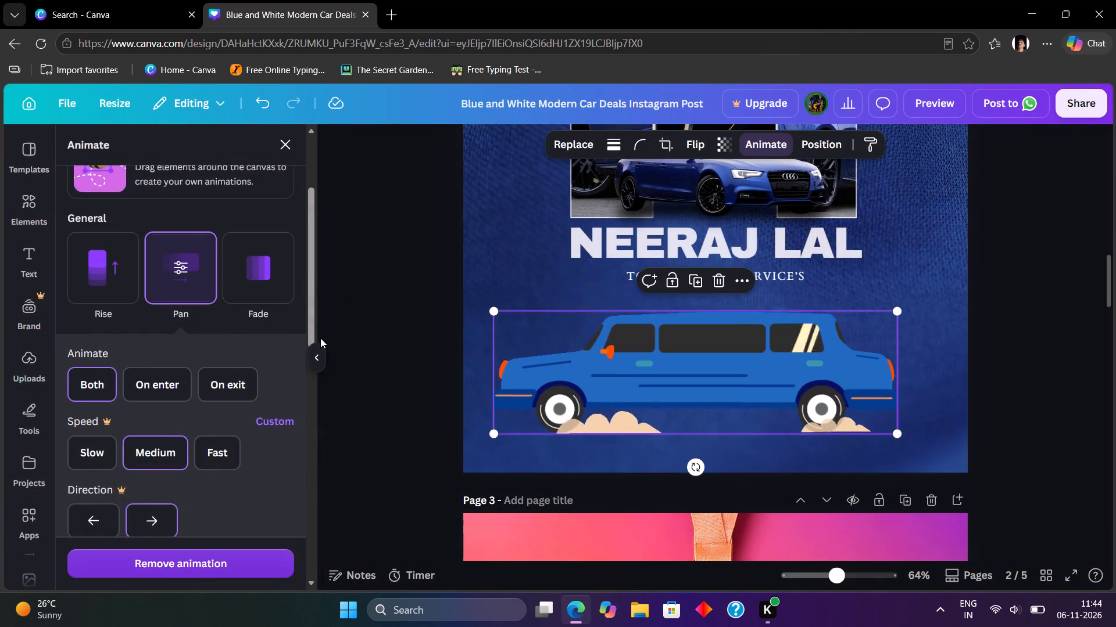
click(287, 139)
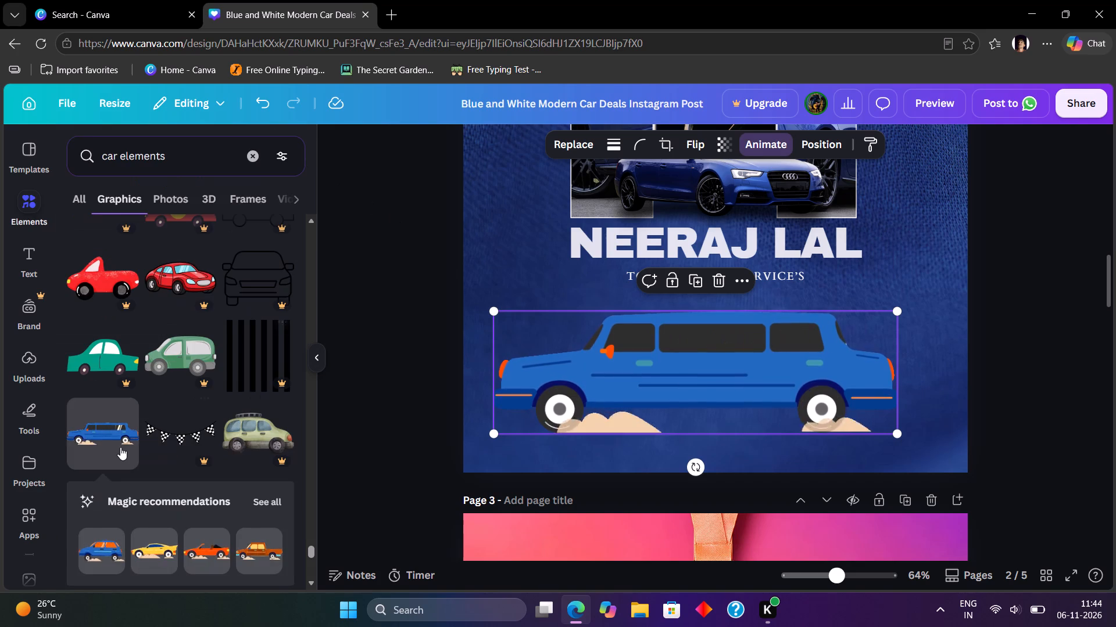
Browse the "car elements" graphics for an alternative graphic for page 2.
scroll(120, 447, down, 7)
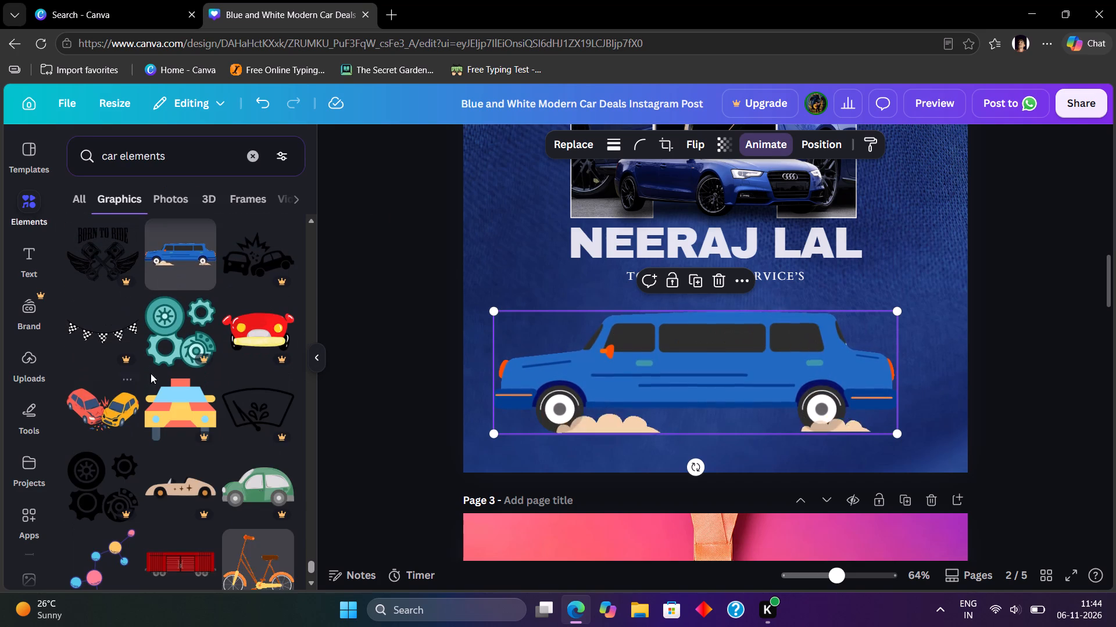
scroll(181, 288, up, 5)
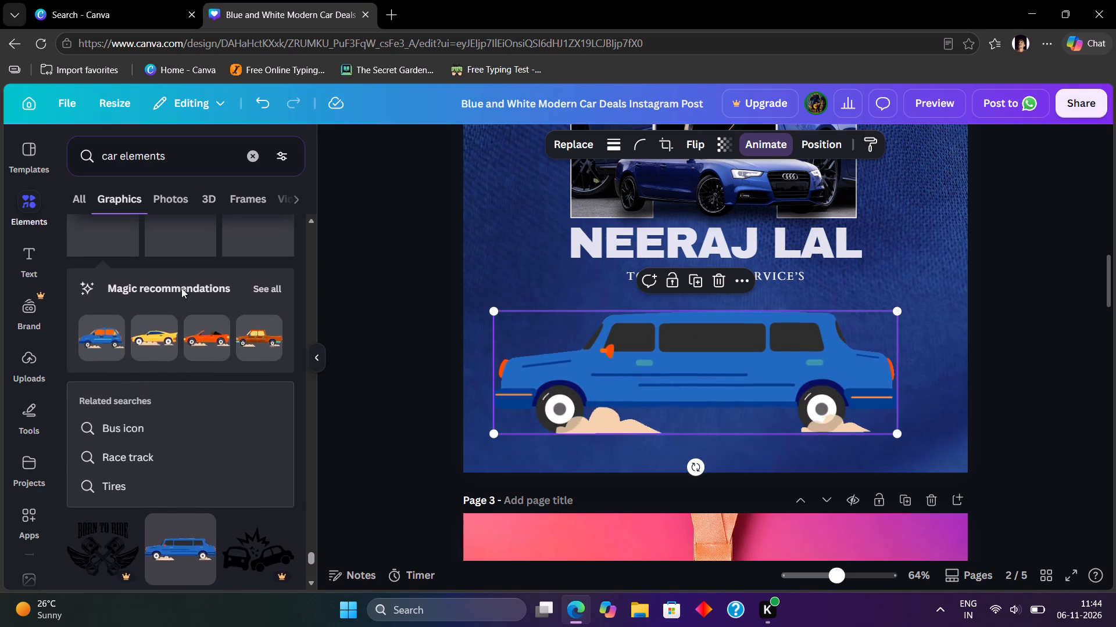
scroll(181, 288, up, 1)
scroll(181, 290, down, 4)
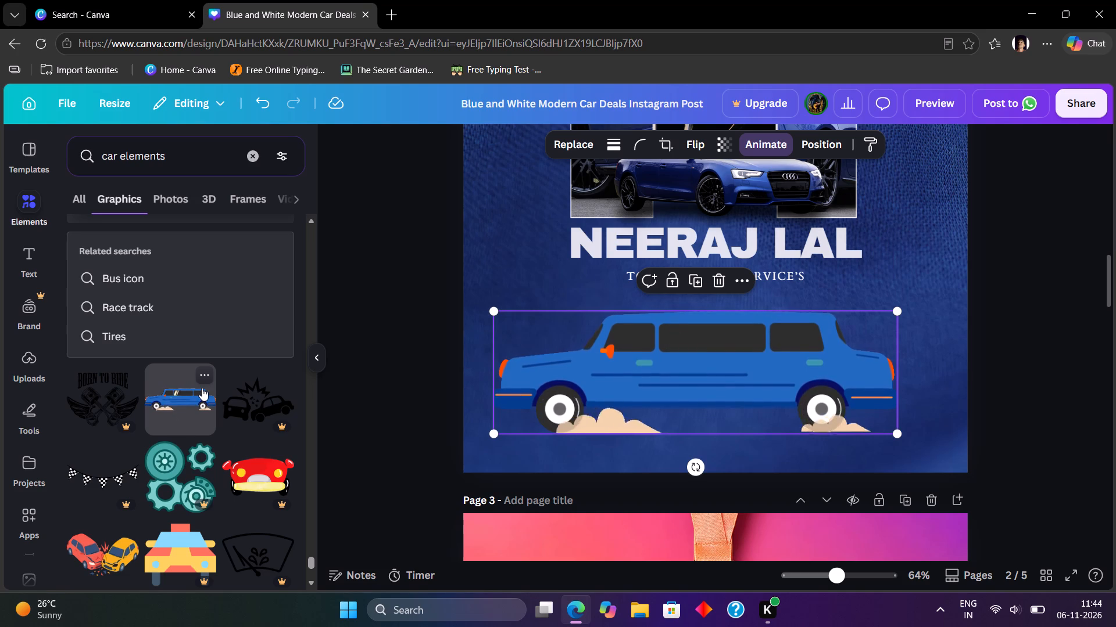
scroll(203, 404, down, 3)
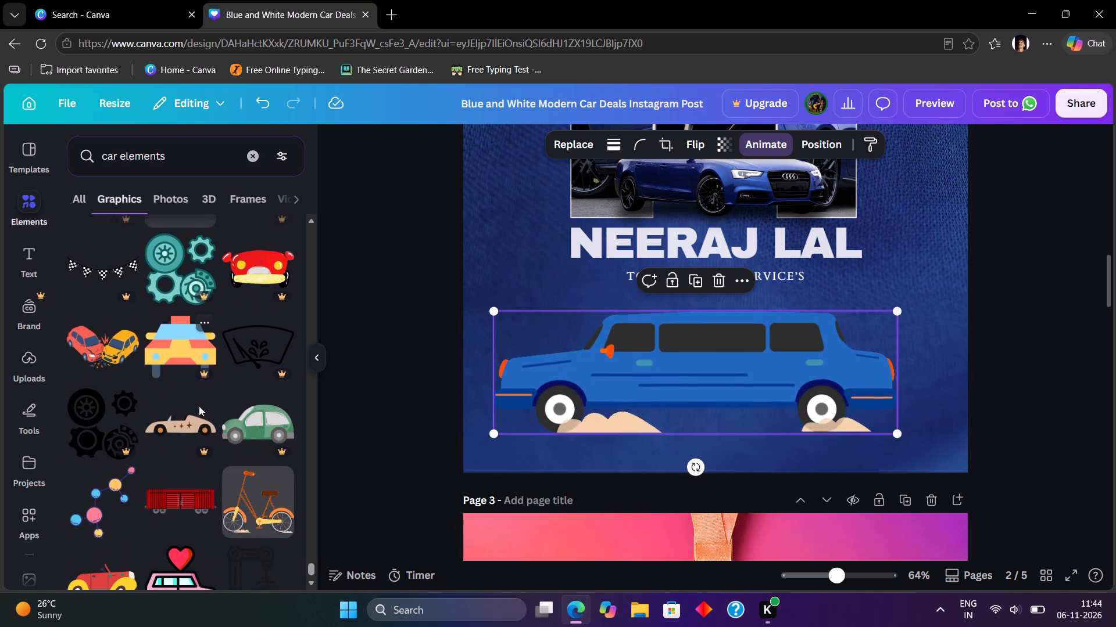
scroll(199, 406, down, 2)
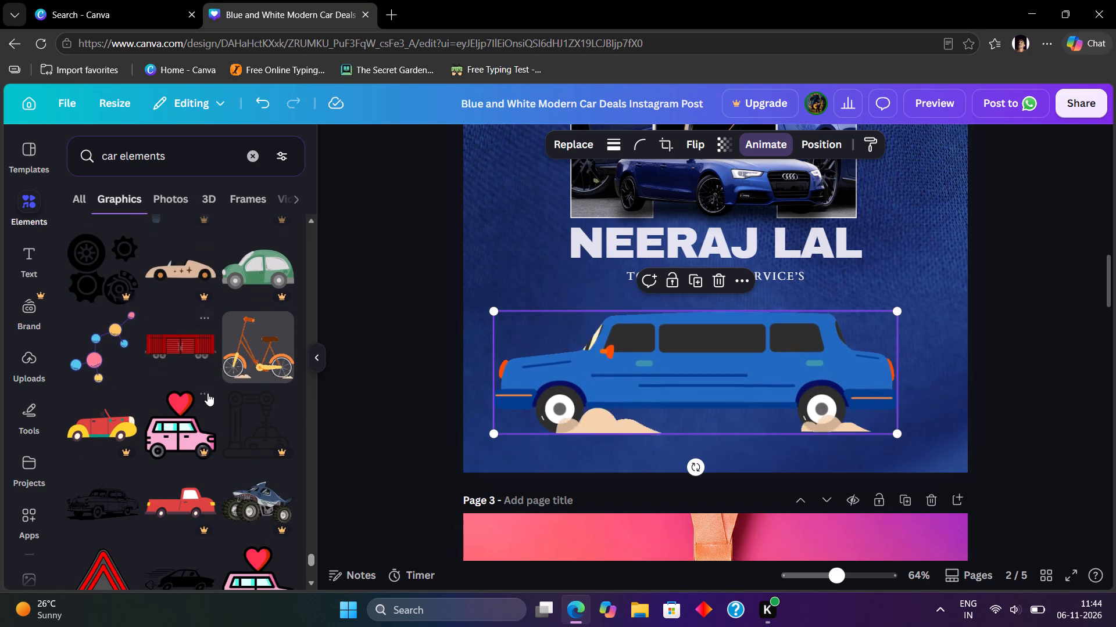
scroll(208, 394, down, 3)
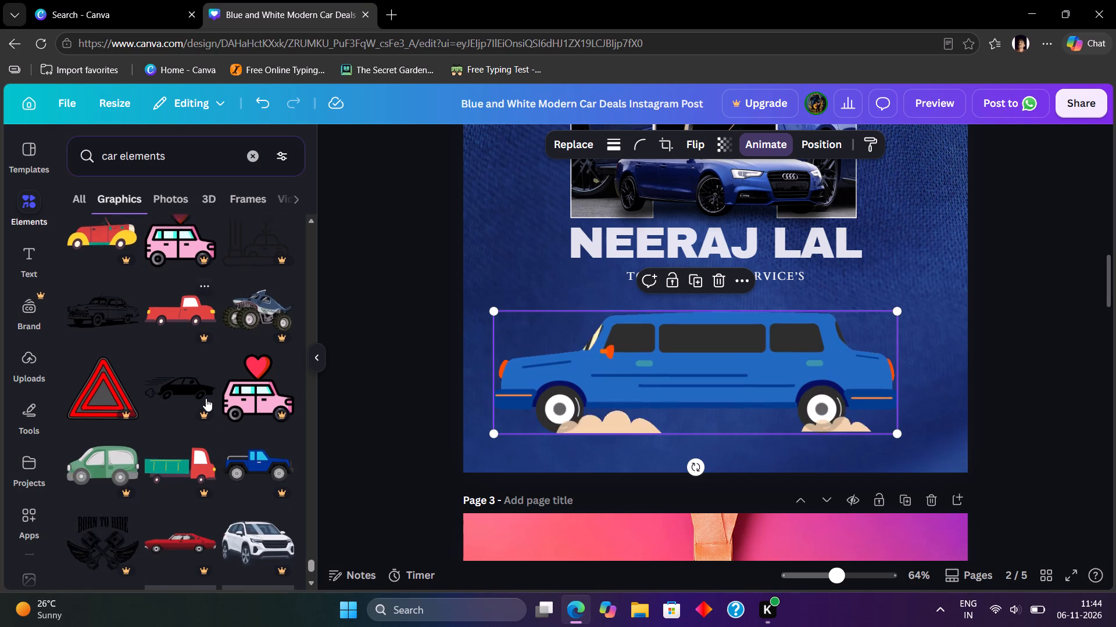
scroll(201, 385, down, 3)
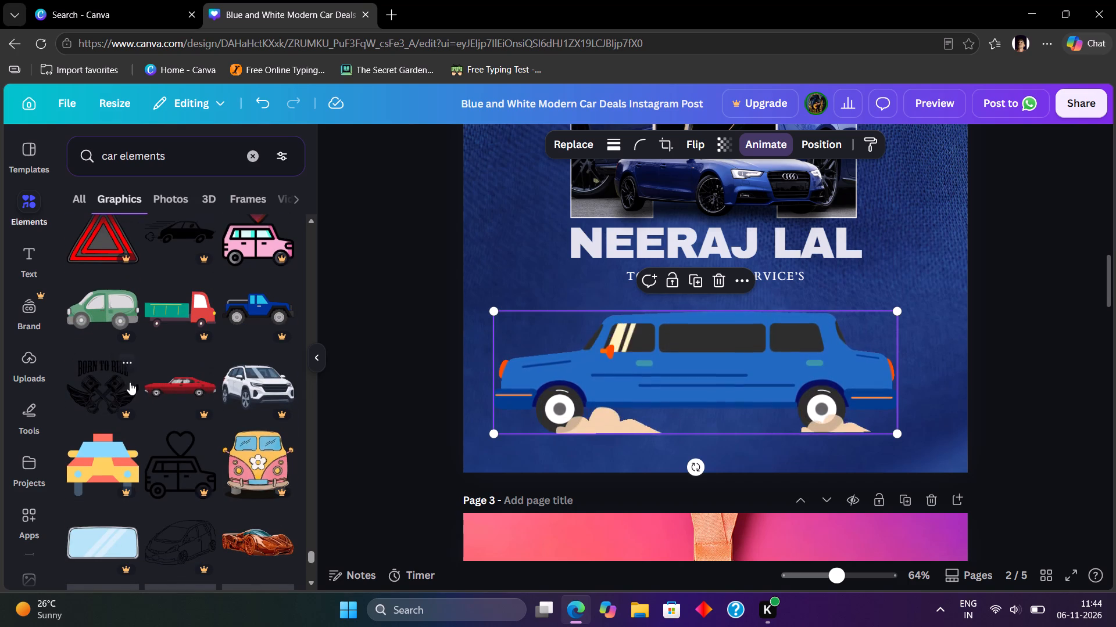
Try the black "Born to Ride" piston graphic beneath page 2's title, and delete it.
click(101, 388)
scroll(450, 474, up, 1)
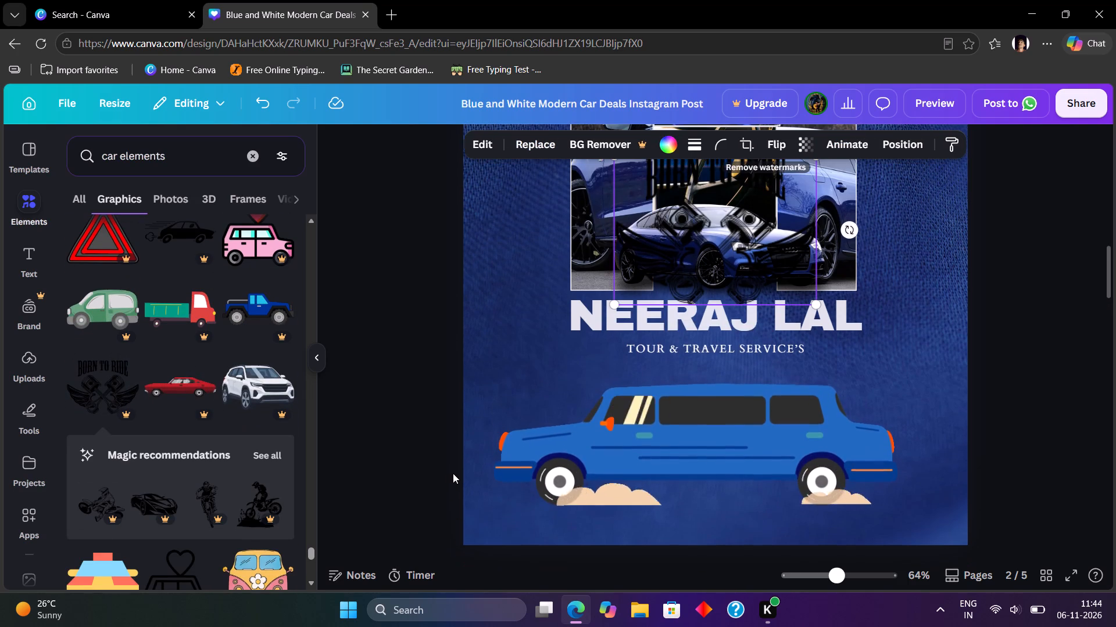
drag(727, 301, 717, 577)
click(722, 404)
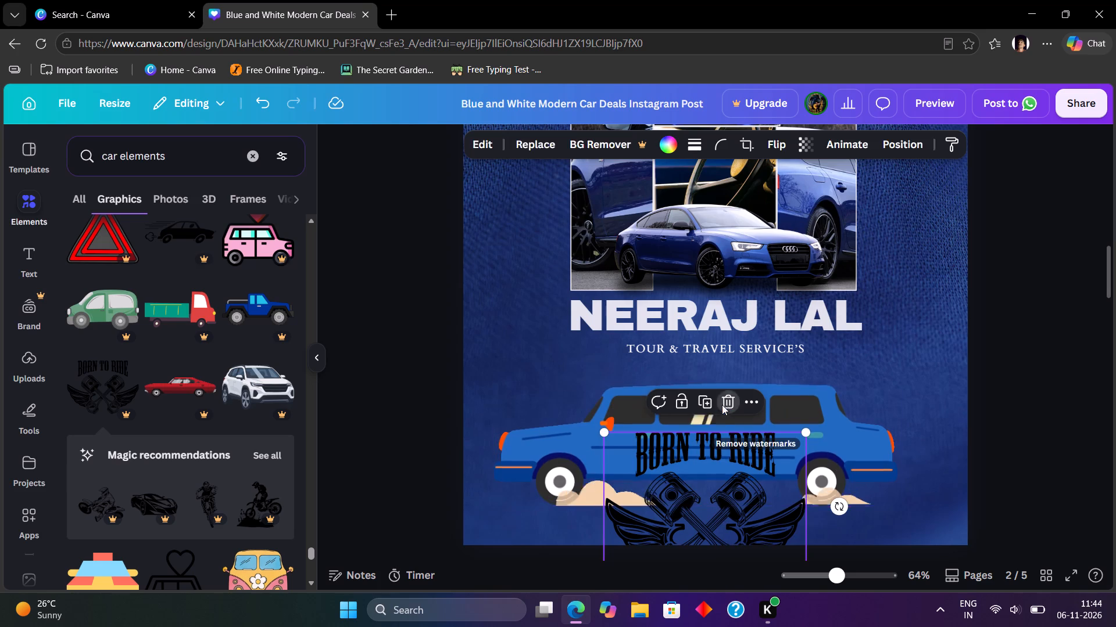
Delete the blue limousine graphic beneath page 2's "Tour & Travel Service's" line.
click(702, 441)
click(720, 349)
Browse further through the "car elements" graphics for a replacement for the limousine.
scroll(277, 463, down, 3)
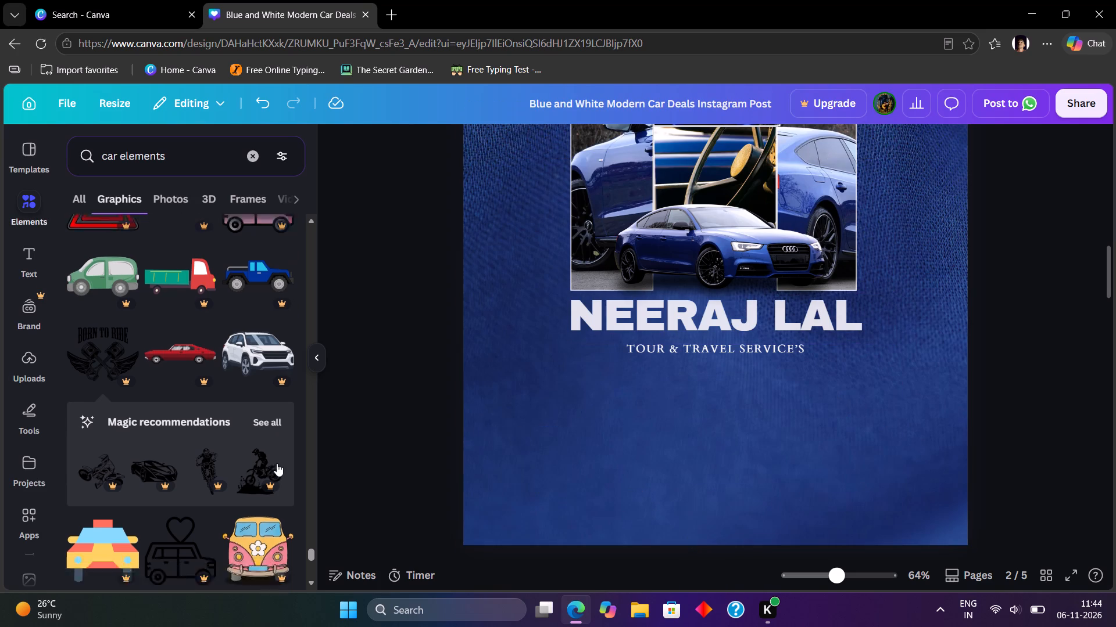
scroll(277, 463, down, 3)
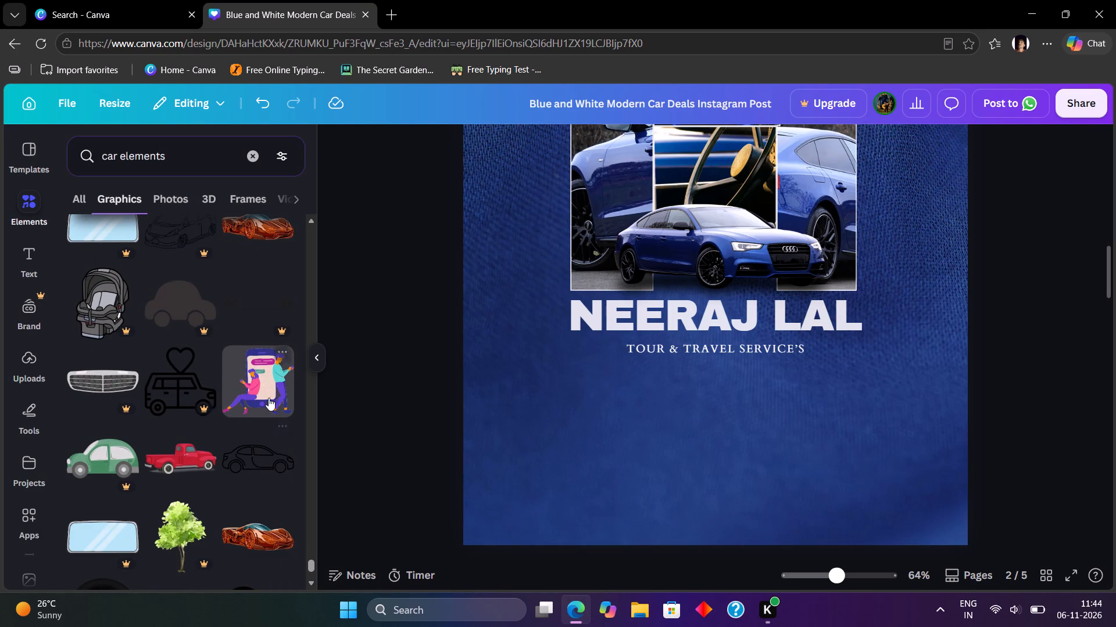
scroll(263, 393, down, 6)
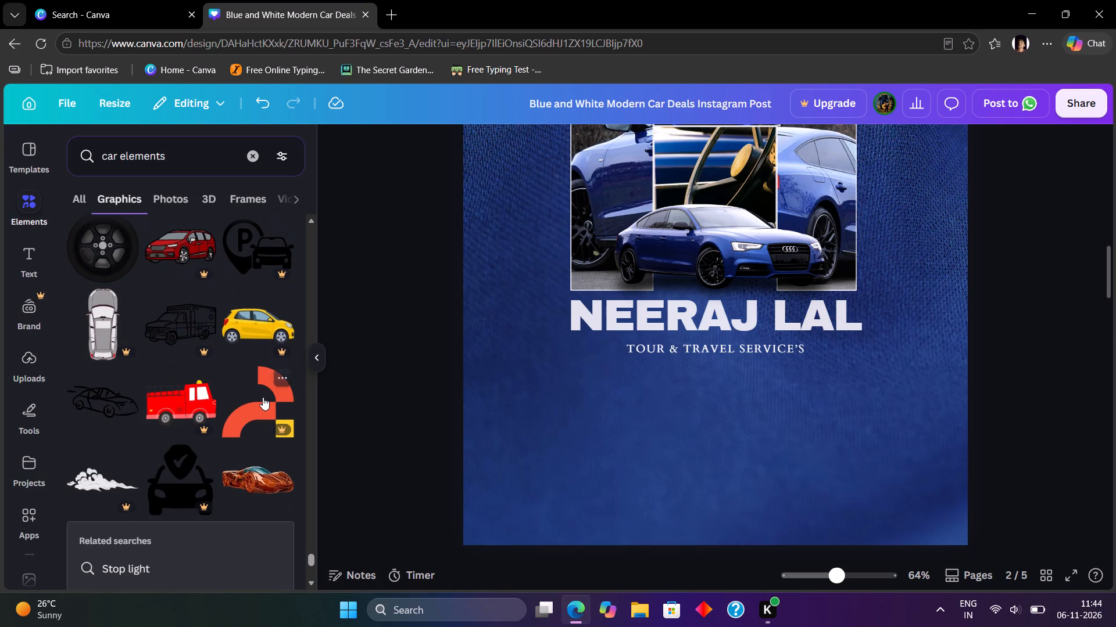
scroll(263, 397, down, 6)
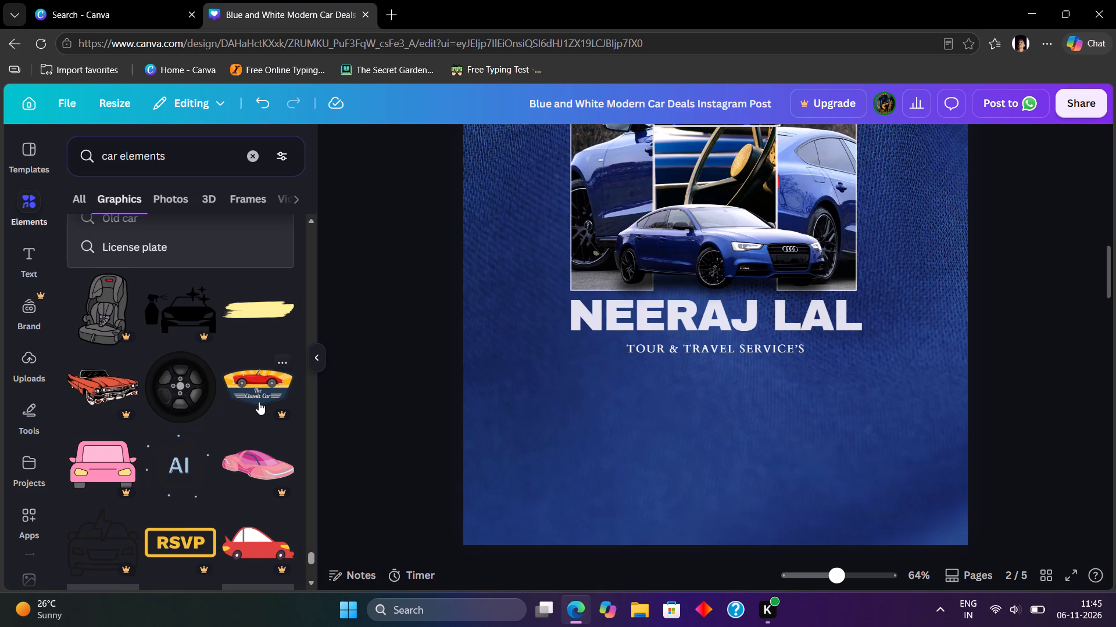
scroll(196, 516, down, 3)
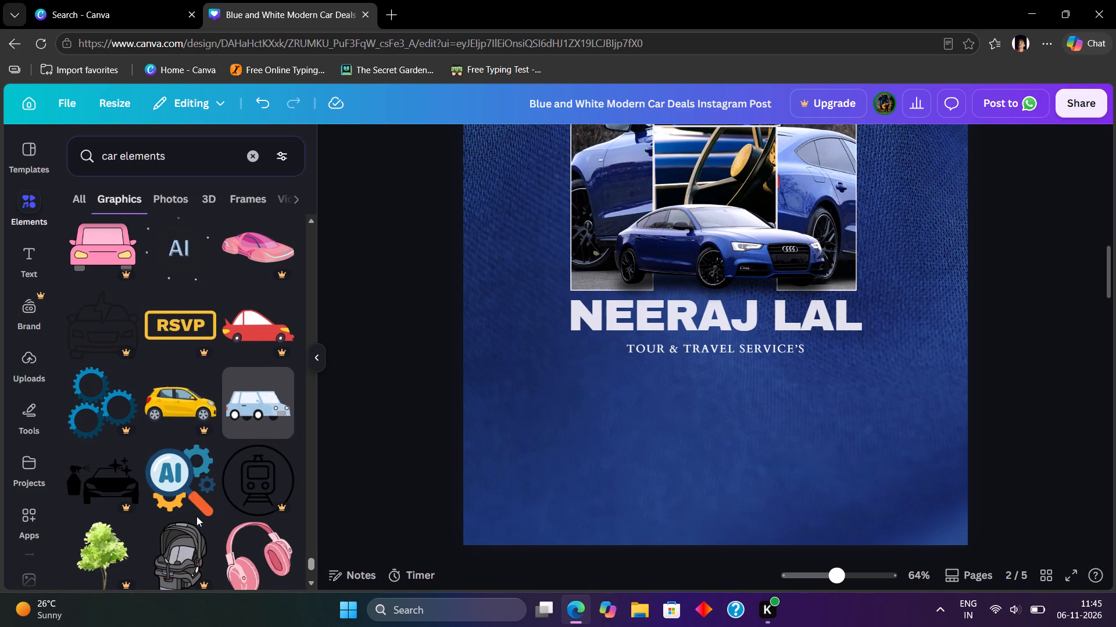
scroll(196, 516, down, 2)
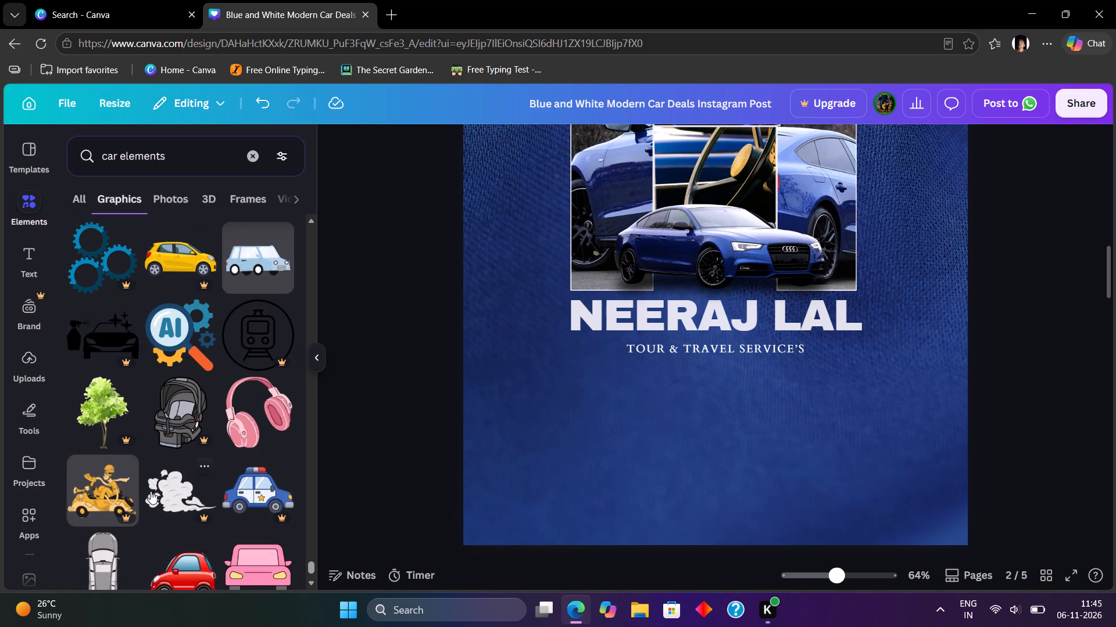
scroll(151, 491, down, 4)
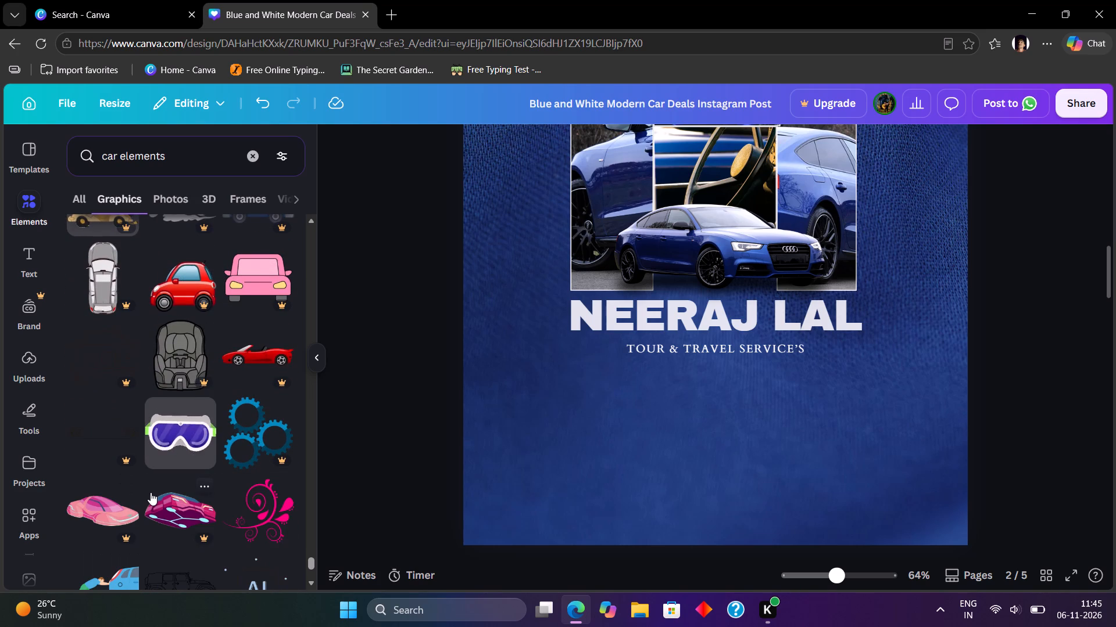
scroll(151, 492, down, 3)
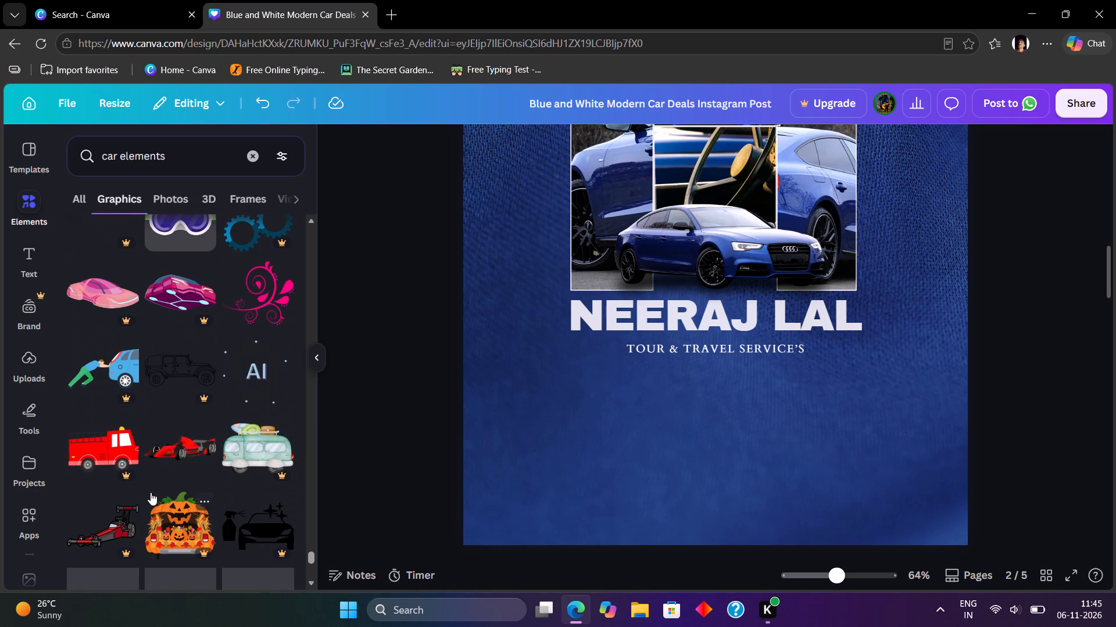
scroll(151, 493, down, 5)
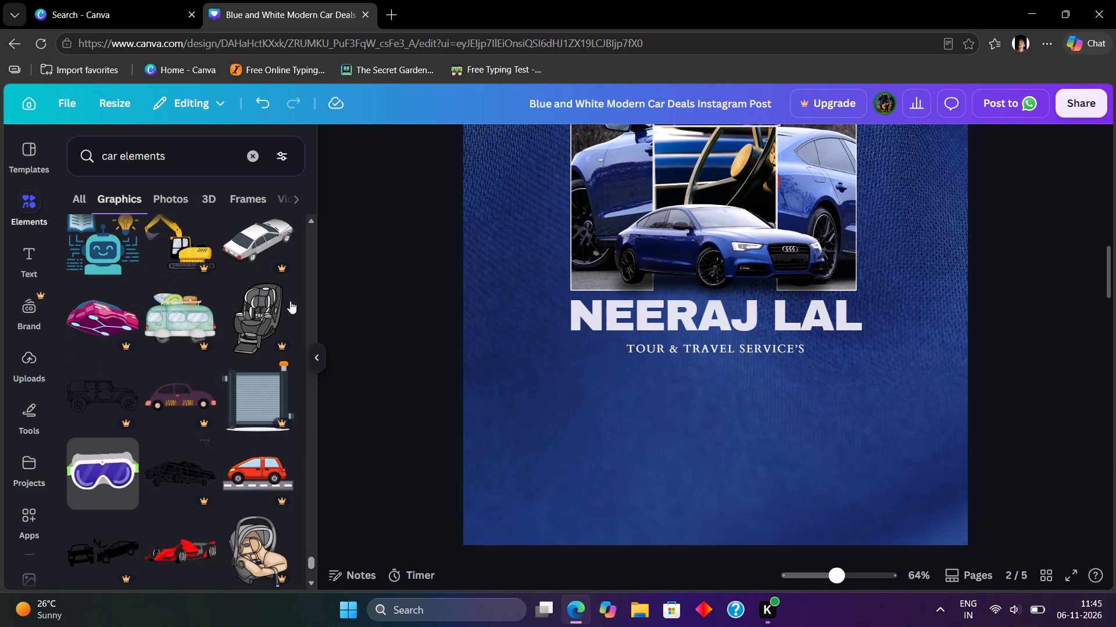
scroll(204, 416, down, 1)
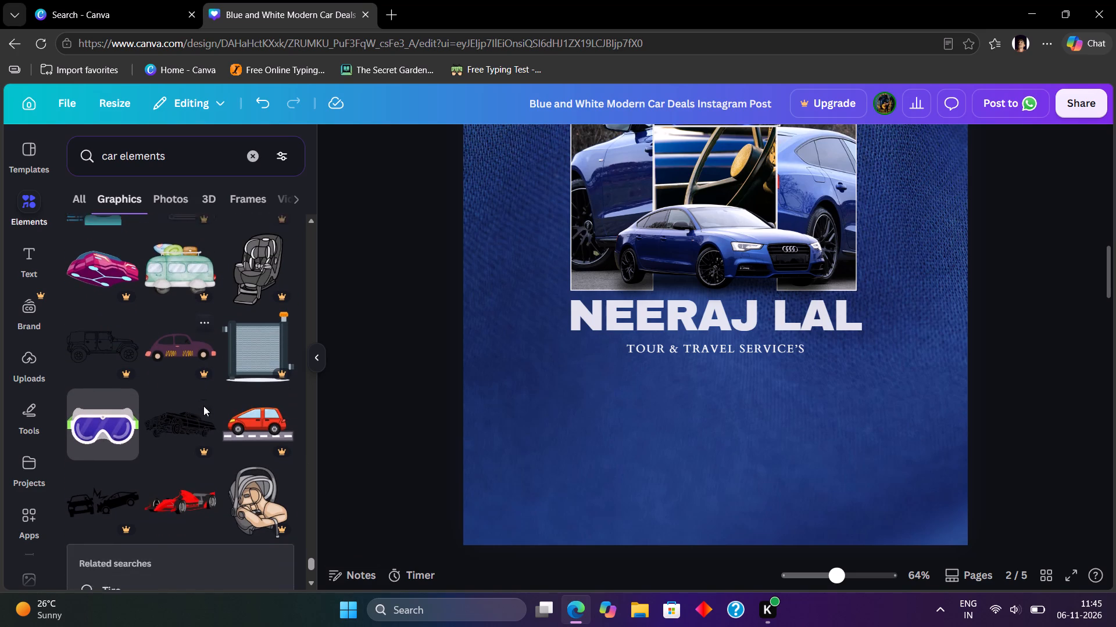
Look further through the "car elements" graphics for a replacement graphic for page 2.
scroll(206, 403, down, 6)
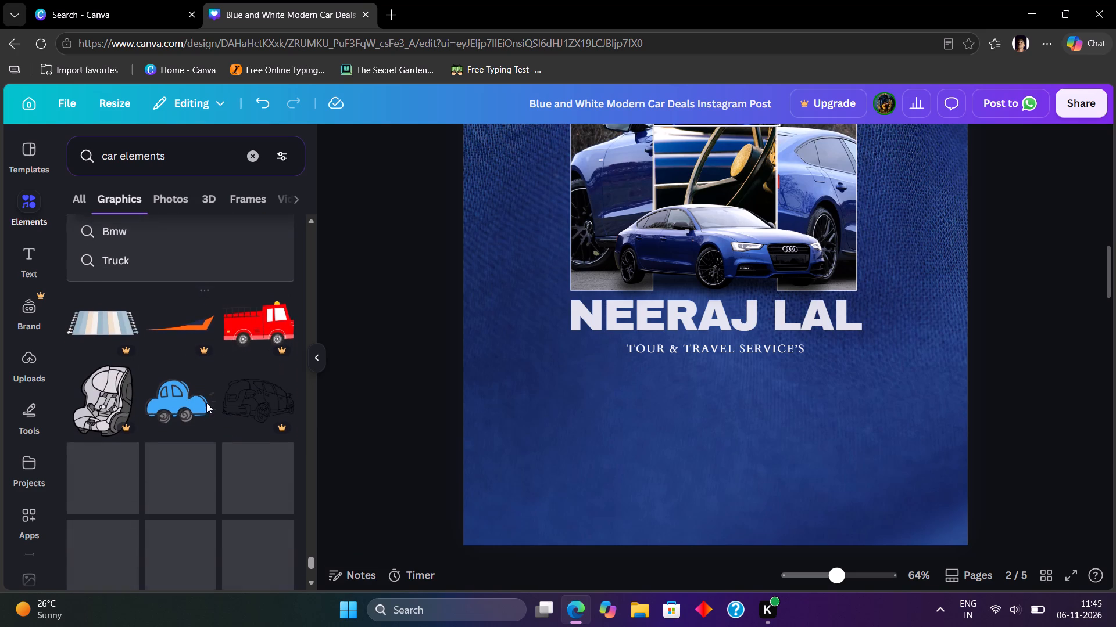
scroll(206, 403, down, 3)
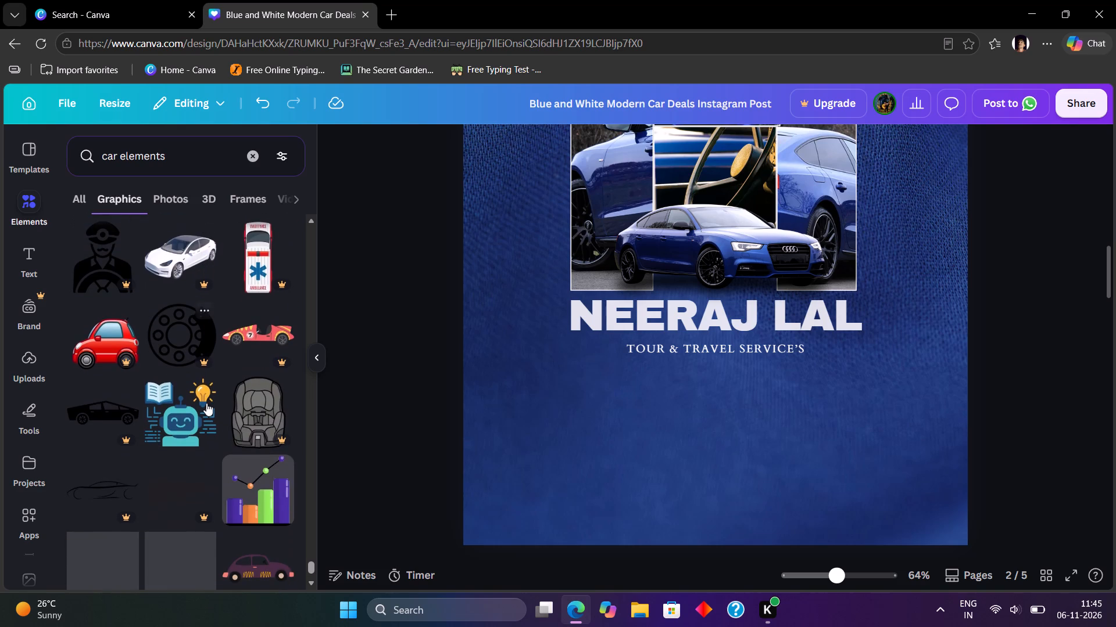
scroll(206, 403, down, 4)
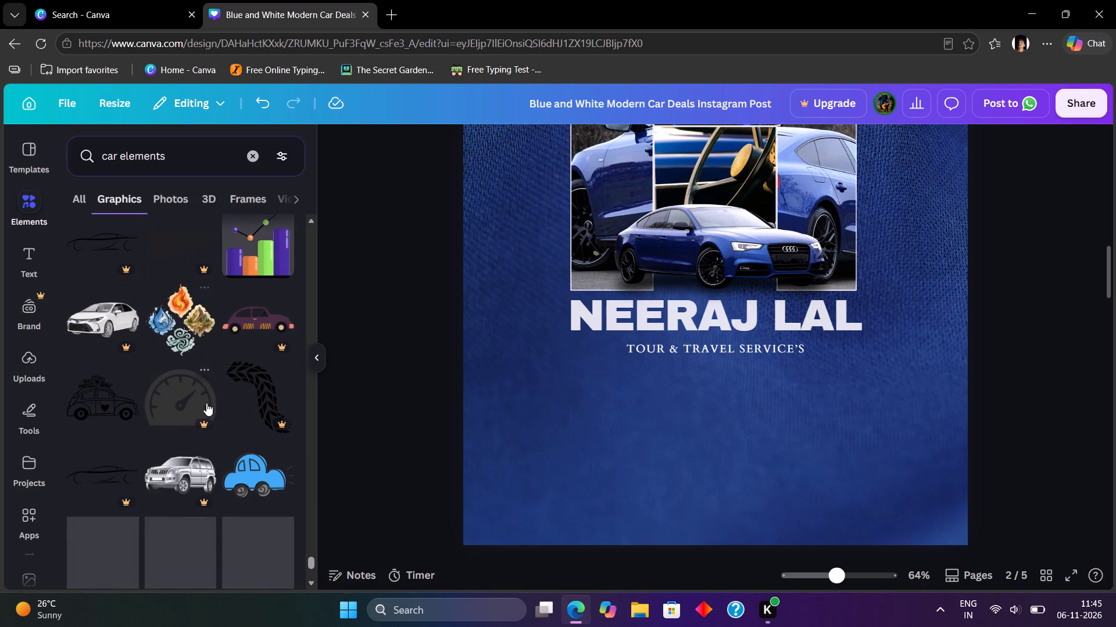
scroll(206, 403, down, 5)
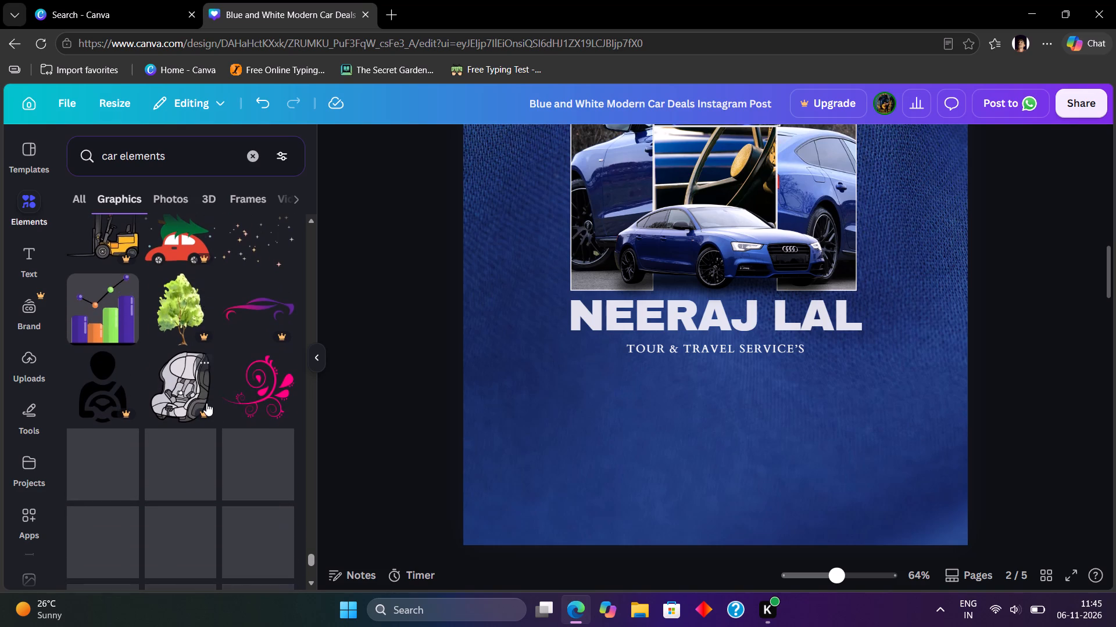
scroll(152, 373, down, 3)
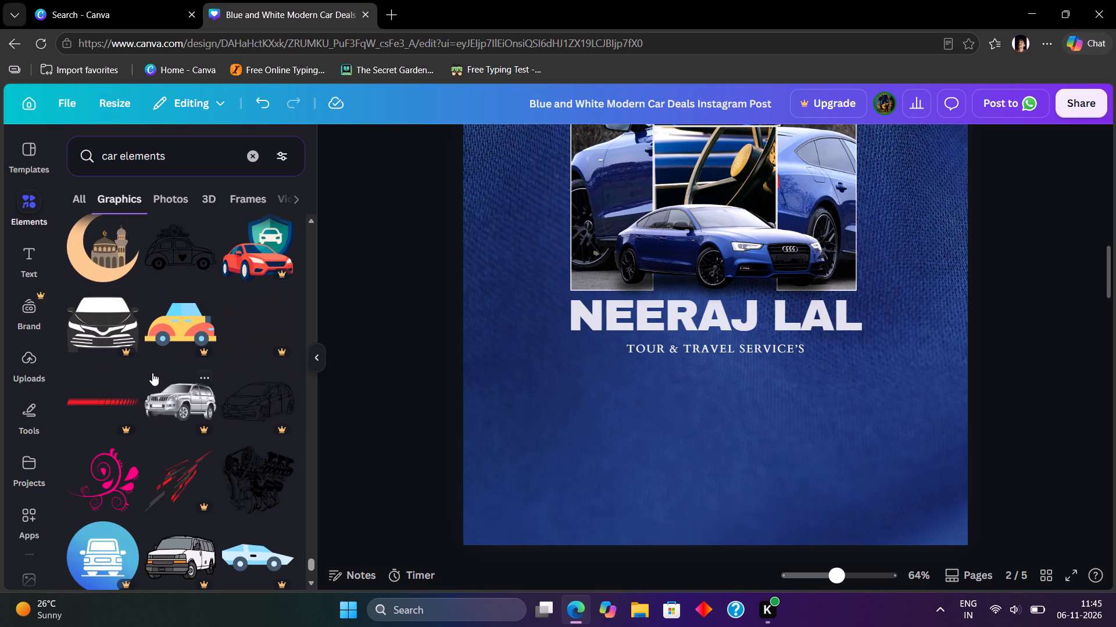
scroll(152, 373, down, 6)
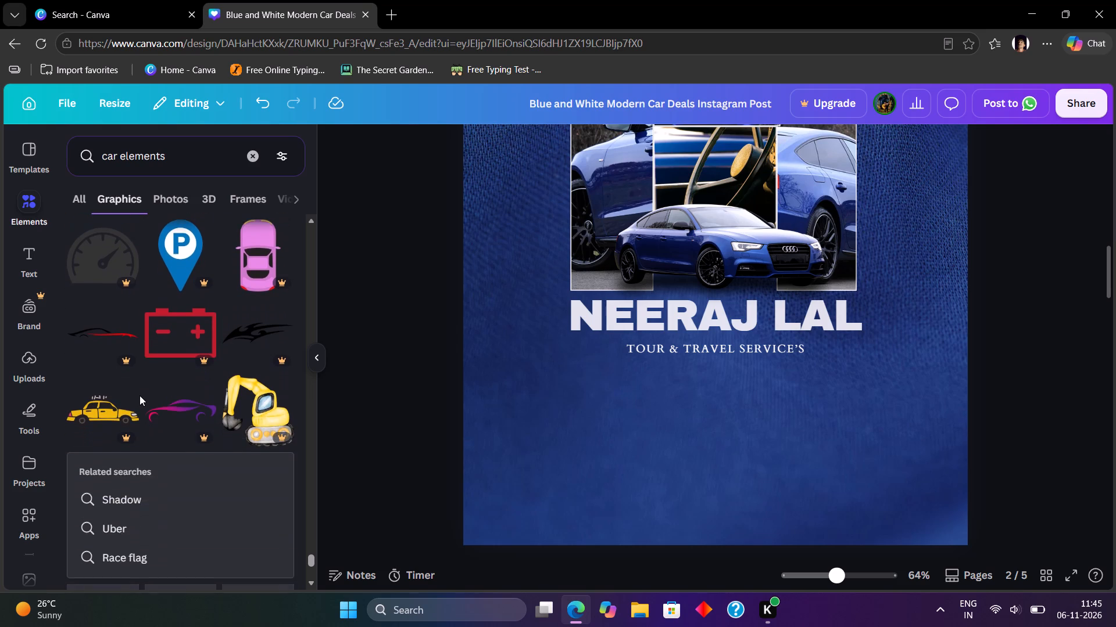
scroll(139, 395, down, 5)
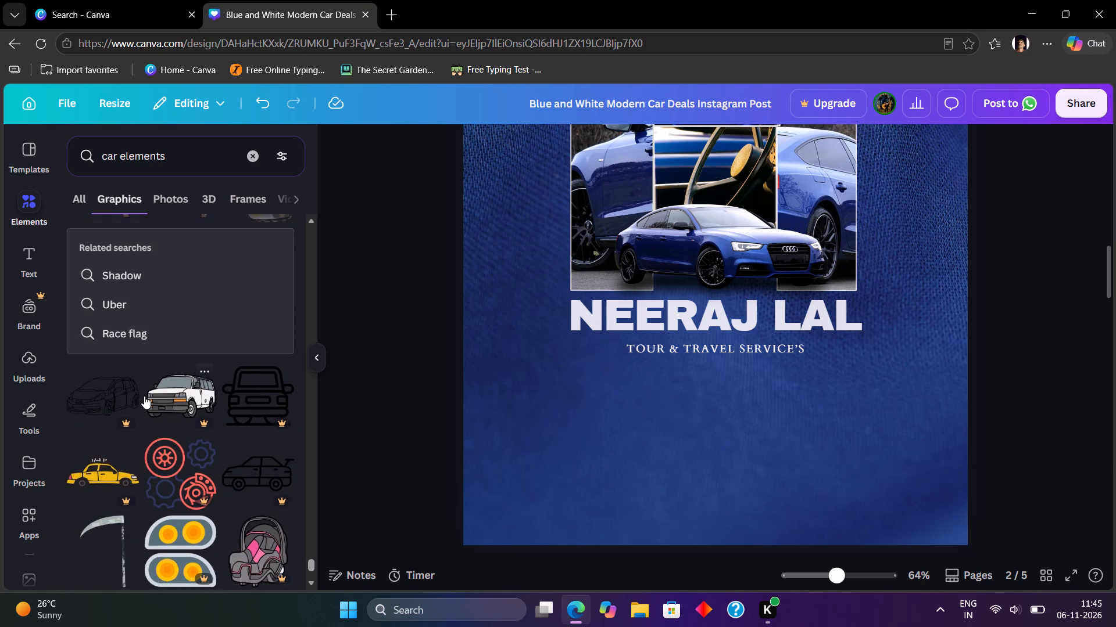
scroll(144, 396, down, 5)
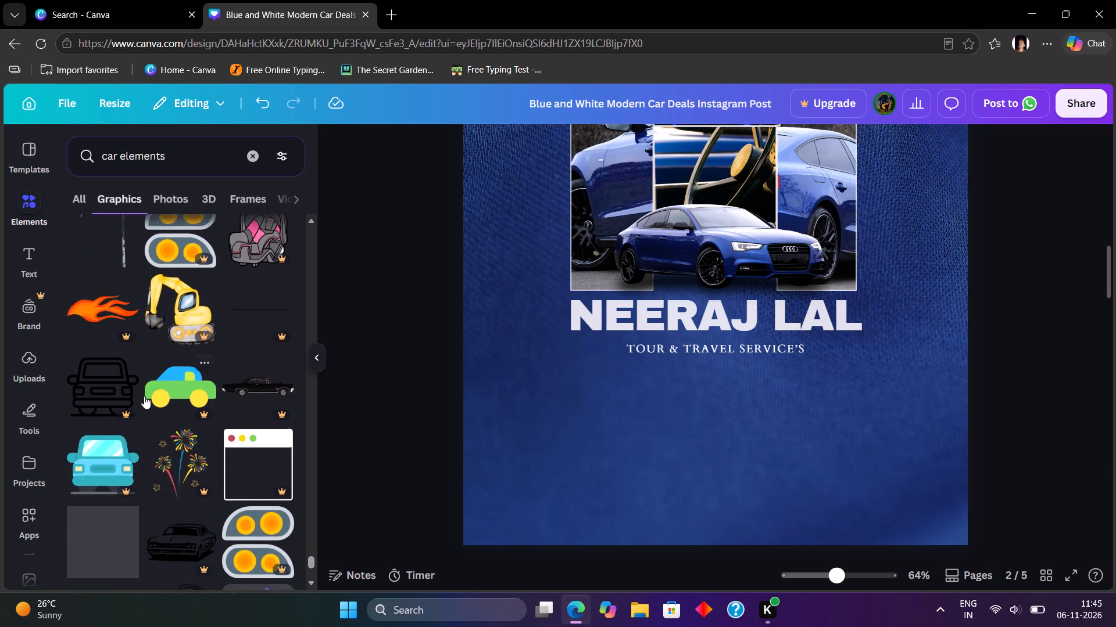
scroll(144, 396, down, 5)
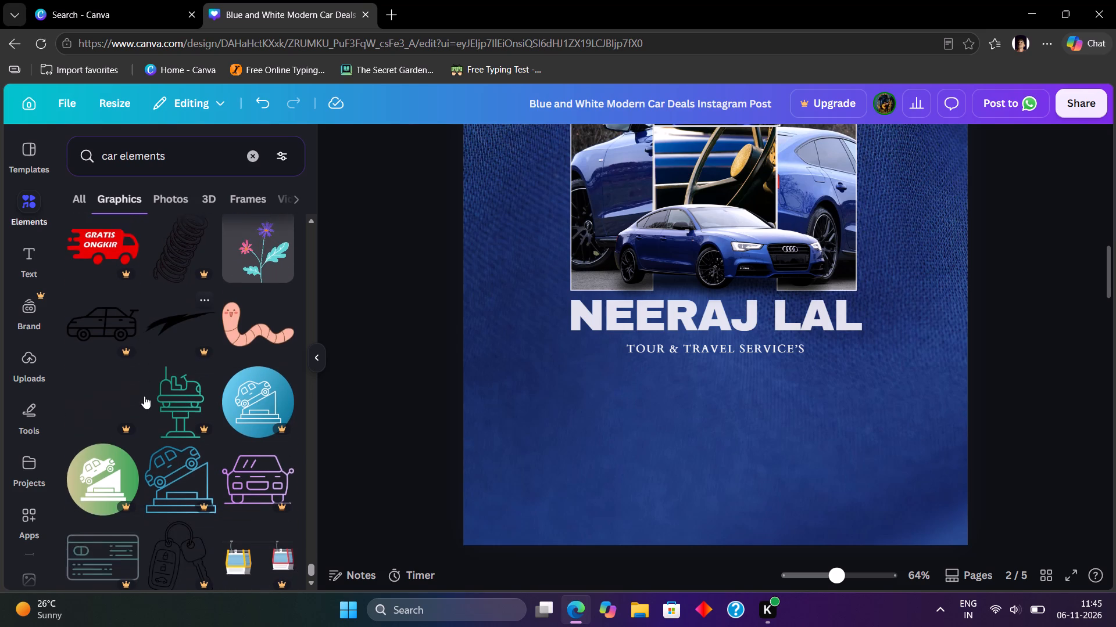
Delete page 5, the white page holding the truck, car and tyre graphics.
scroll(144, 396, down, 1)
scroll(400, 444, down, 4)
scroll(654, 492, down, 7)
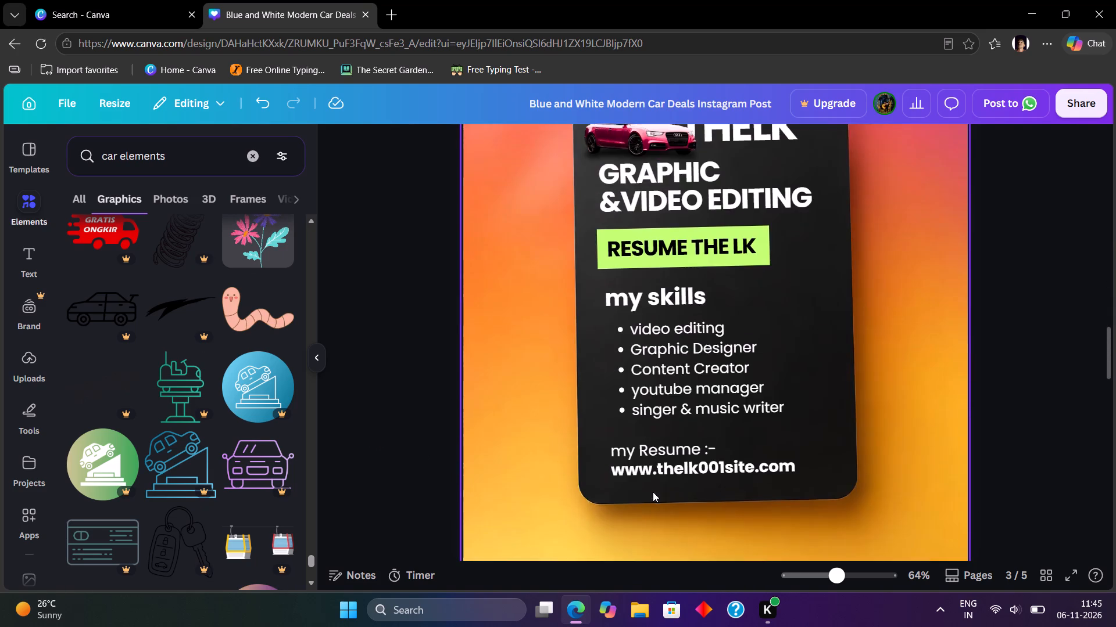
scroll(653, 492, down, 17)
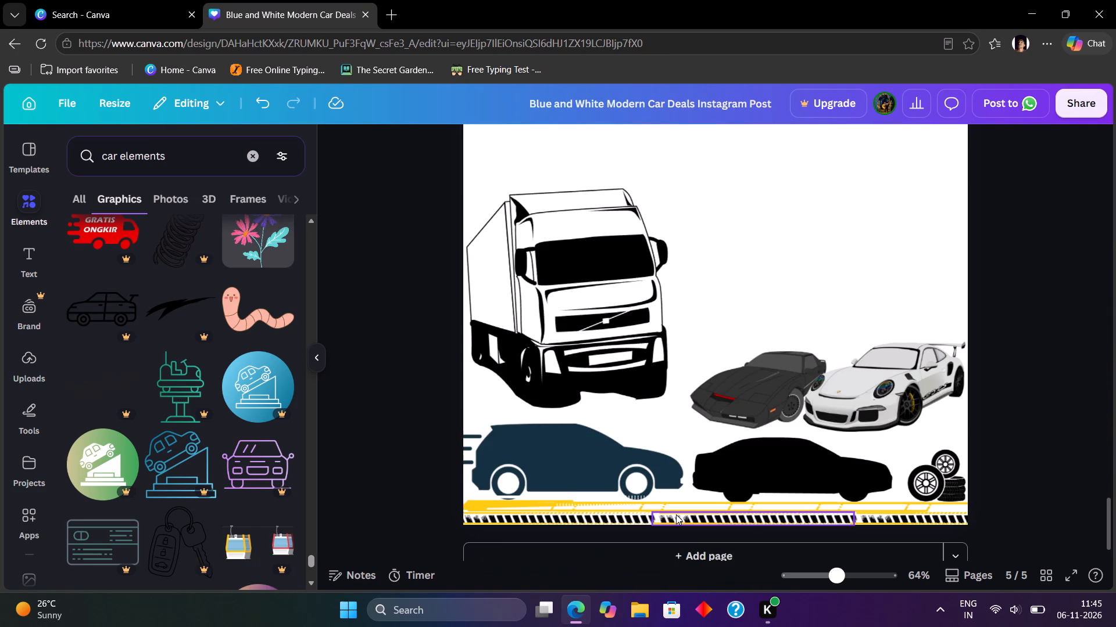
scroll(742, 456, up, 5)
click(931, 236)
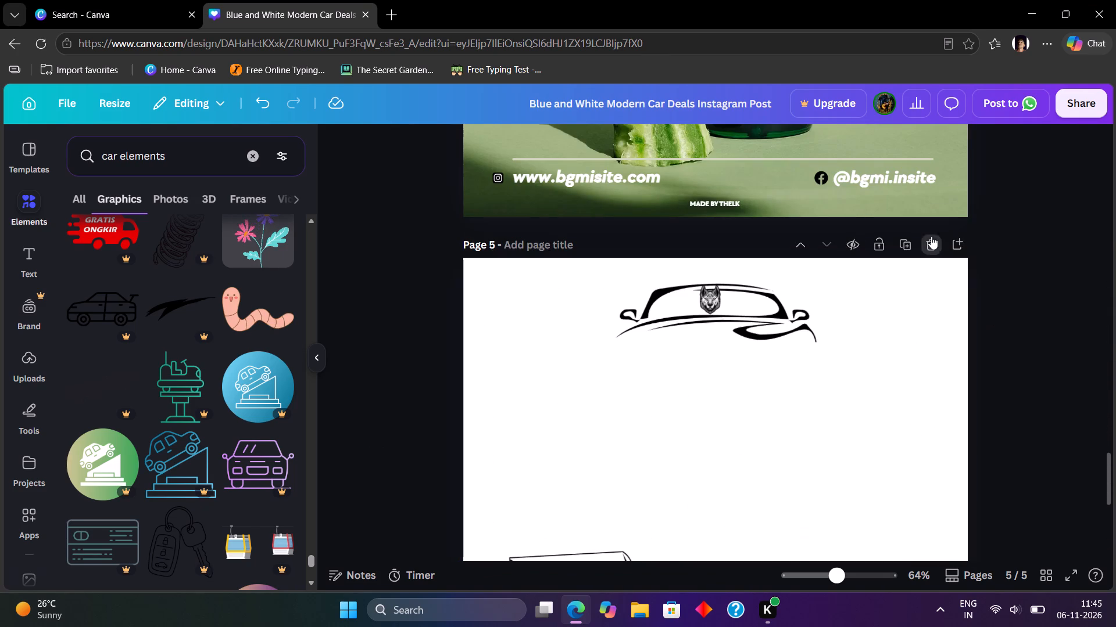
Add a new blank page after the BGMI skincare poster page.
scroll(766, 434, down, 11)
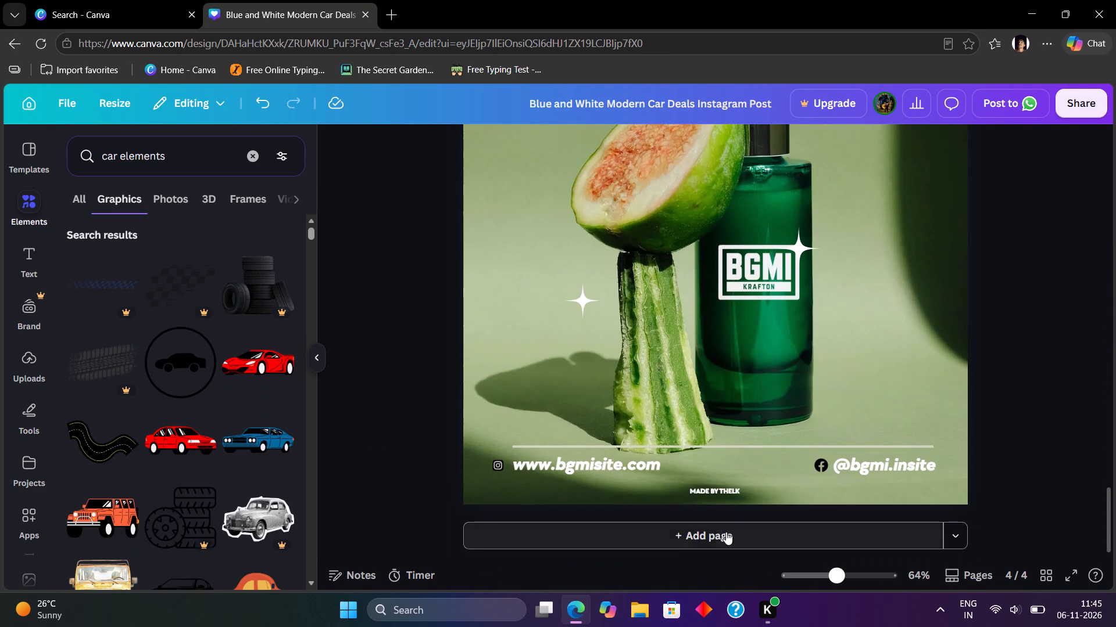
click(726, 532)
Browse the "social media poster" templates for a design for the new blank page 5.
click(30, 153)
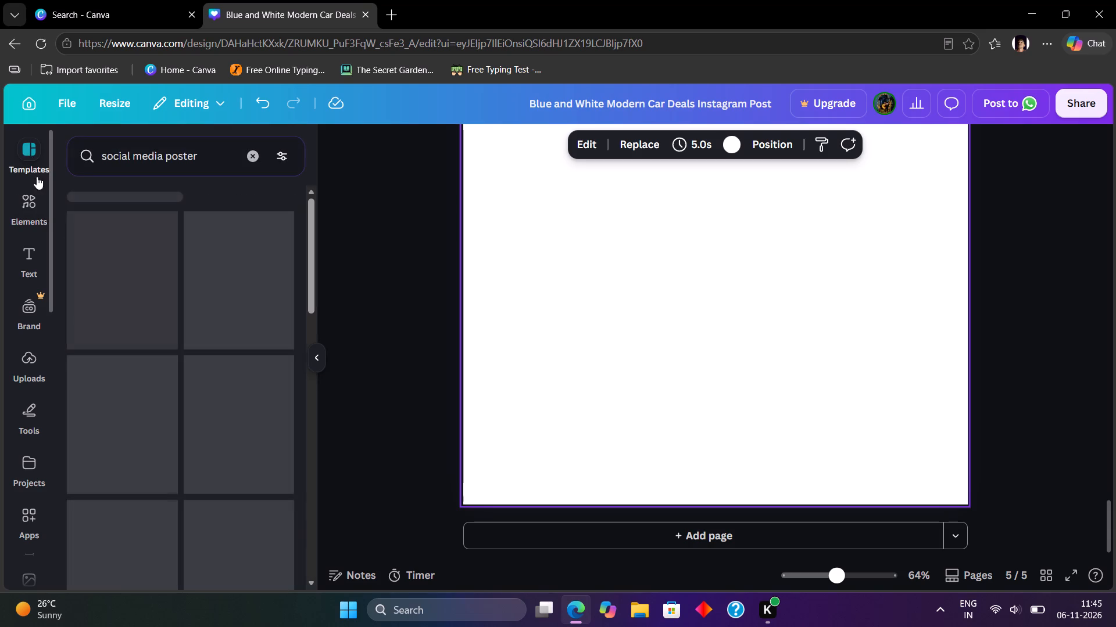
scroll(196, 283, down, 2)
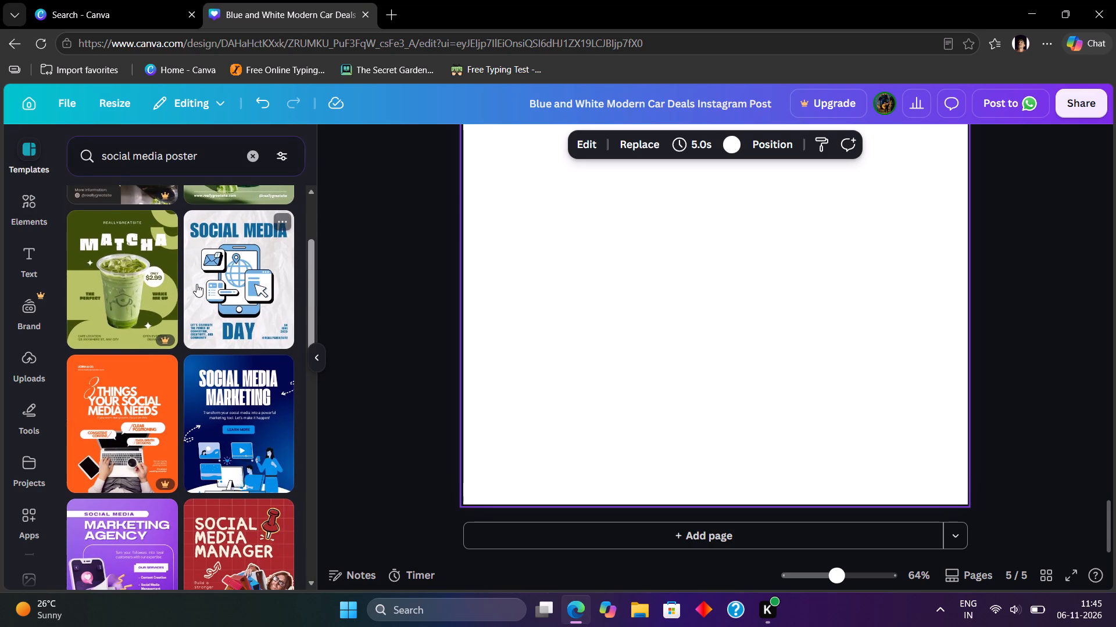
scroll(196, 284, down, 5)
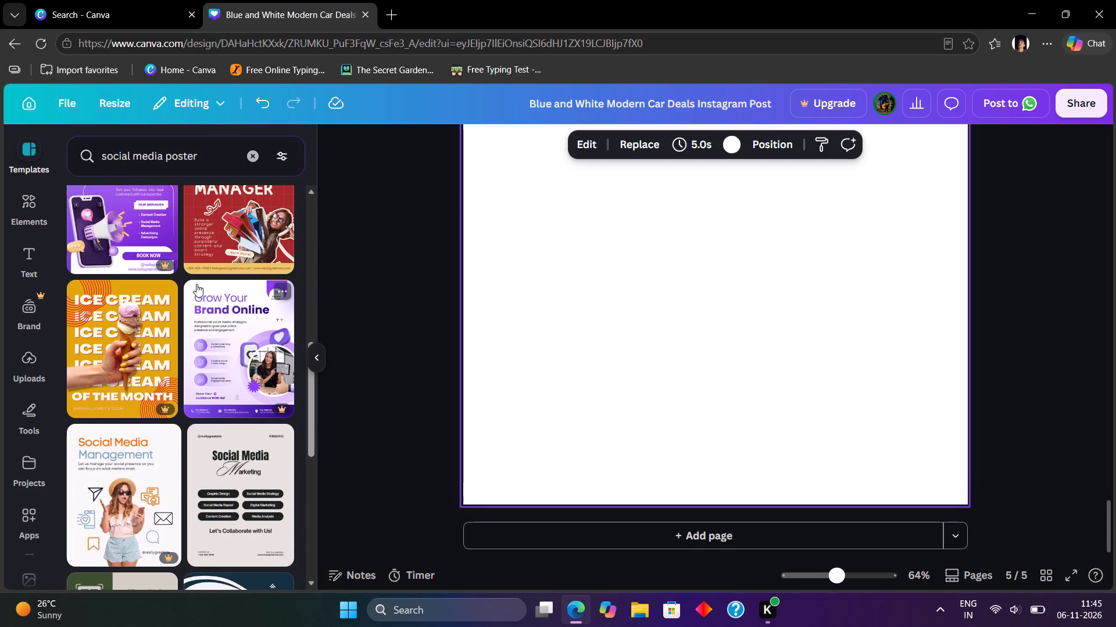
scroll(196, 284, down, 5)
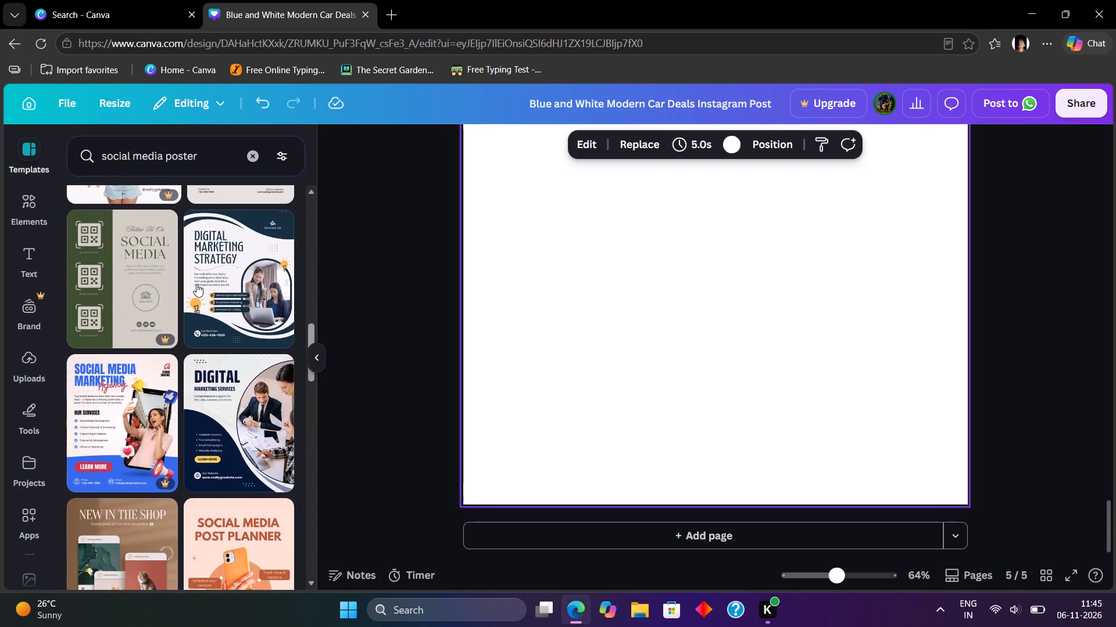
scroll(196, 284, down, 3)
scroll(177, 346, down, 2)
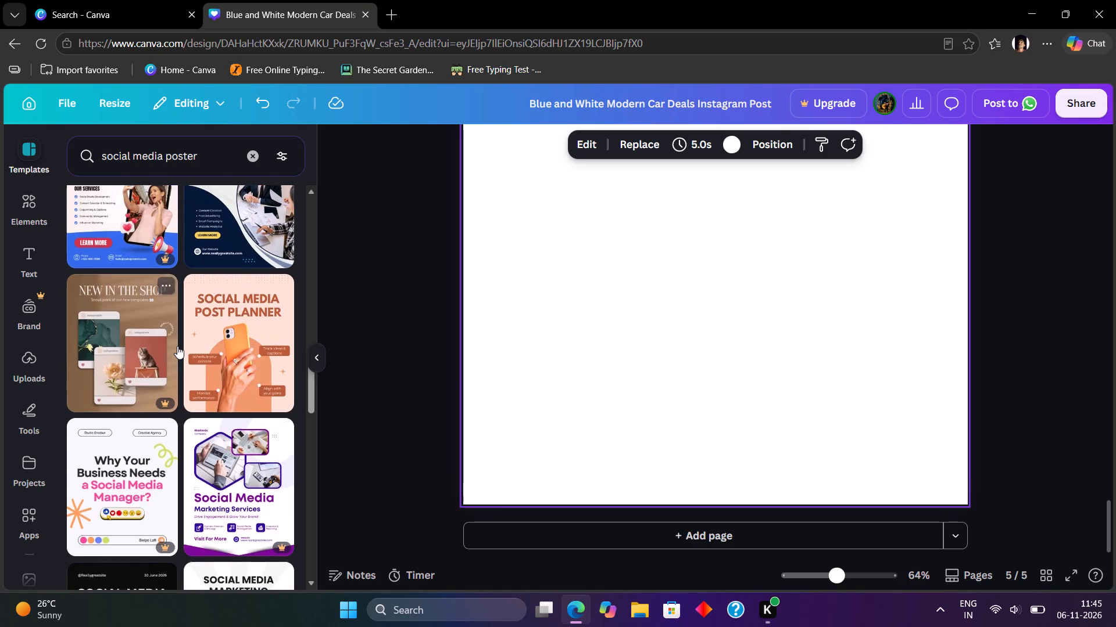
Browse the "social media poster" template results for a design that suits the blank page 5.
scroll(177, 346, down, 7)
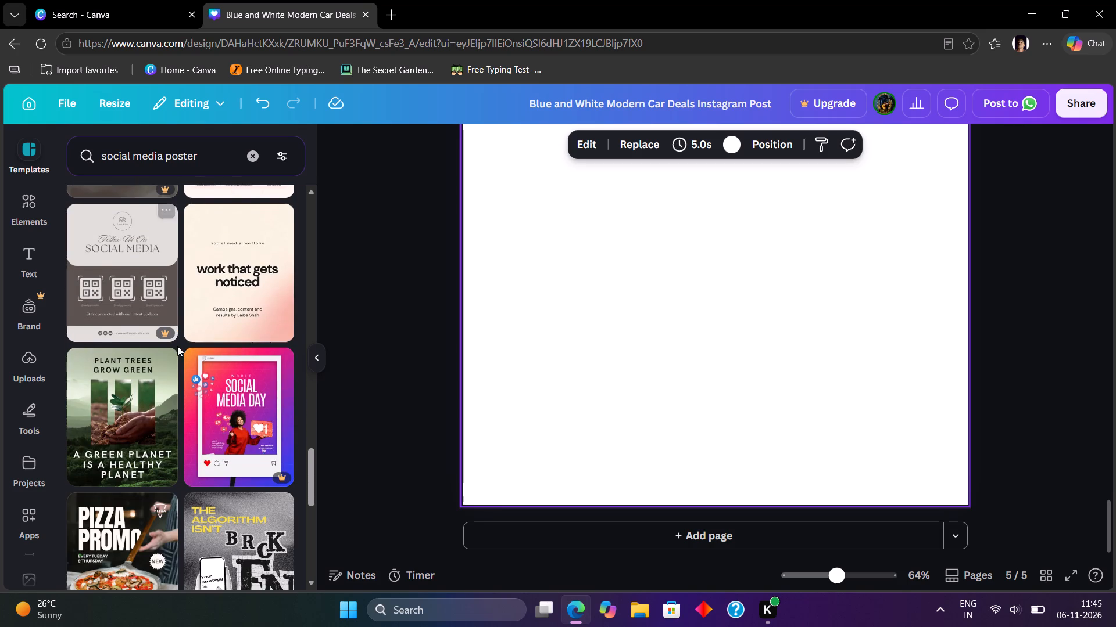
scroll(177, 346, down, 3)
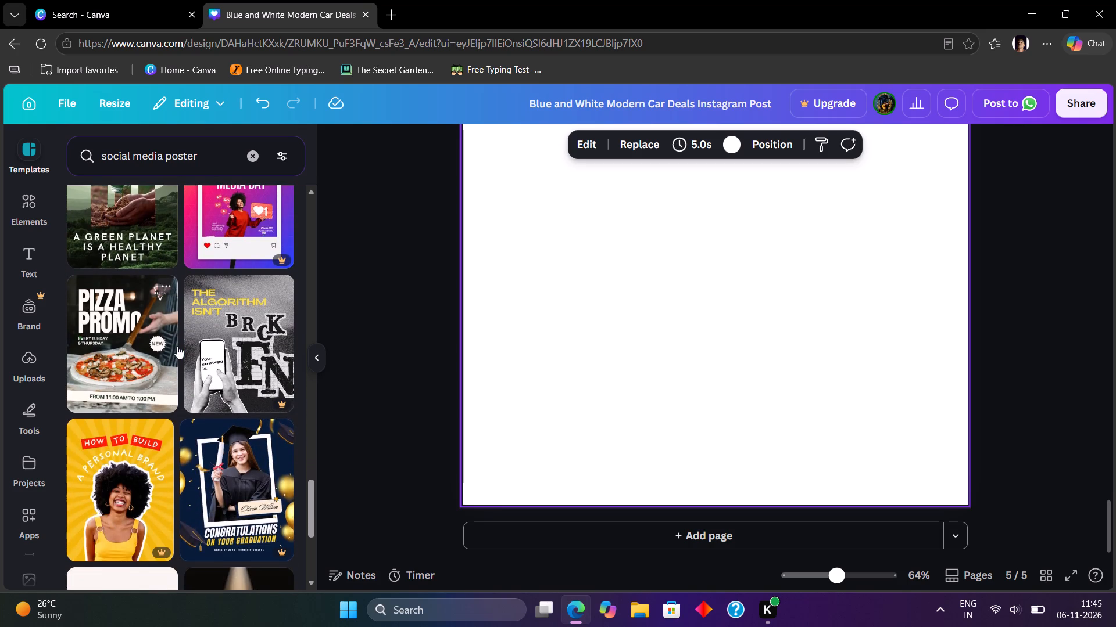
scroll(177, 346, down, 6)
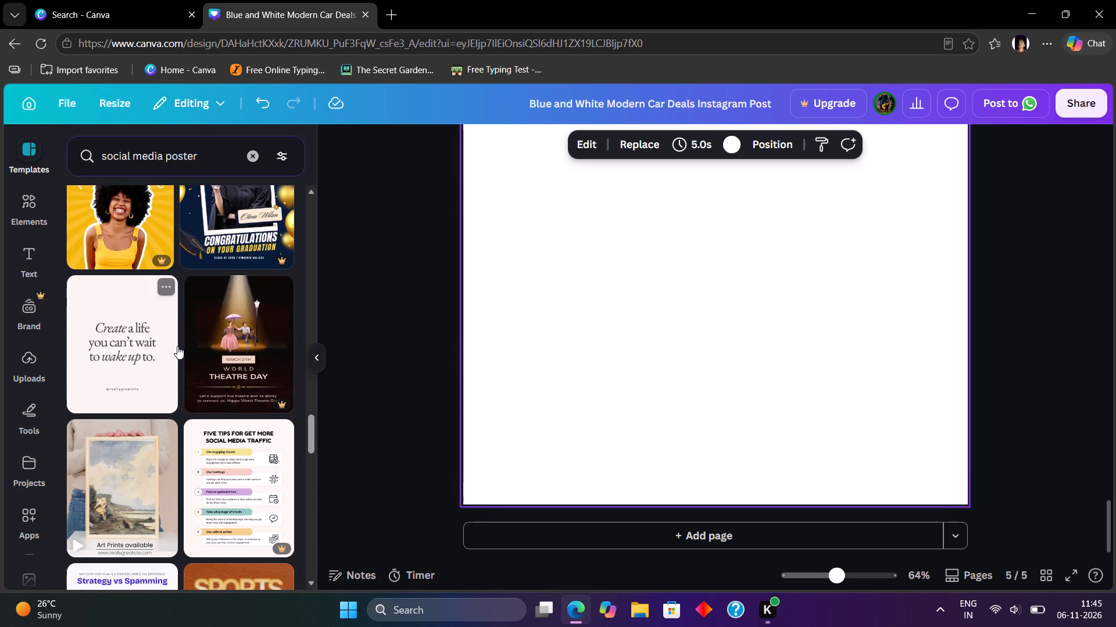
scroll(177, 346, down, 7)
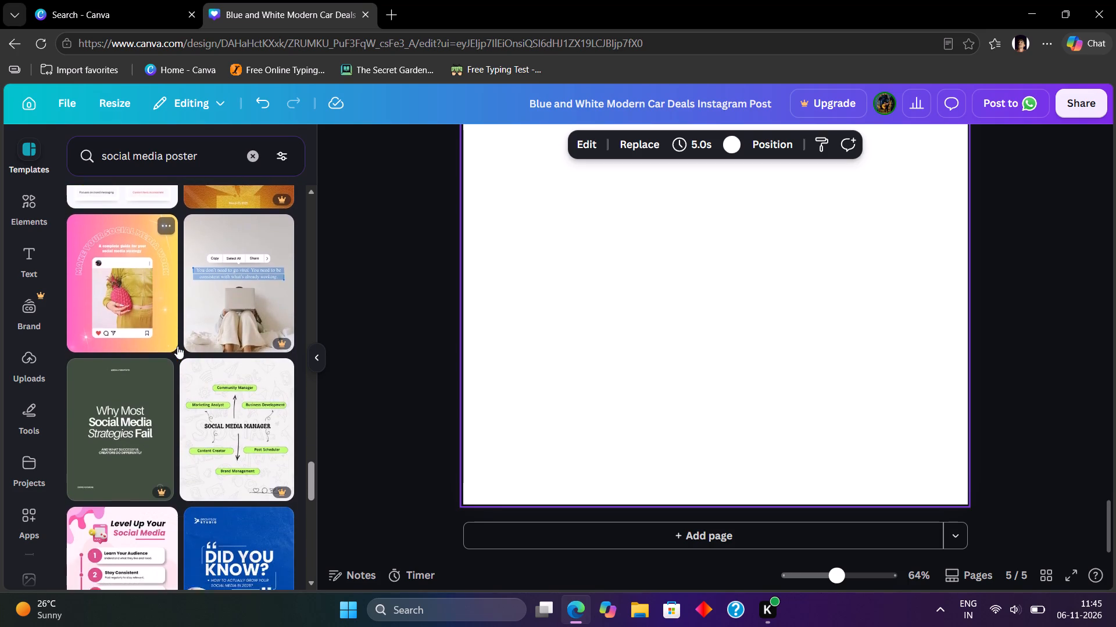
scroll(177, 346, down, 8)
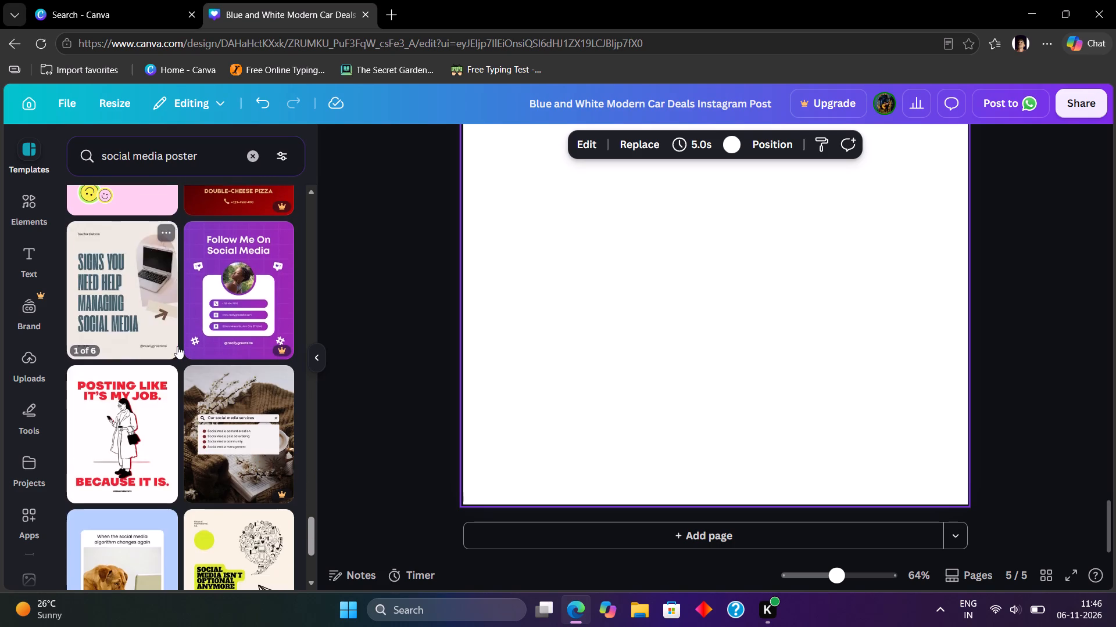
scroll(177, 346, down, 6)
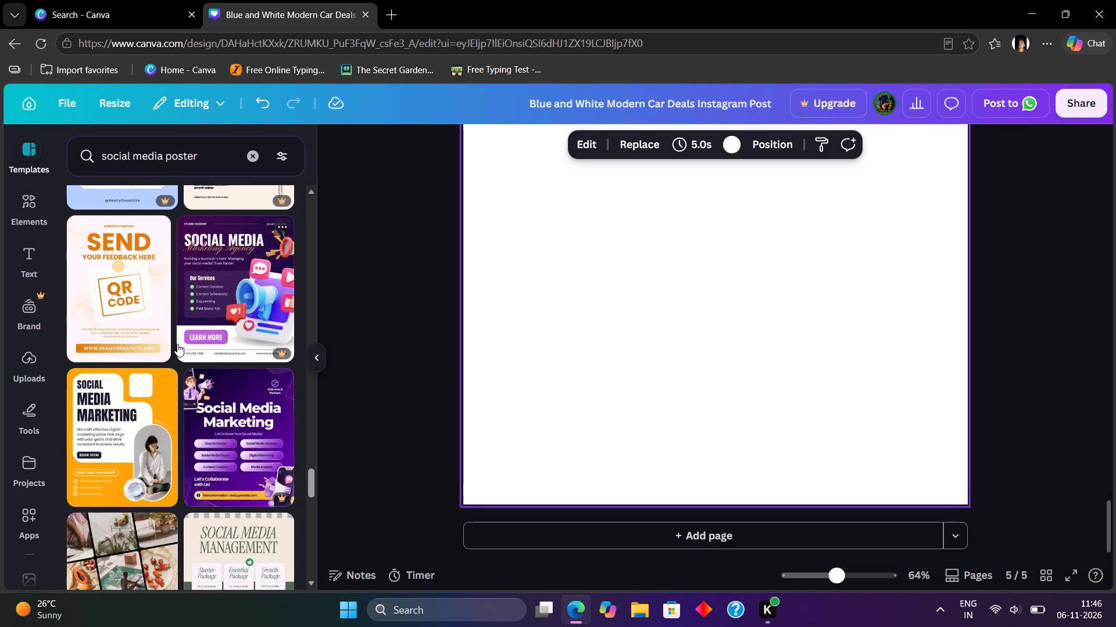
scroll(177, 344, down, 7)
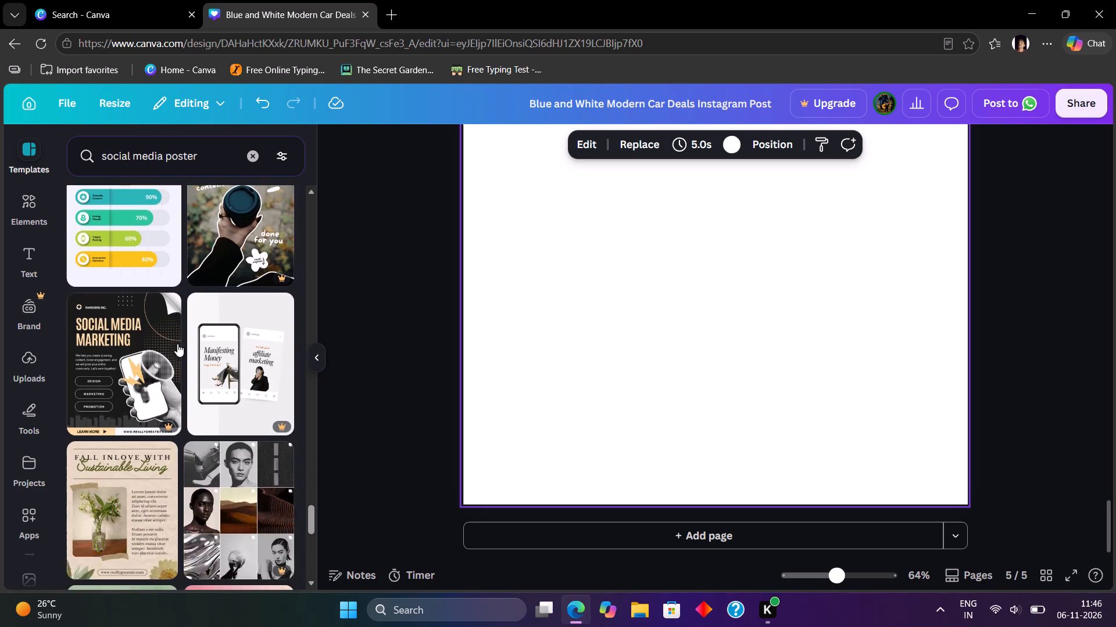
scroll(177, 344, down, 6)
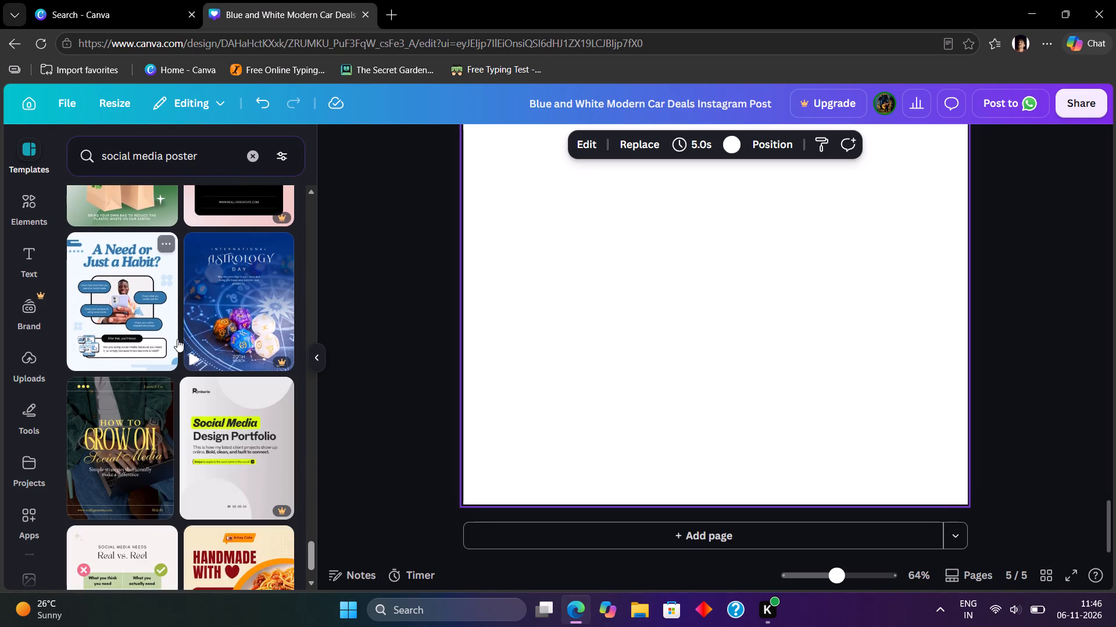
Apply the green "bring your own bag" eco-friendly recycle social media template to blank page 5.
scroll(177, 339, up, 3)
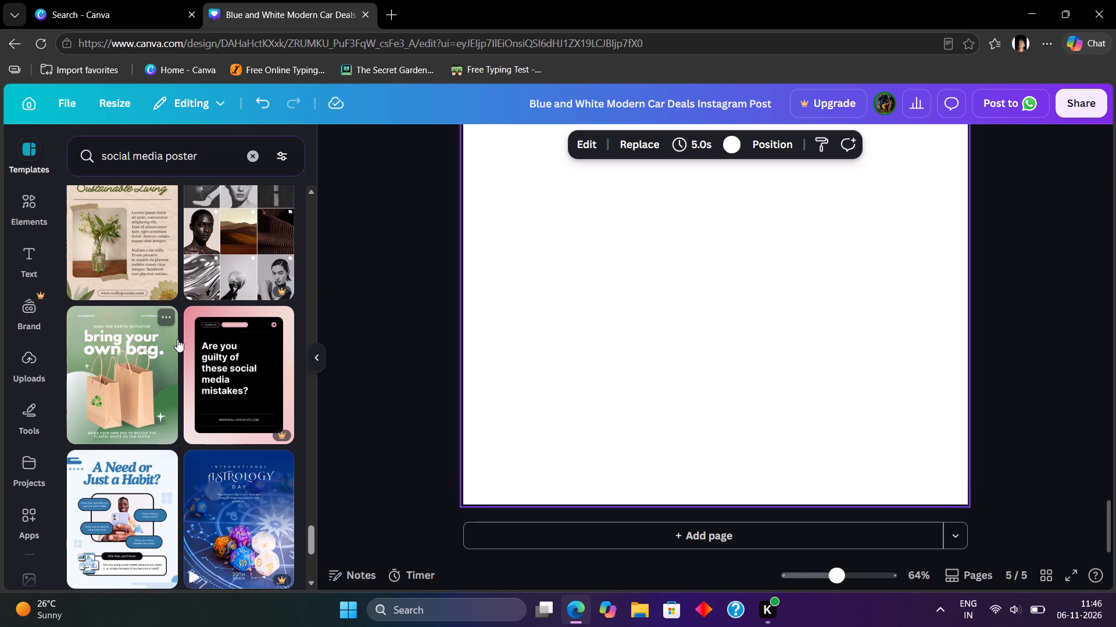
scroll(177, 339, down, 8)
scroll(177, 339, up, 2)
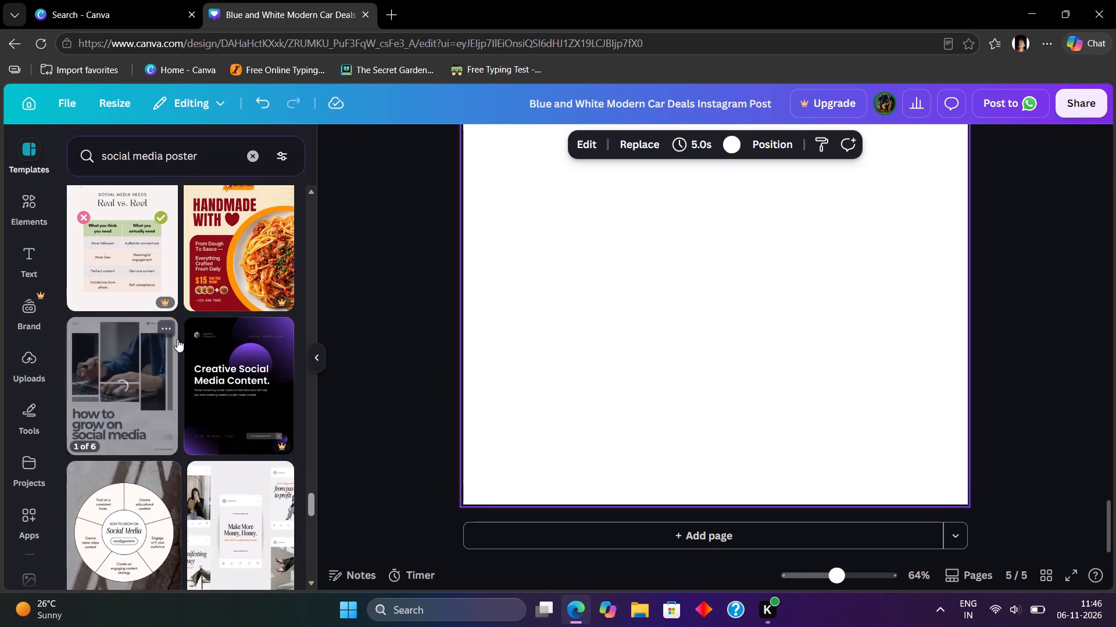
scroll(177, 339, up, 5)
click(138, 308)
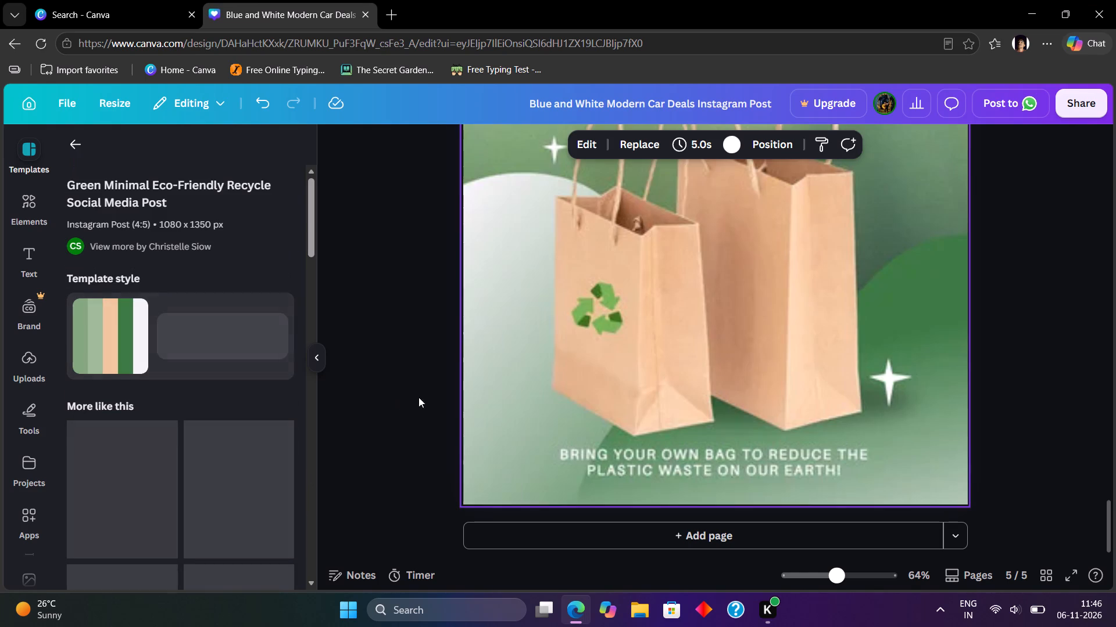
scroll(623, 428, up, 3)
scroll(623, 428, down, 1)
scroll(623, 428, up, 1)
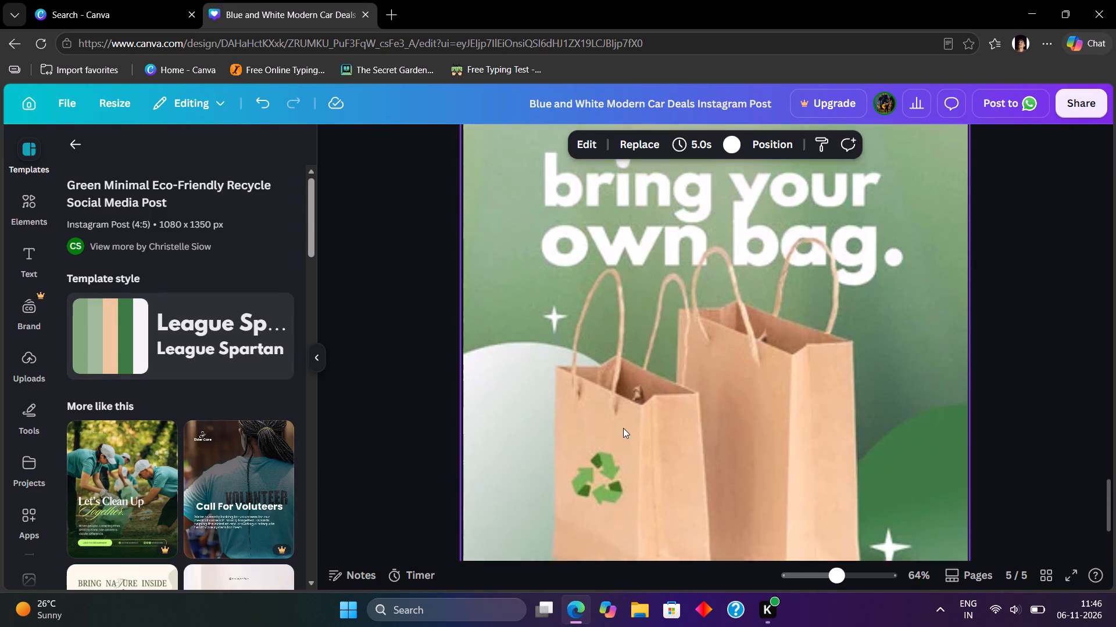
scroll(623, 428, up, 2)
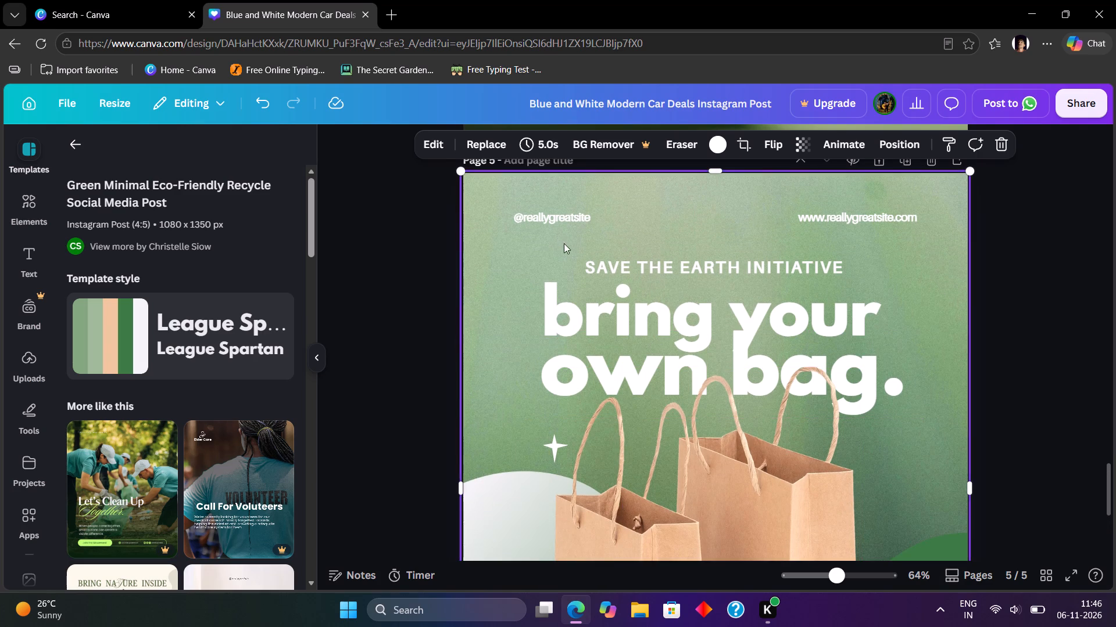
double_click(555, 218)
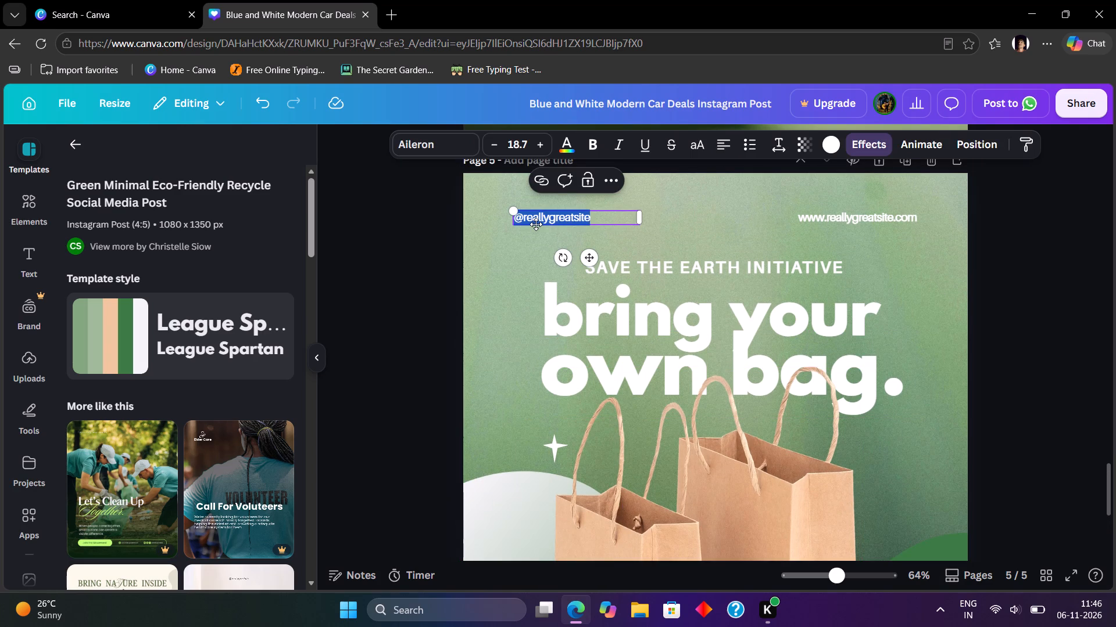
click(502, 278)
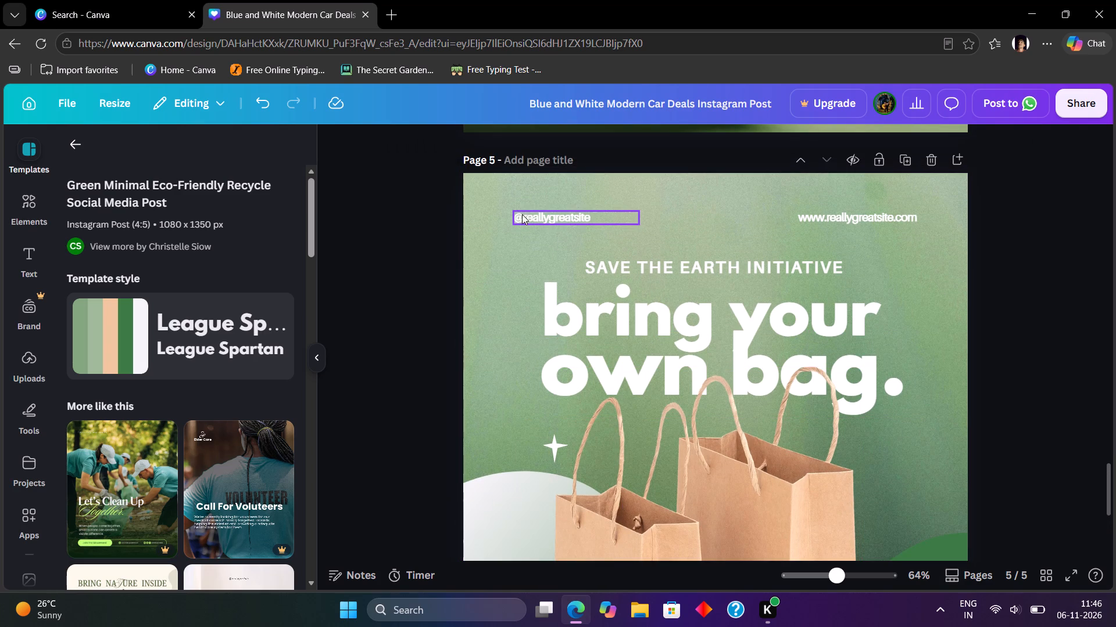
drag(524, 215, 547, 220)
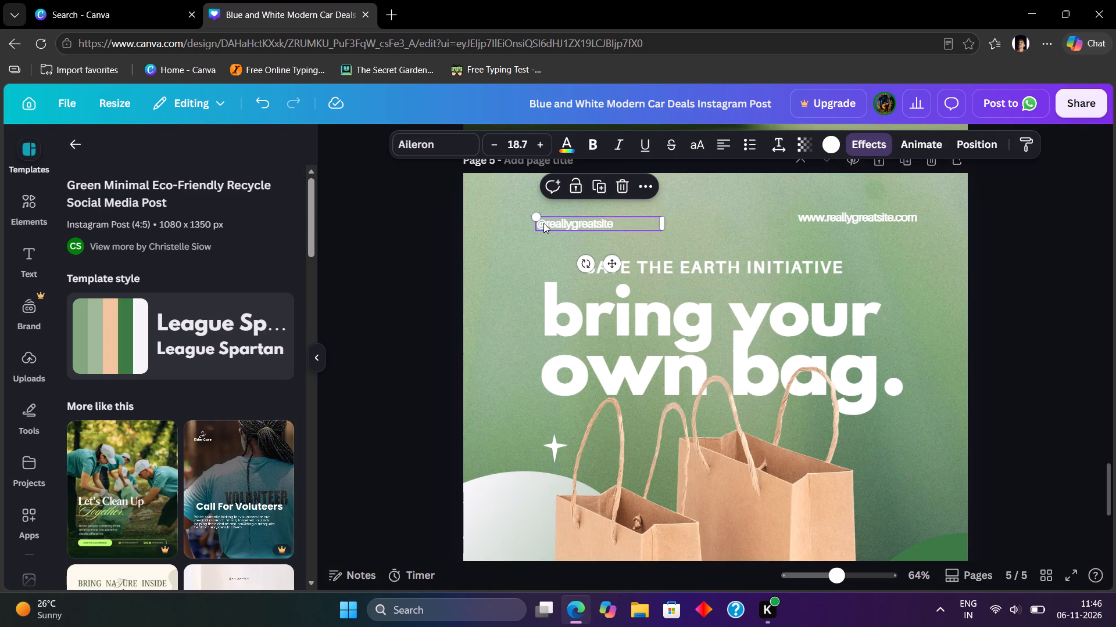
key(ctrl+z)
double_click(537, 225)
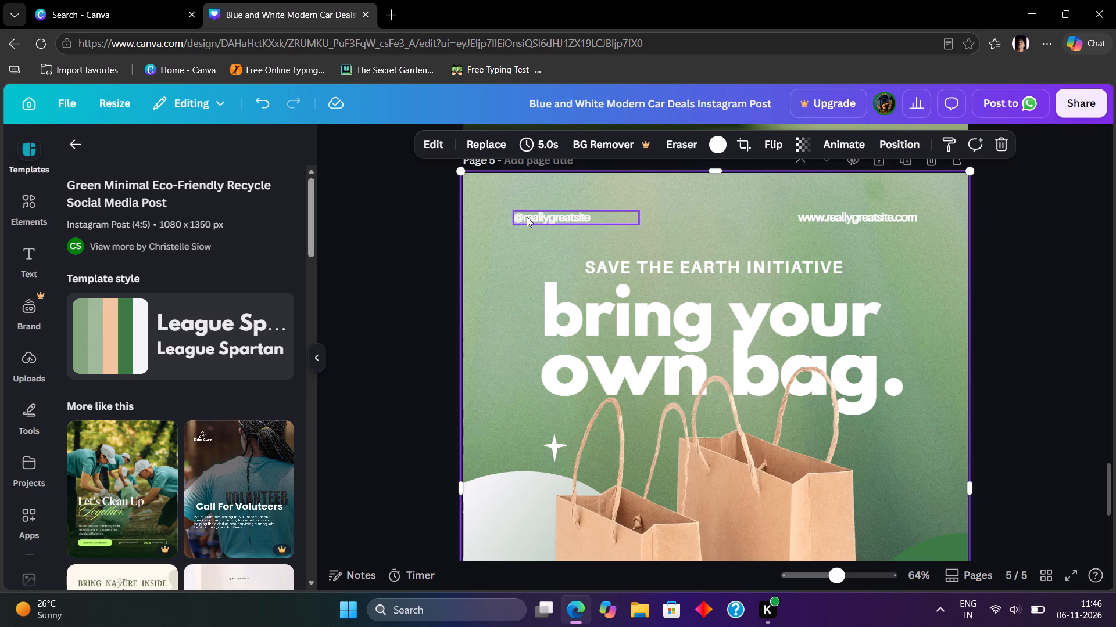
click(525, 217)
double_click(524, 217)
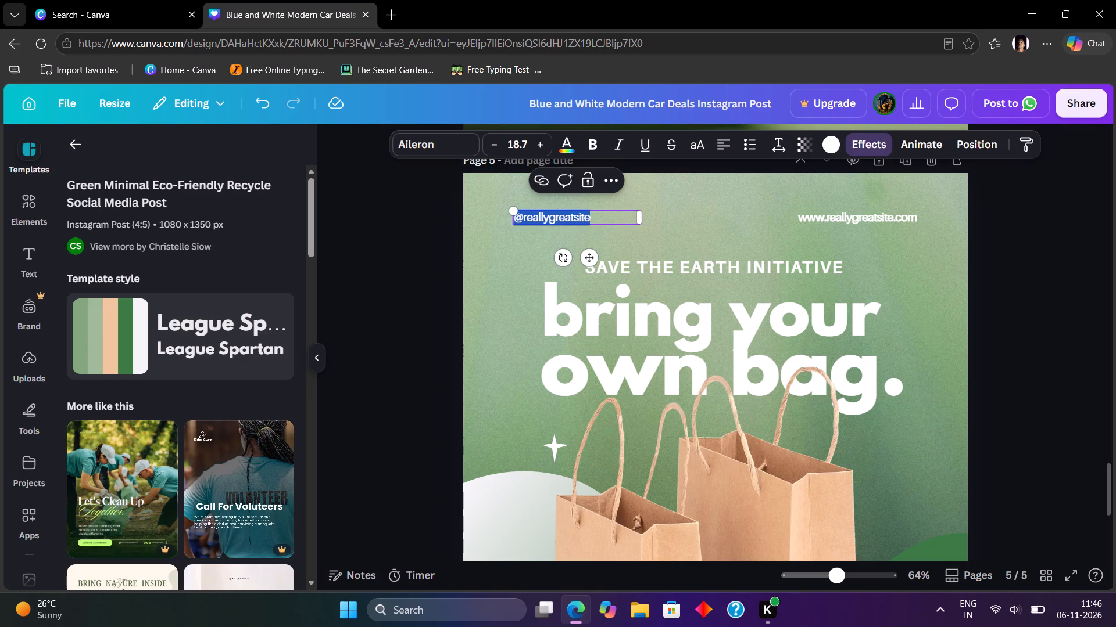
click(523, 217)
drag(523, 217, 565, 219)
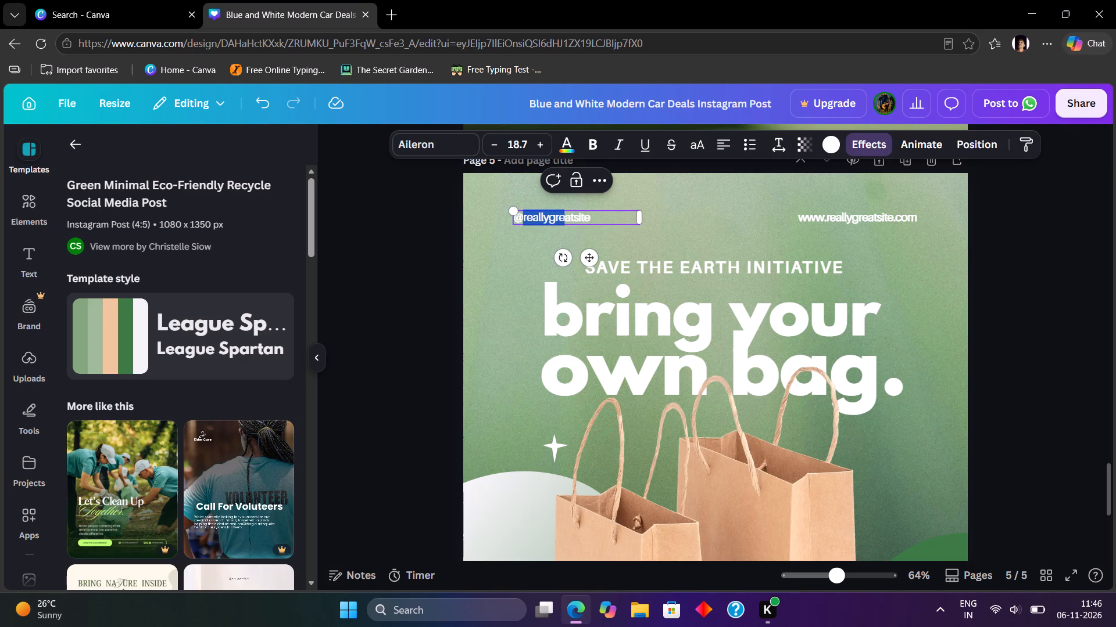
drag(565, 219, 573, 222)
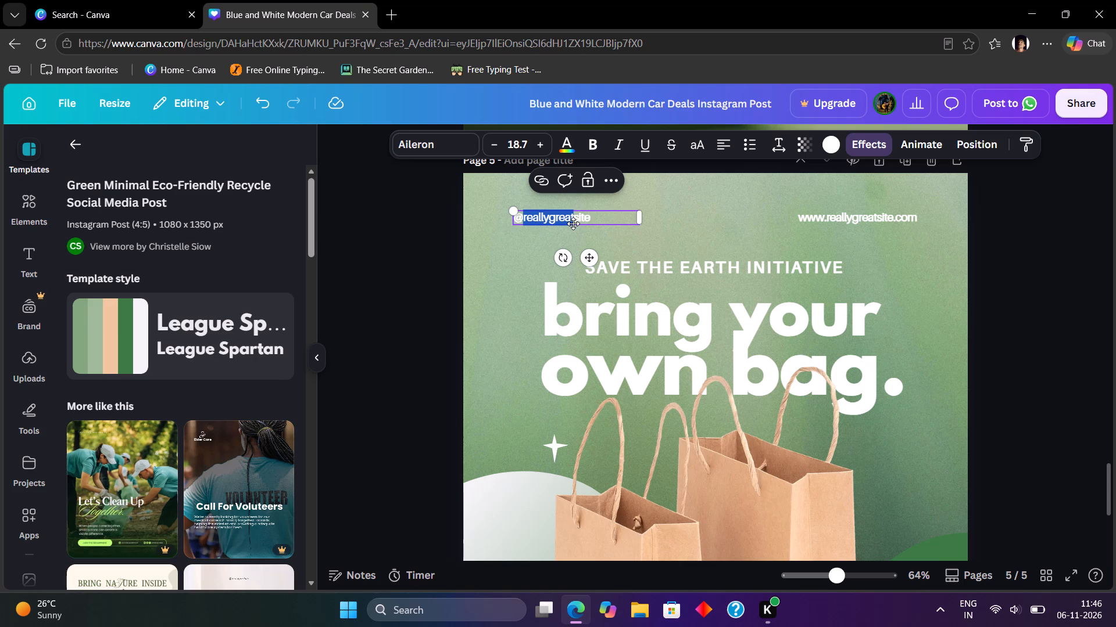
text(bgmli)
key(comma)
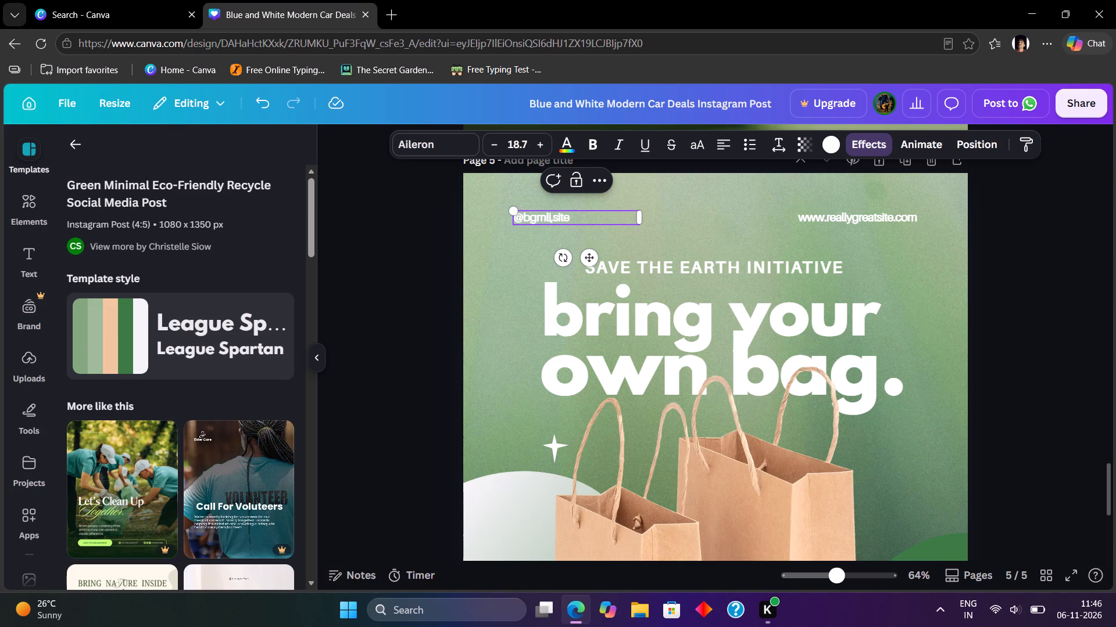
text(con)
key(comma)
text(in)
key(space)
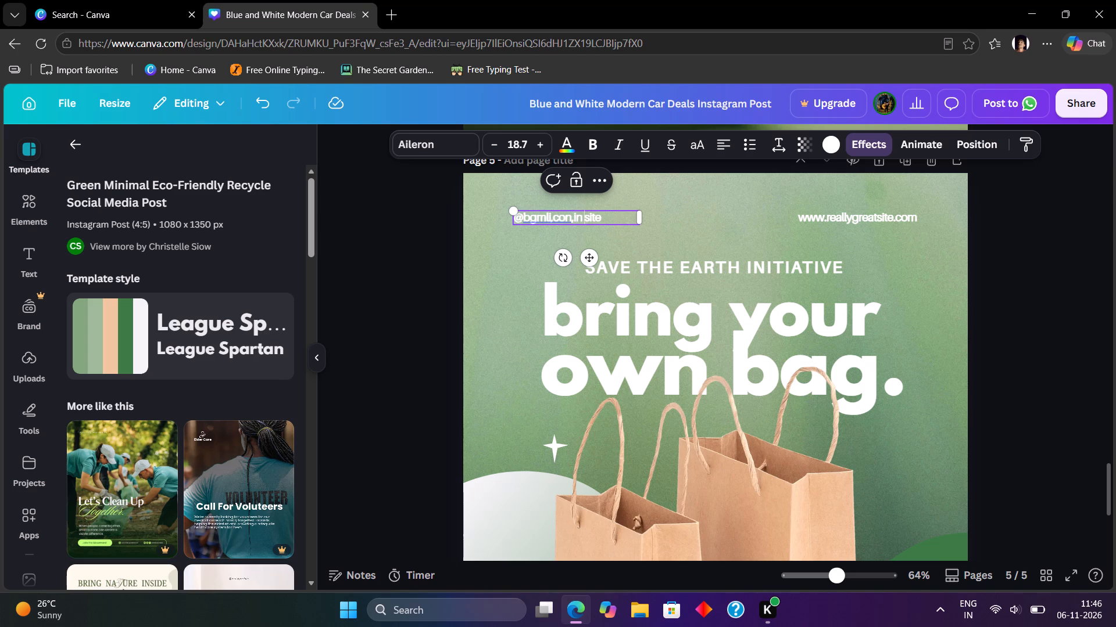
key(BackSpace)
key(BackSpace)
key(BackSpace)
key(BackSpace)
key(BackSpace)
key(BackSpace)
key(BackSpace)
key(BackSpace)
key(BackSpace)
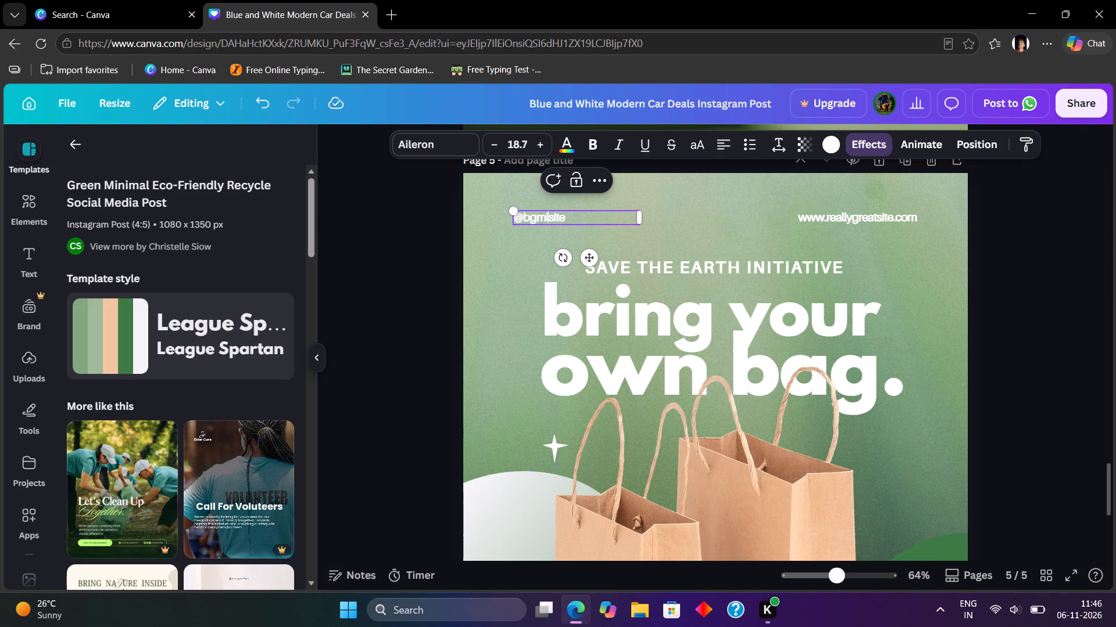
key(BackSpace)
key(i)
key(period)
text(com)
key(f)
key(BackSpace)
key(period)
text(on)
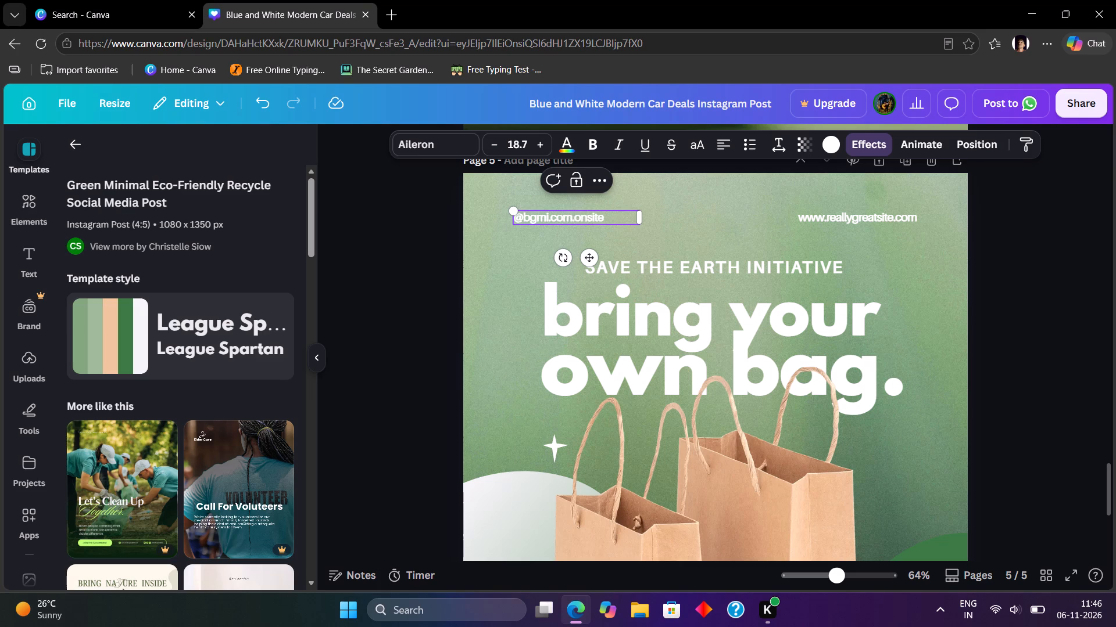
key(BackSpace)
key(BackSpace)
text(in)
key(period)
click(822, 221)
double_click(822, 221)
click(822, 221)
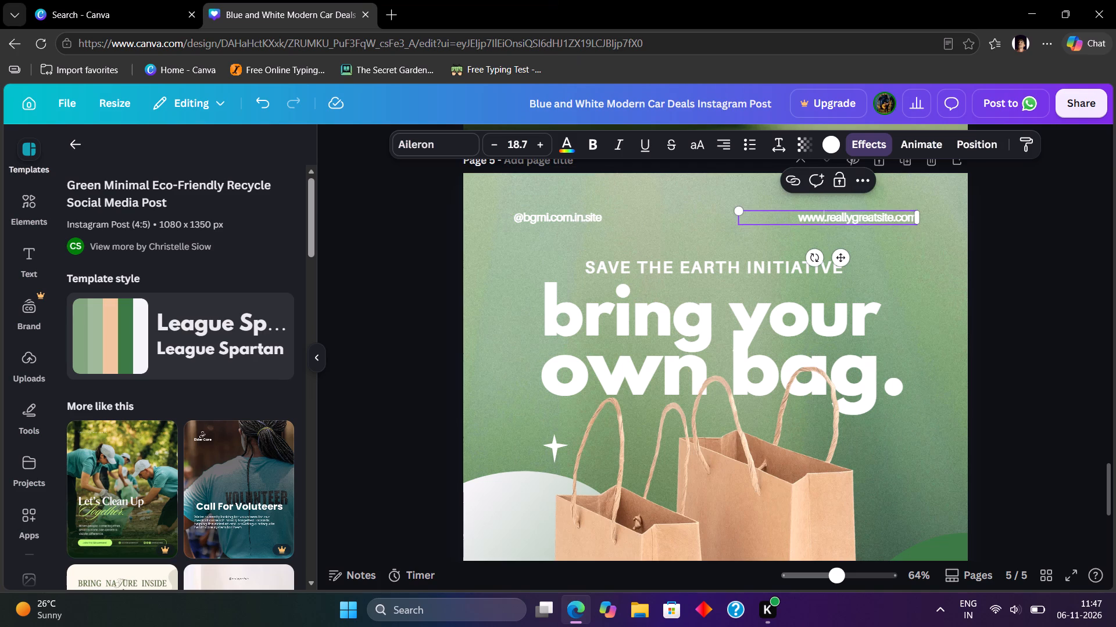
drag(826, 218, 876, 224)
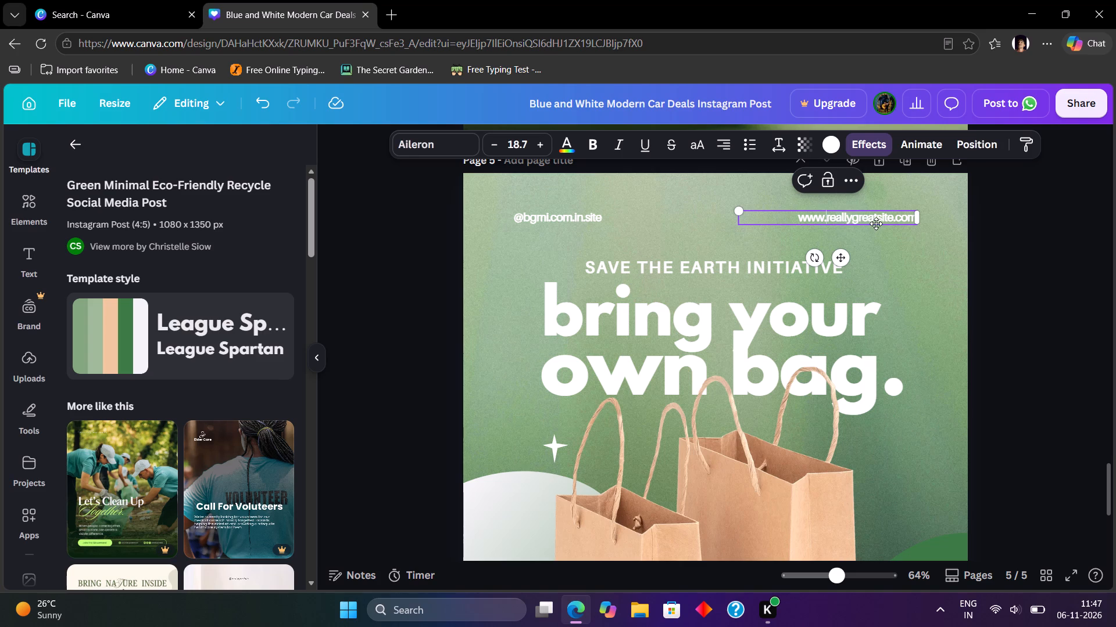
drag(876, 224, 879, 223)
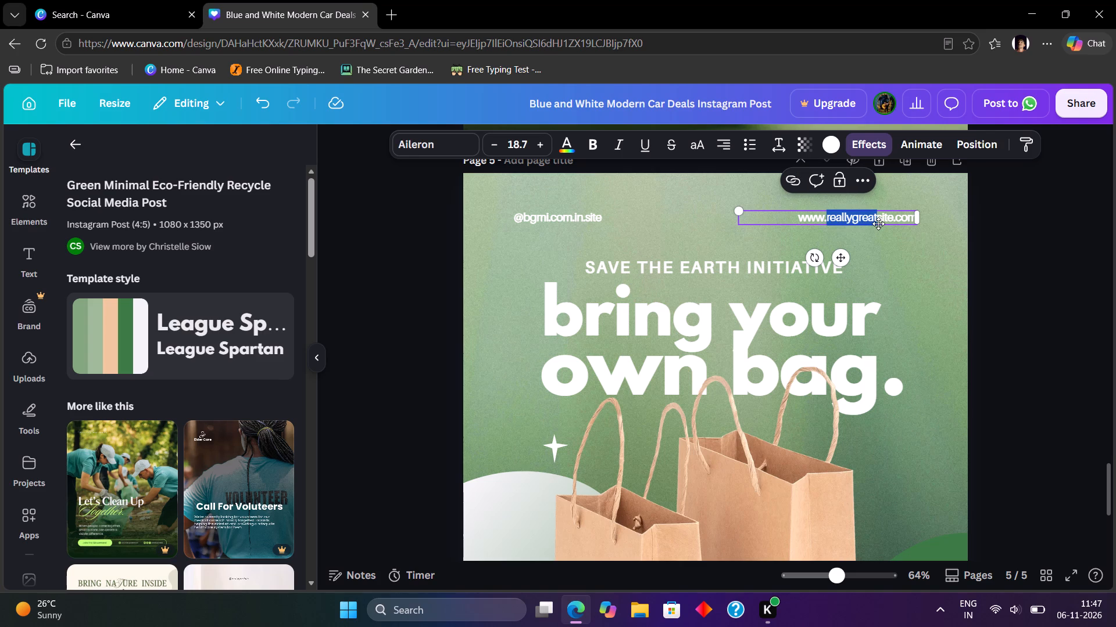
key(b)
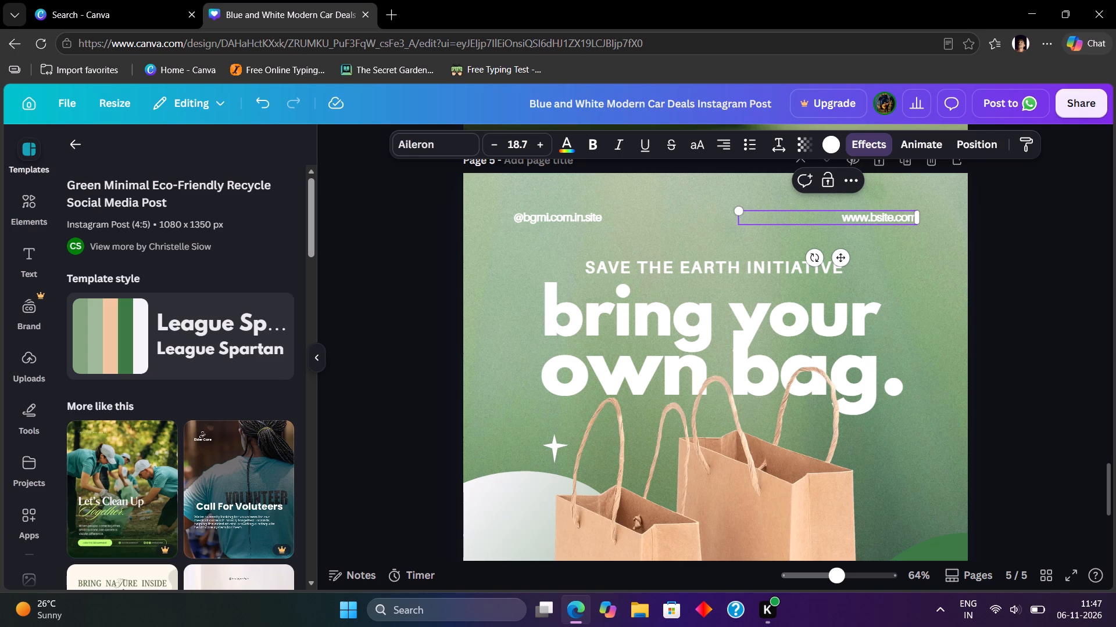
text(gmli)
key(BackSpace)
key(BackSpace)
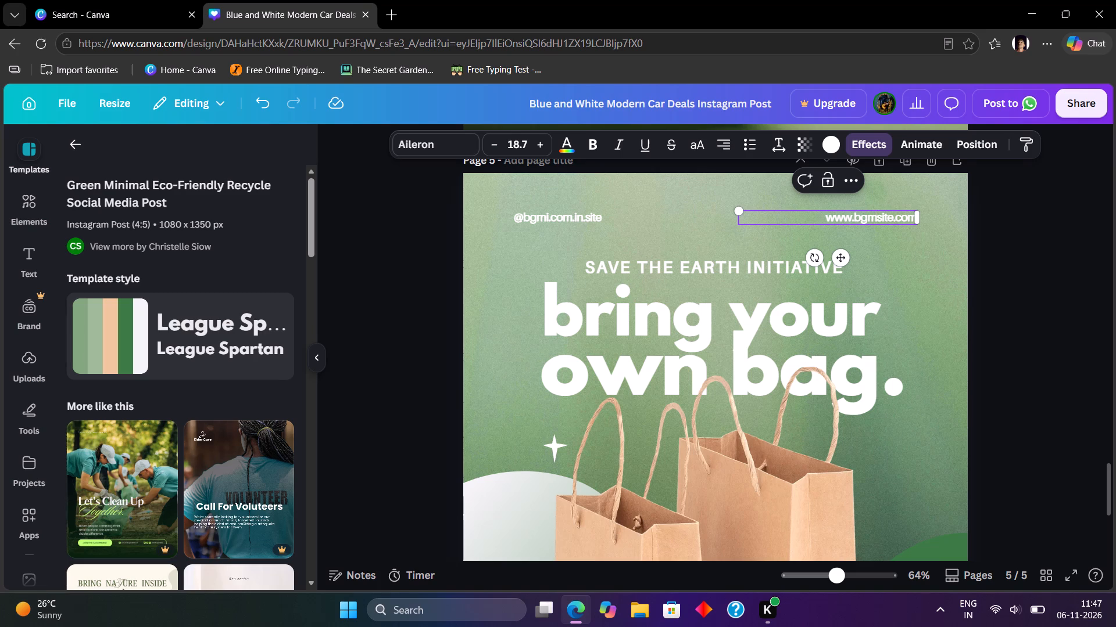
text(i,)
key(BackSpace)
text(.in)
key(comma)
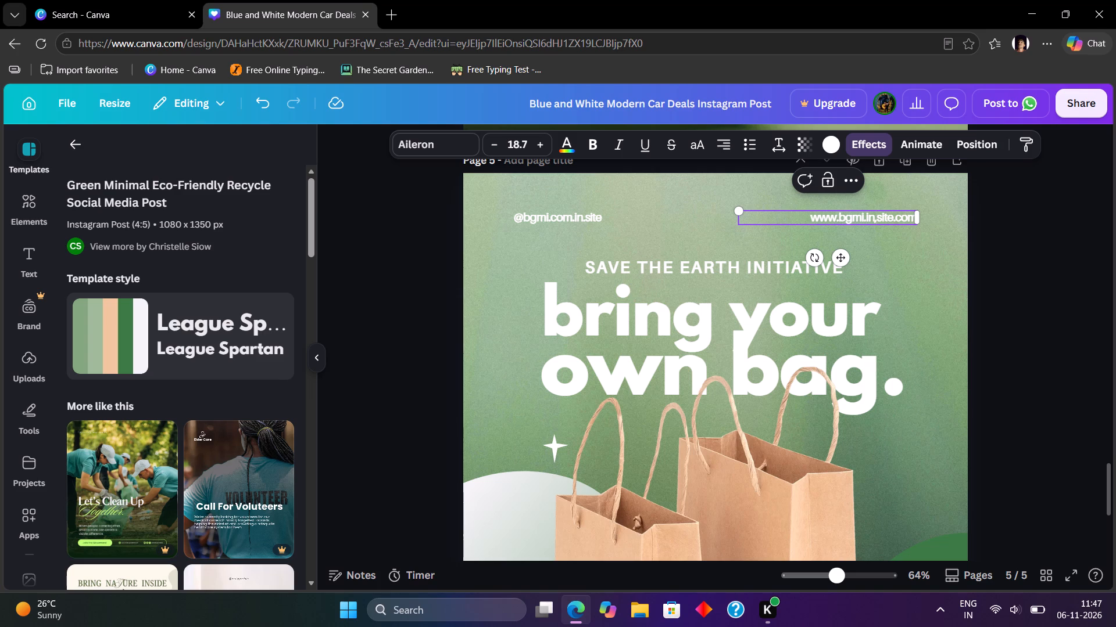
key(equal)
key(BackSpace)
key(BackSpace)
key(BackSpace)
key(comma)
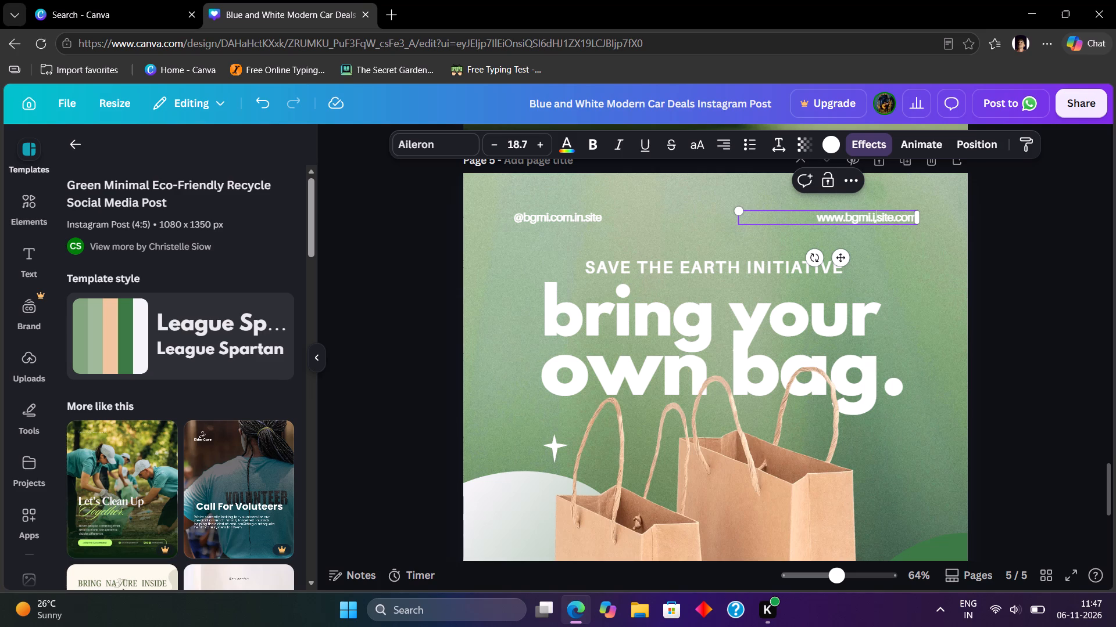
key(BackSpace)
key(n)
key(period)
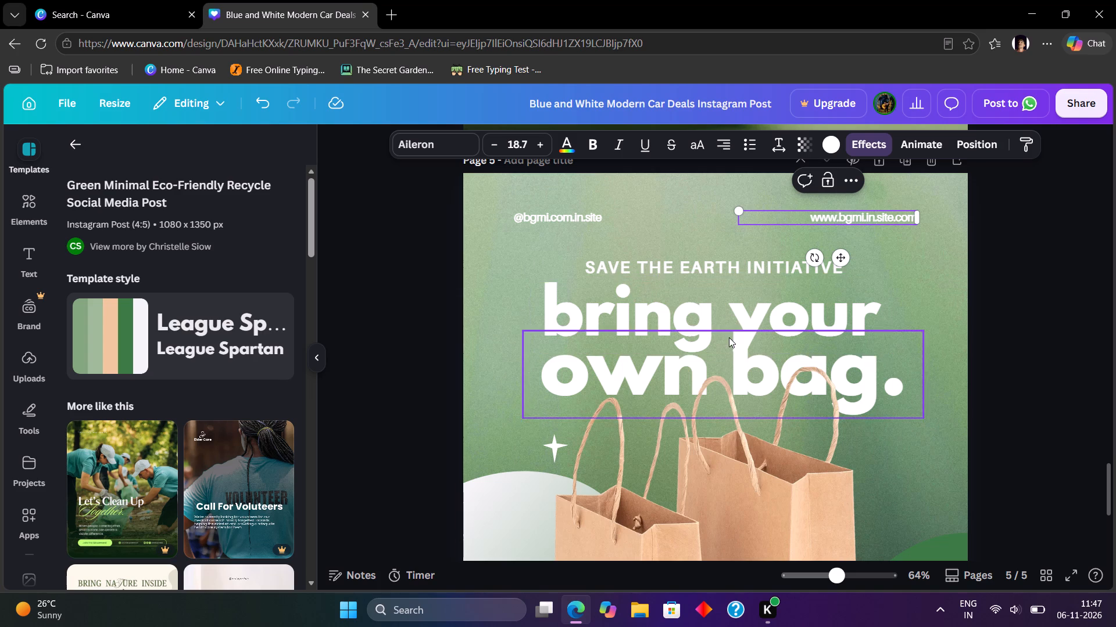
Duplicate the "SAVE THE EARTH INITIATIVE" text line above the headline on page 5.
scroll(729, 337, down, 3)
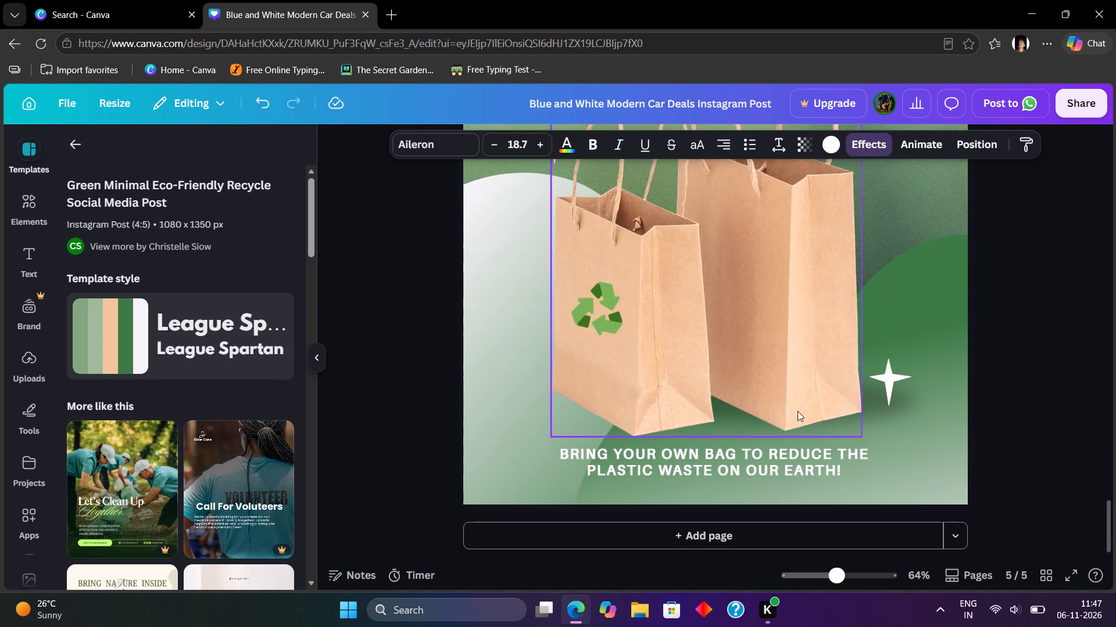
scroll(793, 412, up, 3)
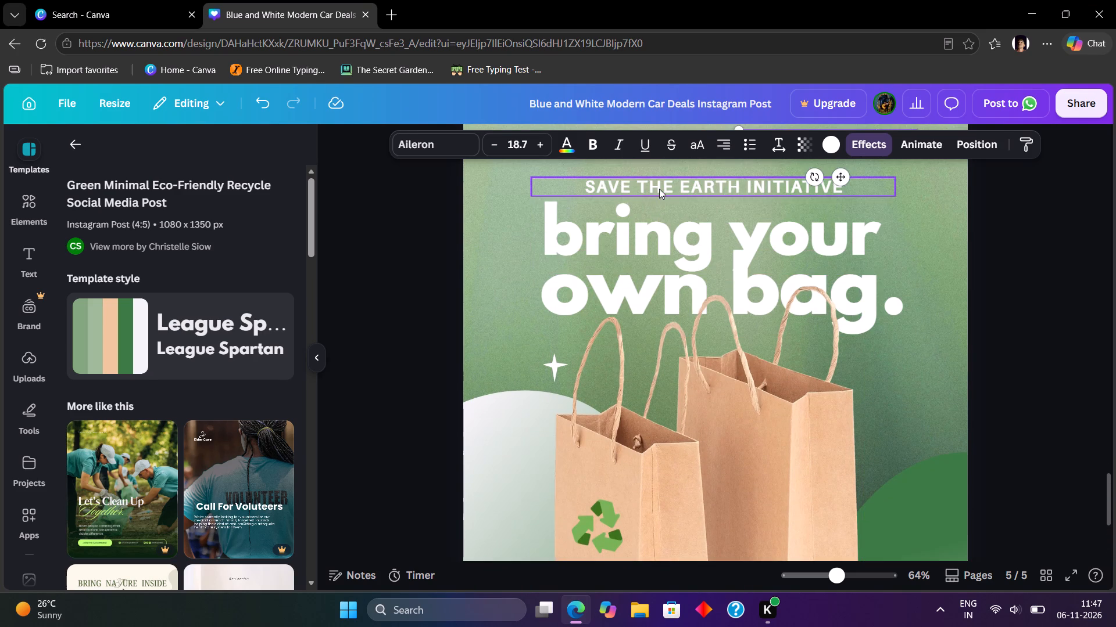
click(659, 189)
click(714, 226)
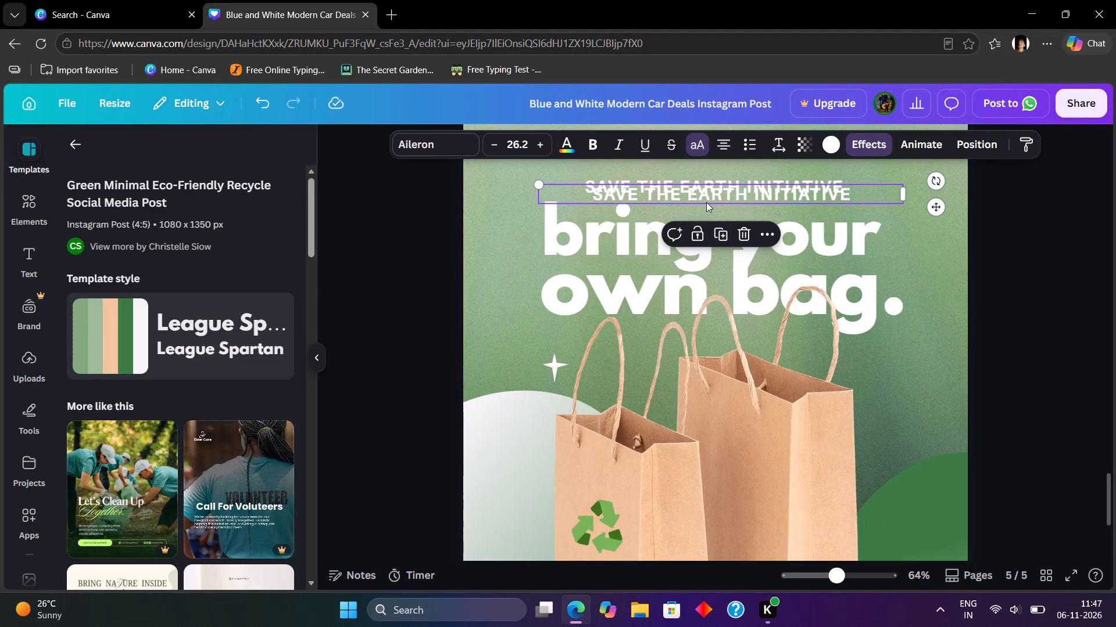
Select only the duplicated "SAVE THE EARTH INITIATIVE" line that overlaps the original above the headline.
drag(706, 173, 705, 237)
click(714, 194)
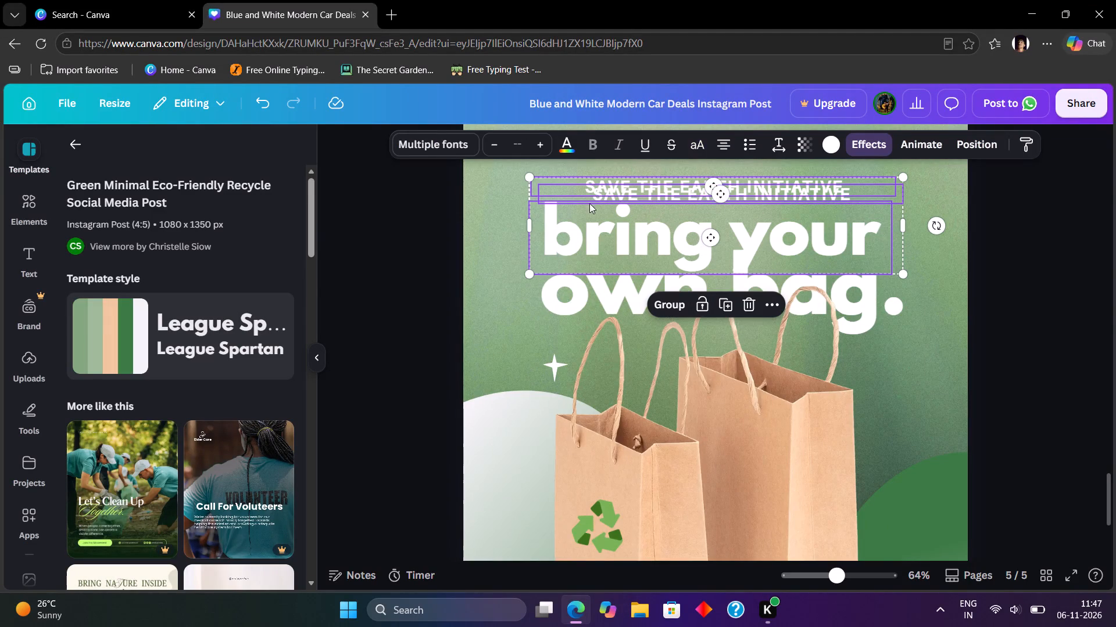
click(463, 283)
click(457, 235)
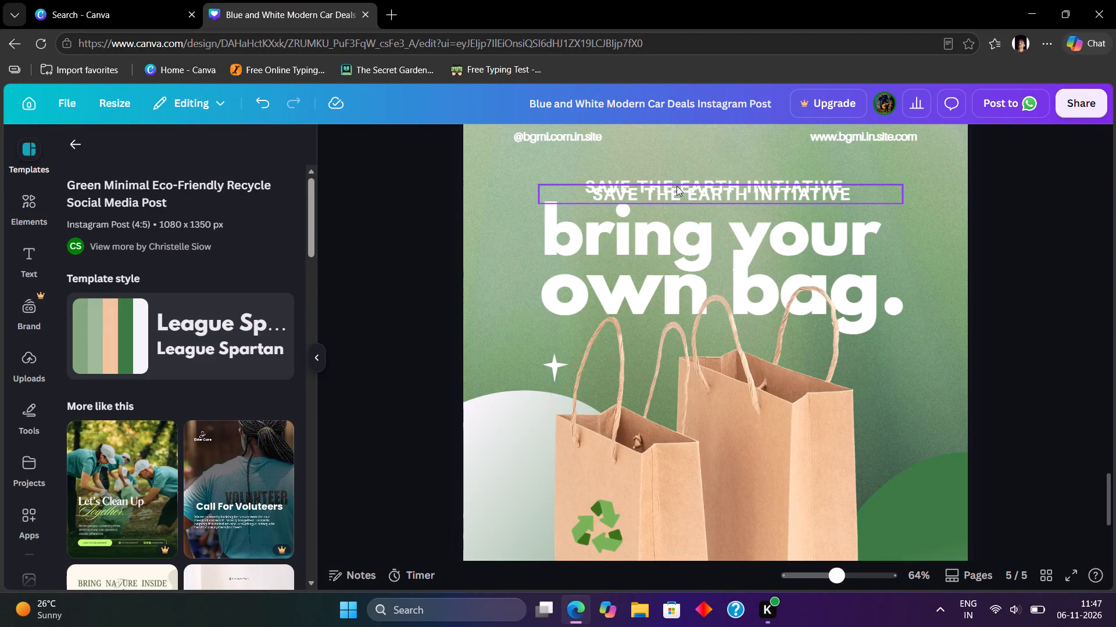
click(677, 193)
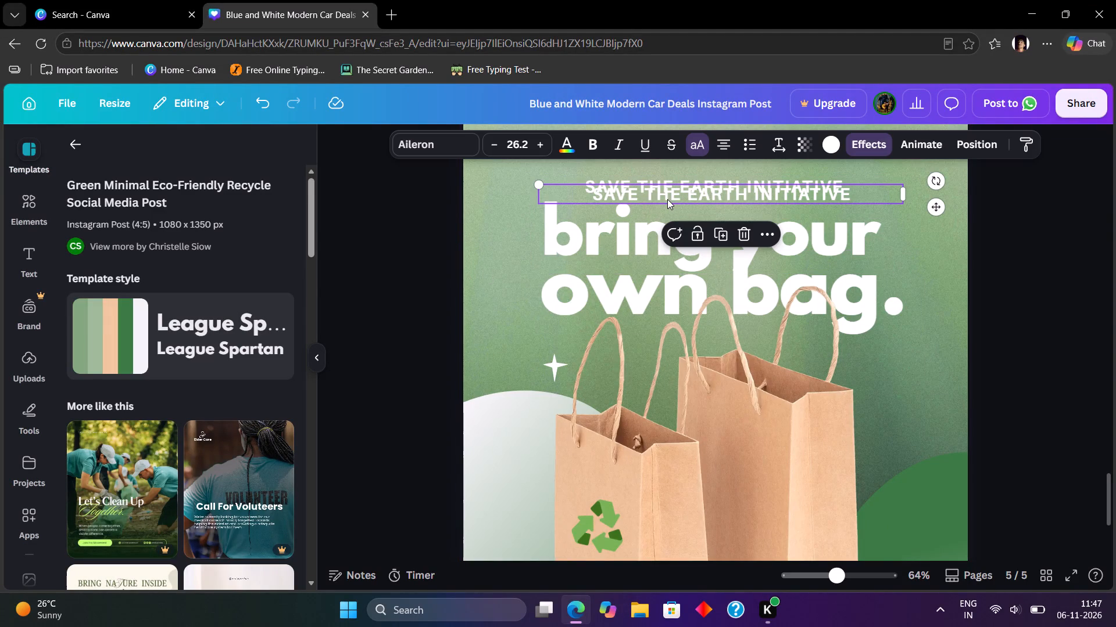
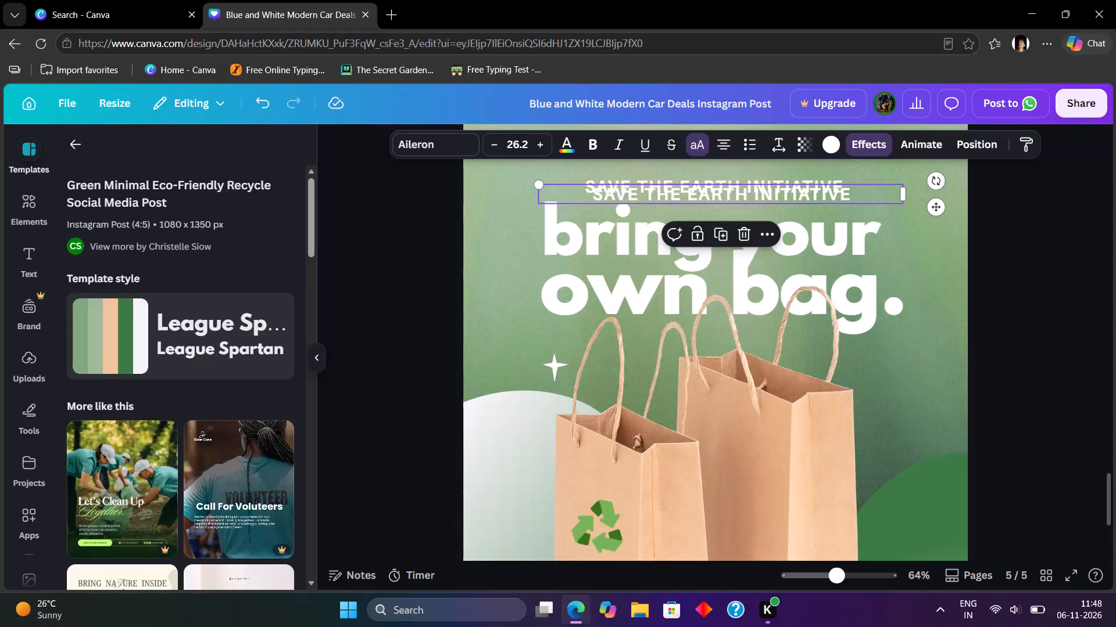
Replace the duplicate "SAVE THE EARTH INITIATIVE" text with "use the paper bags for save our environment".
click(663, 193)
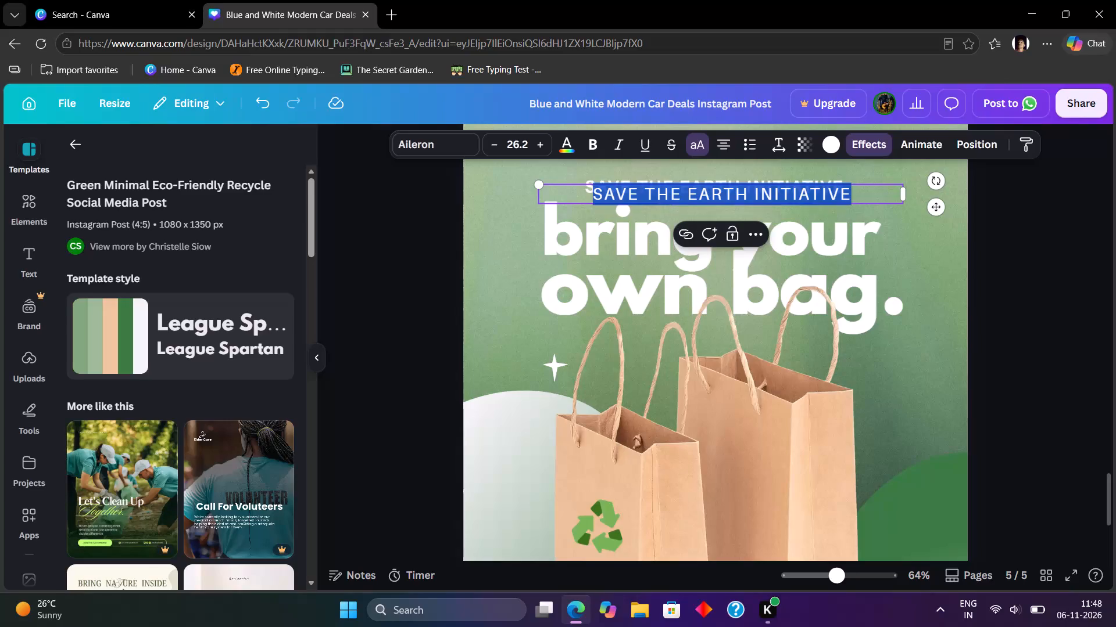
double_click(663, 193)
drag(573, 193, 584, 193)
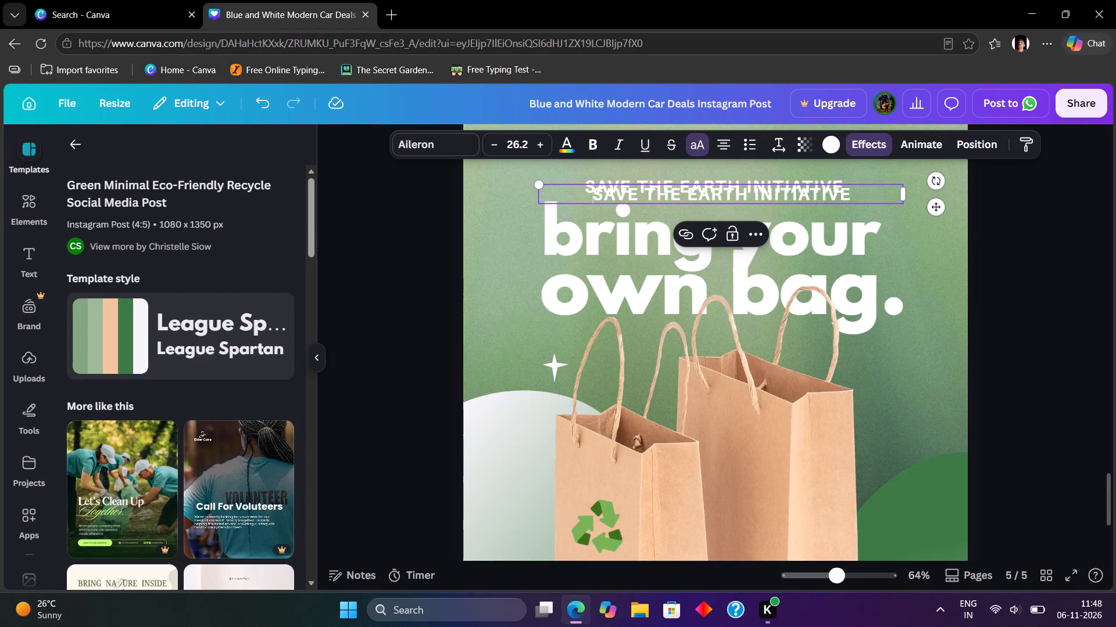
drag(584, 193, 874, 203)
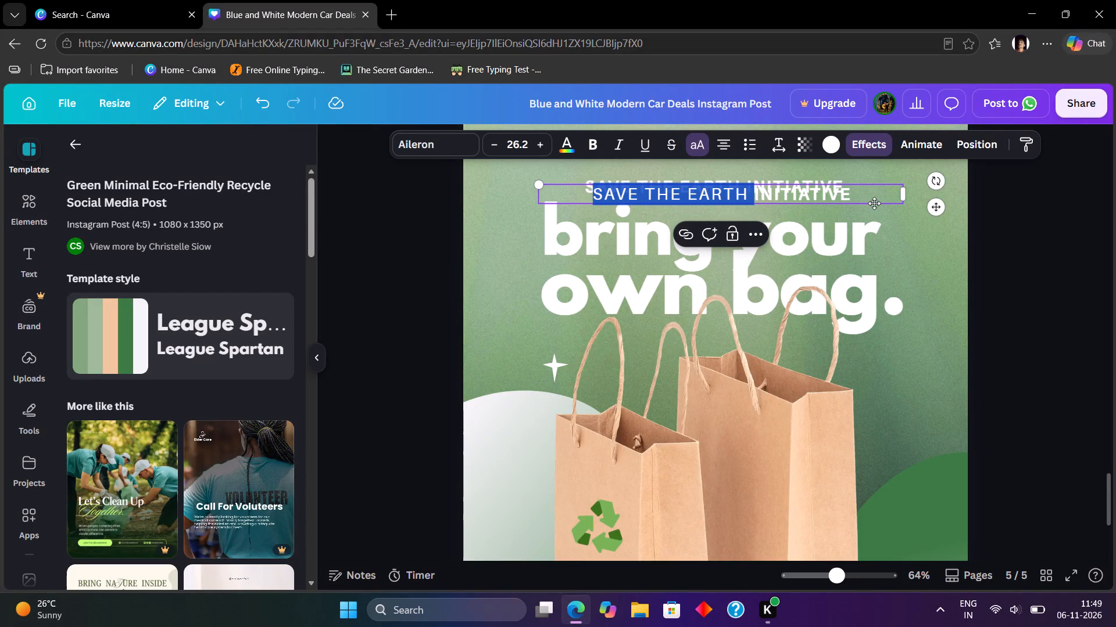
drag(874, 203, 859, 200)
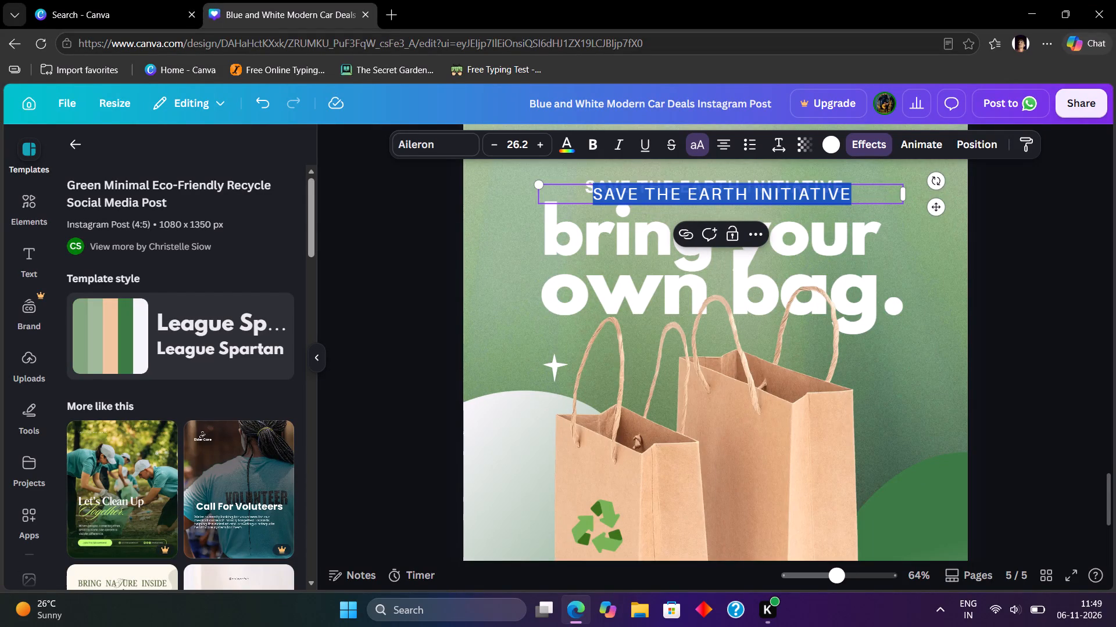
text(use the)
key(space)
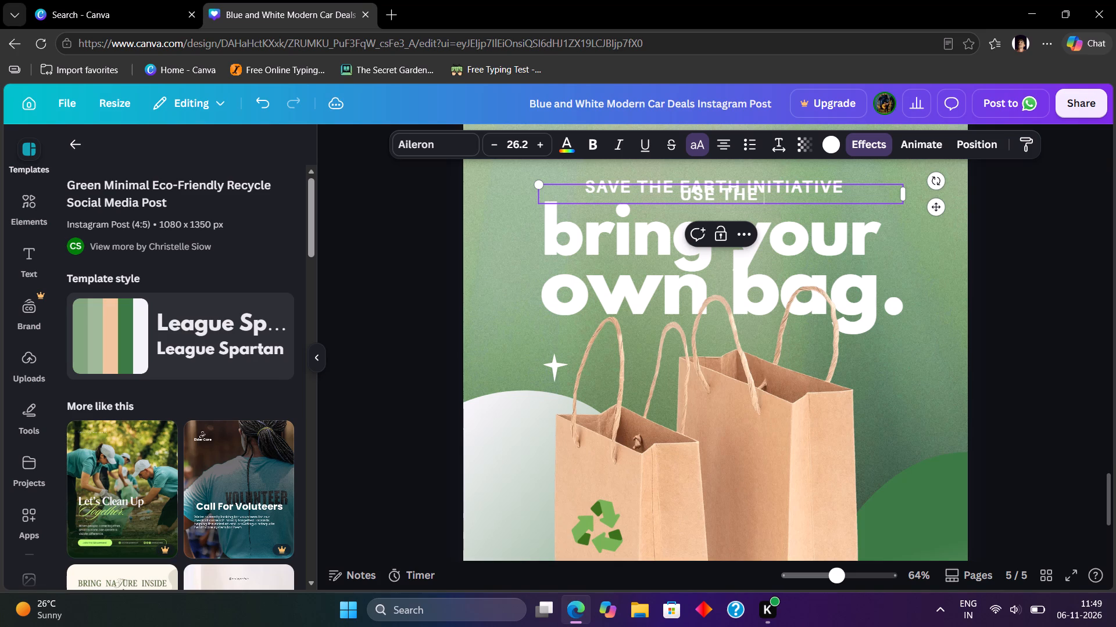
text(ap)
key(BackSpace)
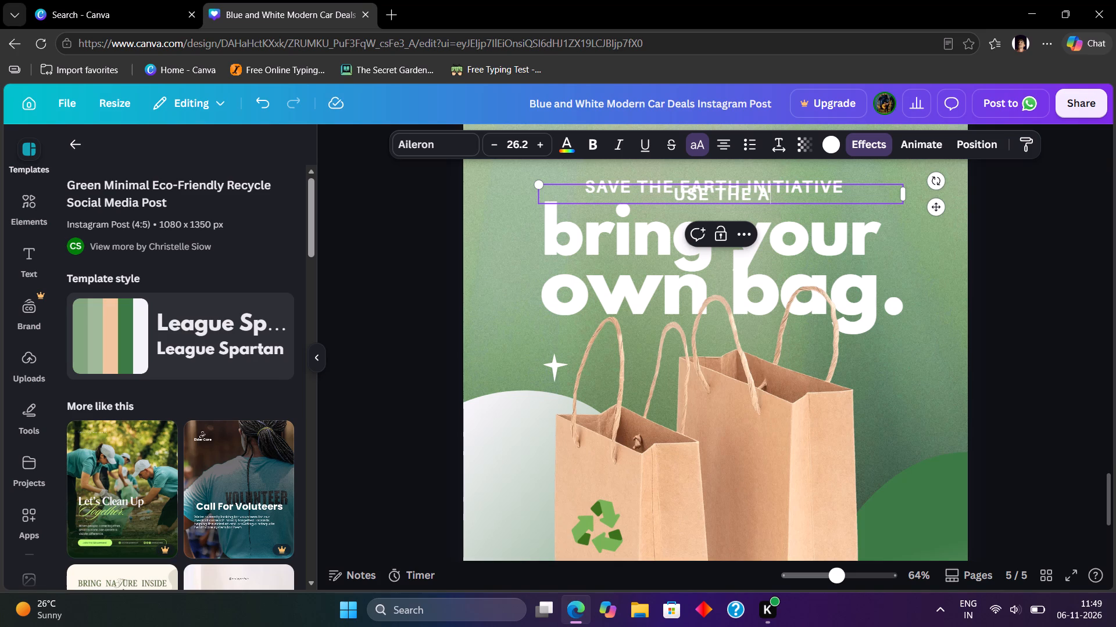
key(BackSpace)
text(pap)
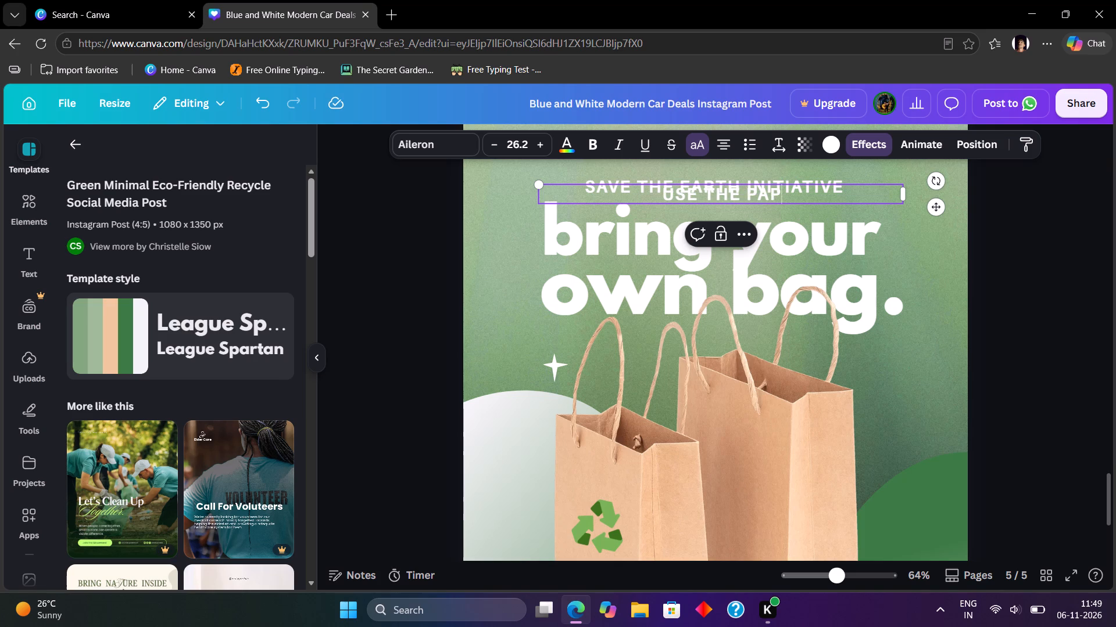
text(er)
key(space)
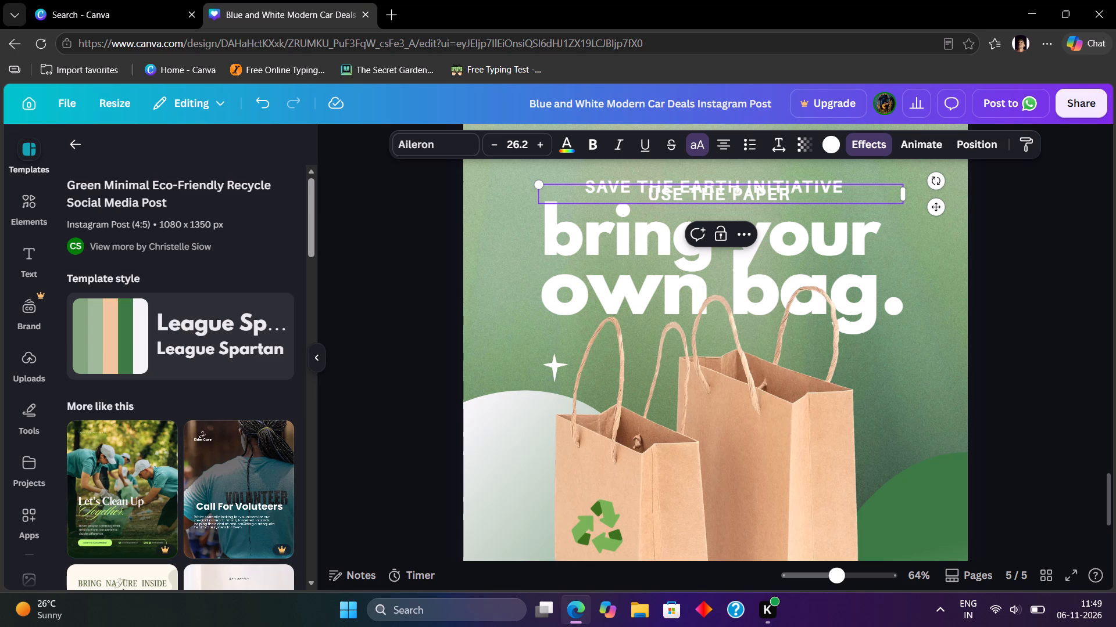
text(bags)
key(space)
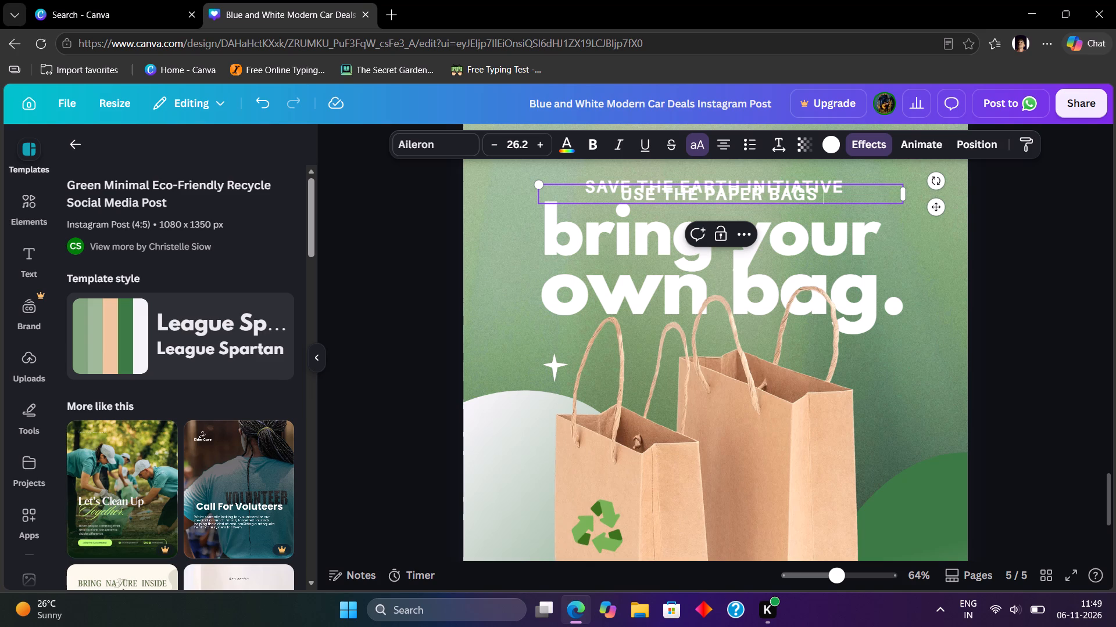
text(for sa)
text(ve our en)
text(vironmen)
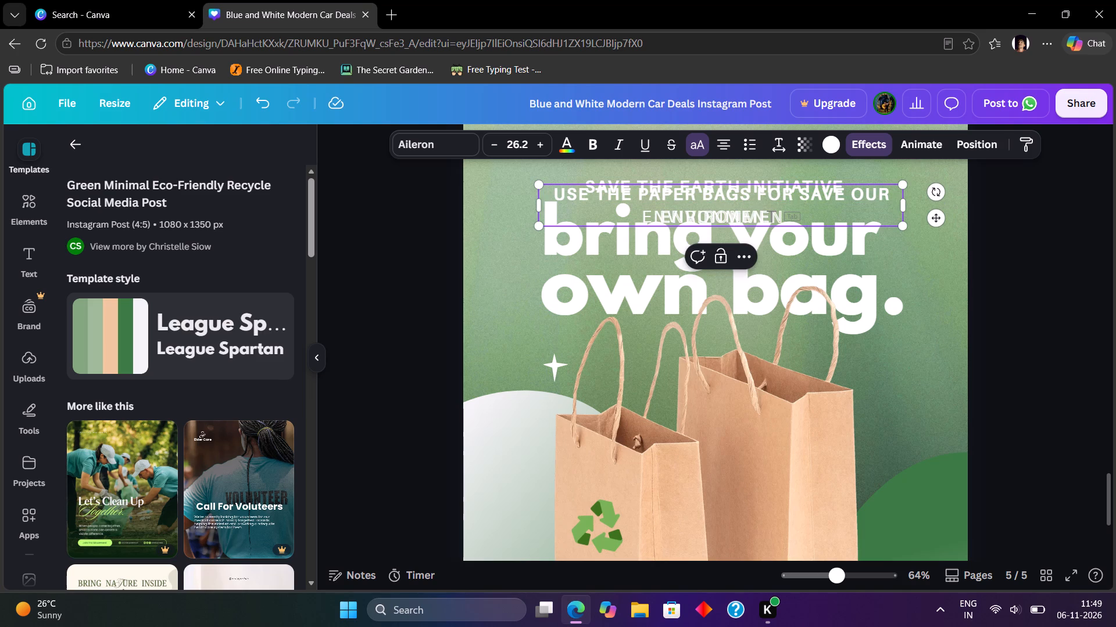
key(BackSpace)
key(BackSpace)
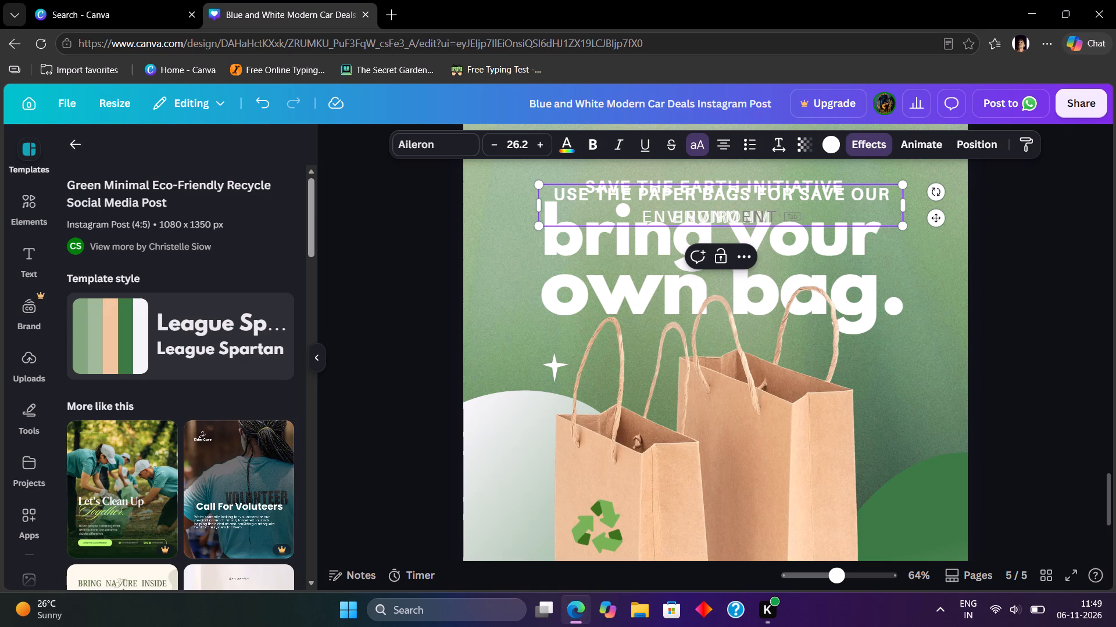
key(Tab)
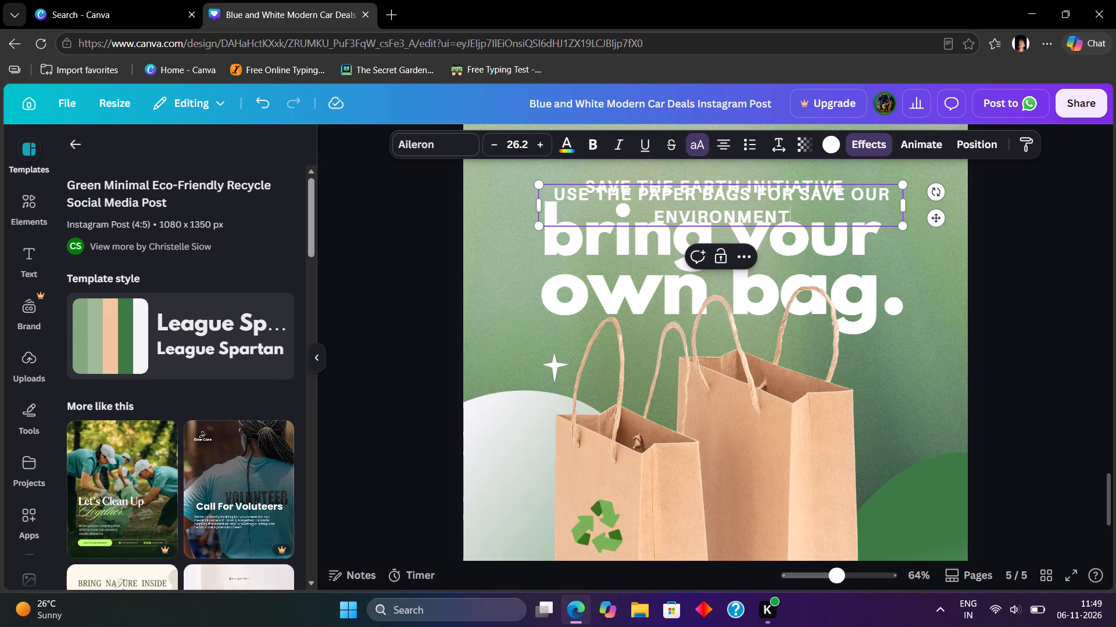
Append "so use paper bags save our earth" to the end of the new paper-bag text.
key(space)
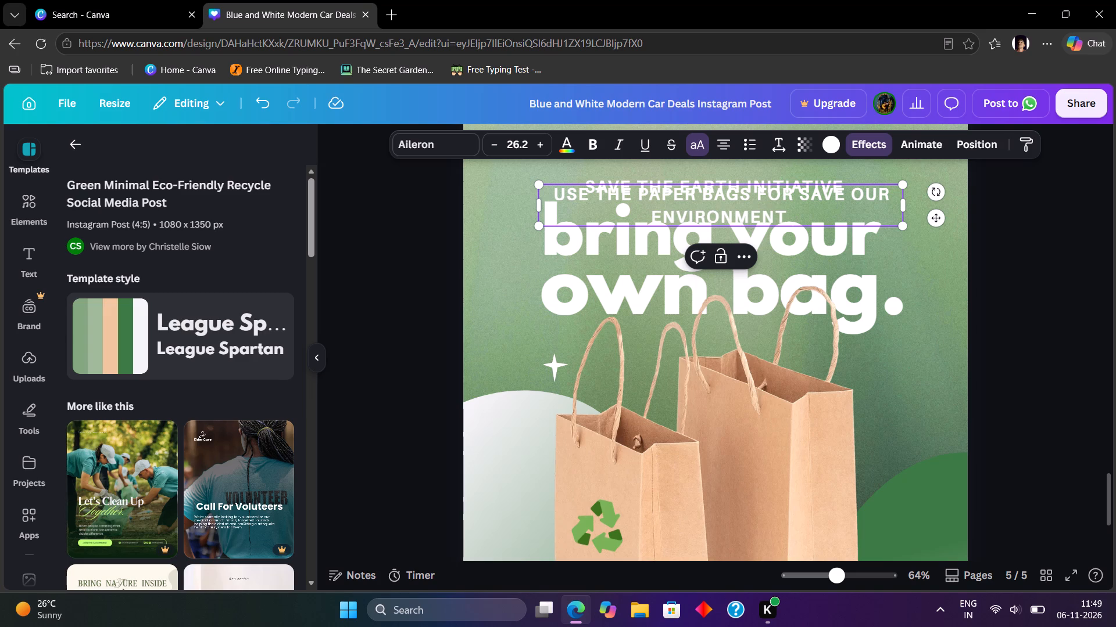
text(so use)
key(space)
text(paper)
key(space)
text(bas)
key(equal)
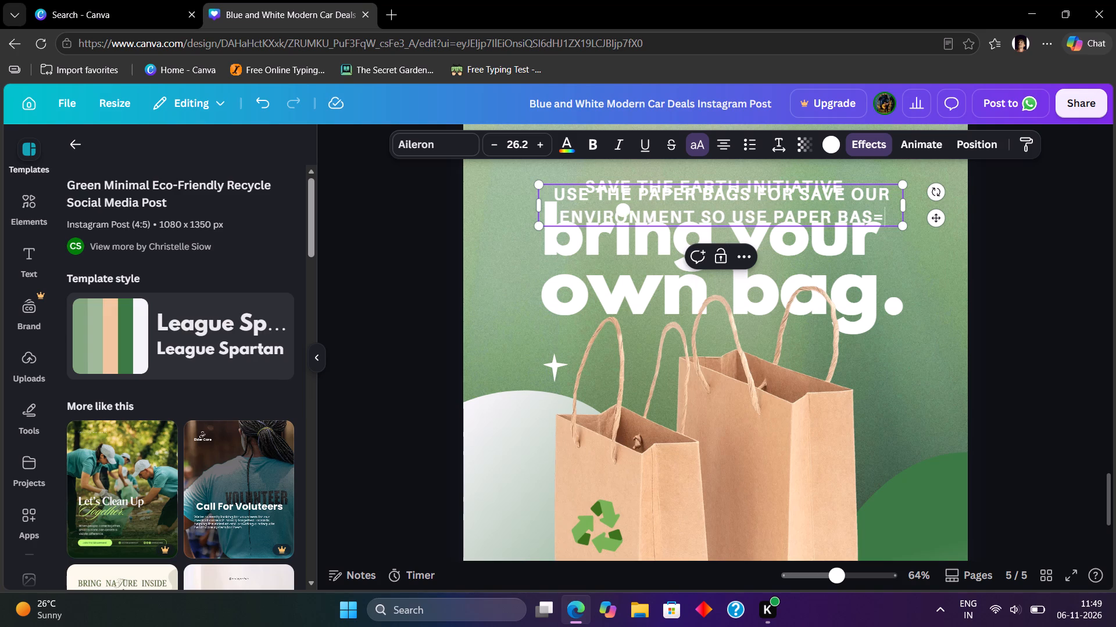
key(BackSpace)
key(BackSpace)
key(d)
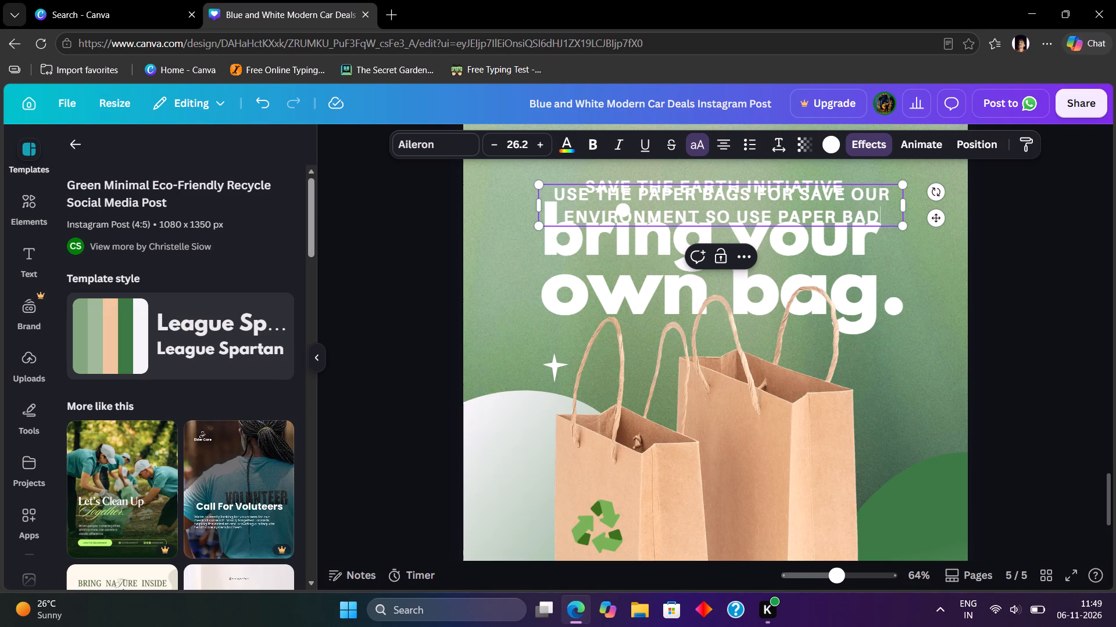
key(BackSpace)
text(gs)
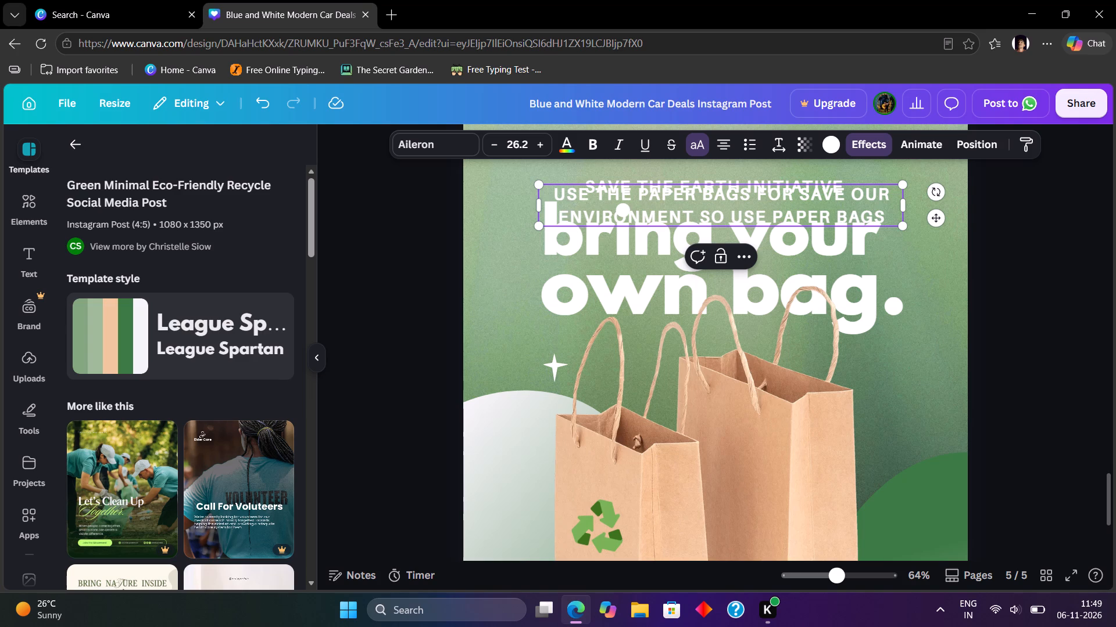
key(space)
text(save ou)
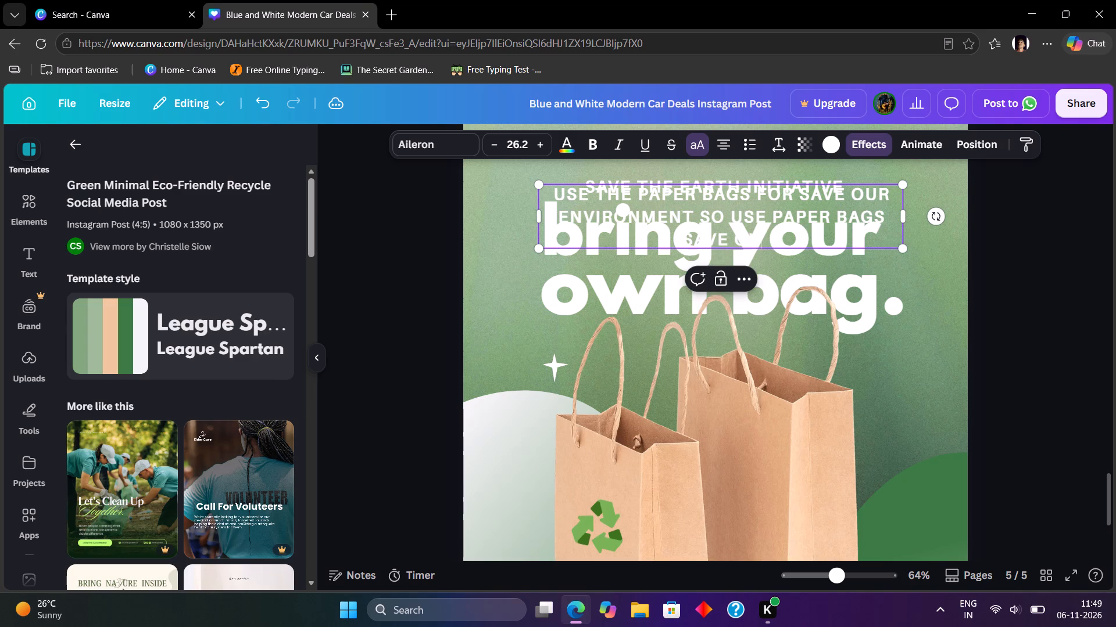
text(r)
key(space)
text(ea)
text(rth)
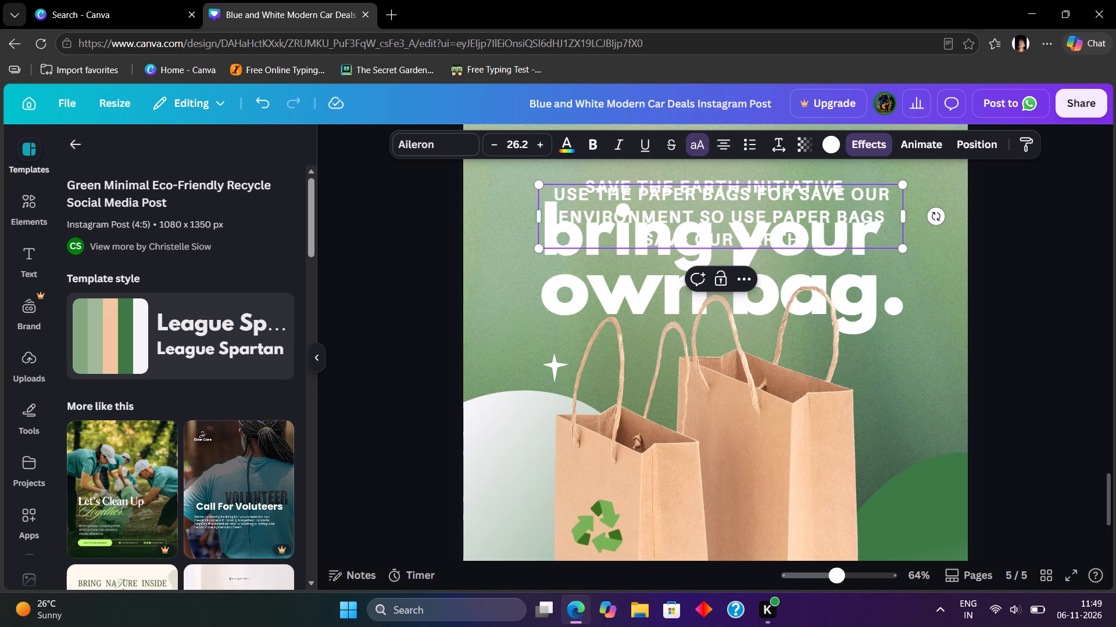
click(961, 307)
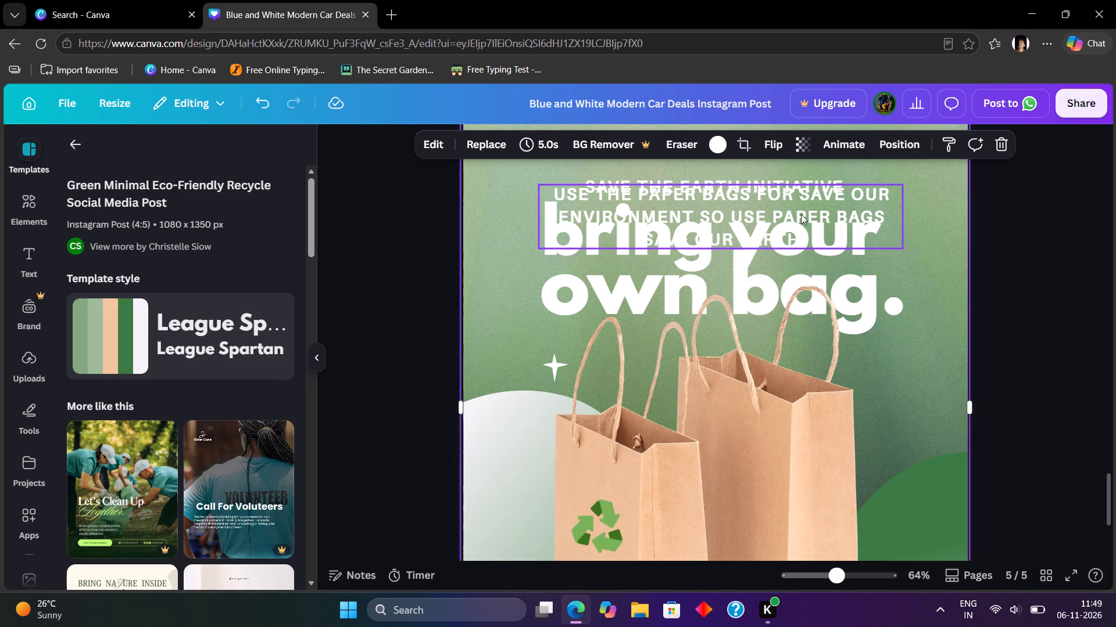
Move the paper-bag text down onto the larger bag and scale it to font size 15.
drag(801, 214, 790, 513)
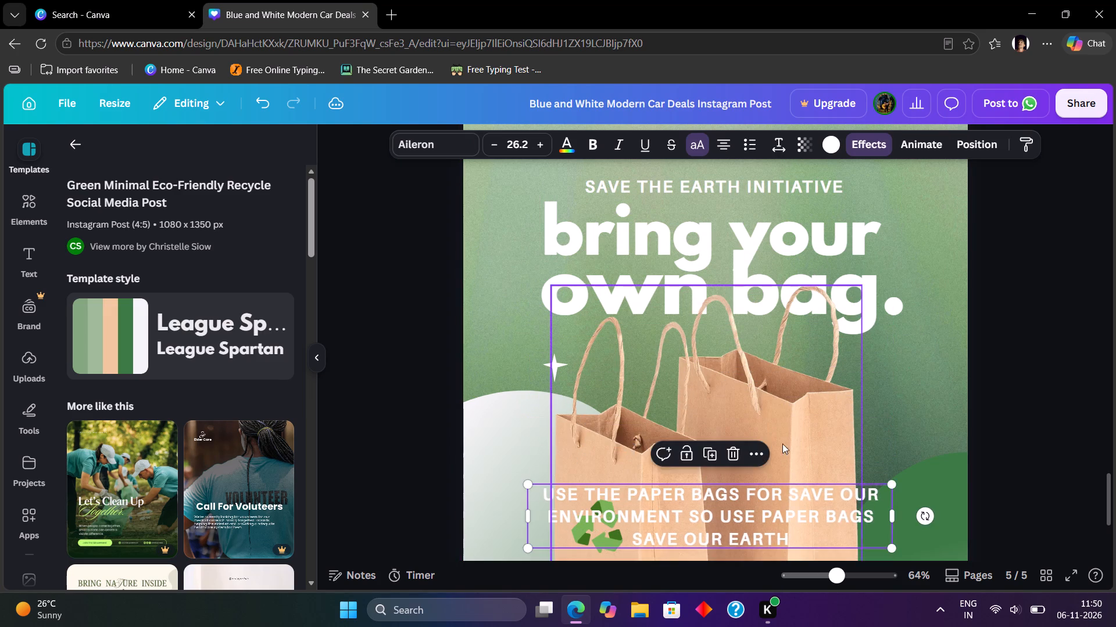
scroll(782, 420, down, 3)
drag(893, 262, 797, 301)
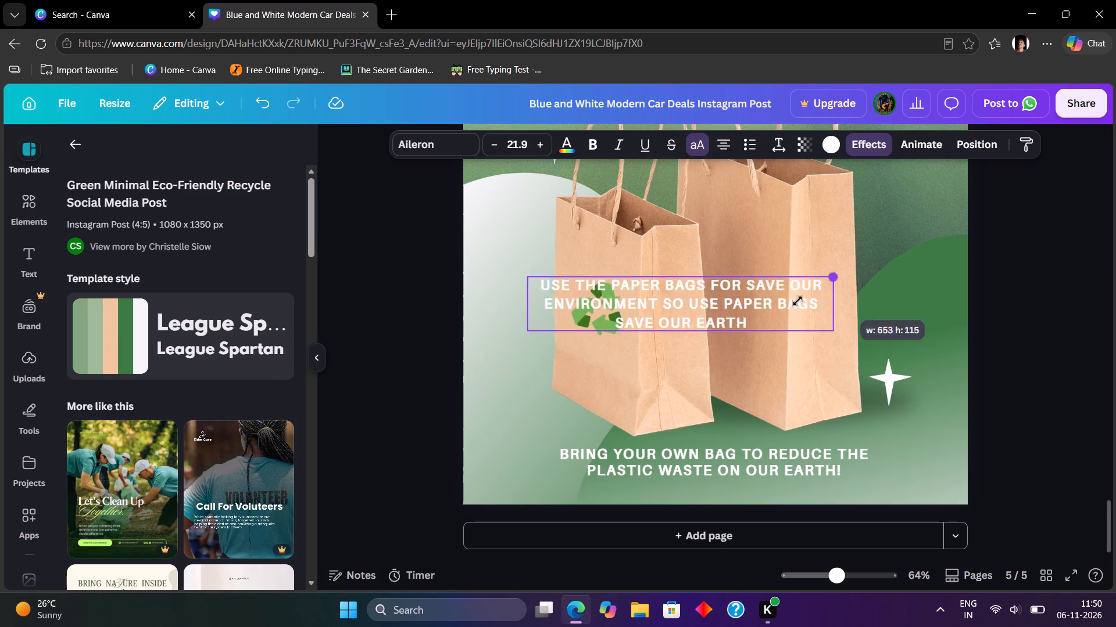
drag(797, 301, 741, 317)
drag(656, 311, 760, 301)
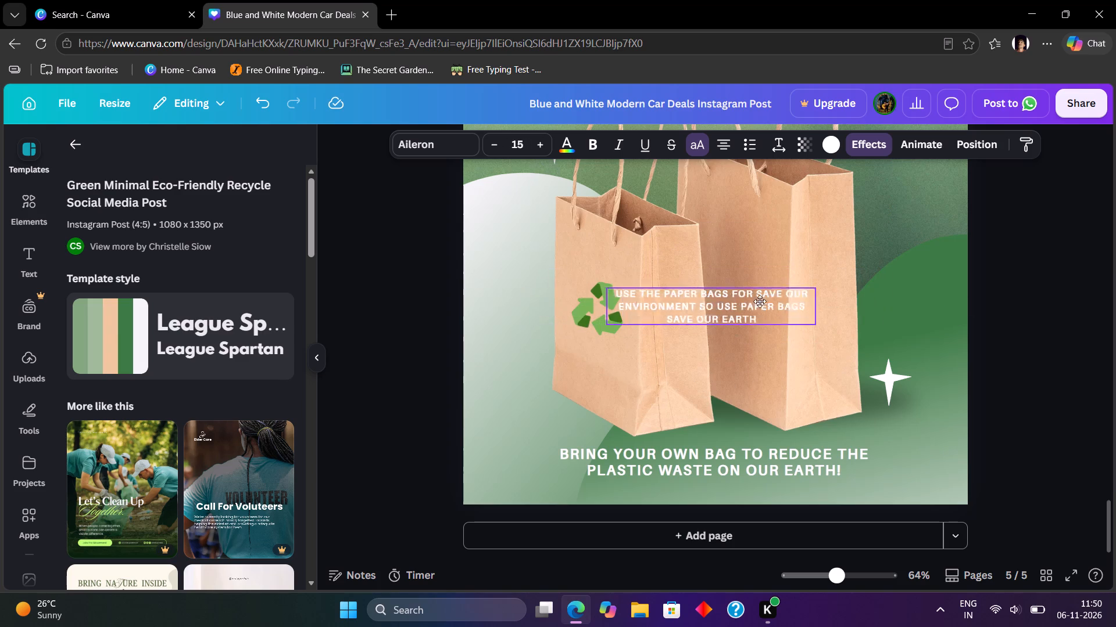
drag(760, 301, 851, 301)
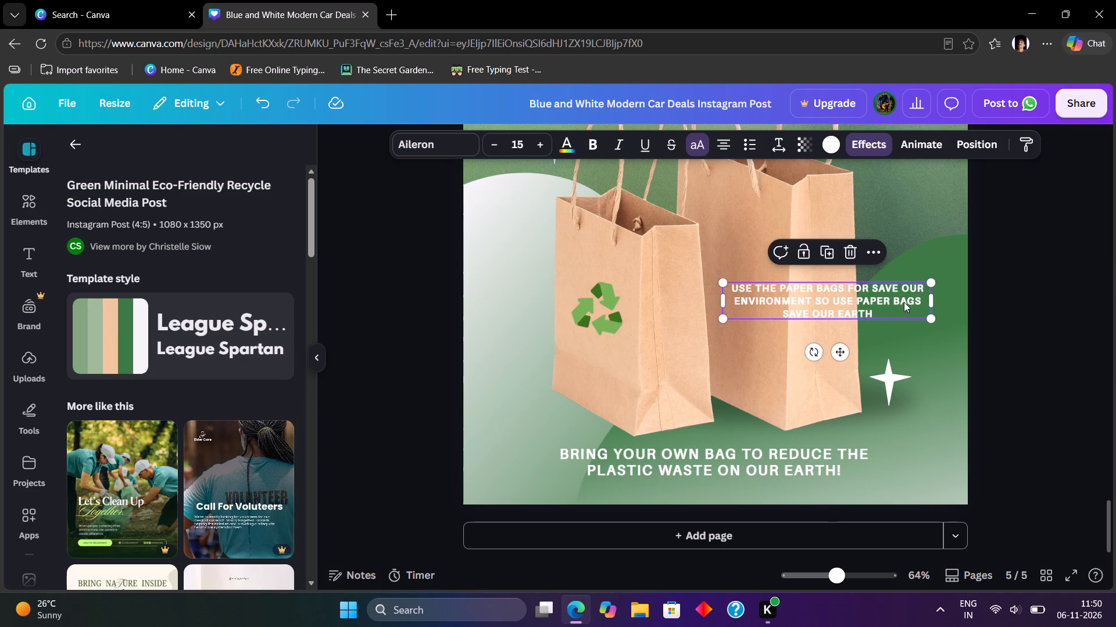
Rotate the paper-bag text to run nearly vertically upward and place it along the larger bag's narrow side panel.
drag(810, 350, 897, 311)
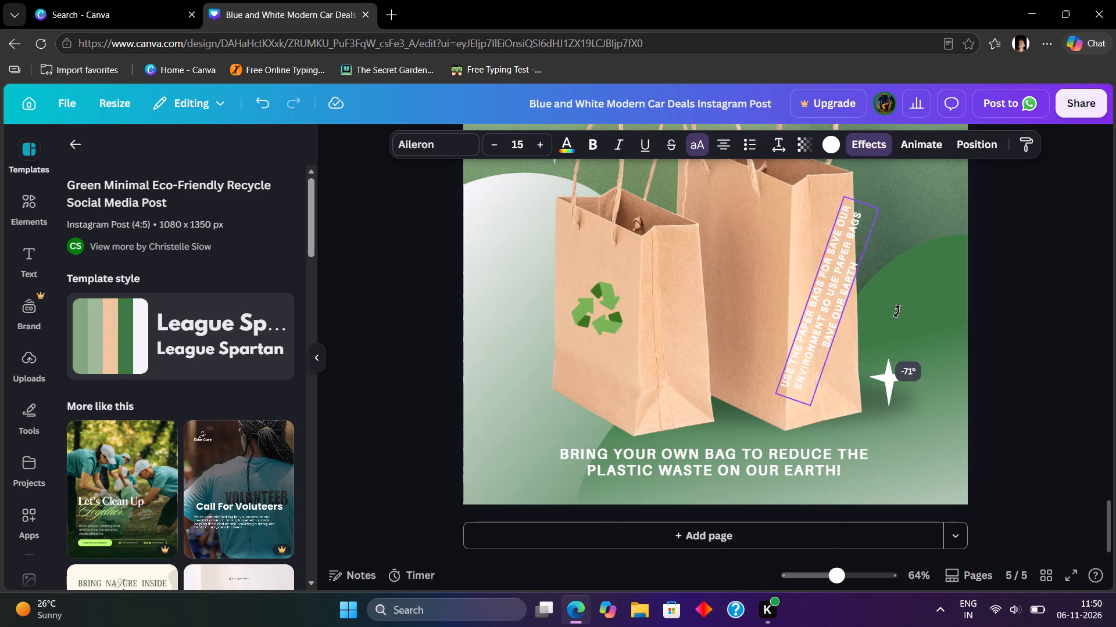
drag(897, 311, 899, 311)
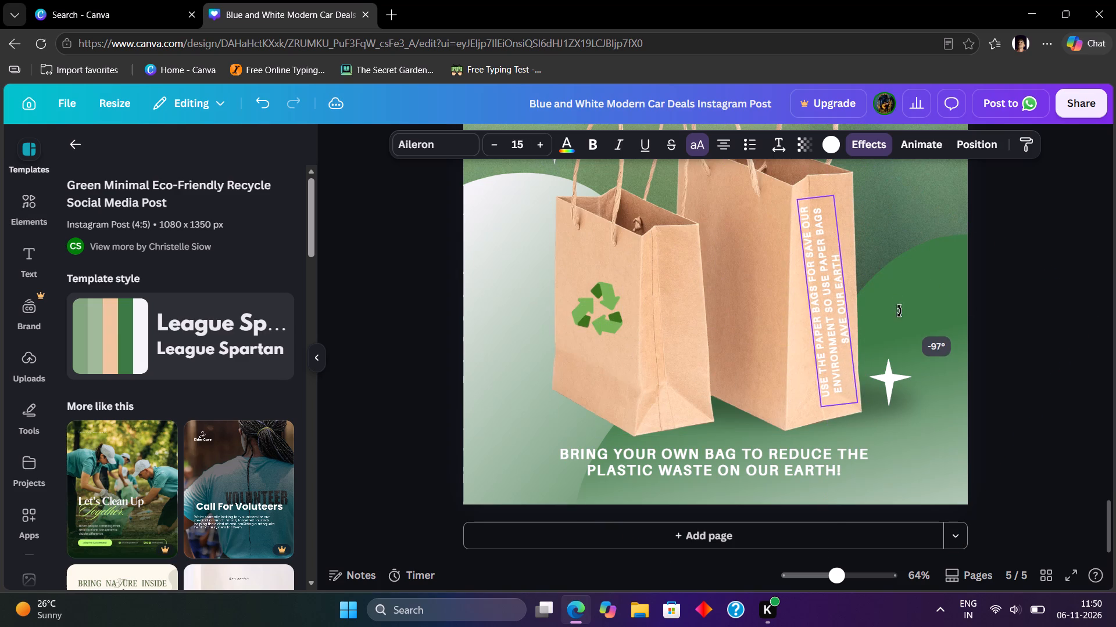
drag(899, 311, 899, 315)
drag(834, 315, 828, 317)
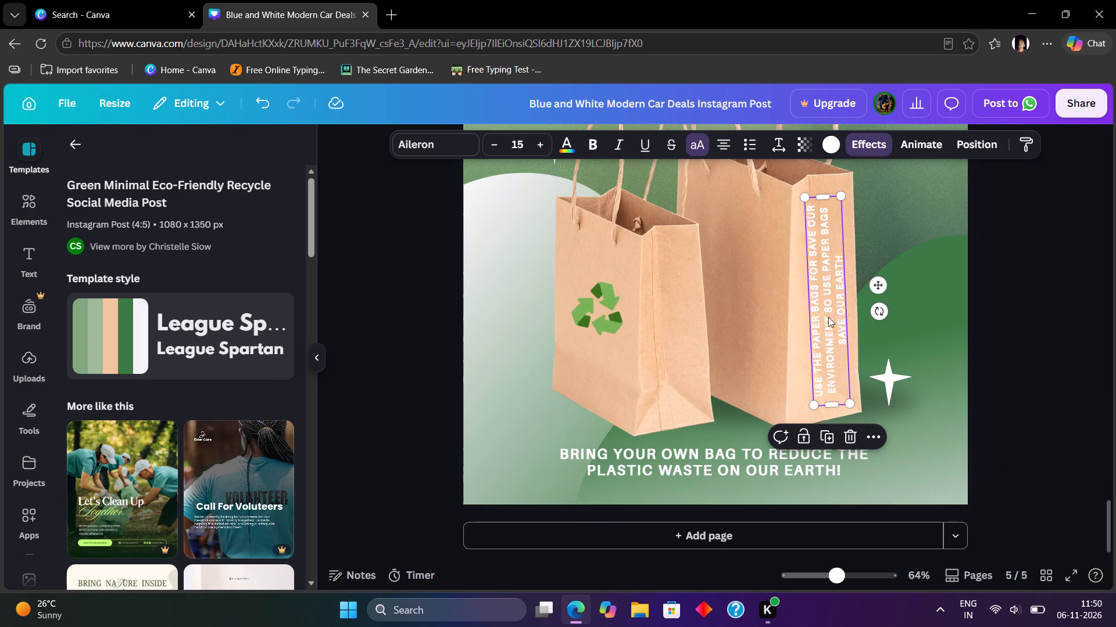
drag(828, 317, 845, 307)
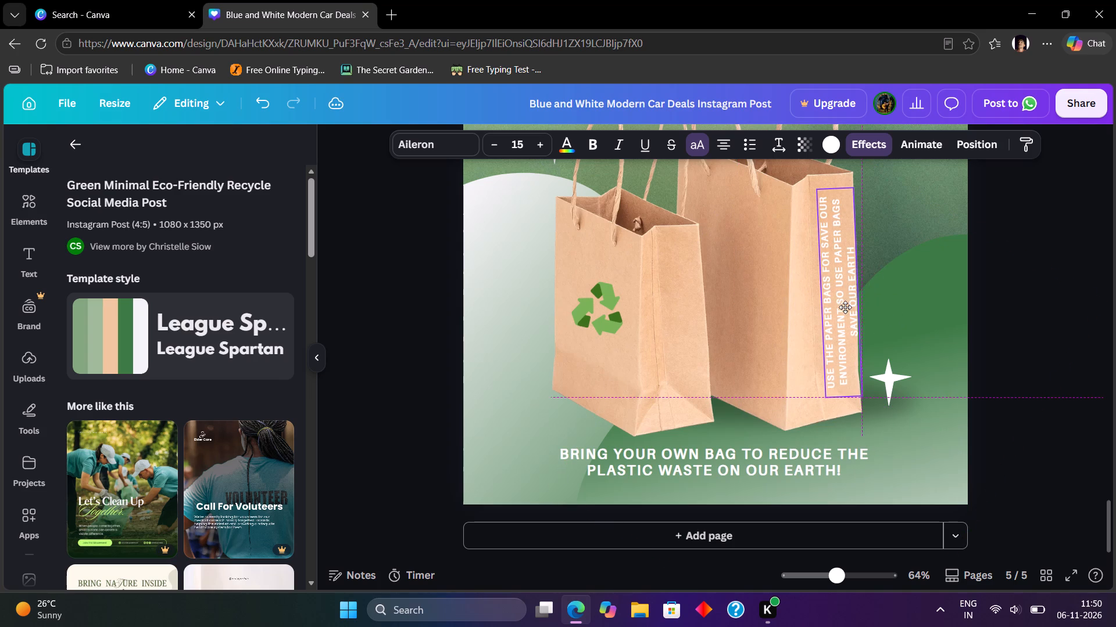
drag(845, 307, 843, 308)
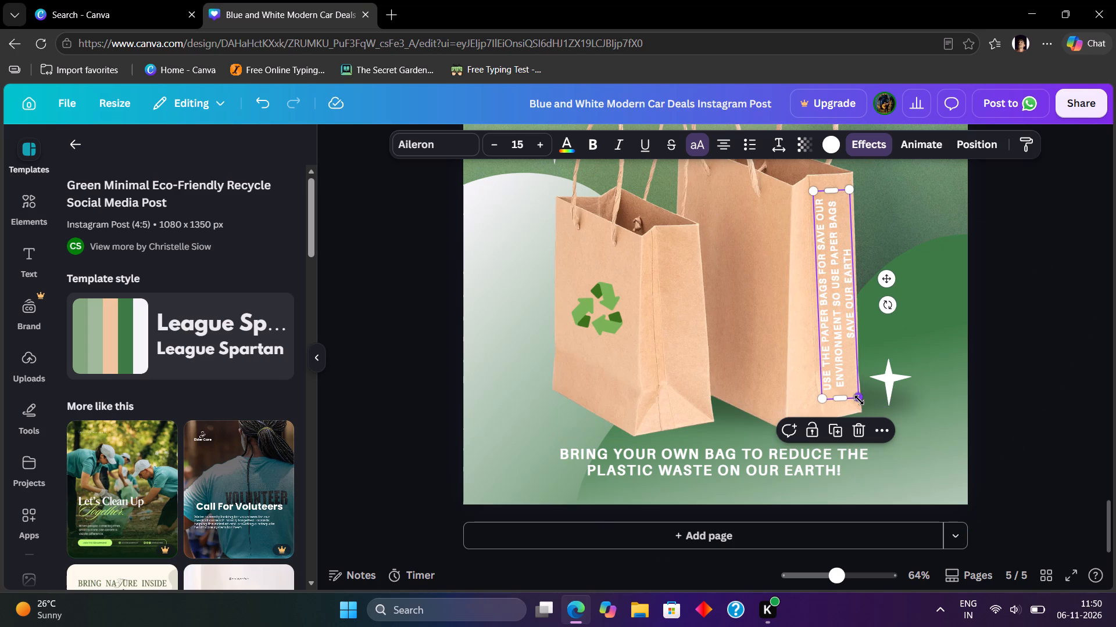
Shrink the rotated text to font size 12.5 and reposition it within the larger bag's side panel.
drag(859, 400, 840, 368)
drag(831, 291, 841, 311)
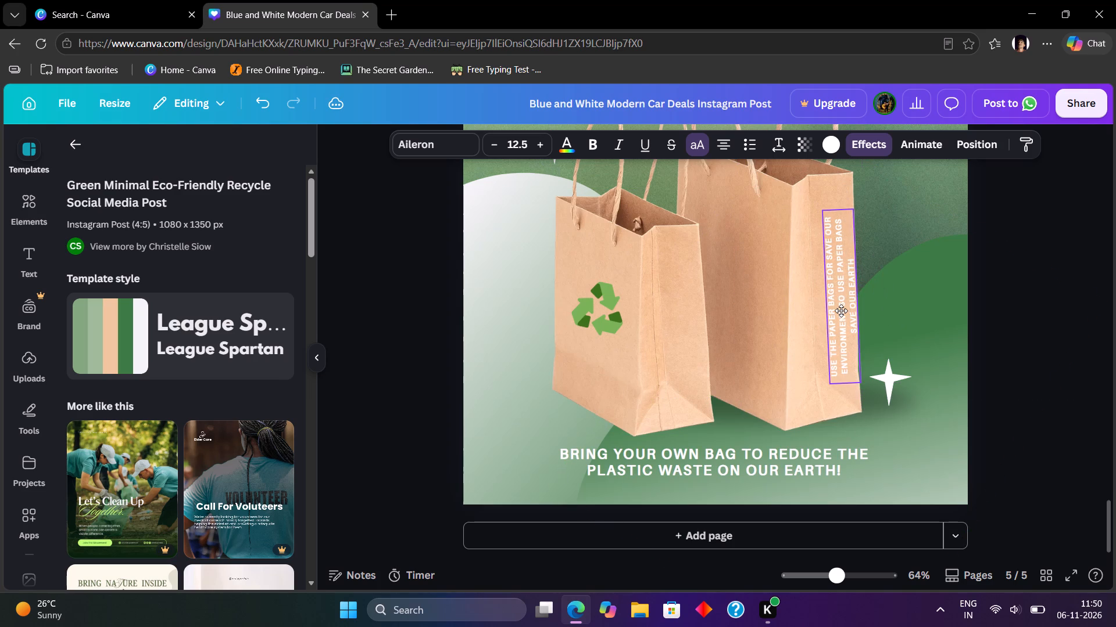
drag(841, 311, 837, 313)
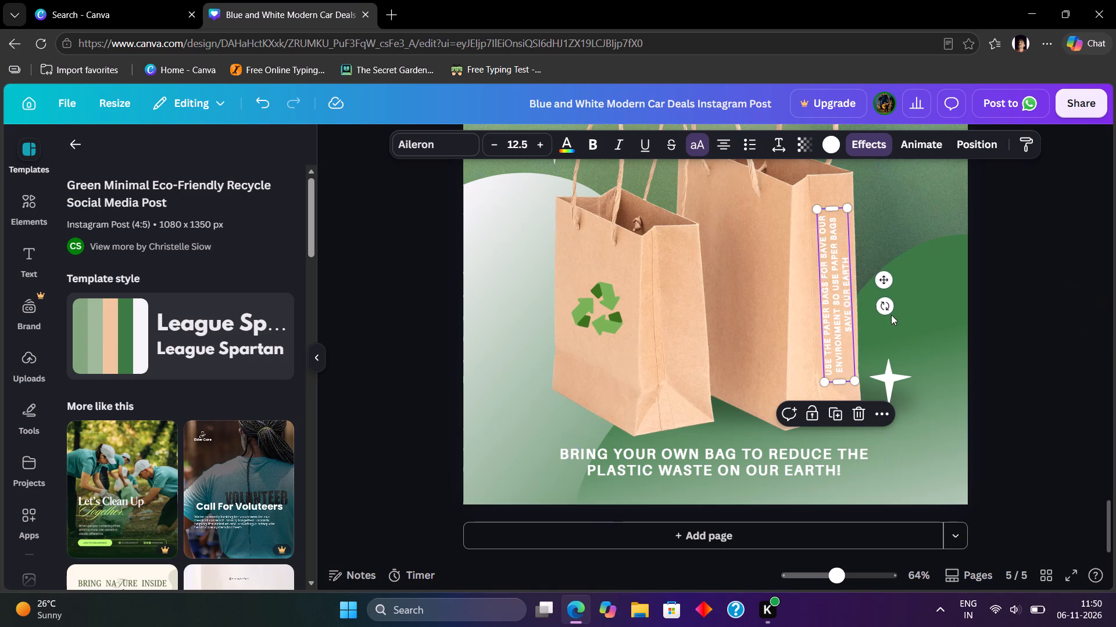
click(891, 308)
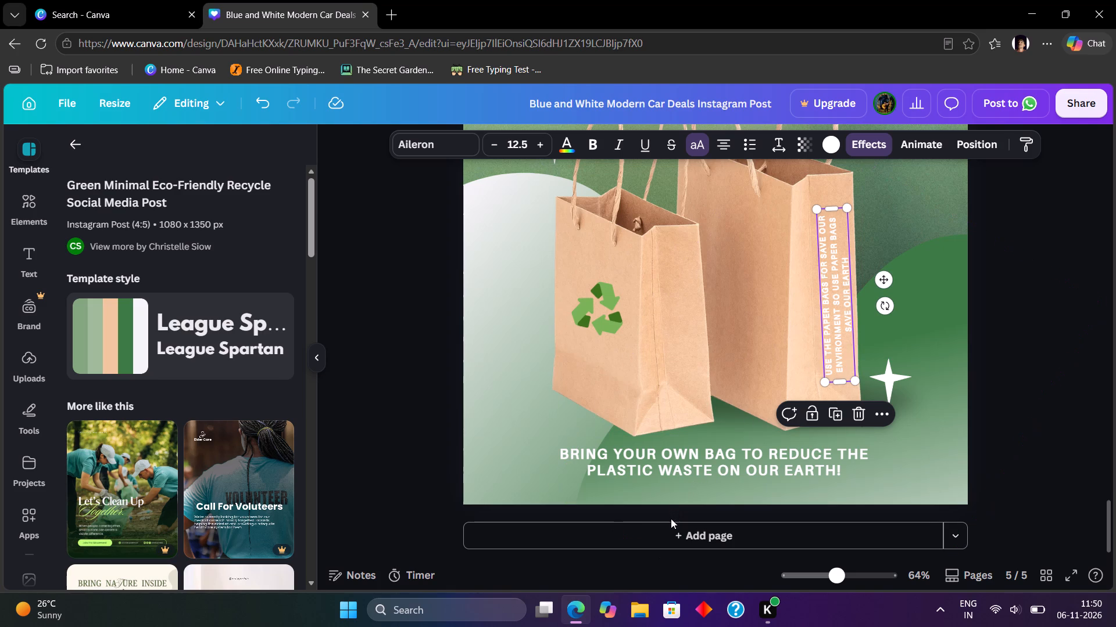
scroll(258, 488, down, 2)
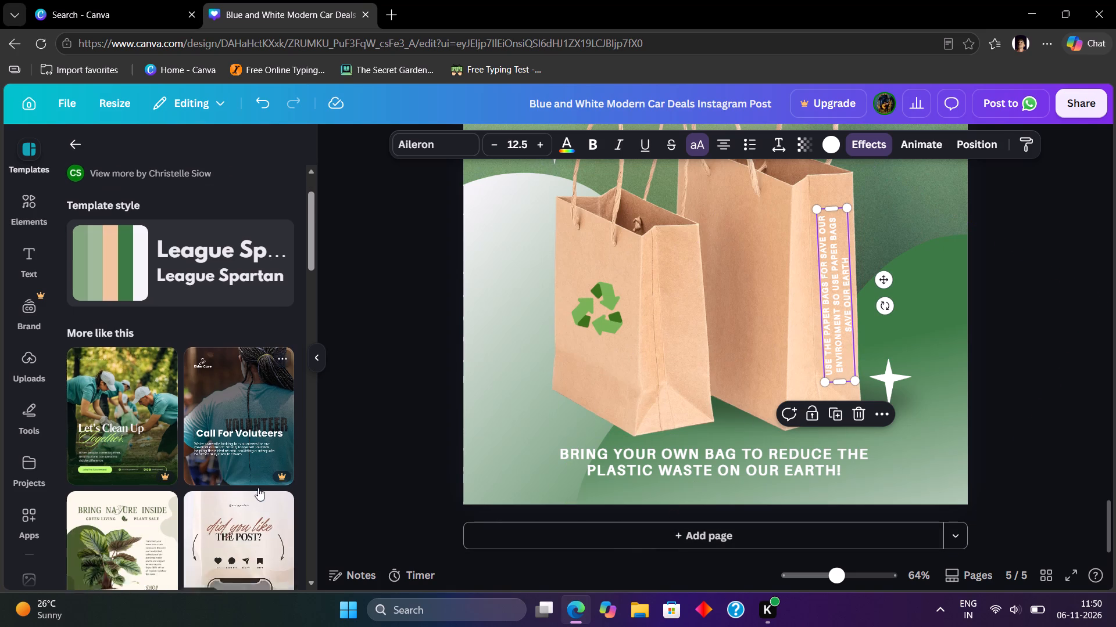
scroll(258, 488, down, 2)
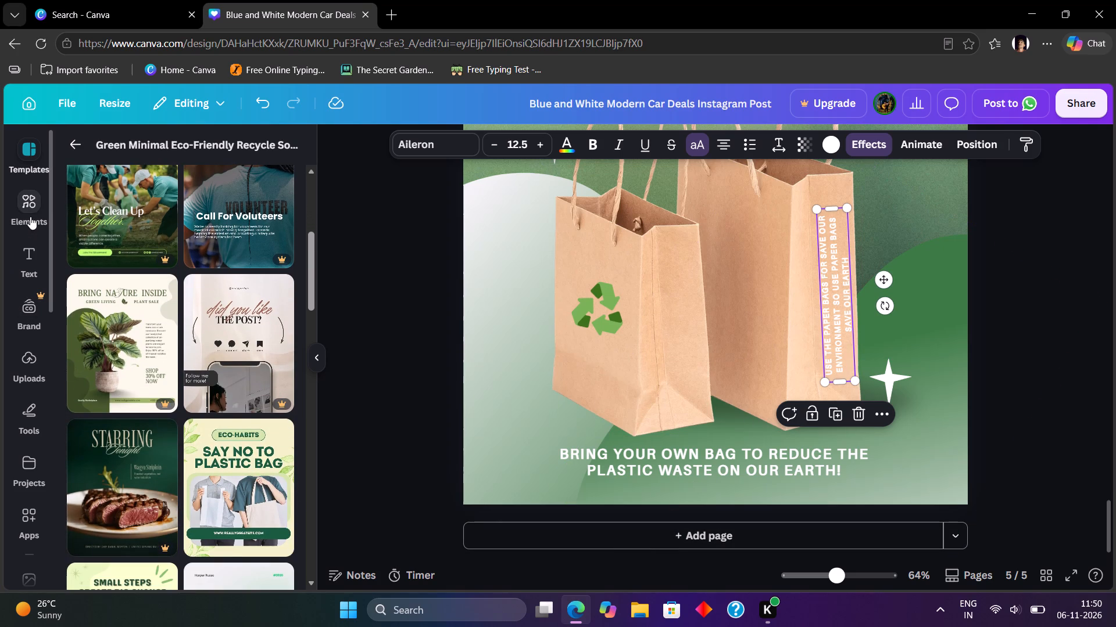
Clear the previous search in the element library and open the full list of recommended elements.
click(30, 217)
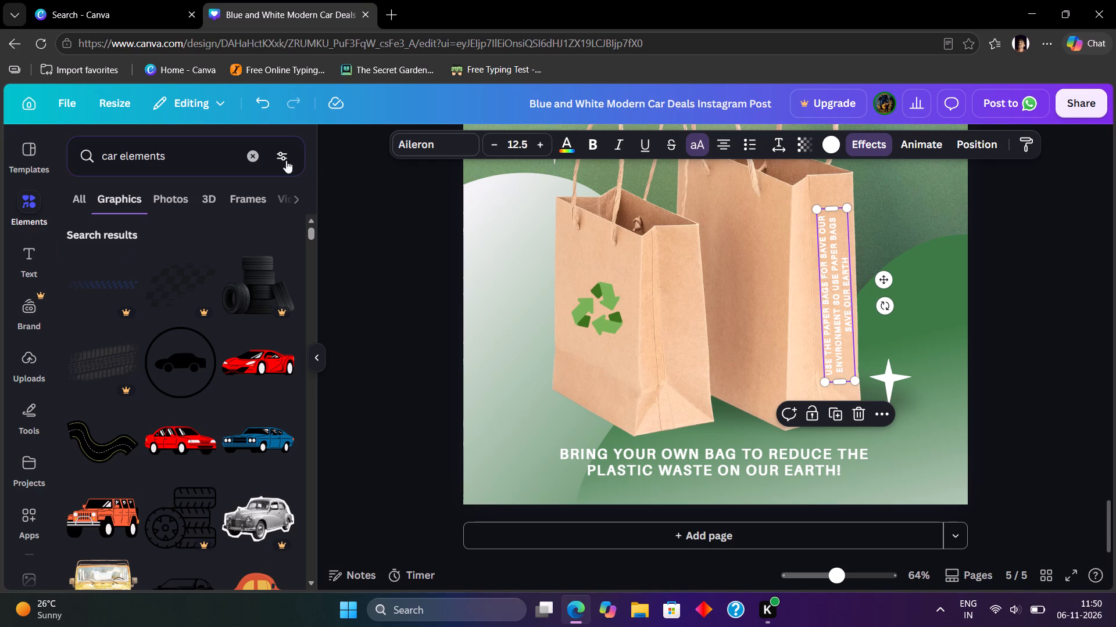
click(244, 155)
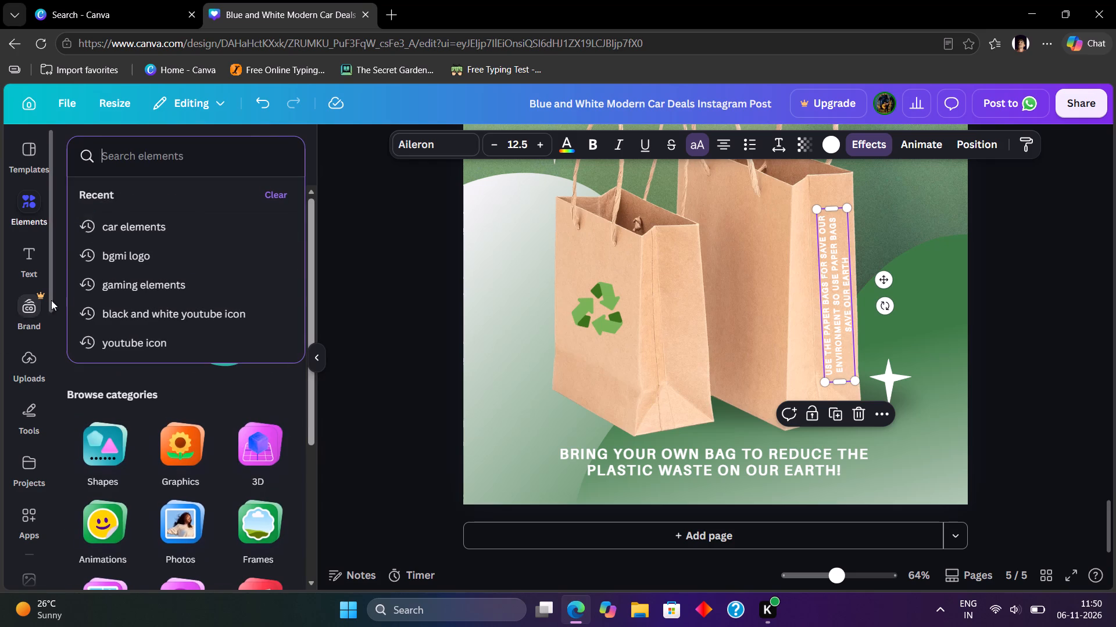
click(71, 290)
click(256, 141)
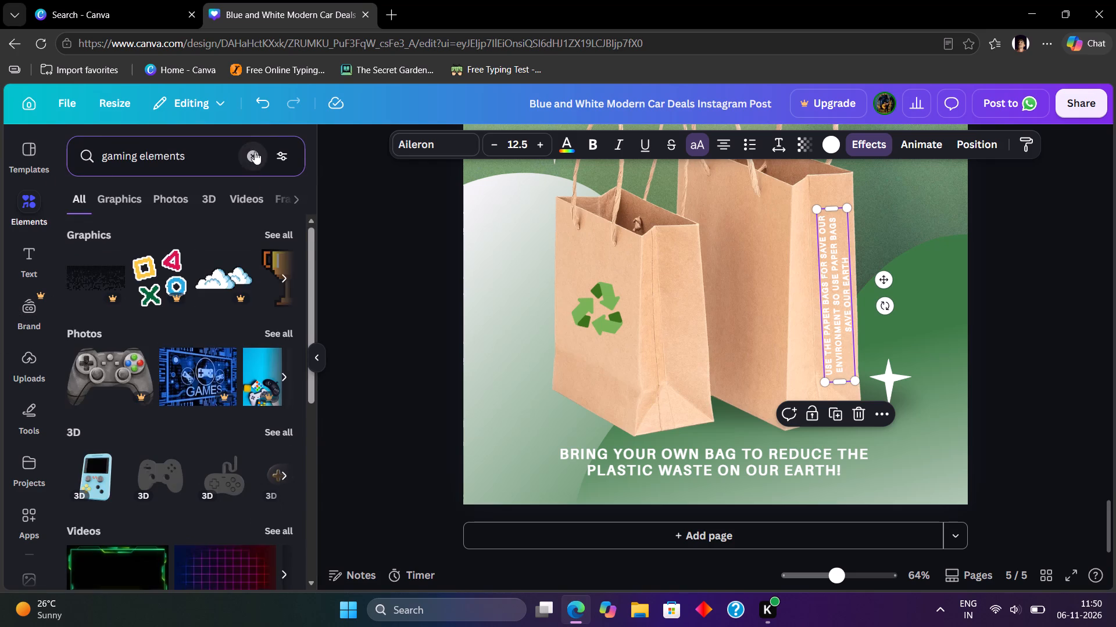
click(255, 152)
click(337, 219)
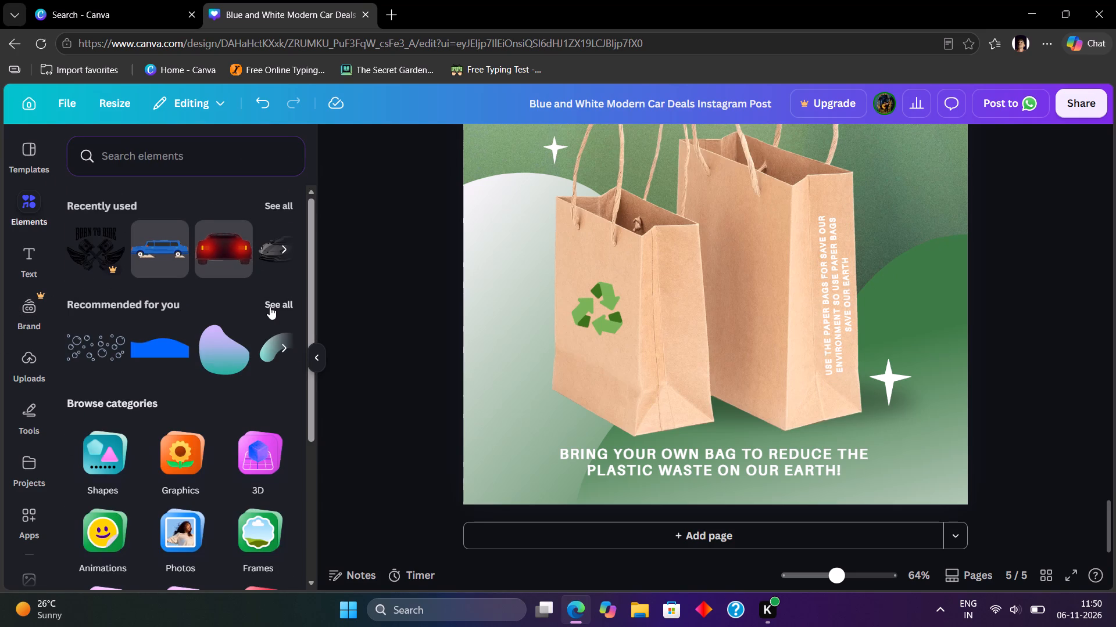
click(270, 307)
Add the hand-held red megaphone graphic and place it in page 5's upper-left corner, extending past the page's left edge.
scroll(268, 417, down, 5)
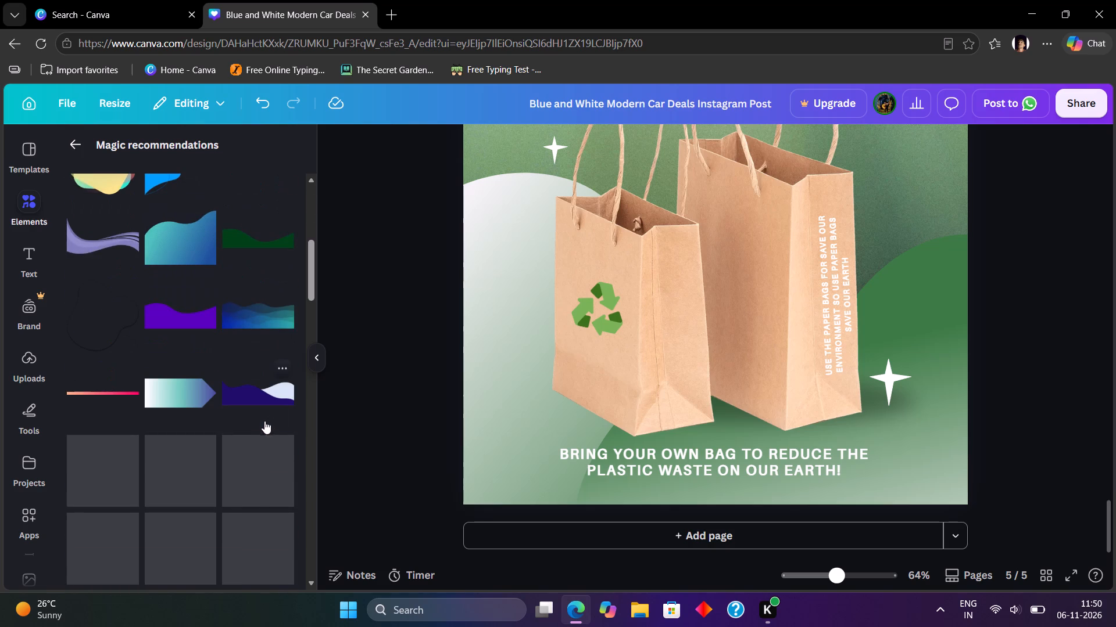
scroll(266, 408, down, 3)
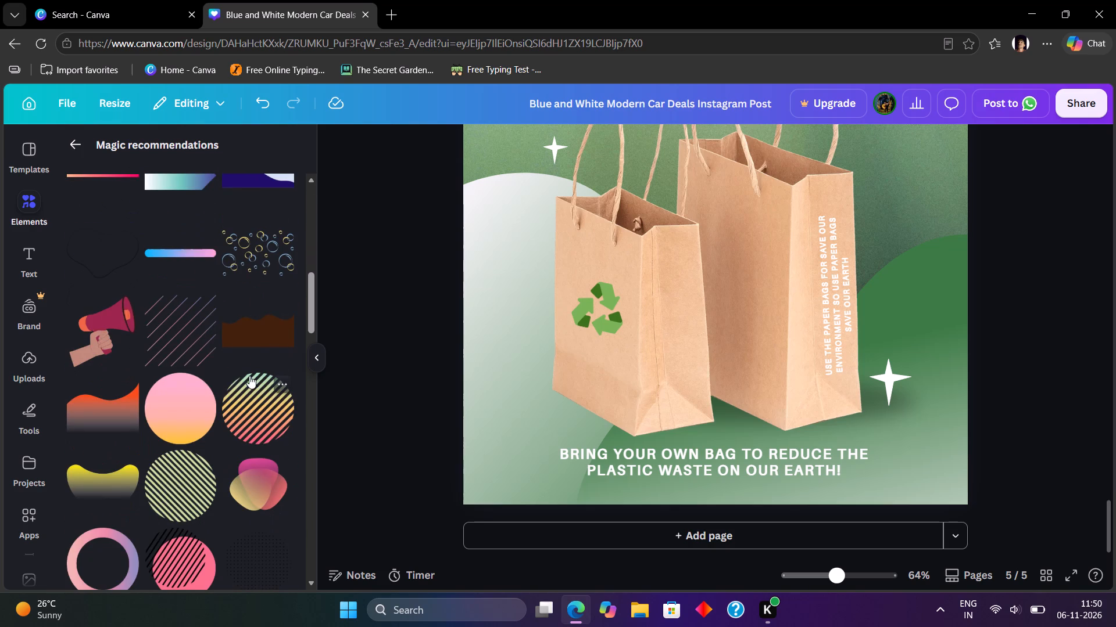
scroll(242, 375, up, 1)
click(80, 390)
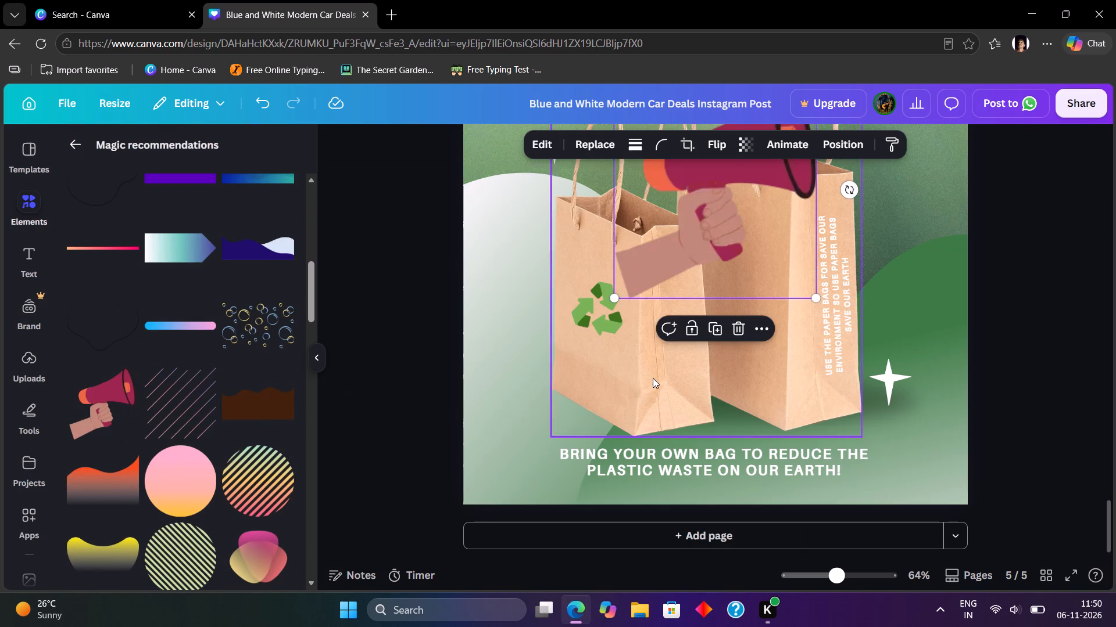
scroll(653, 376, up, 2)
drag(629, 425, 438, 223)
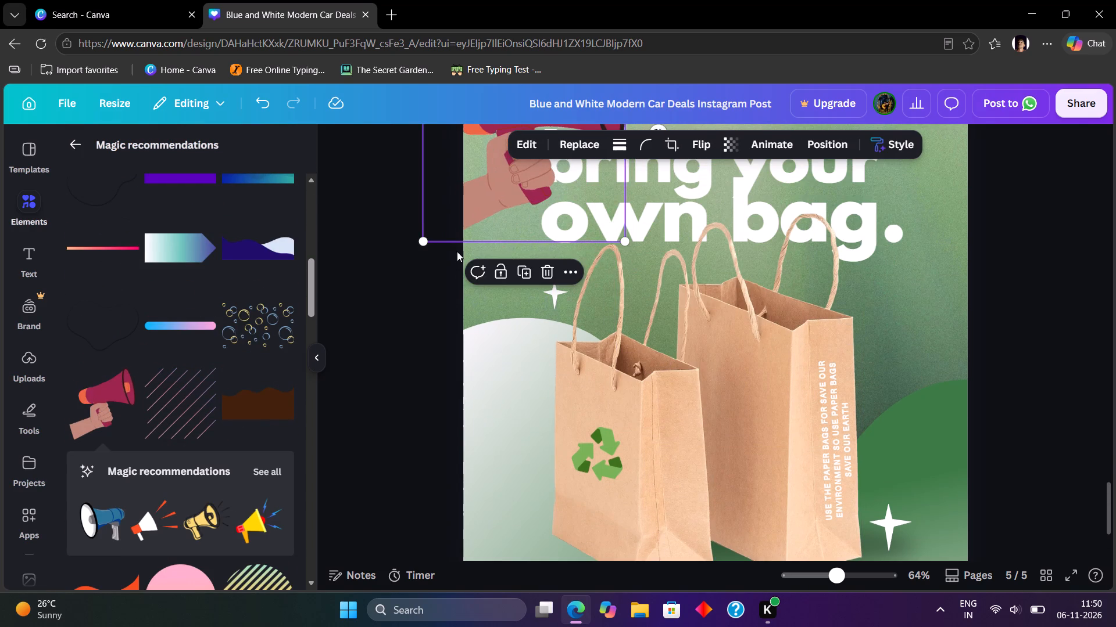
scroll(457, 253, up, 3)
drag(531, 392, 492, 392)
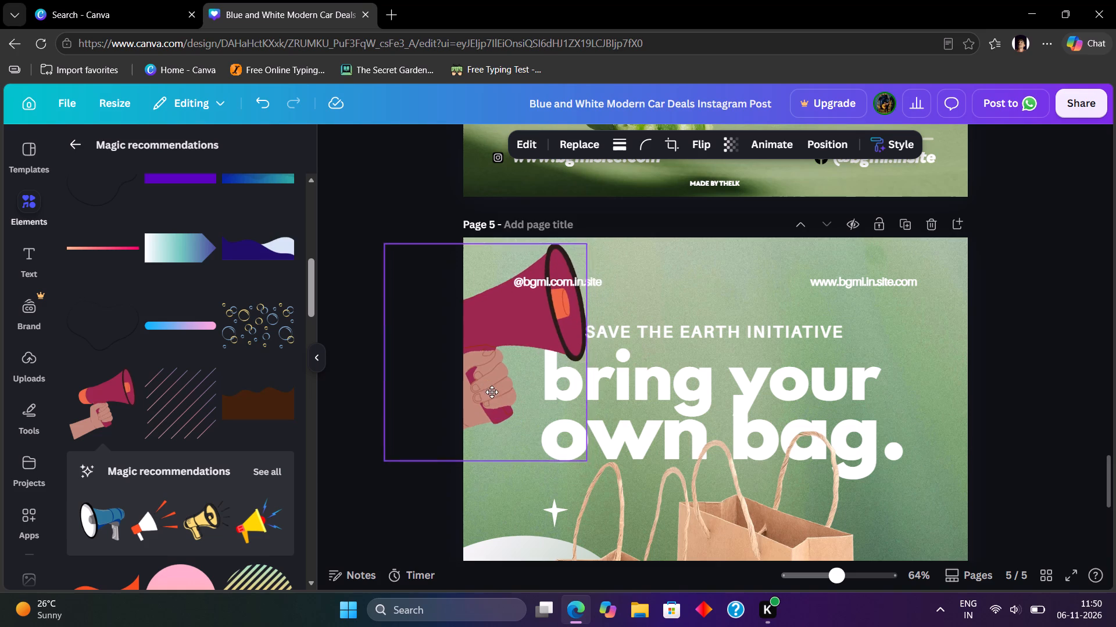
drag(492, 392, 512, 378)
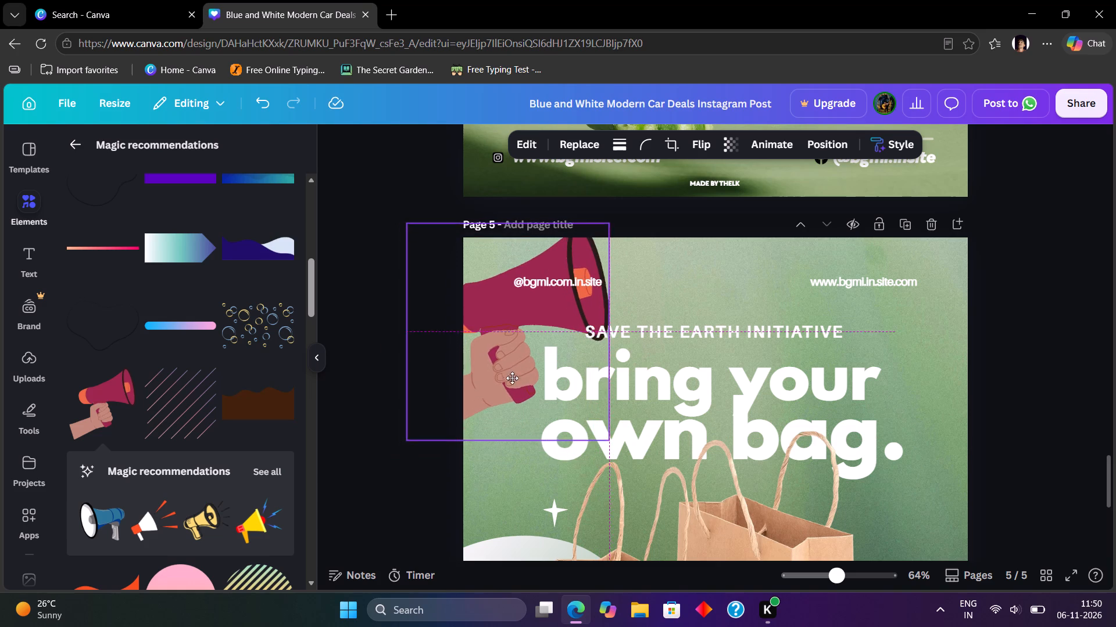
drag(512, 378, 514, 387)
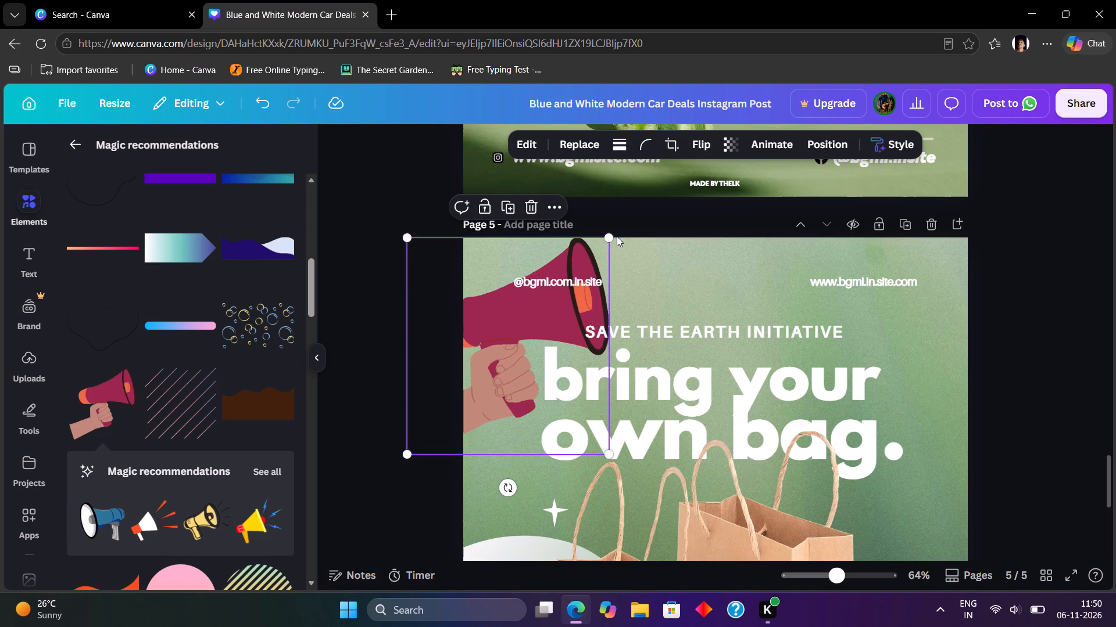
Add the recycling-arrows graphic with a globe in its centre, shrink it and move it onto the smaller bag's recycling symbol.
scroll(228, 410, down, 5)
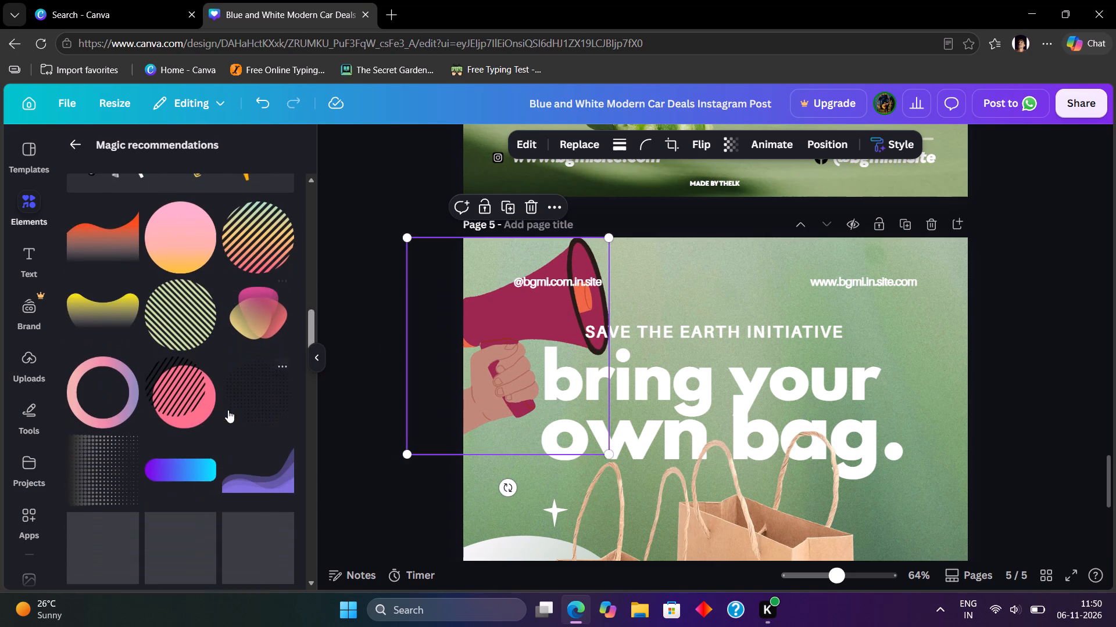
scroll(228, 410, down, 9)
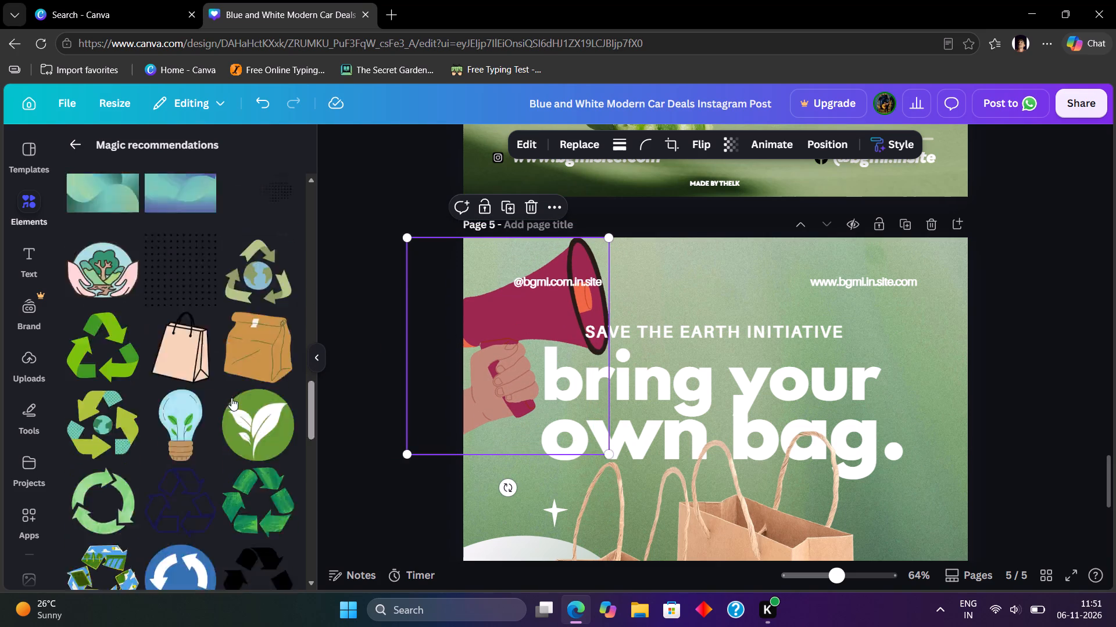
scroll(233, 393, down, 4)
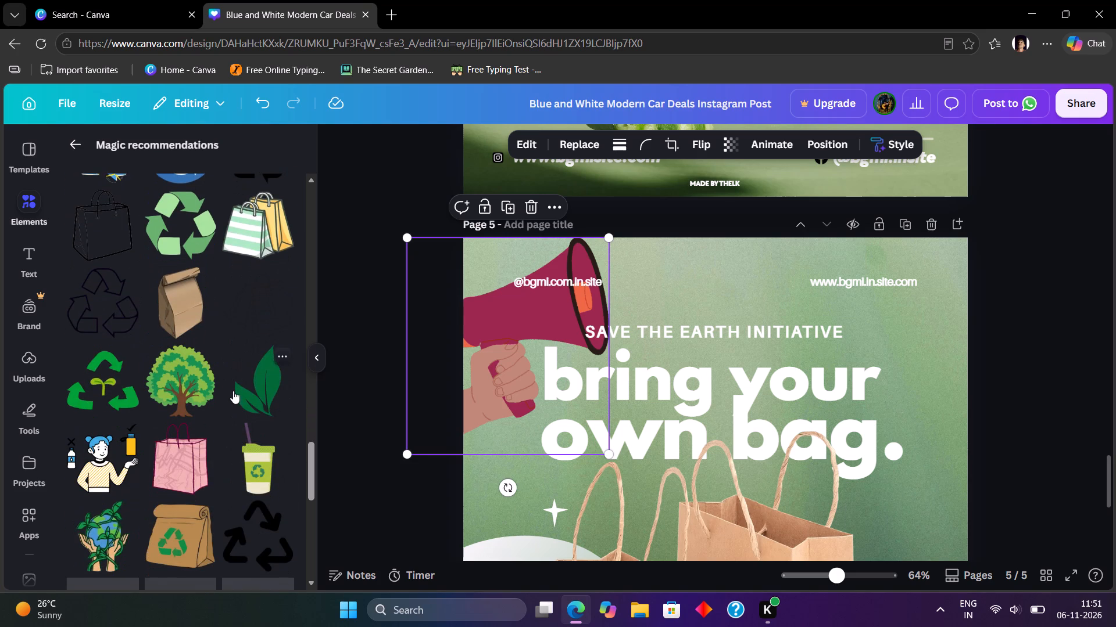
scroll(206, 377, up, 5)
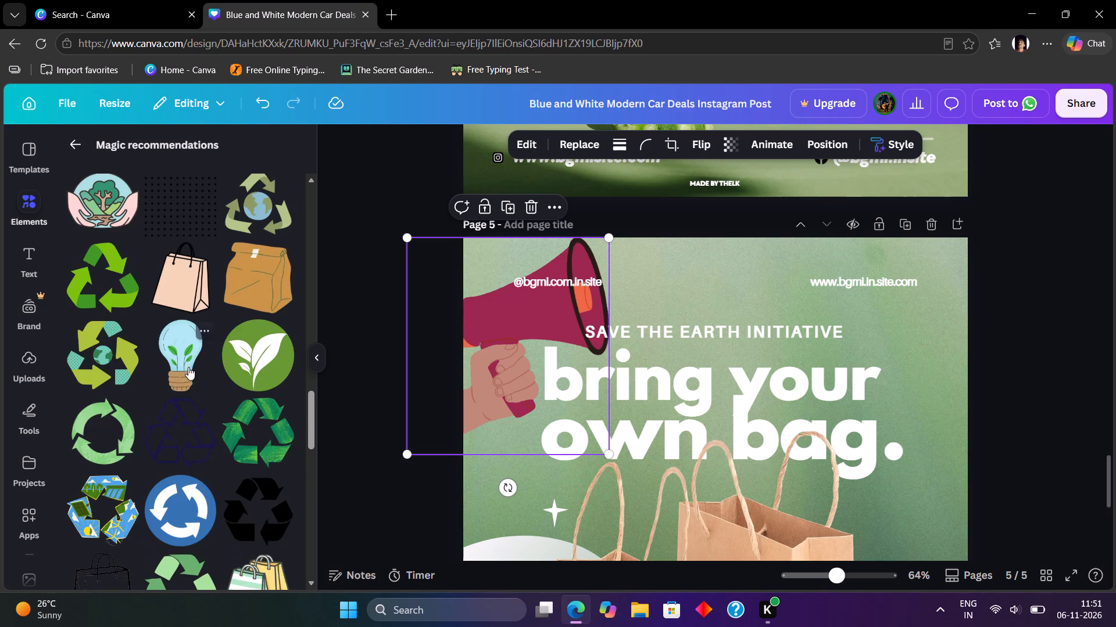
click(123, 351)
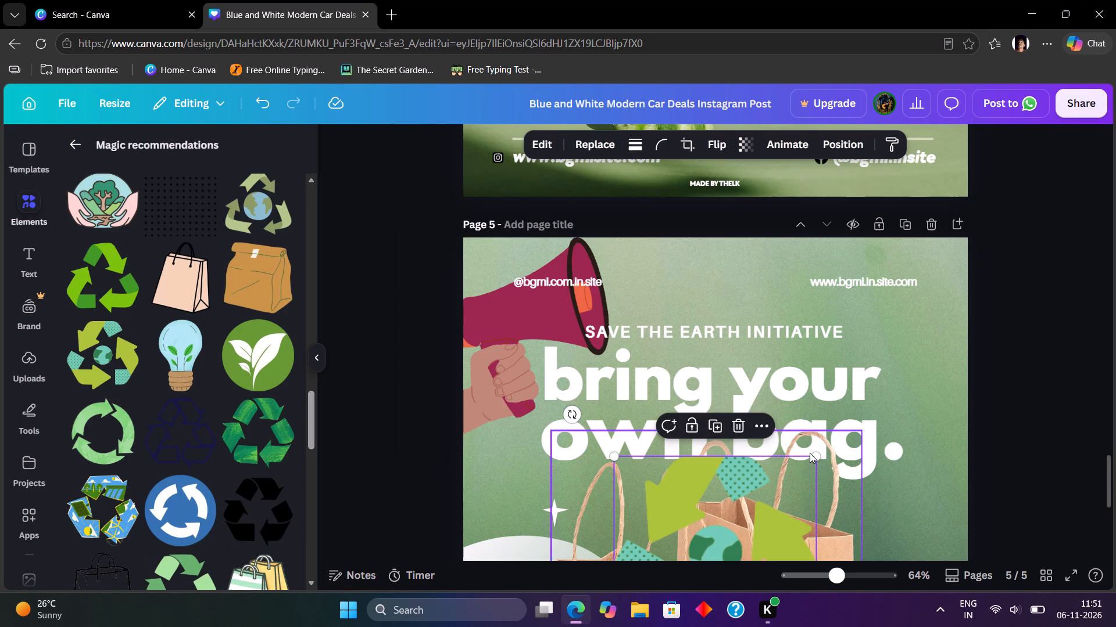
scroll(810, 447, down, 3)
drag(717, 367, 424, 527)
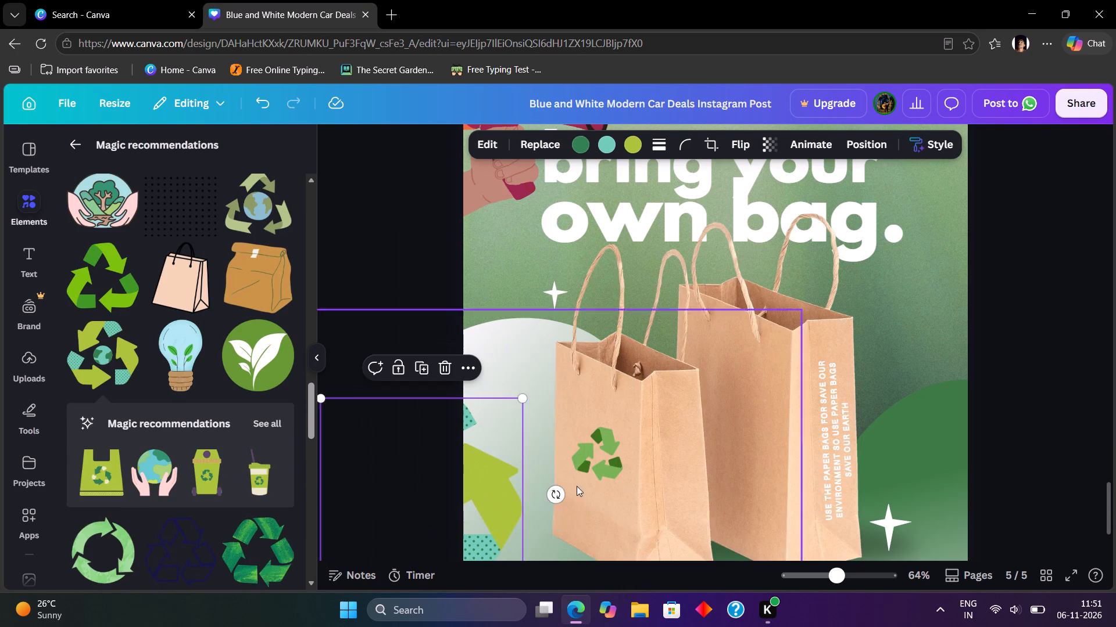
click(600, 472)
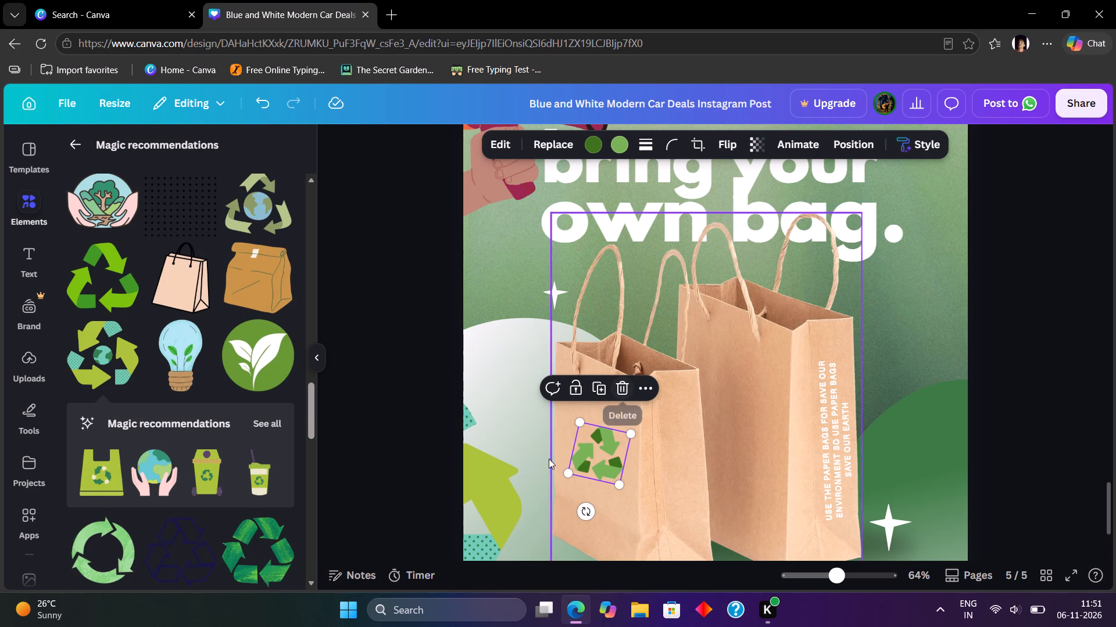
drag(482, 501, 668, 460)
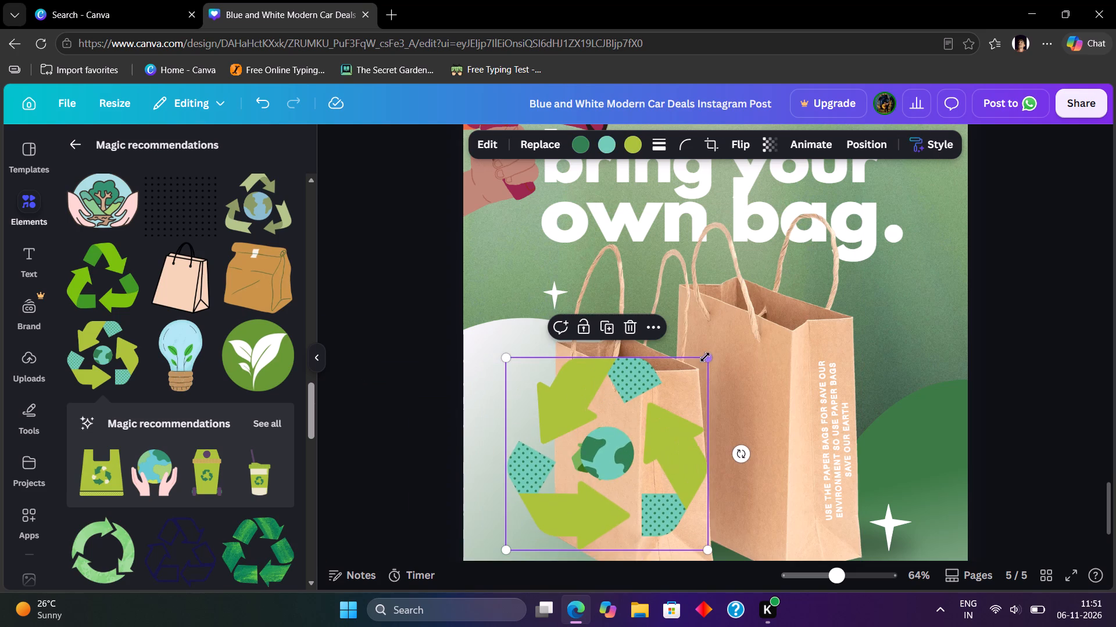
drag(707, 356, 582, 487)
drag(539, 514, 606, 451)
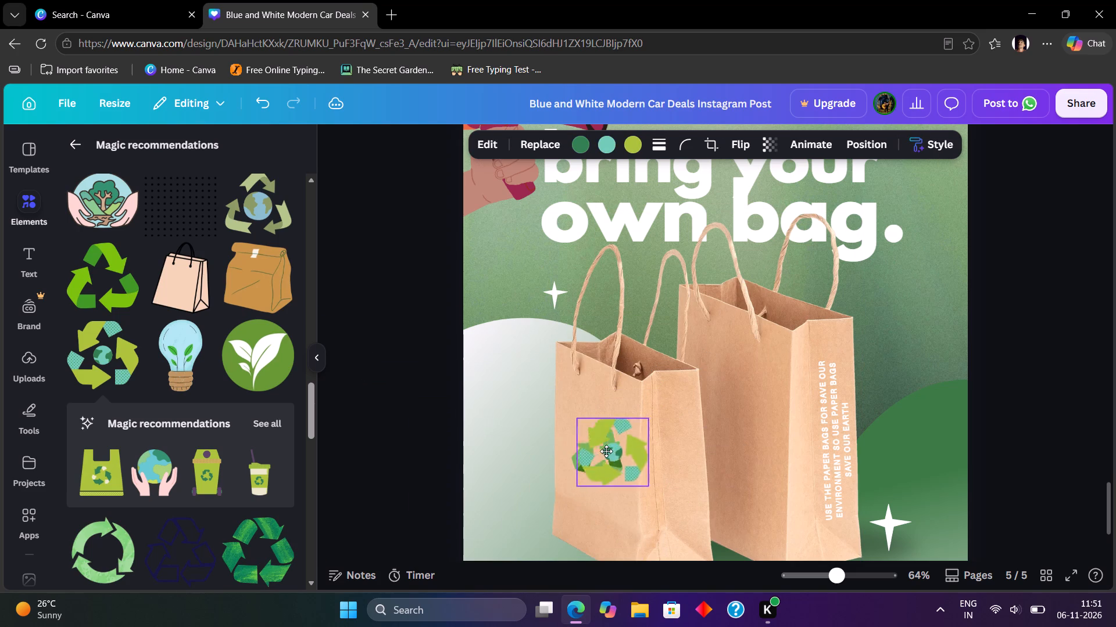
Move the recycling-arrows graphic with the globe from the smaller bag onto the larger bag and delete it.
drag(606, 451, 739, 401)
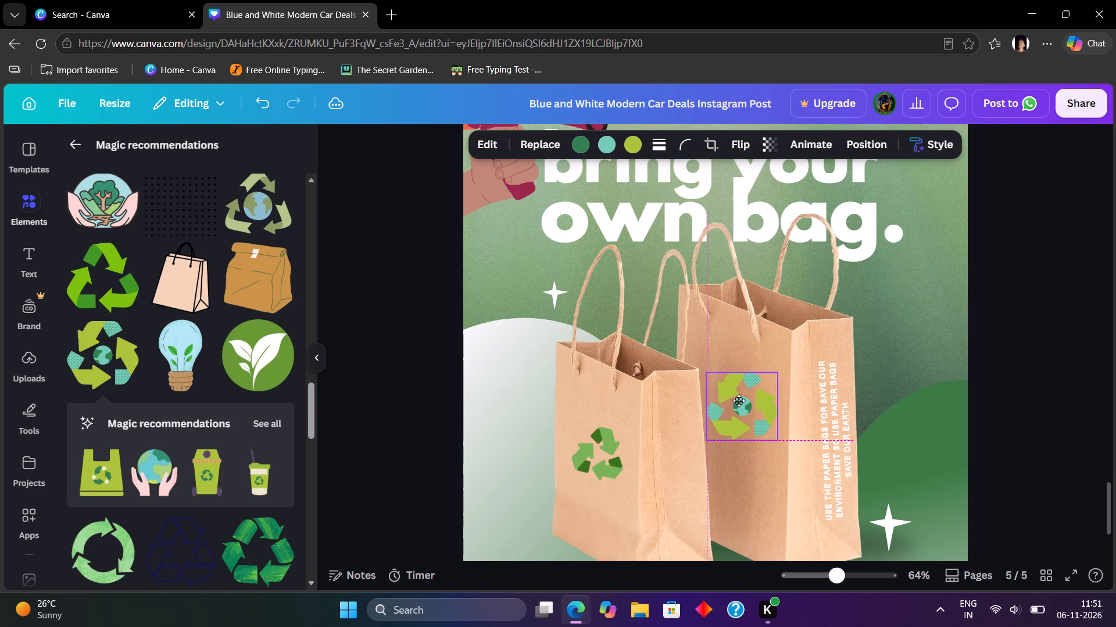
drag(739, 401, 738, 400)
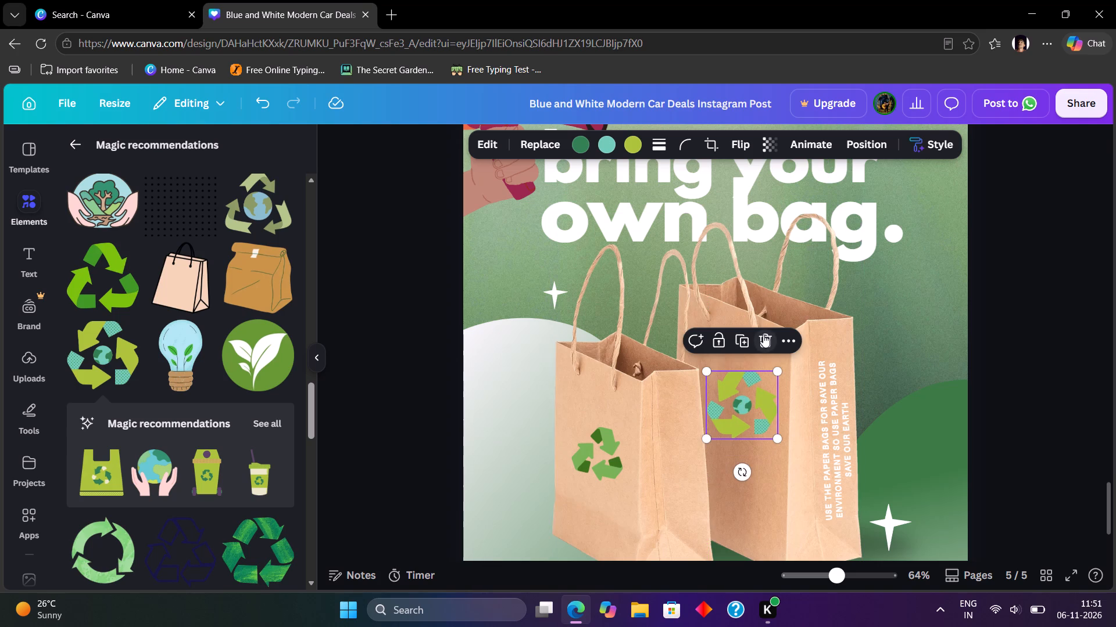
click(763, 334)
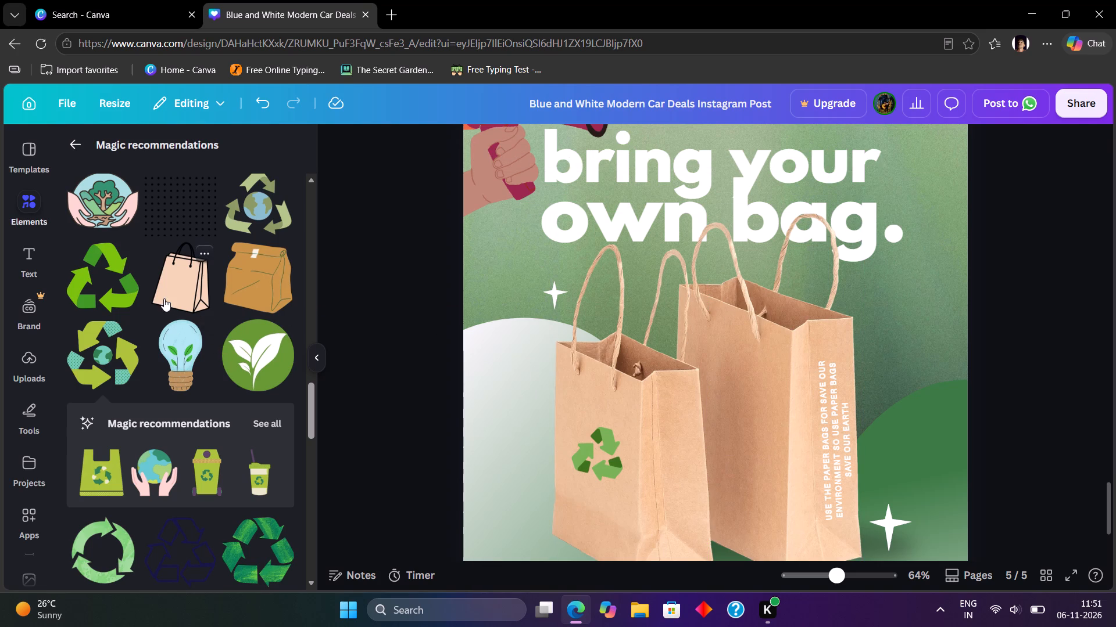
Add the two-tone green triangular recycling-arrows graphic to page 5 and move it over the paper bags.
click(121, 289)
drag(809, 302, 744, 385)
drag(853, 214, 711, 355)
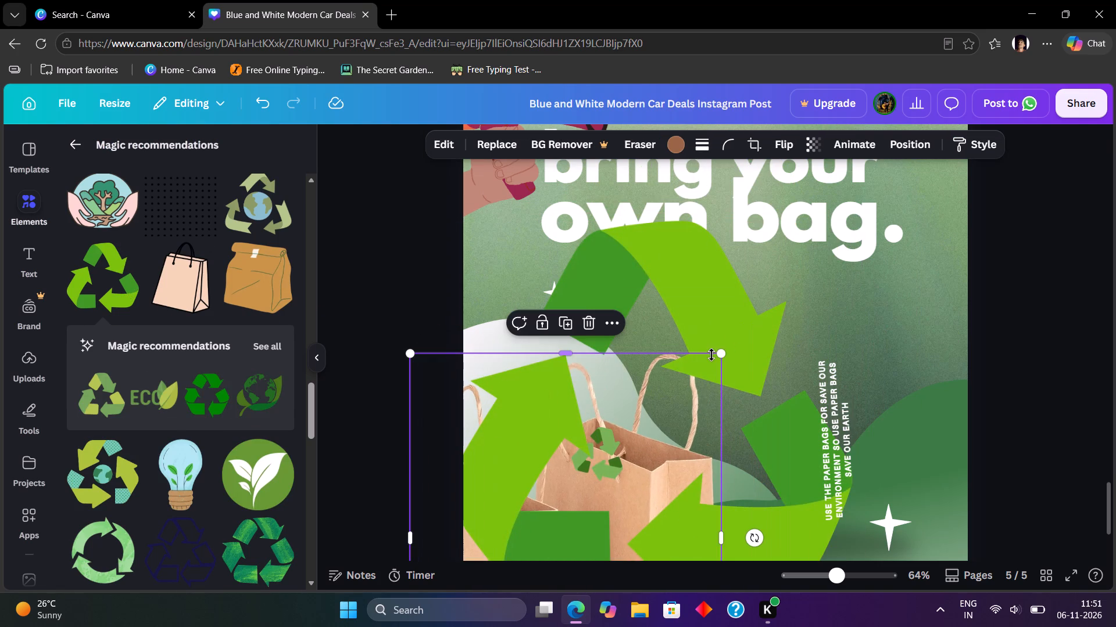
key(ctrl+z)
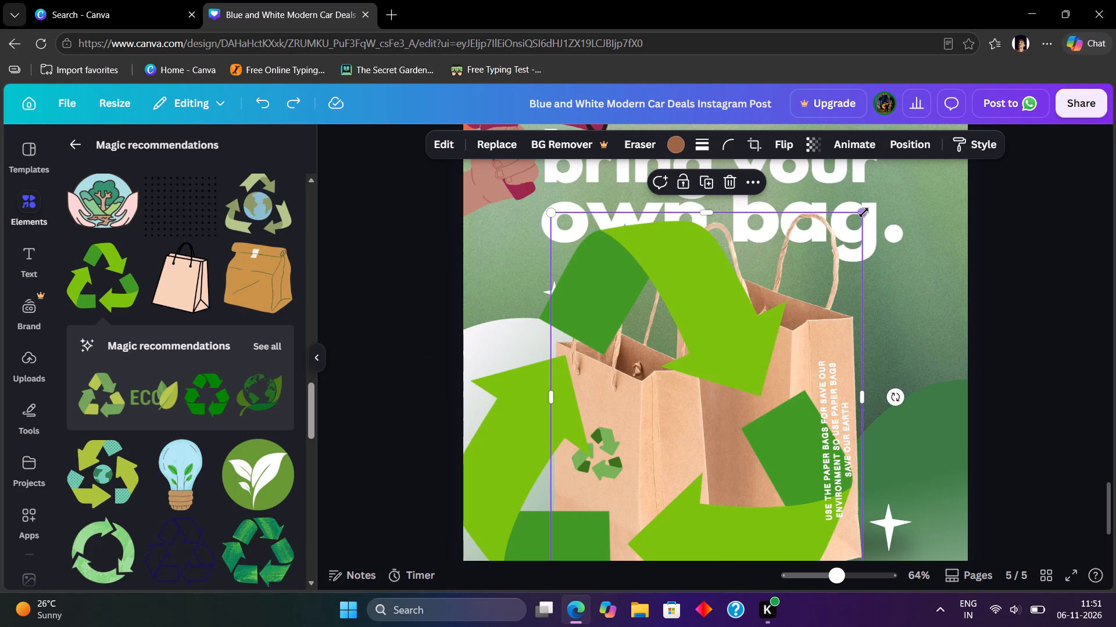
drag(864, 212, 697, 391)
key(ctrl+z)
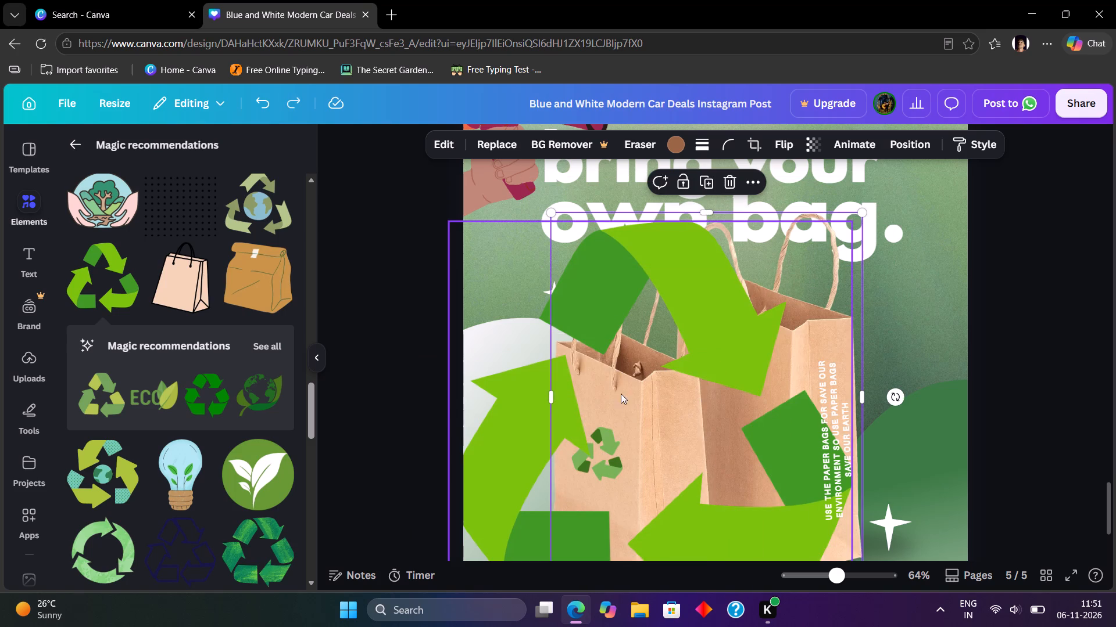
Shrink the new green recycling-arrows graphic to a small symbol and place it on the larger bag's front, beside the smaller bag.
click(604, 421)
drag(850, 219, 696, 380)
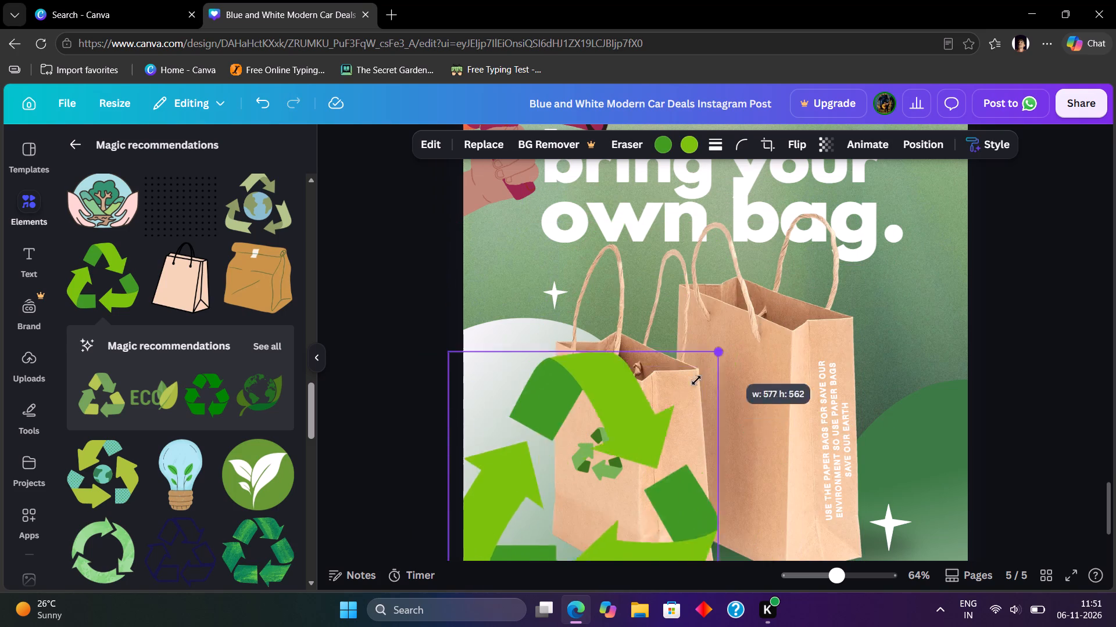
drag(696, 380, 556, 484)
drag(539, 526, 789, 388)
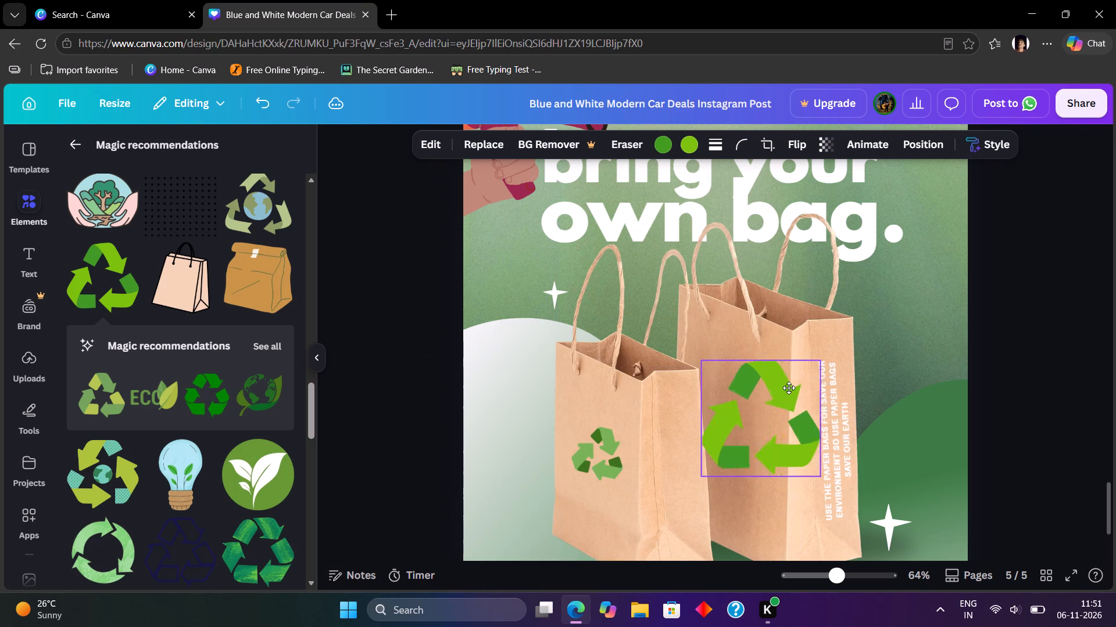
drag(789, 388, 770, 388)
drag(799, 361, 731, 438)
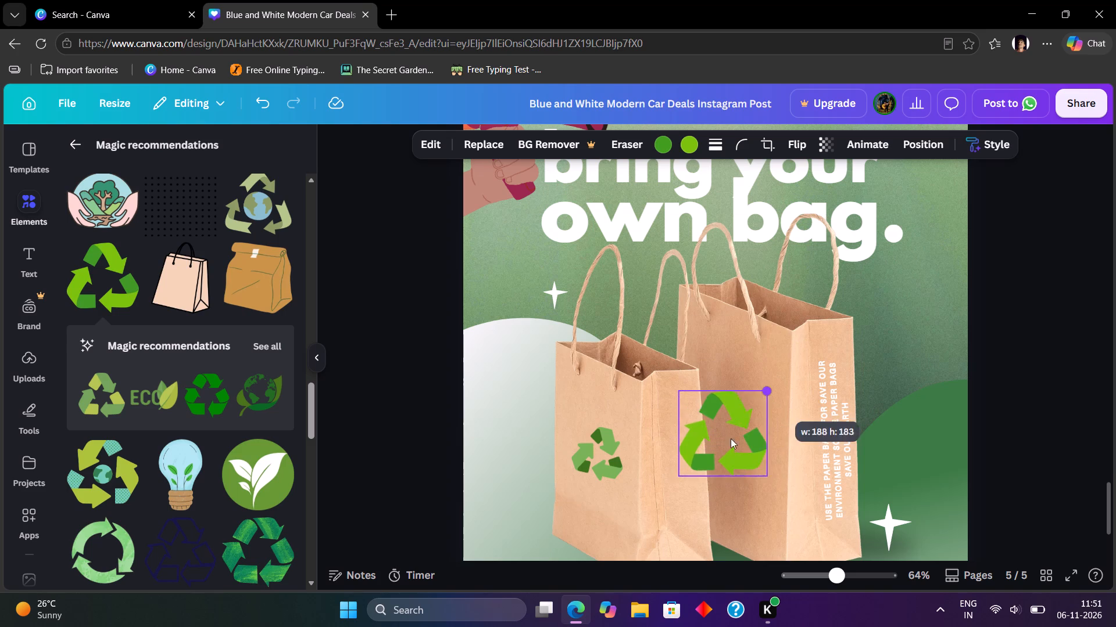
drag(731, 438, 727, 444)
drag(692, 457, 725, 415)
click(421, 419)
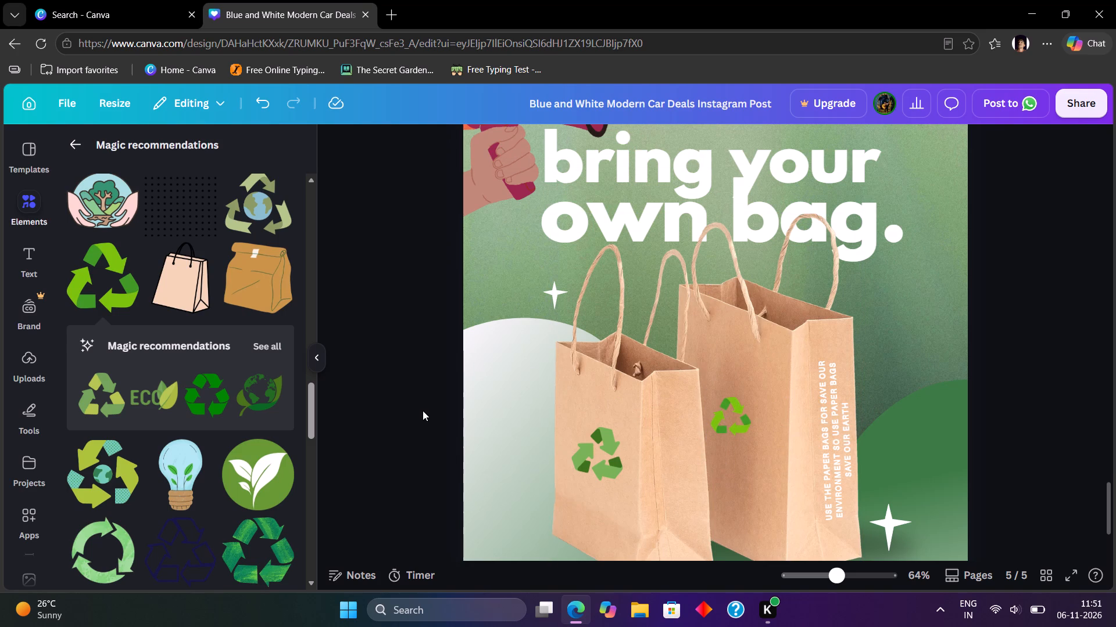
Look through the remaining recommended elements for another graphic that suits the paper-bag page.
scroll(139, 401, down, 5)
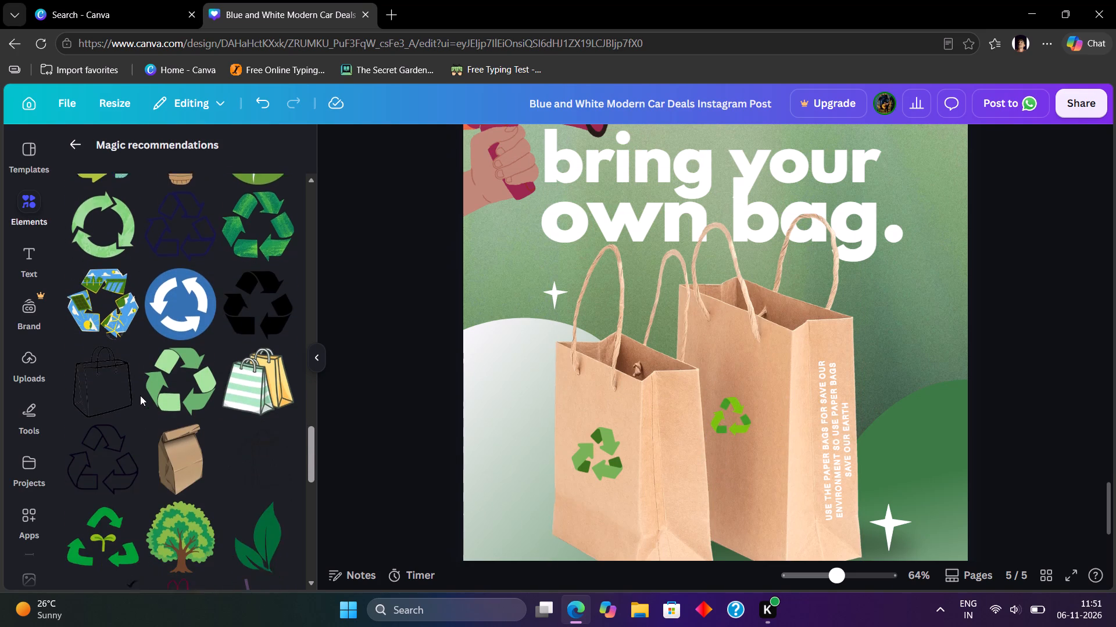
scroll(148, 386, down, 2)
scroll(227, 356, down, 1)
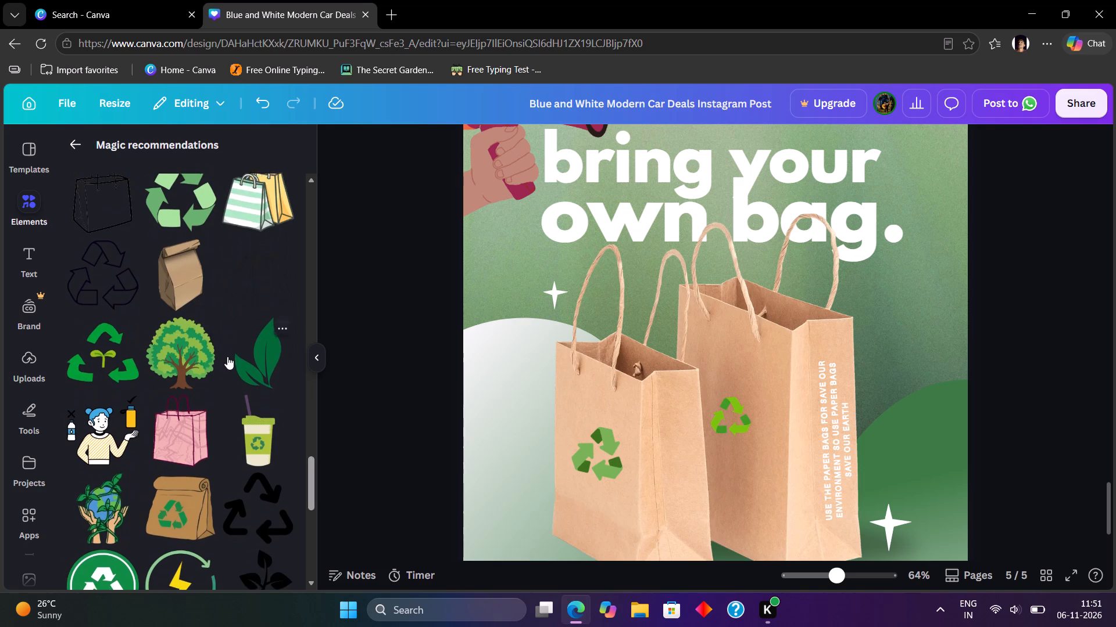
scroll(227, 356, down, 5)
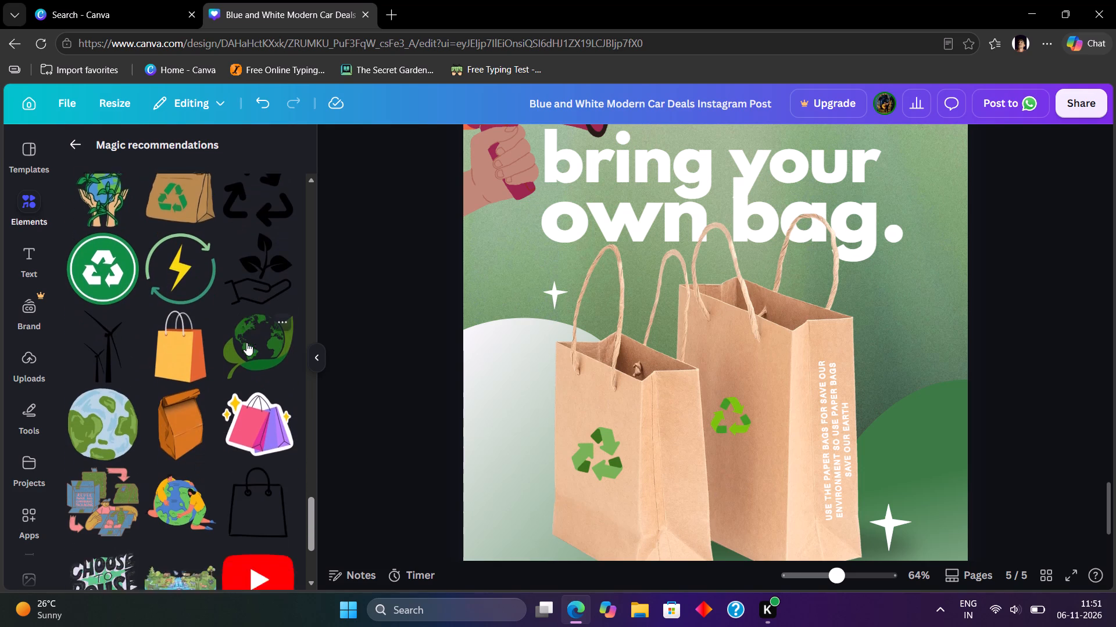
scroll(246, 343, down, 3)
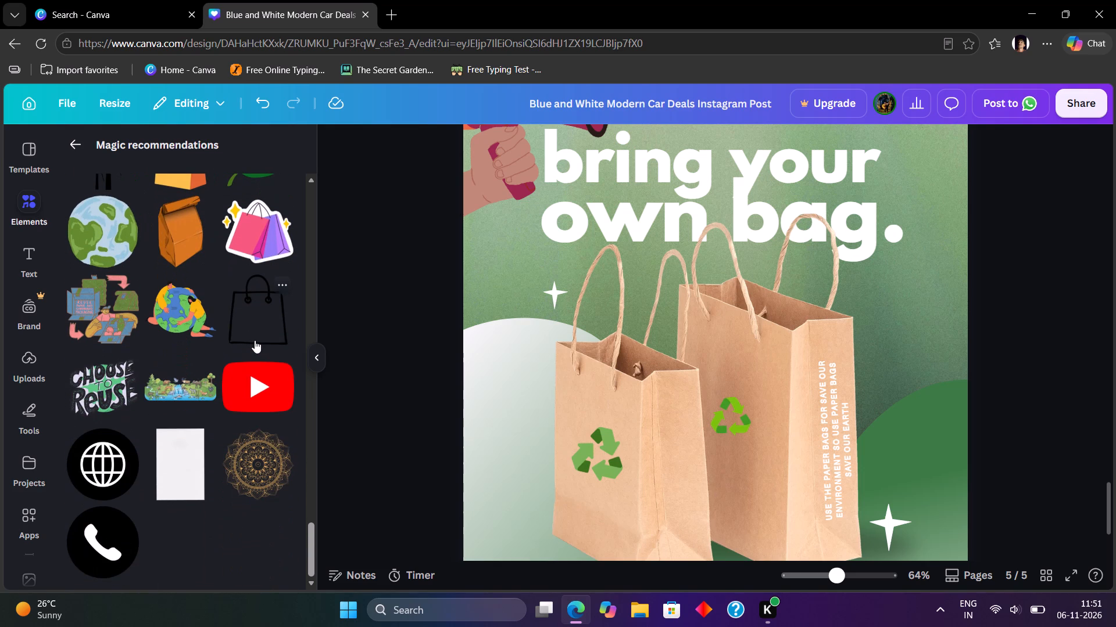
Browse the recommended elements for another eco-themed graphic for the post.
scroll(255, 340, down, 3)
scroll(183, 319, up, 1)
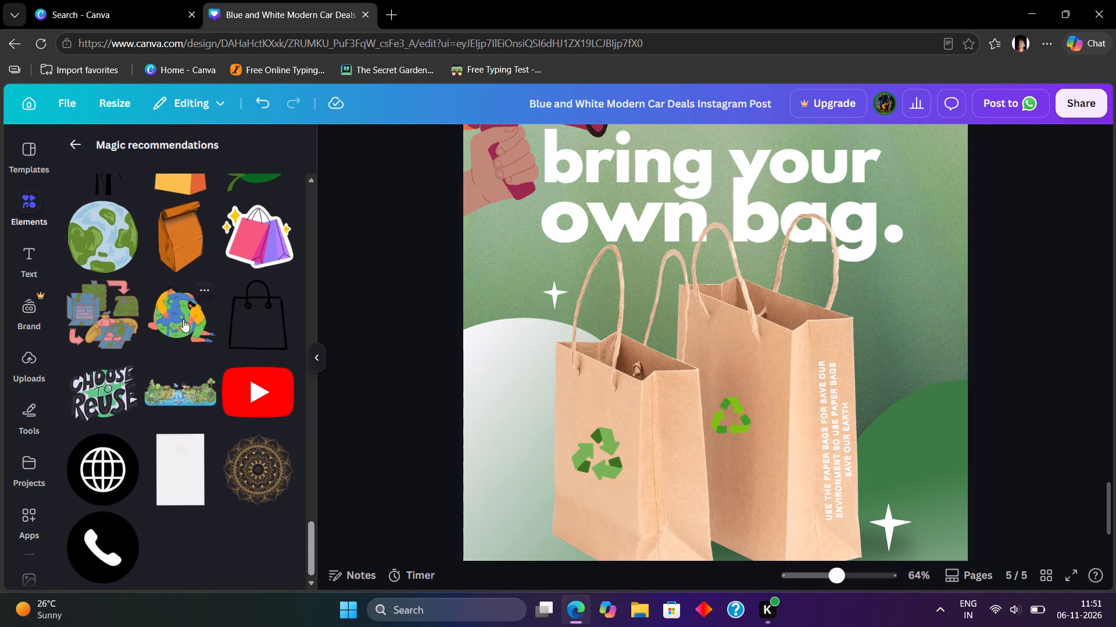
scroll(183, 319, up, 2)
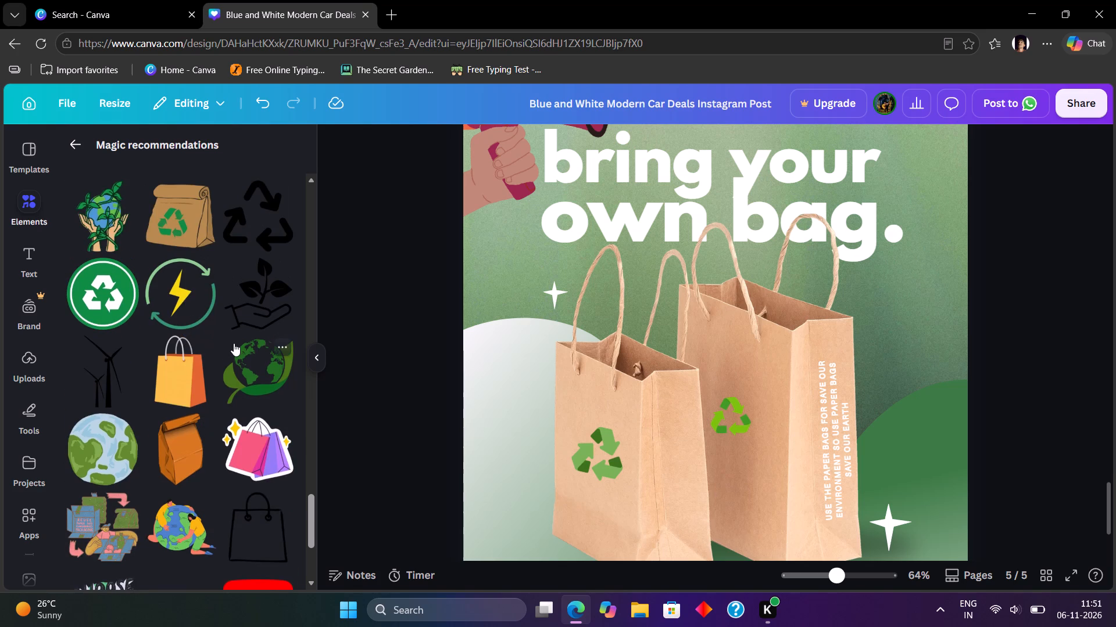
scroll(234, 343, up, 3)
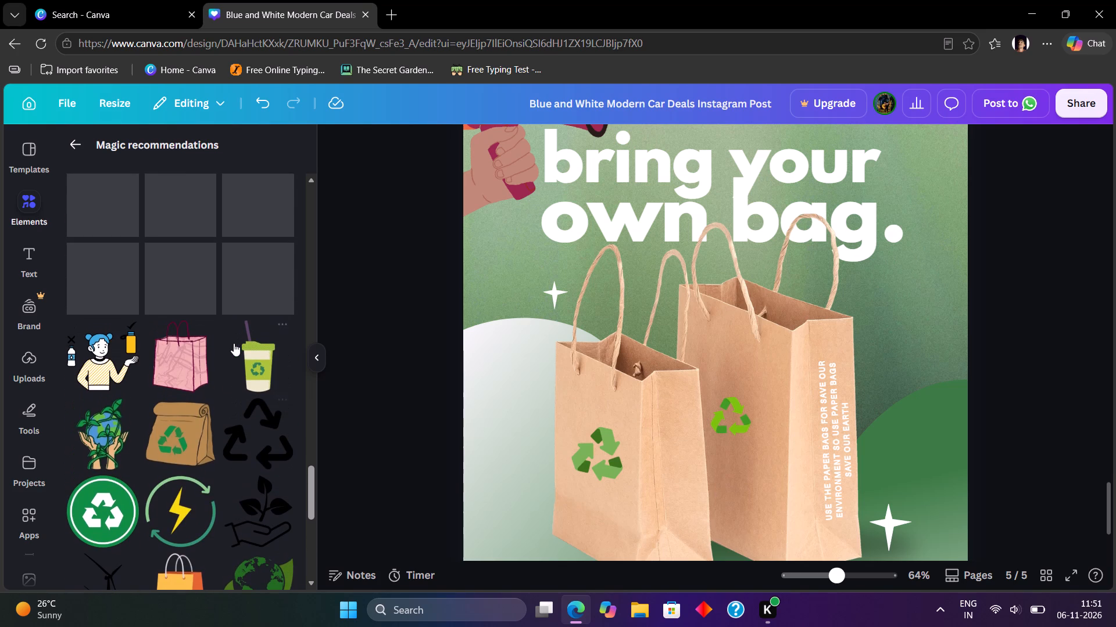
scroll(234, 343, up, 2)
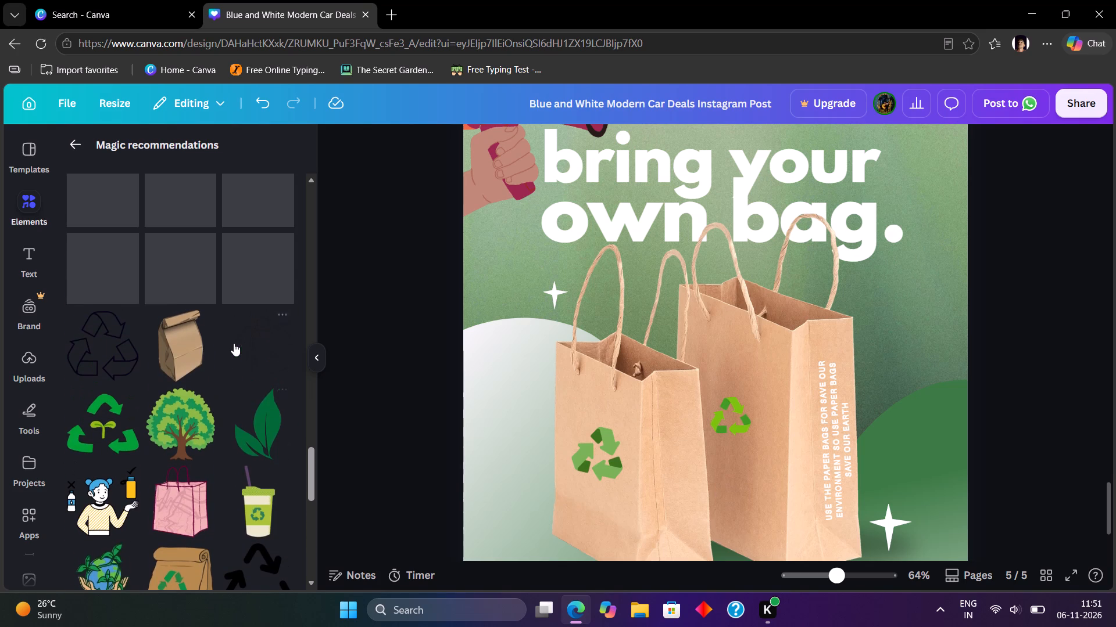
scroll(234, 343, up, 1)
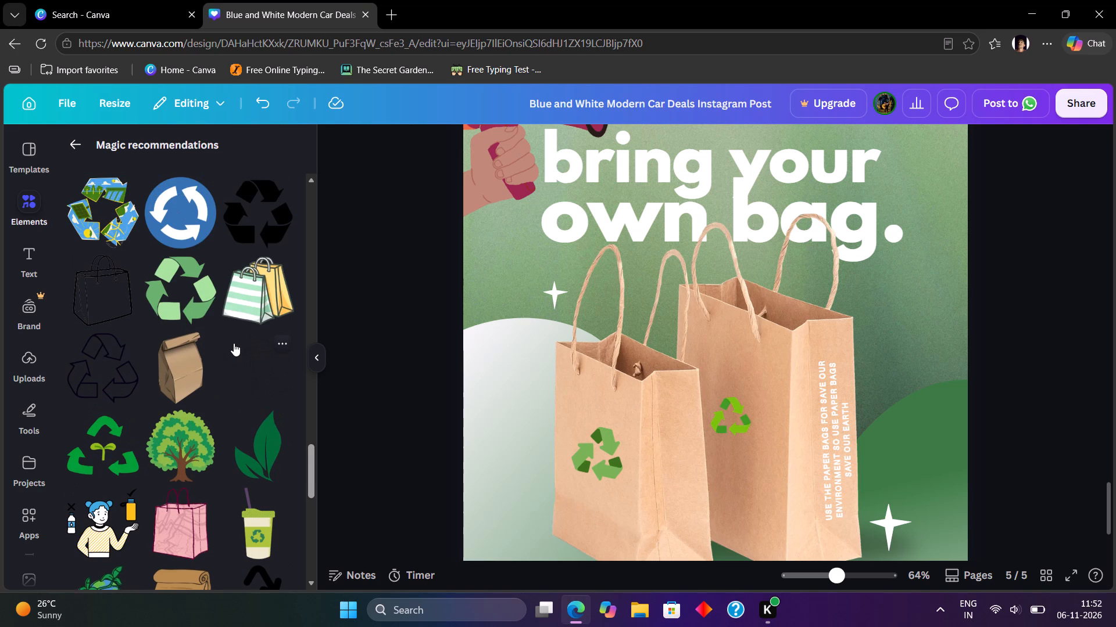
scroll(234, 343, up, 5)
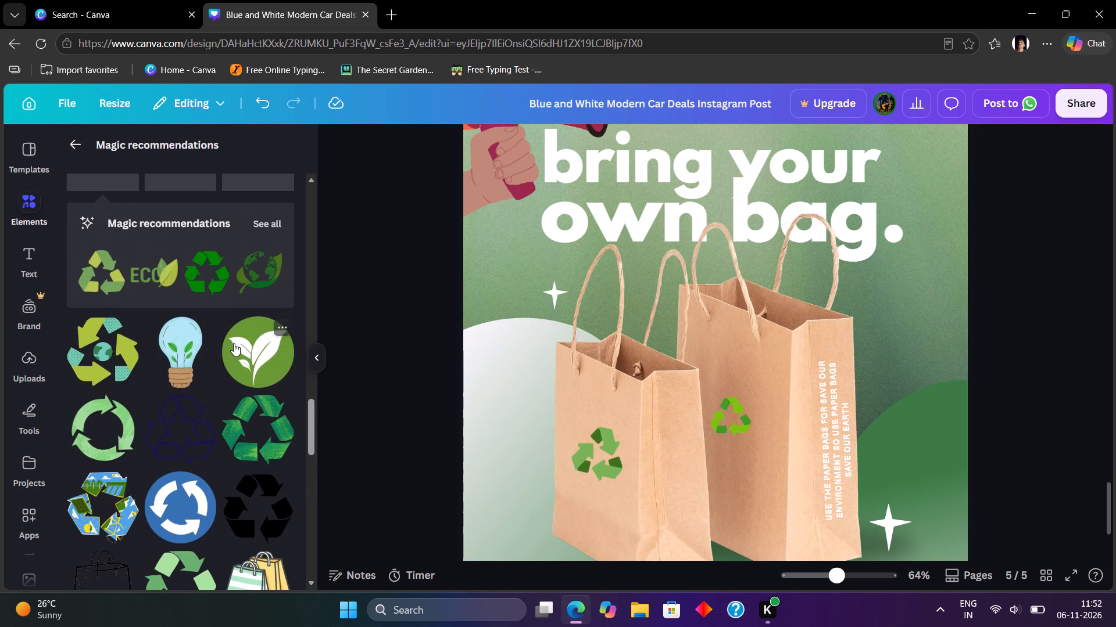
scroll(234, 342, up, 4)
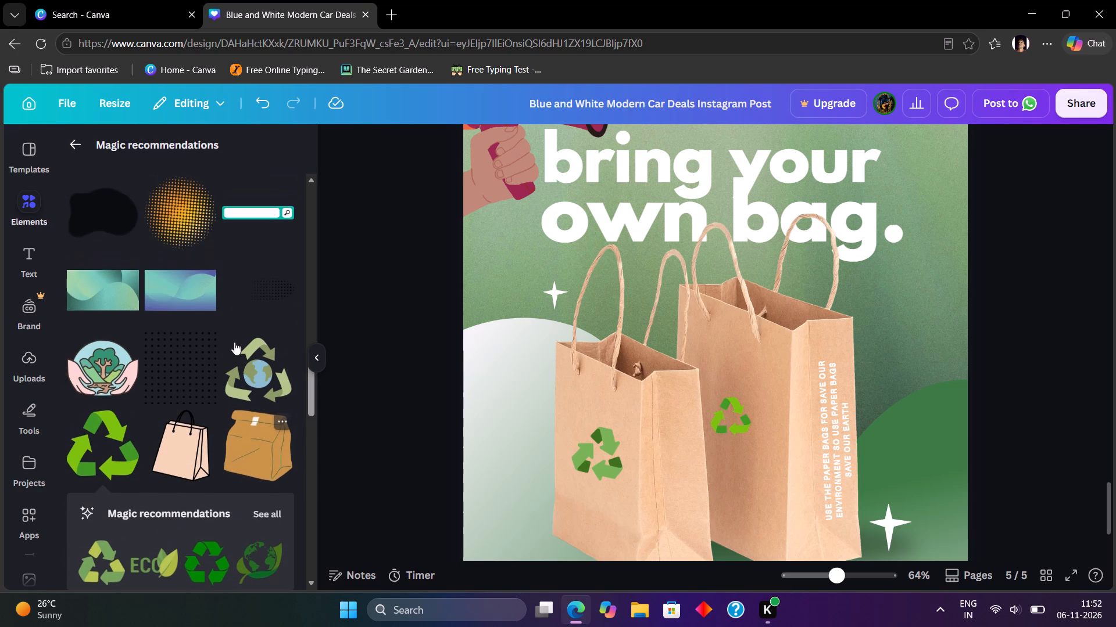
scroll(234, 342, up, 1)
Add the green globe graphic wrapped in leaves to page 5, over the lower part of the smaller bag, and flip it horizontally.
scroll(234, 342, down, 5)
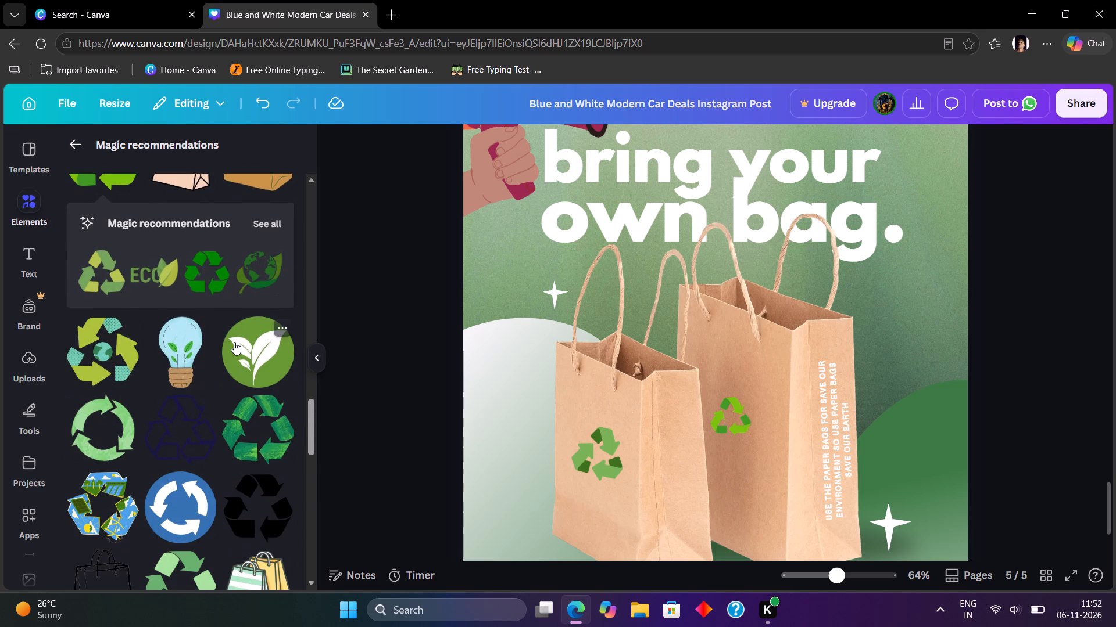
scroll(234, 342, down, 7)
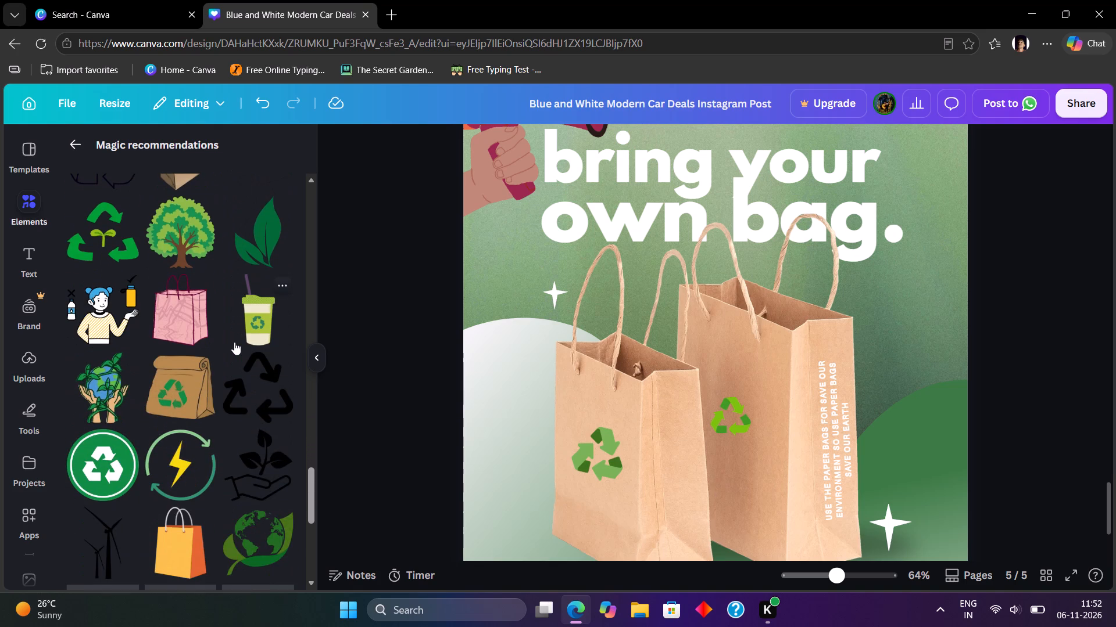
scroll(234, 342, down, 3)
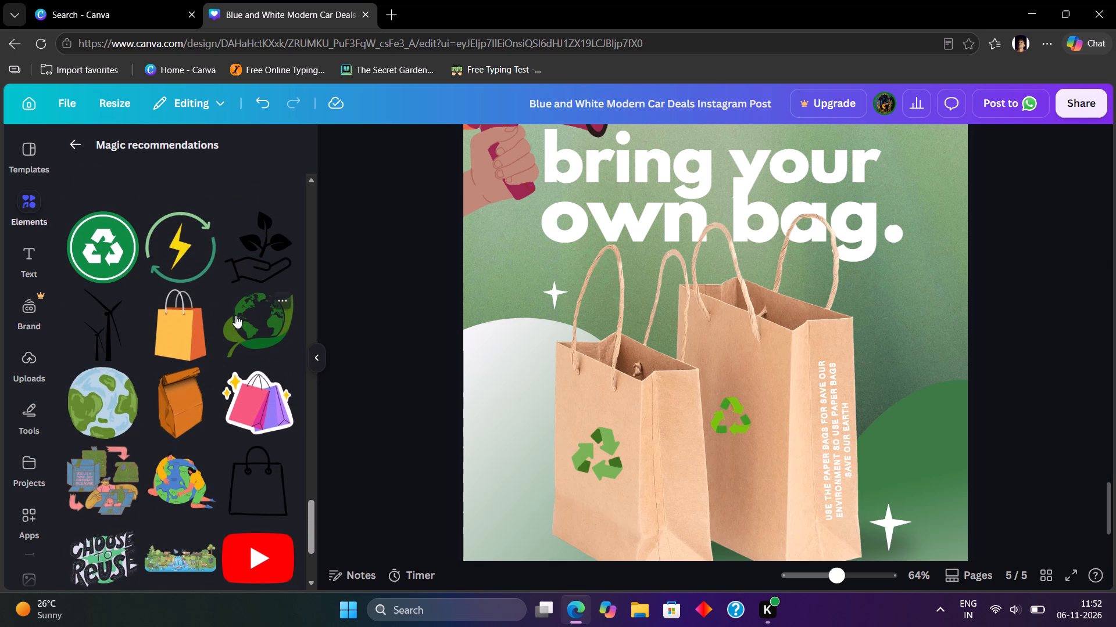
click(241, 312)
drag(700, 309, 636, 459)
scroll(635, 434, down, 4)
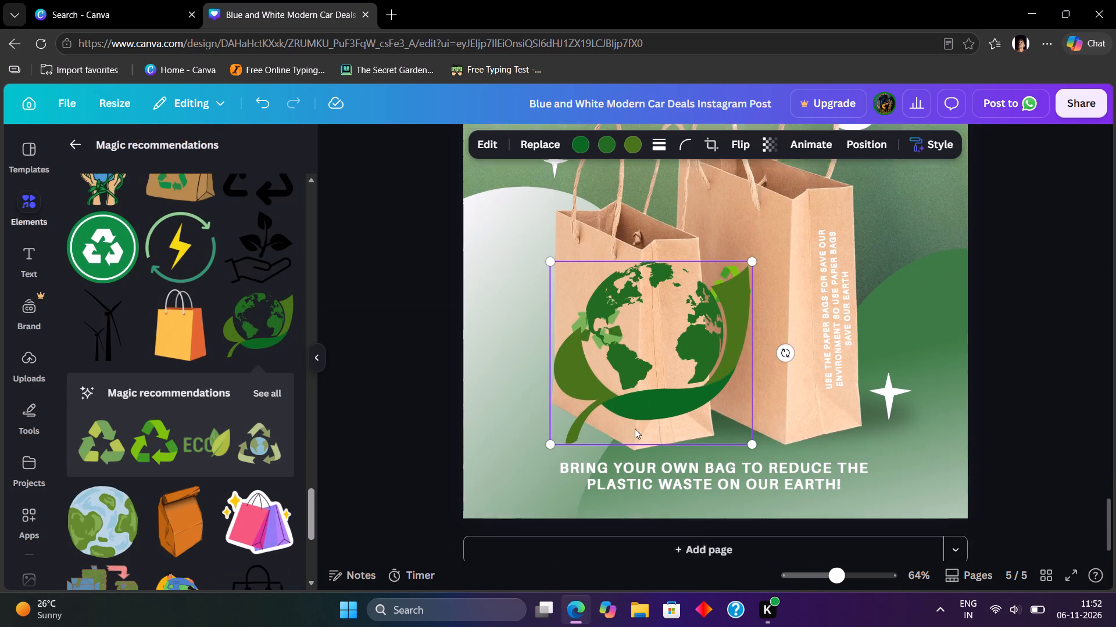
drag(659, 337, 554, 415)
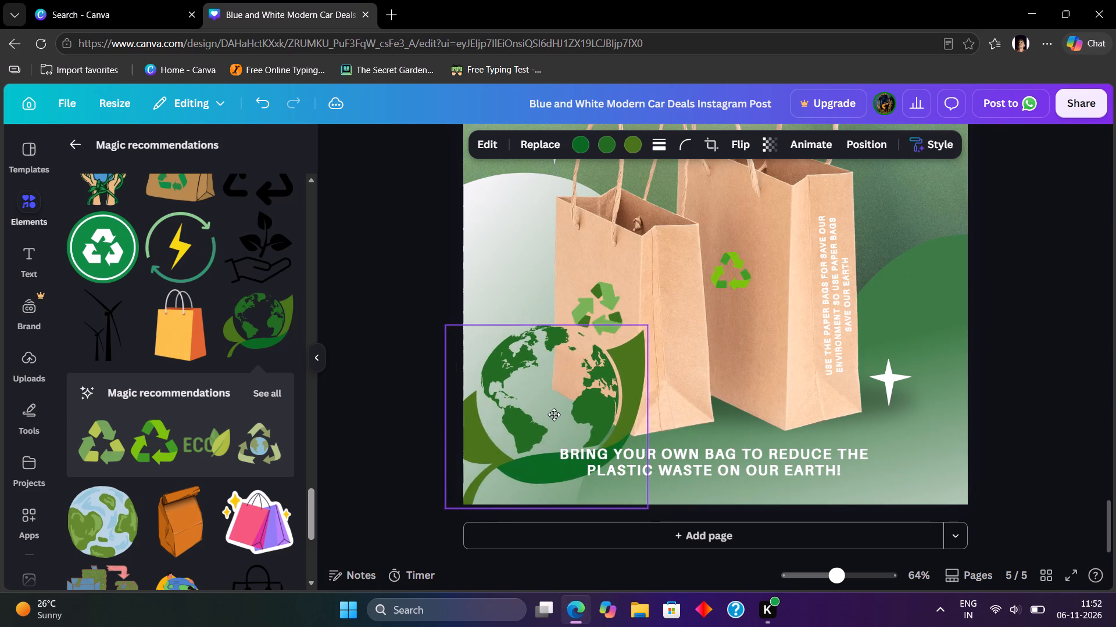
drag(554, 415, 603, 393)
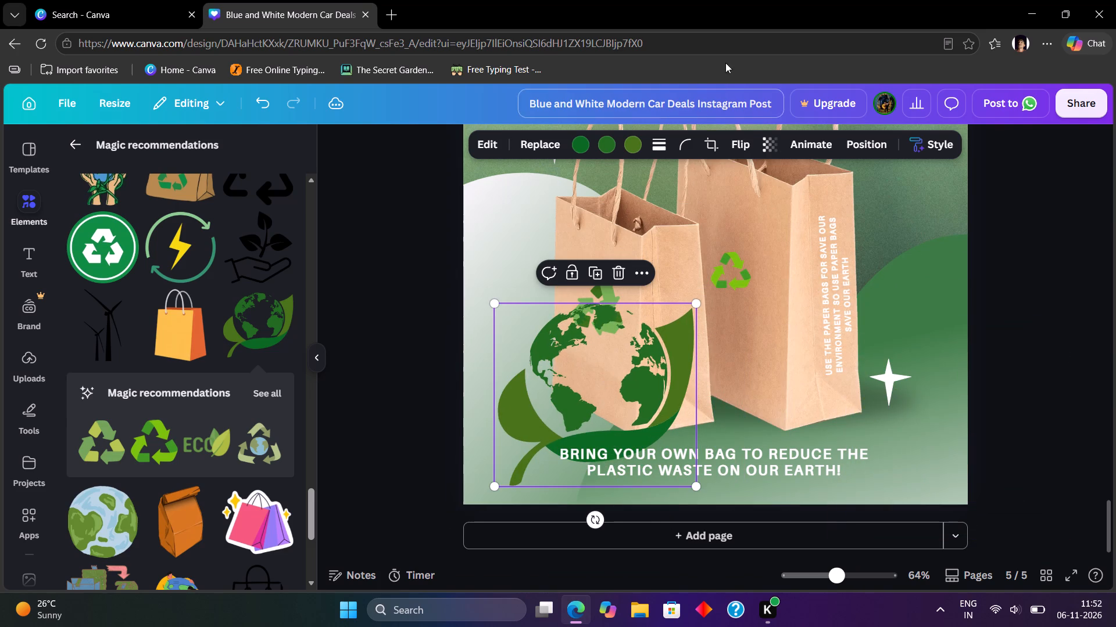
click(739, 152)
click(747, 169)
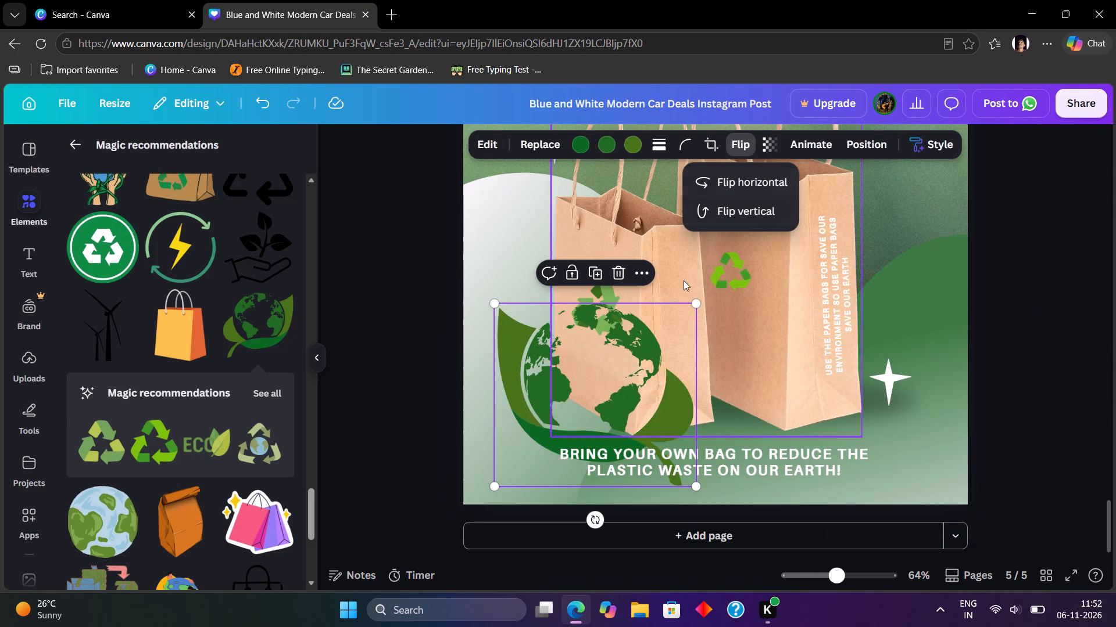
Shrink the leaf-wrapped globe, move it into page 5's lower-right corner beside the bottom slogan and tilt it slightly counterclockwise.
drag(620, 402, 906, 427)
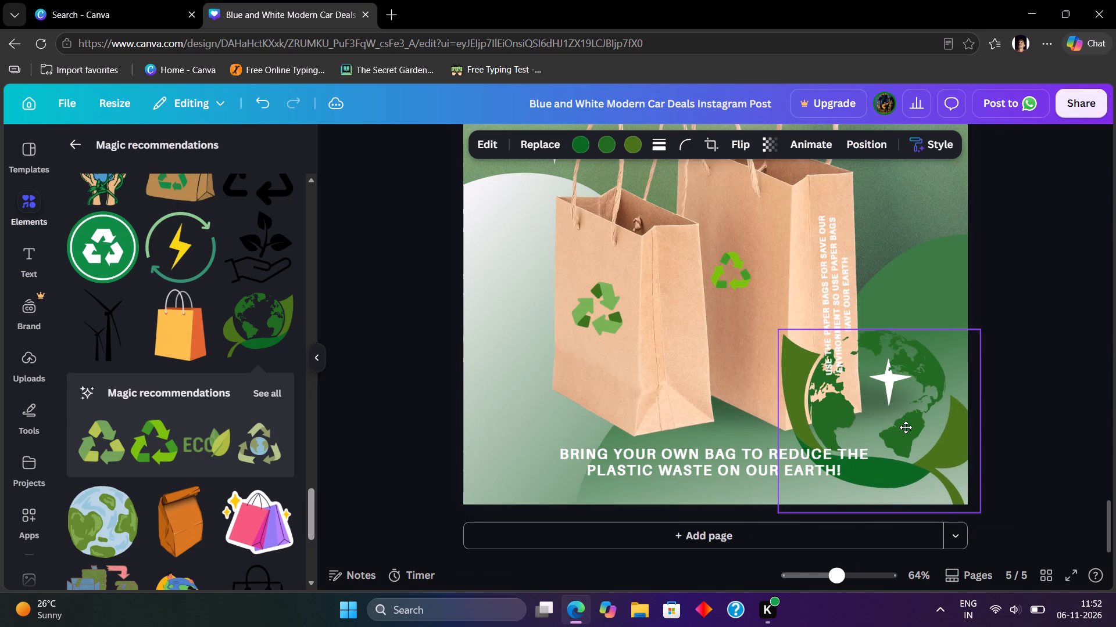
drag(906, 427, 916, 420)
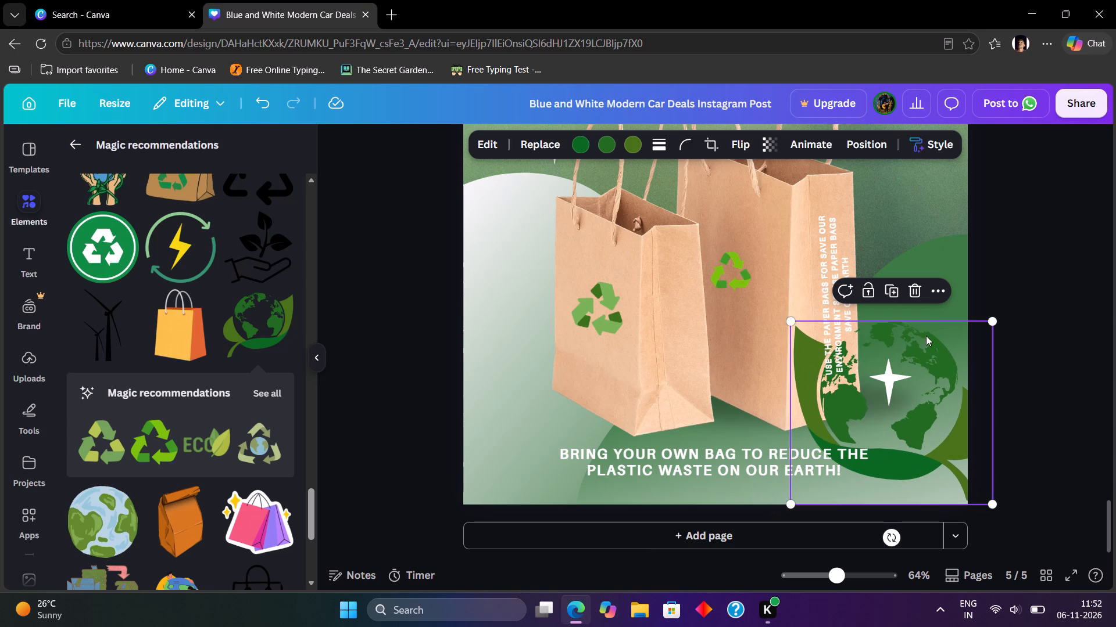
drag(996, 322, 893, 442)
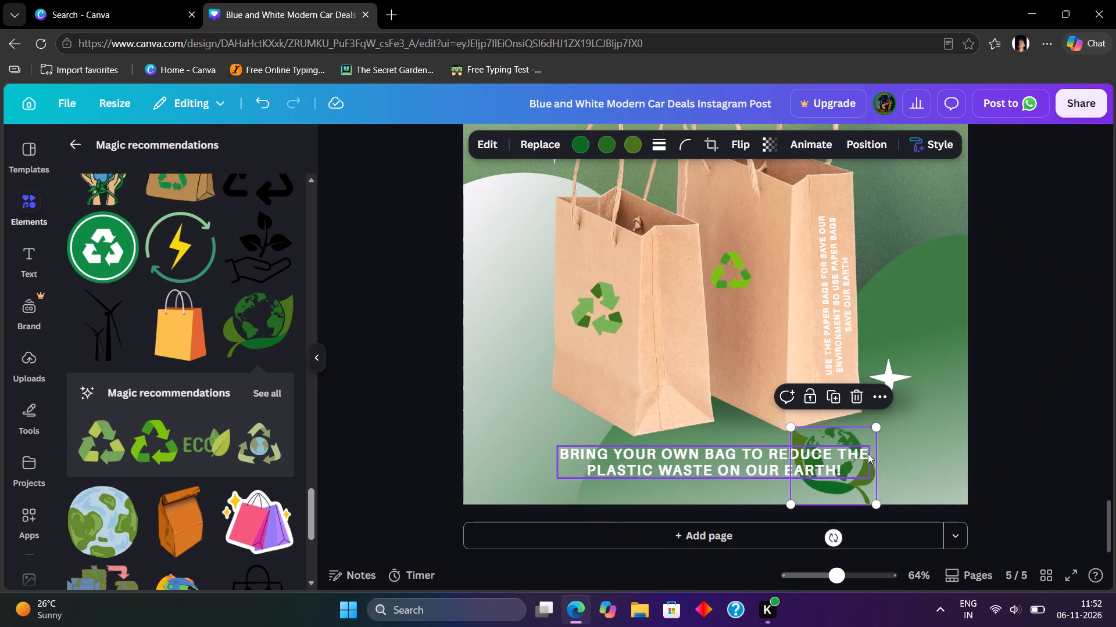
drag(858, 441, 952, 438)
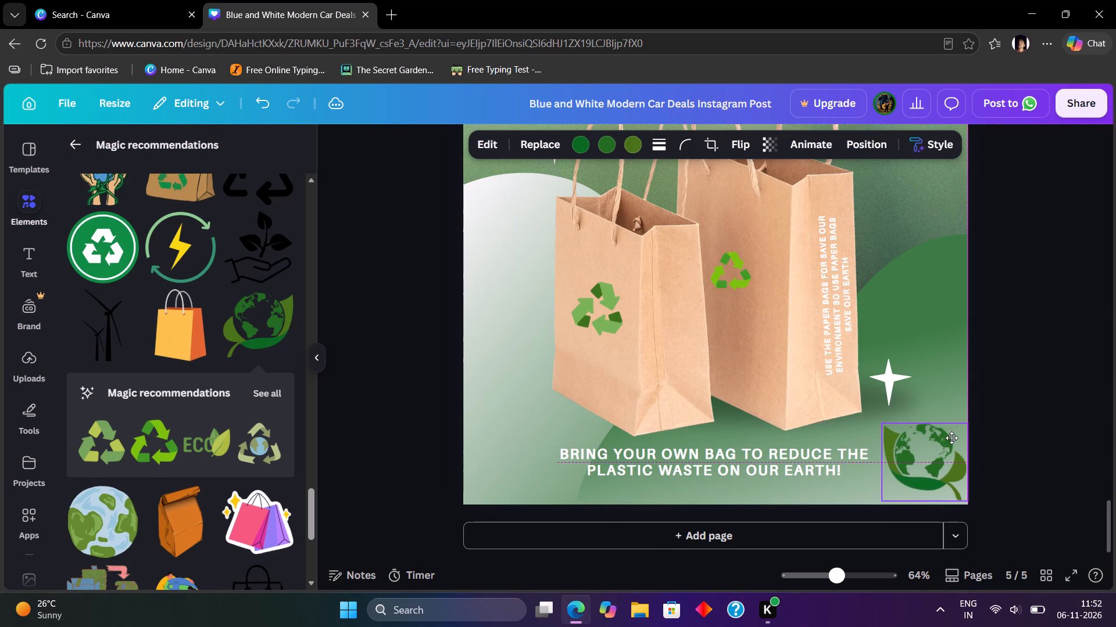
drag(952, 438, 955, 444)
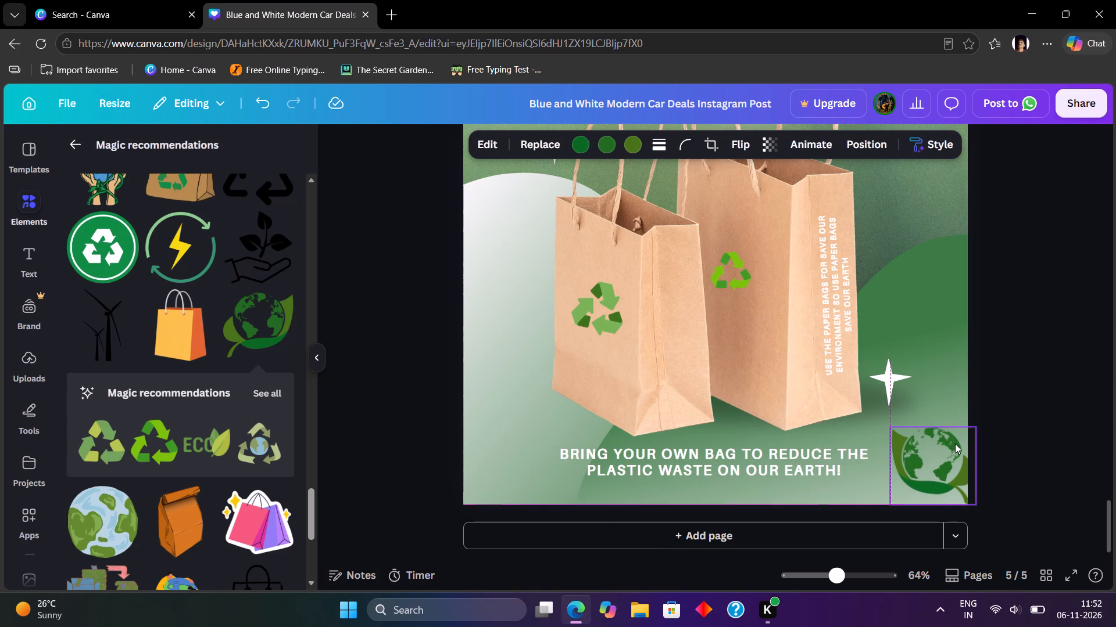
drag(929, 543, 952, 537)
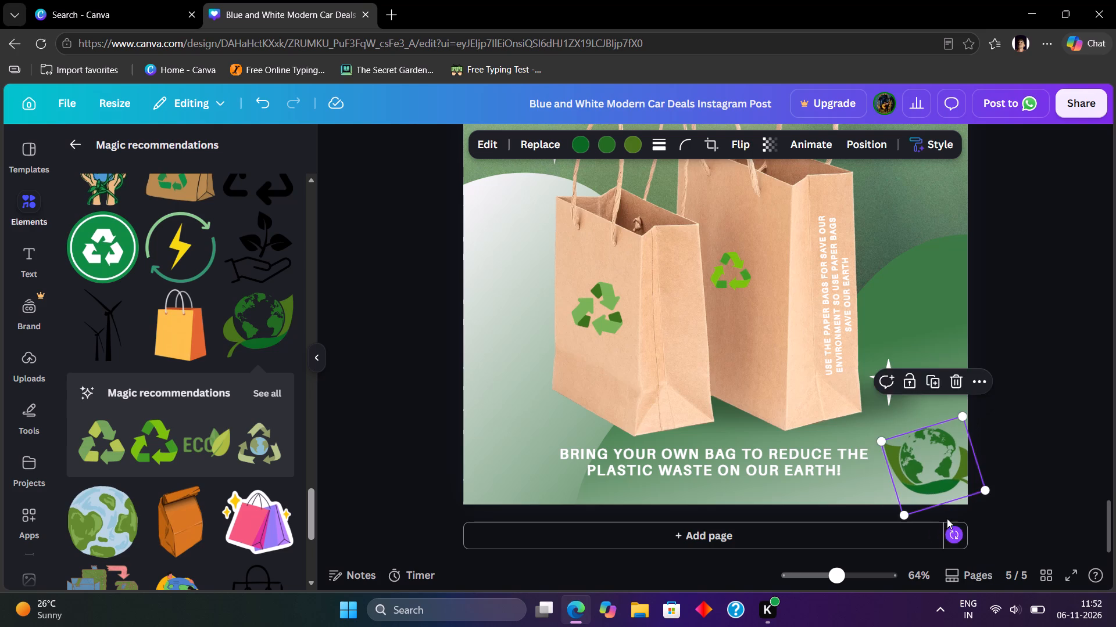
drag(931, 478, 918, 487)
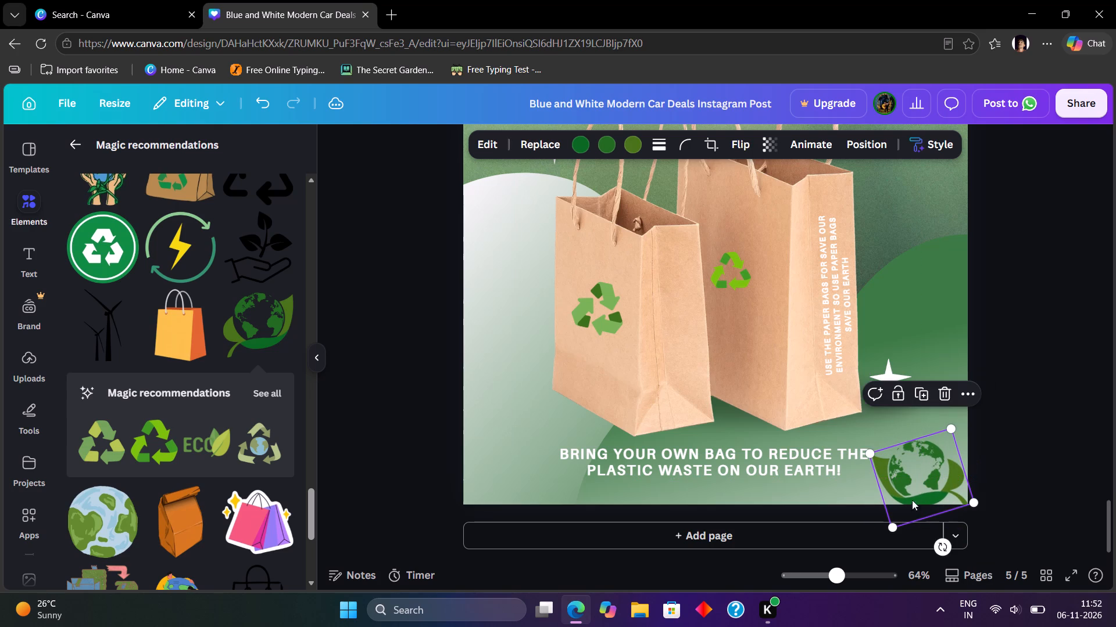
drag(938, 539, 930, 542)
drag(940, 506, 943, 499)
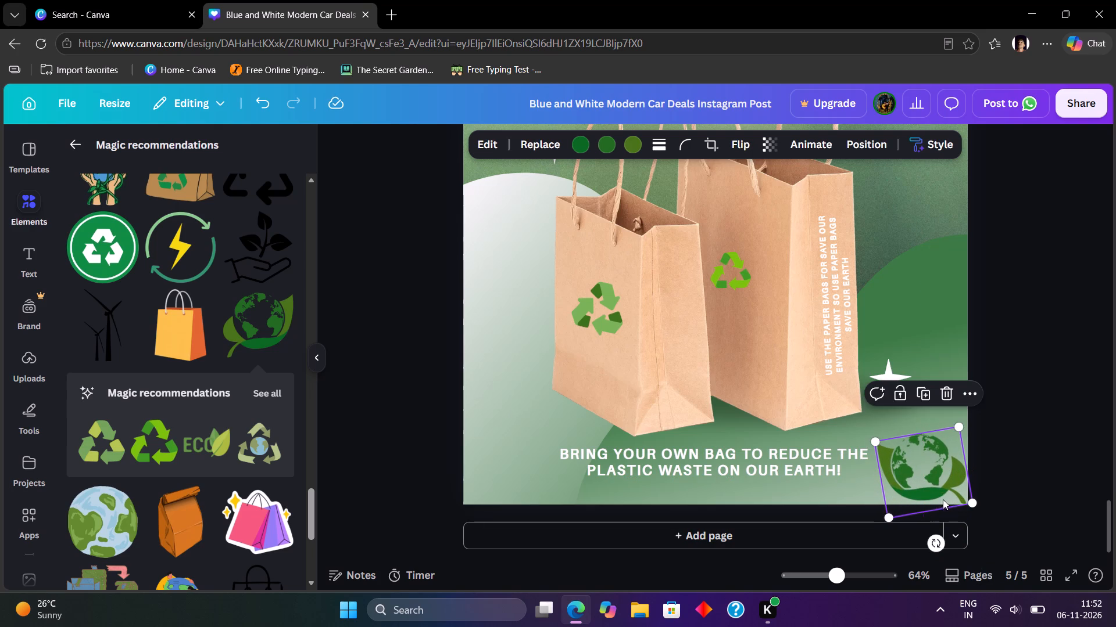
click(1051, 452)
Add the "Choose to Reuse" lettering graphic, shrink it and place it at page 5's top centre between the handle and the website text.
scroll(976, 454, up, 4)
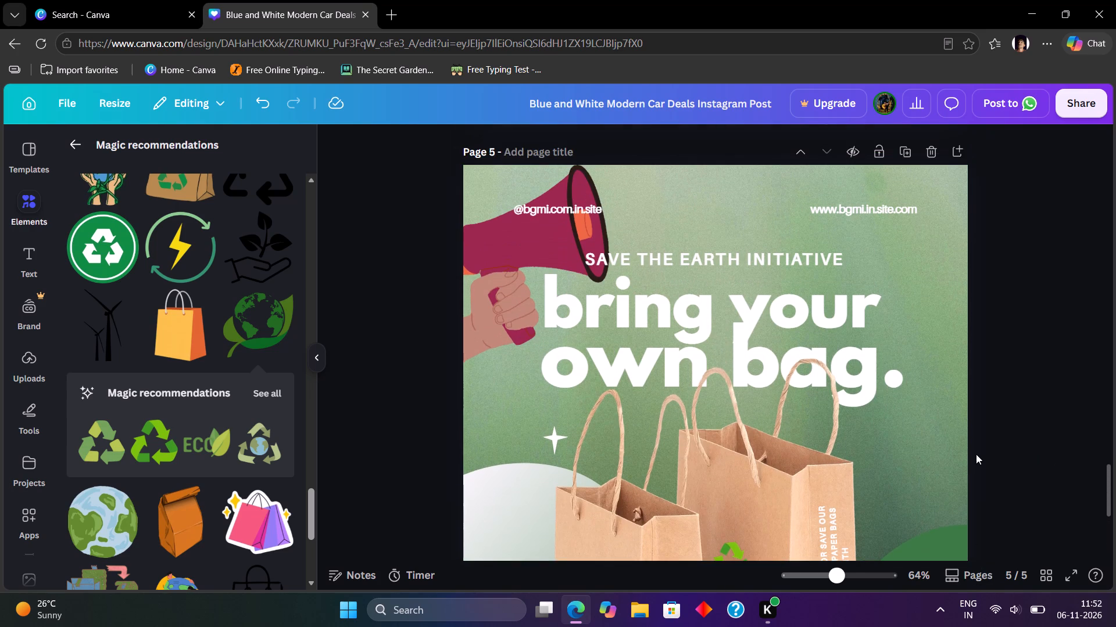
click(513, 236)
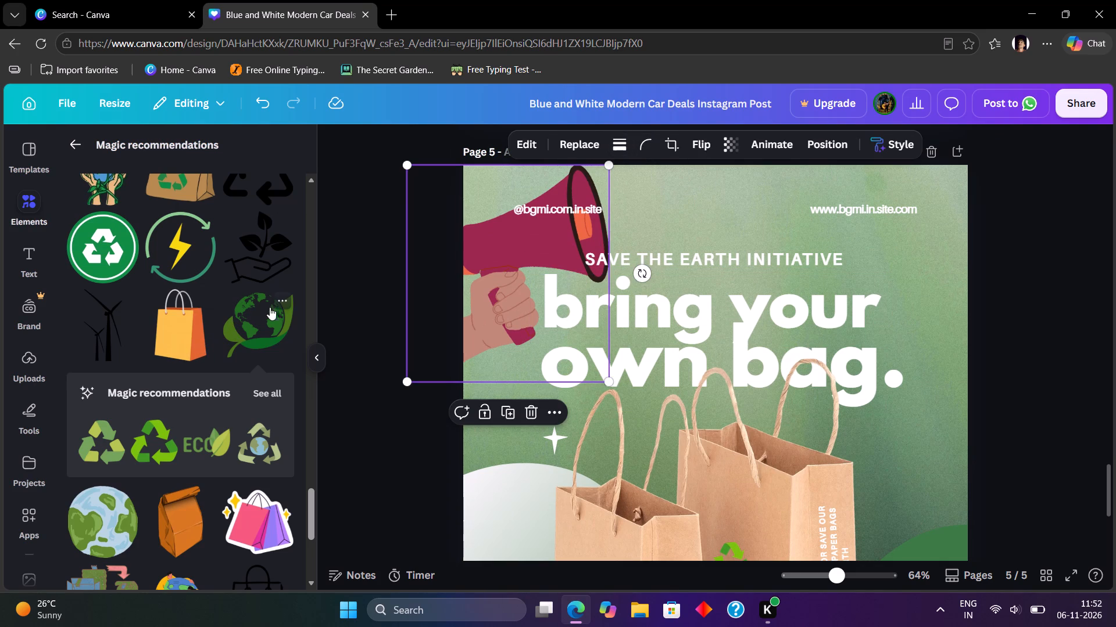
scroll(252, 275, up, 2)
scroll(257, 249, down, 6)
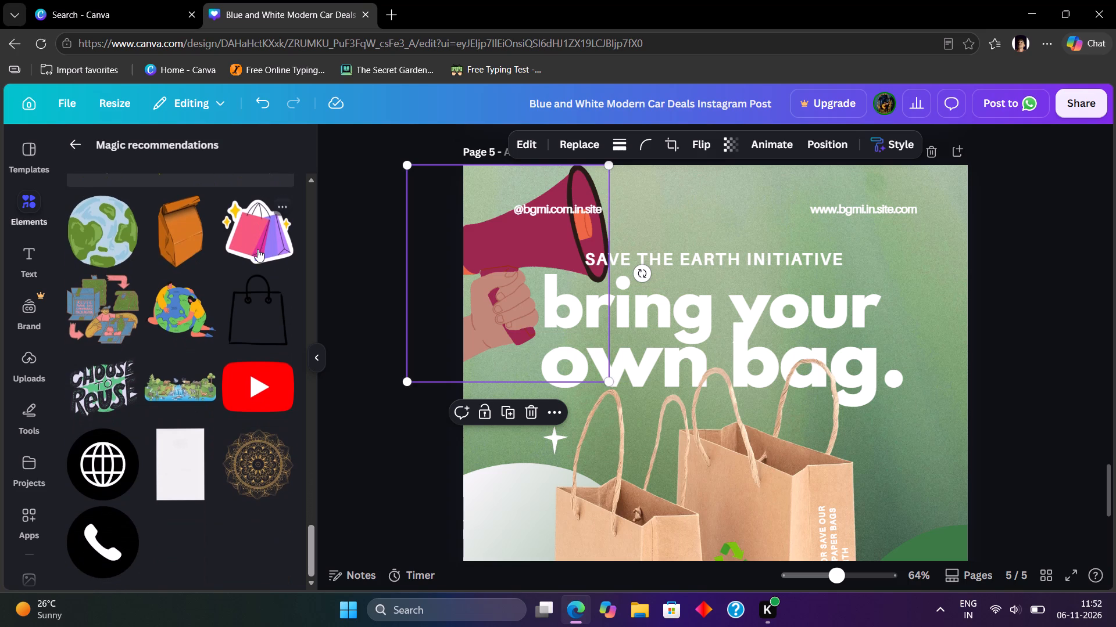
scroll(252, 251, up, 2)
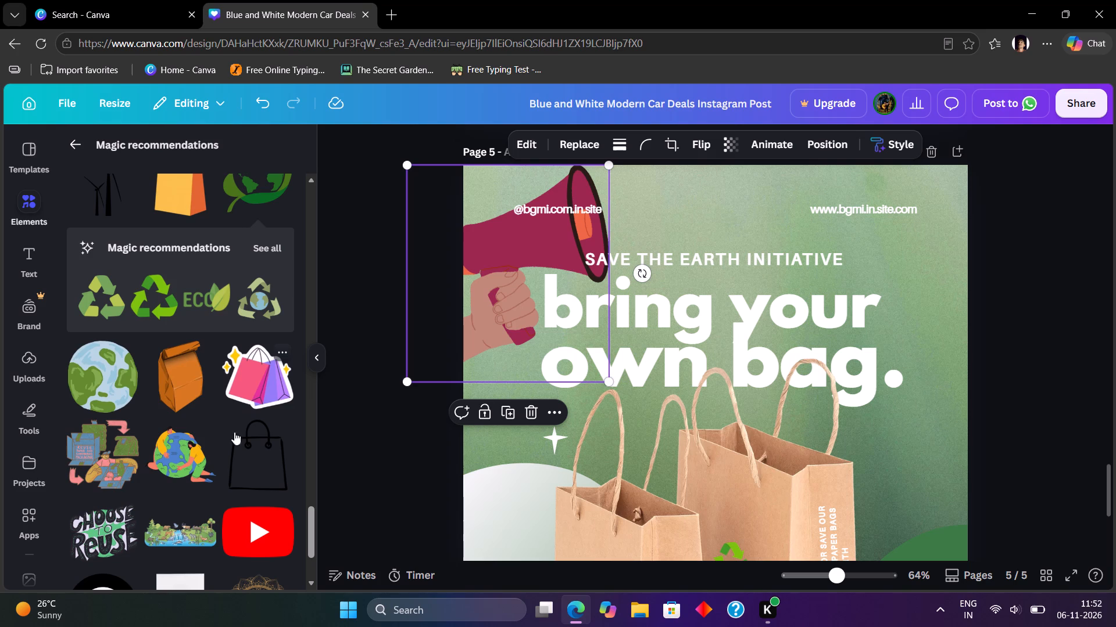
click(91, 538)
drag(714, 503, 729, 336)
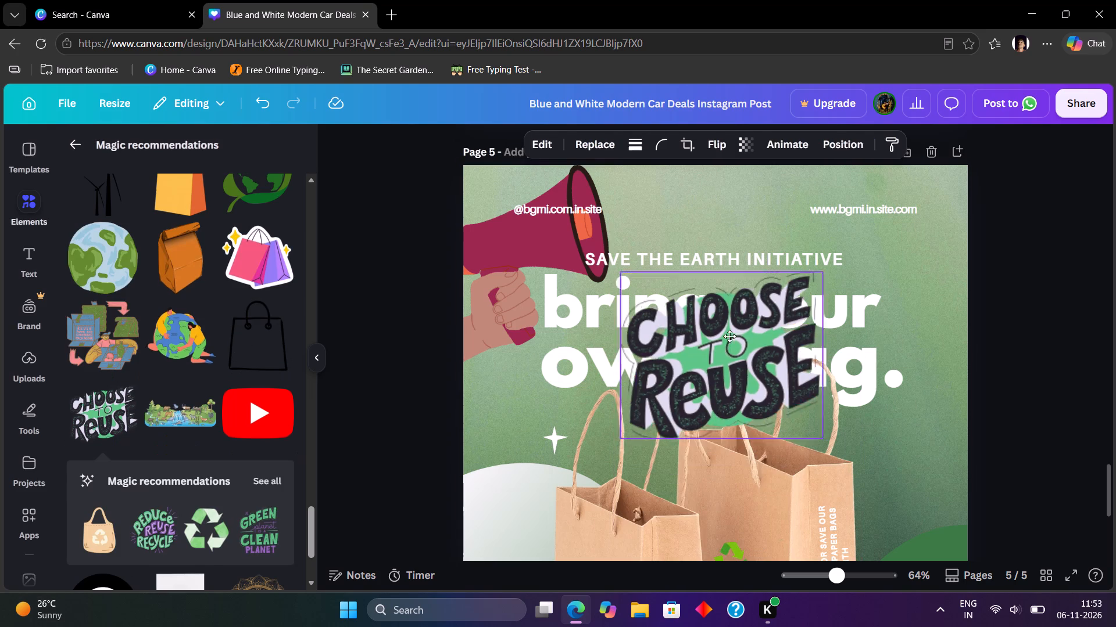
drag(729, 336, 743, 295)
drag(840, 193, 778, 280)
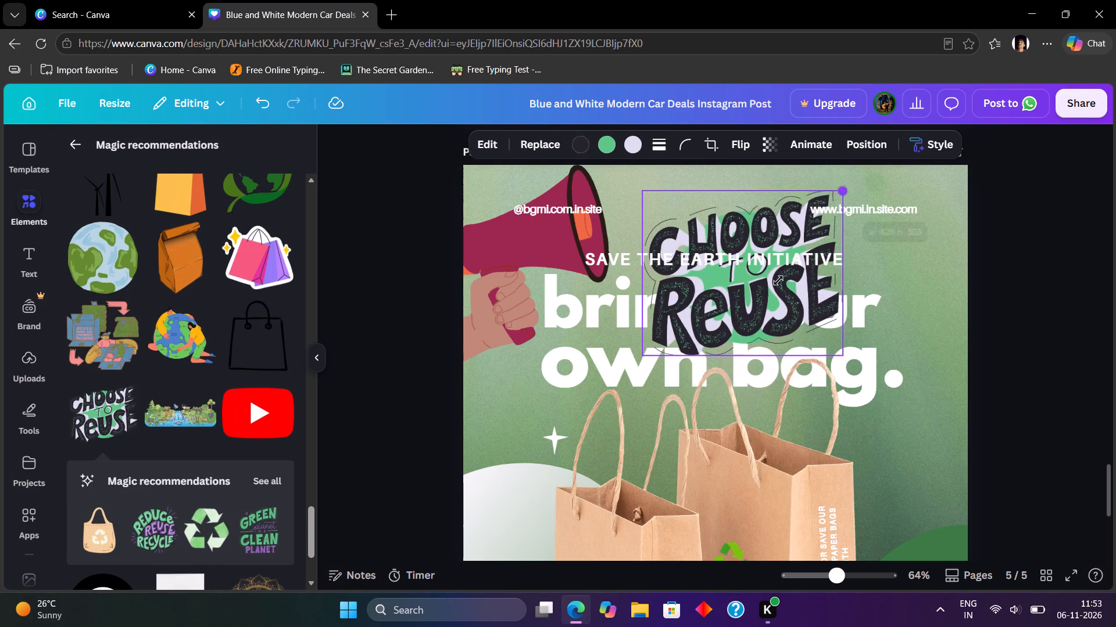
drag(778, 280, 717, 346)
drag(675, 330, 705, 203)
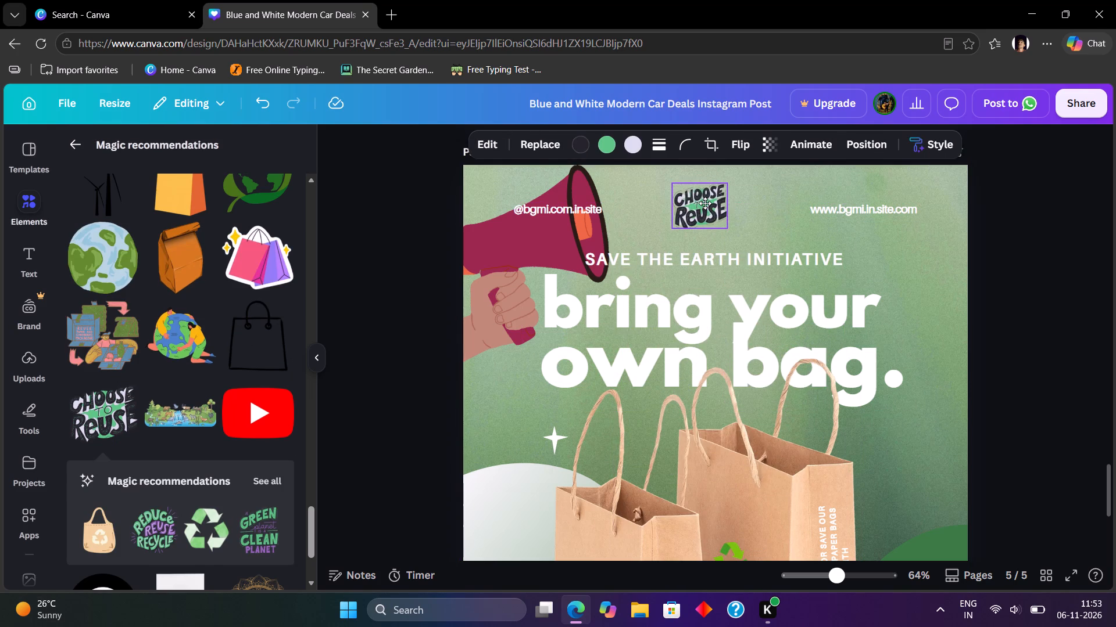
drag(705, 203, 716, 203)
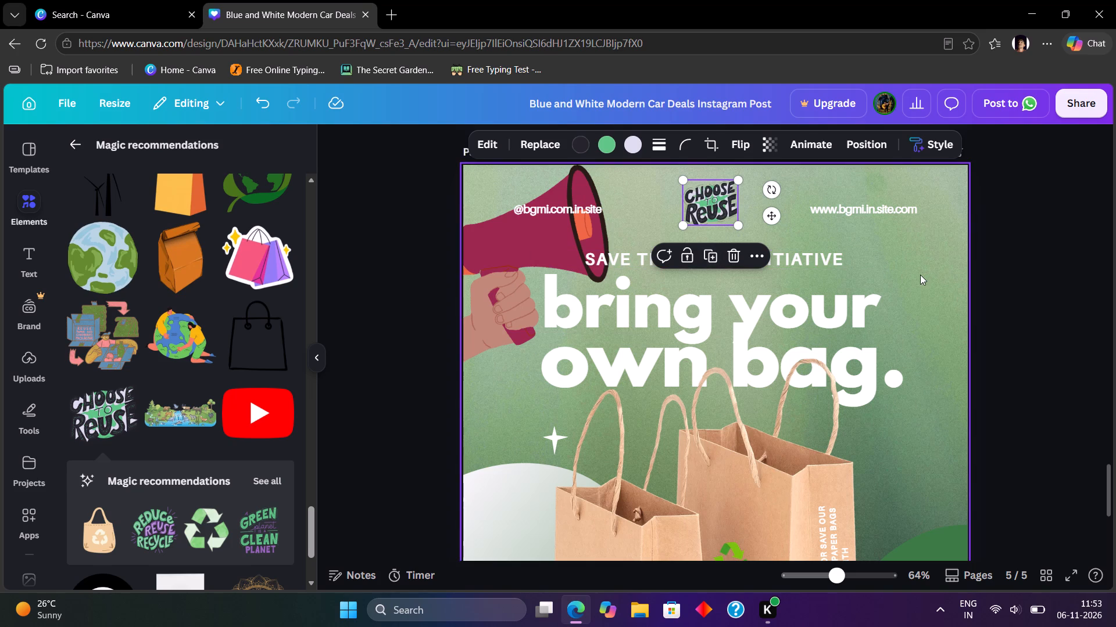
click(920, 275)
Add the green circle badge with white leaves from the recommended elements to page 5 and shrink it to a small icon.
scroll(865, 332, up, 2)
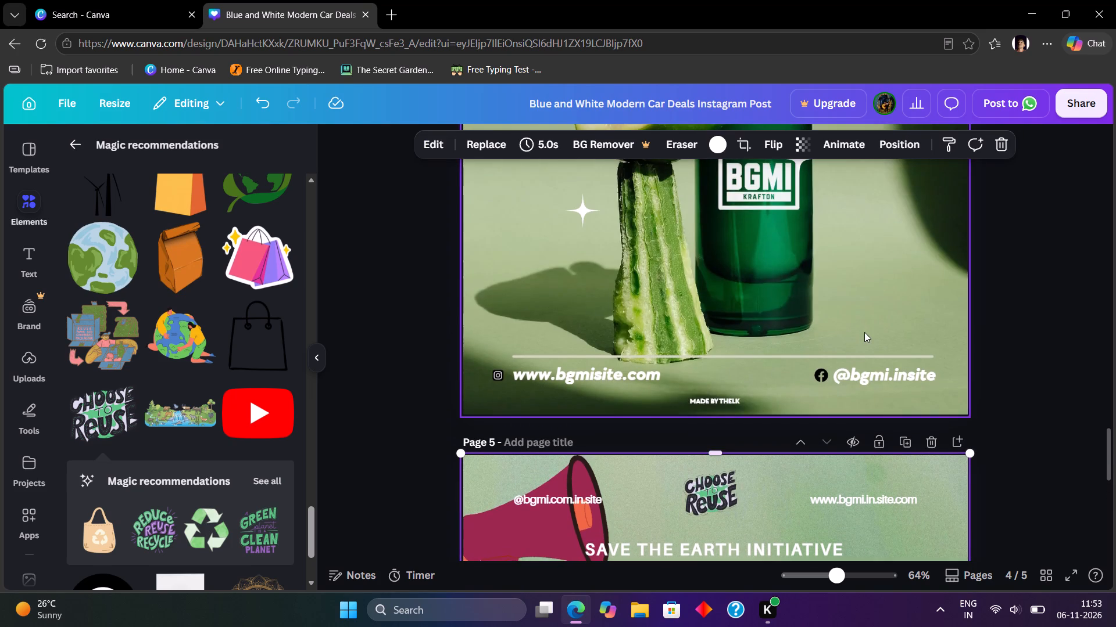
scroll(864, 332, down, 5)
scroll(273, 361, up, 2)
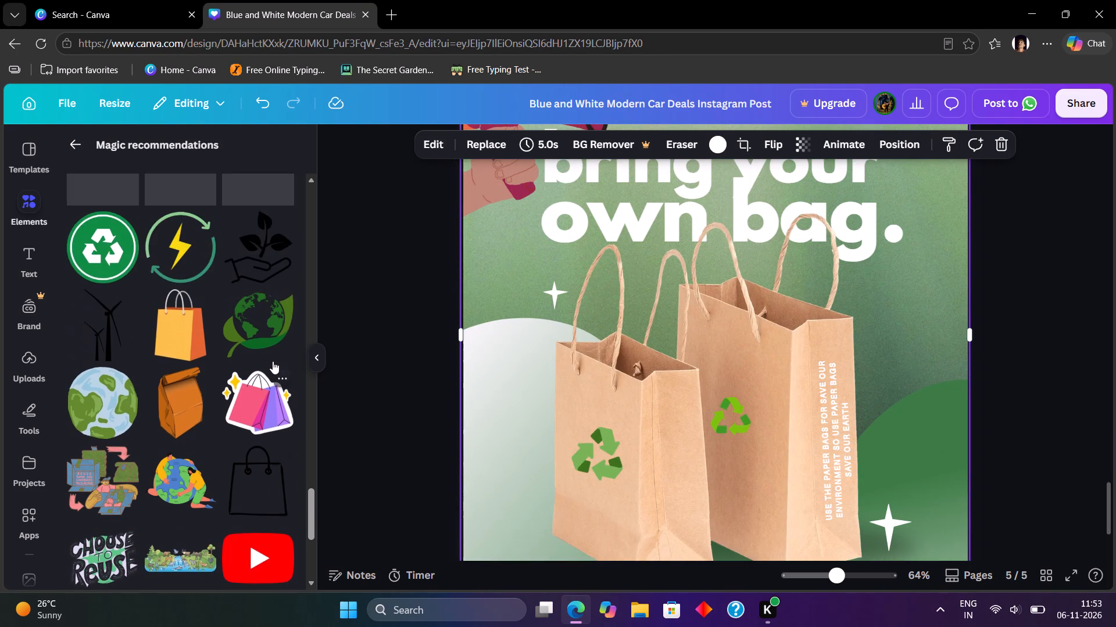
scroll(273, 361, down, 3)
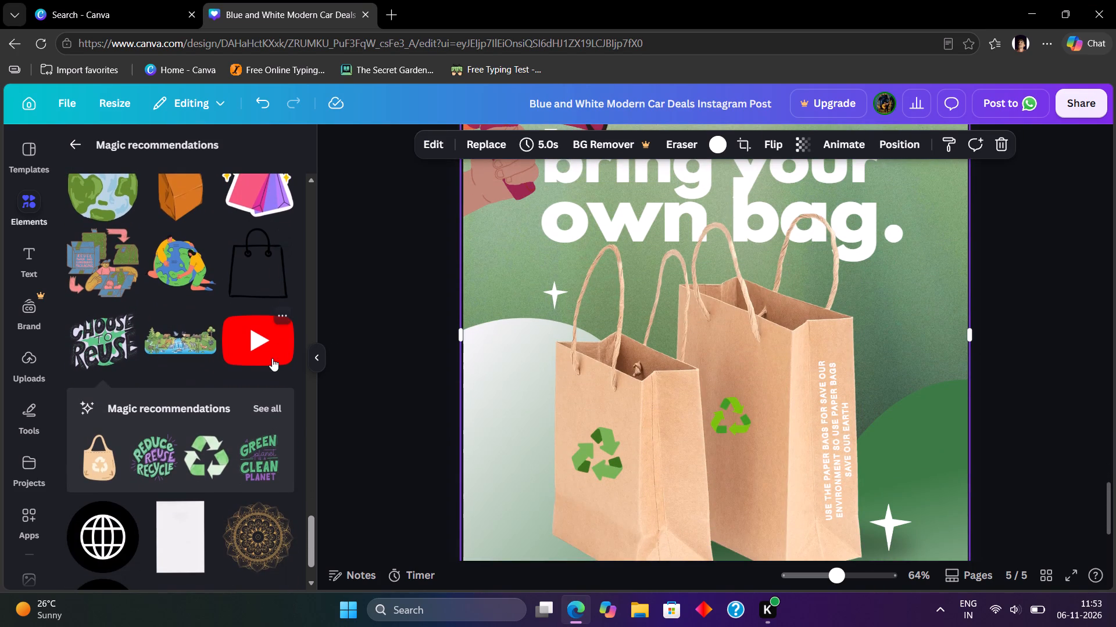
scroll(272, 358, up, 5)
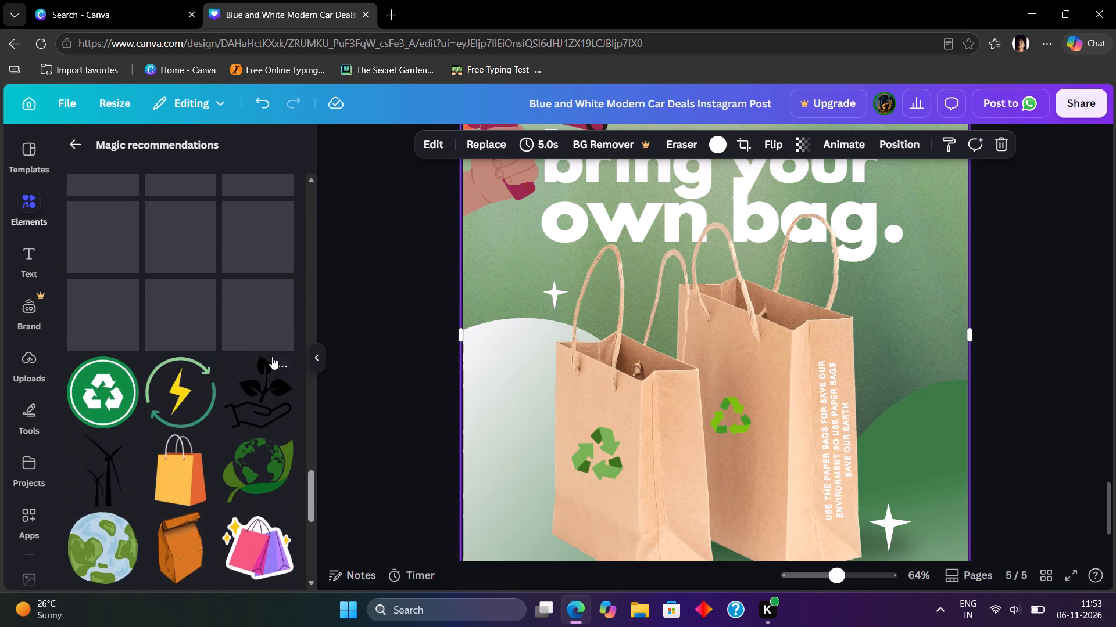
scroll(272, 356, up, 6)
scroll(208, 367, up, 1)
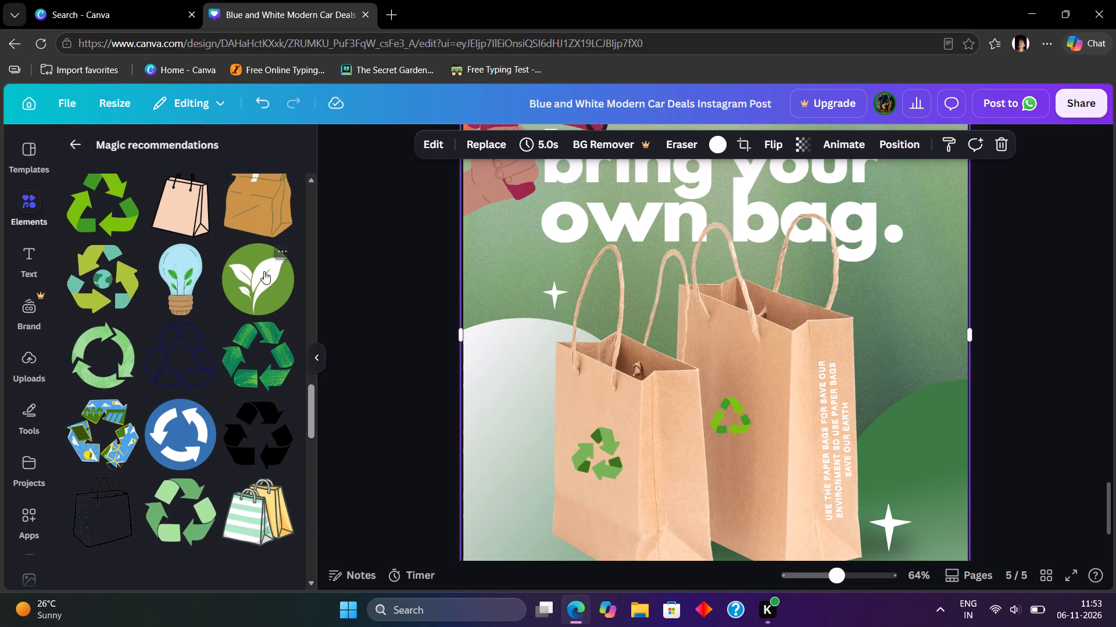
click(264, 271)
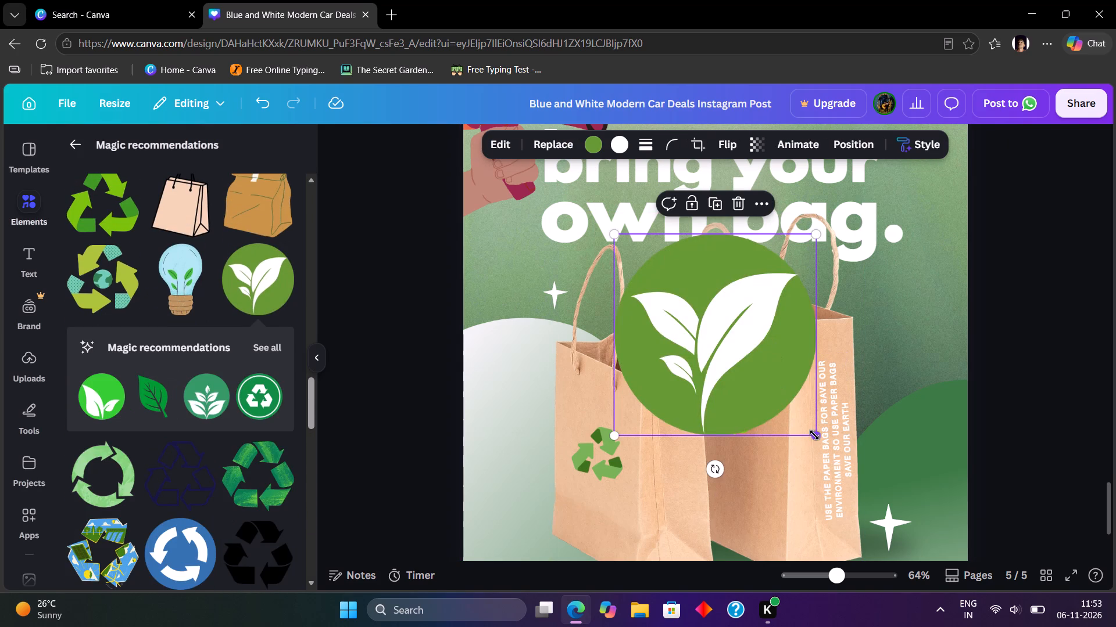
drag(814, 435, 591, 353)
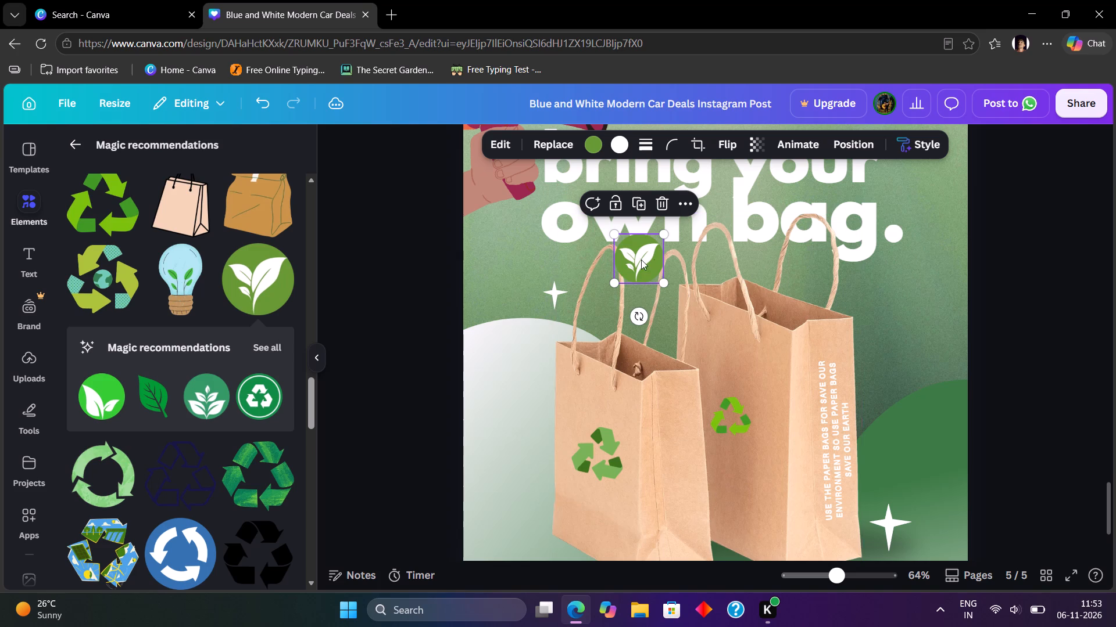
drag(646, 260, 763, 343)
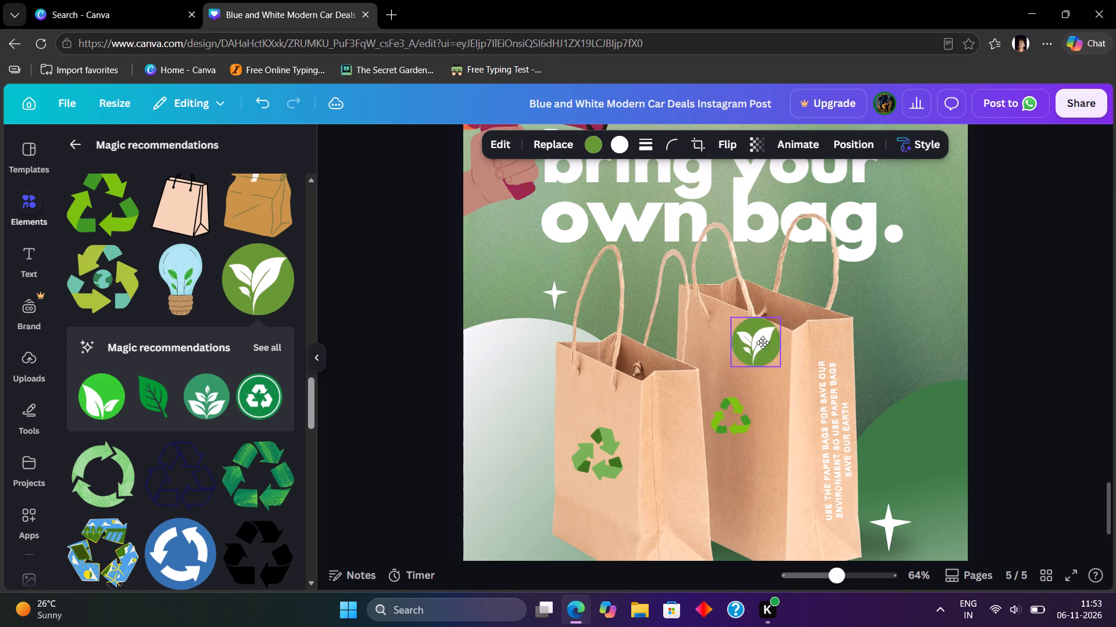
drag(763, 343, 791, 515)
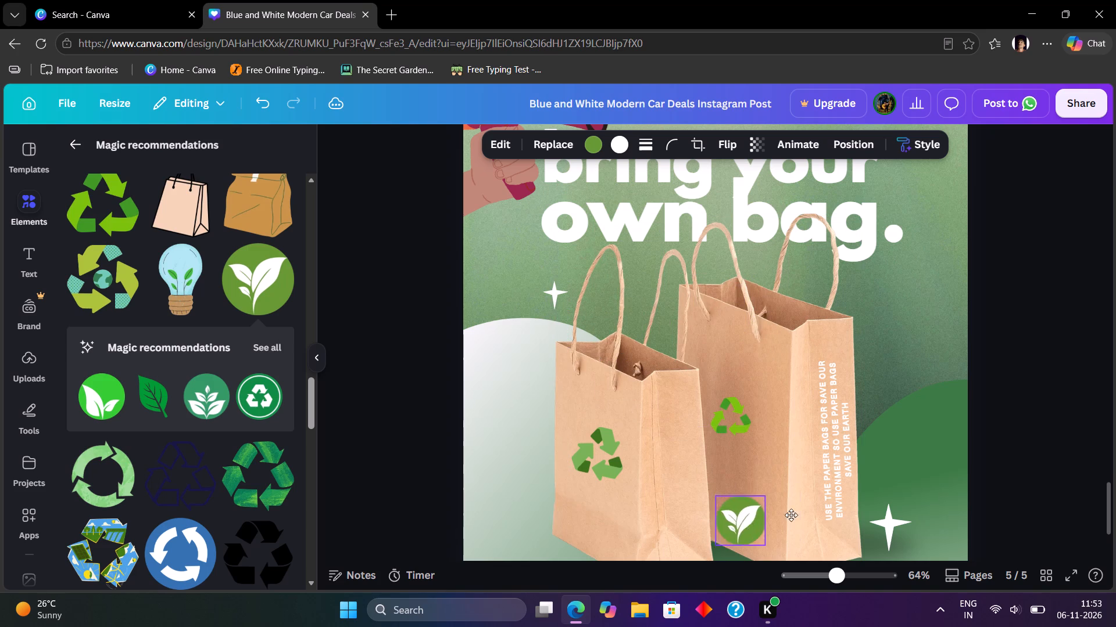
drag(791, 515, 831, 294)
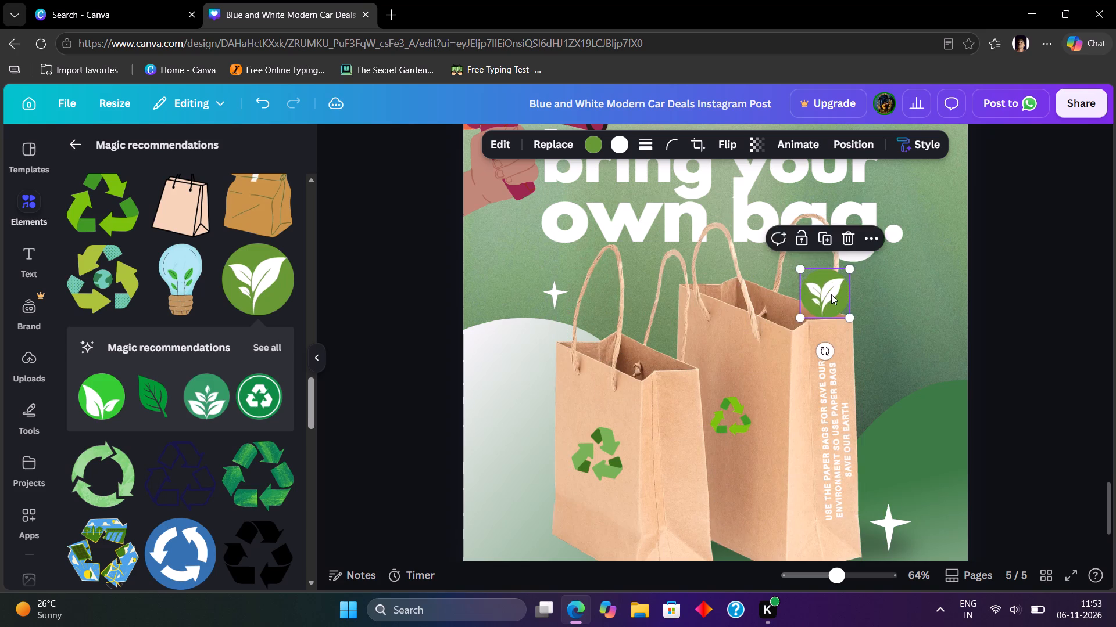
scroll(831, 294, up, 2)
drag(824, 444, 694, 228)
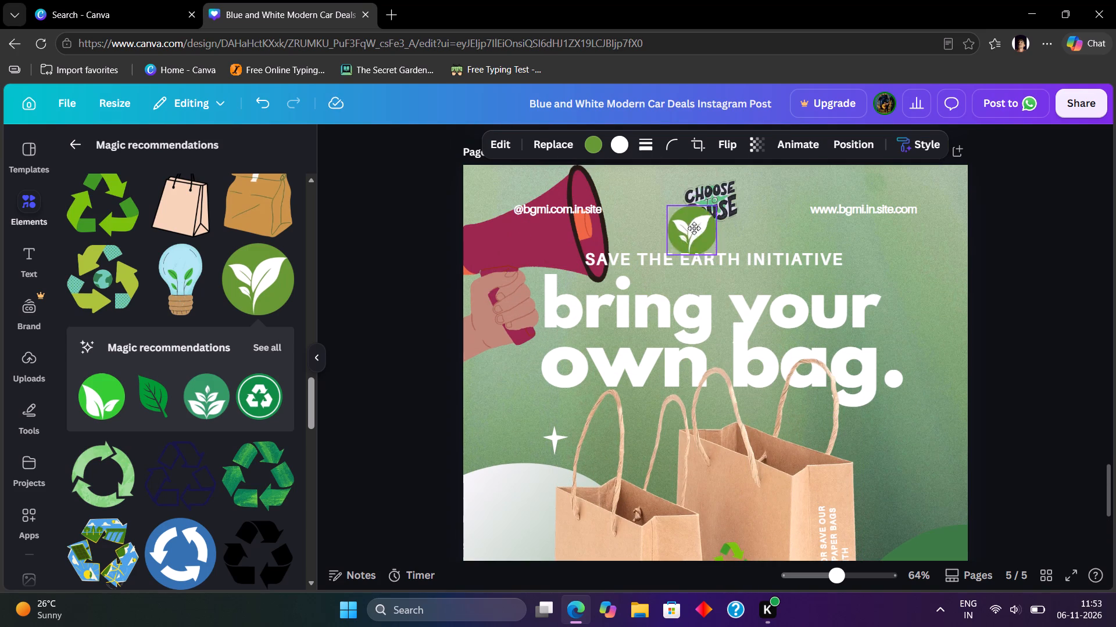
drag(694, 228, 711, 207)
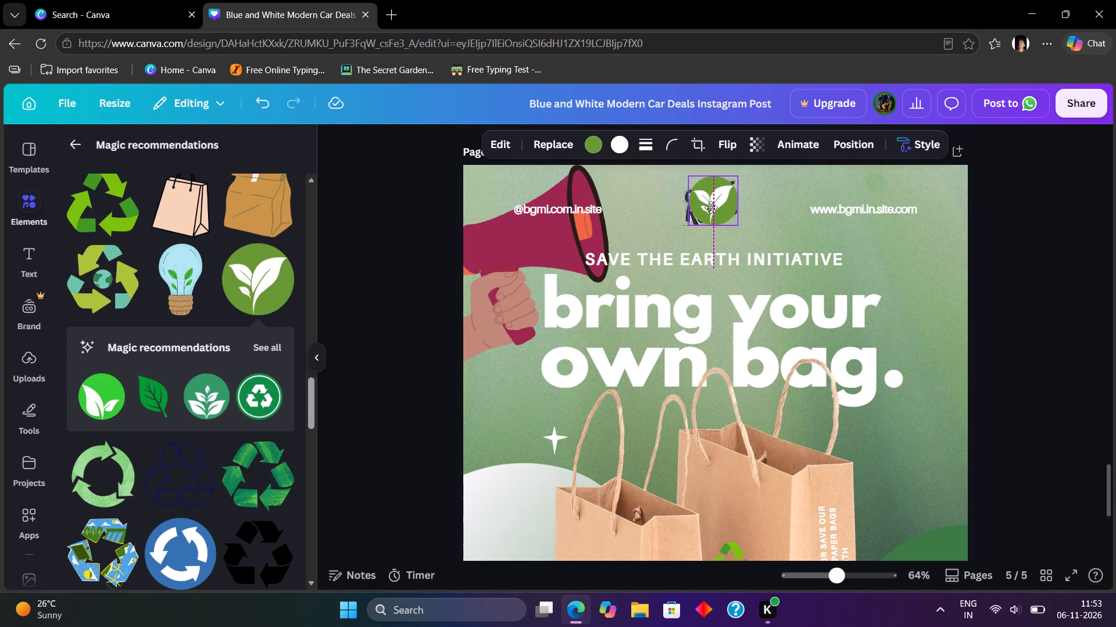
drag(711, 207, 770, 215)
Move the "Choose to Reuse" lettering away from page 5's top centre to the right edge beside the larger bag.
drag(700, 201, 933, 437)
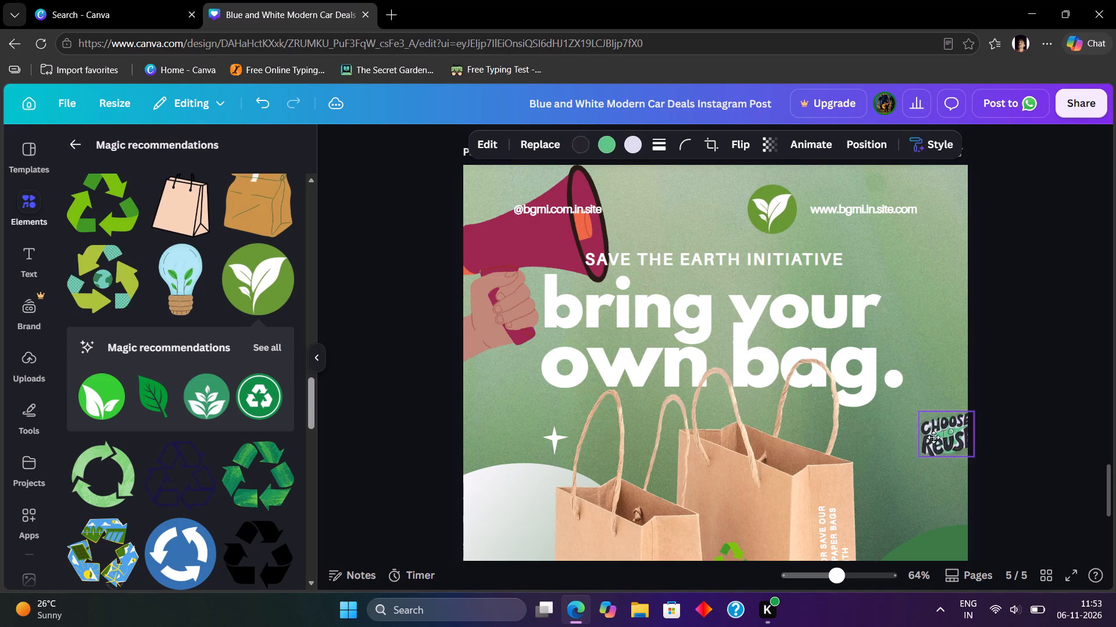
drag(933, 437, 903, 444)
Centre the white-leaf badge at the top of page 5 between the handle and website texts, and shrink it slightly.
drag(782, 213, 750, 208)
key(ctrl+z)
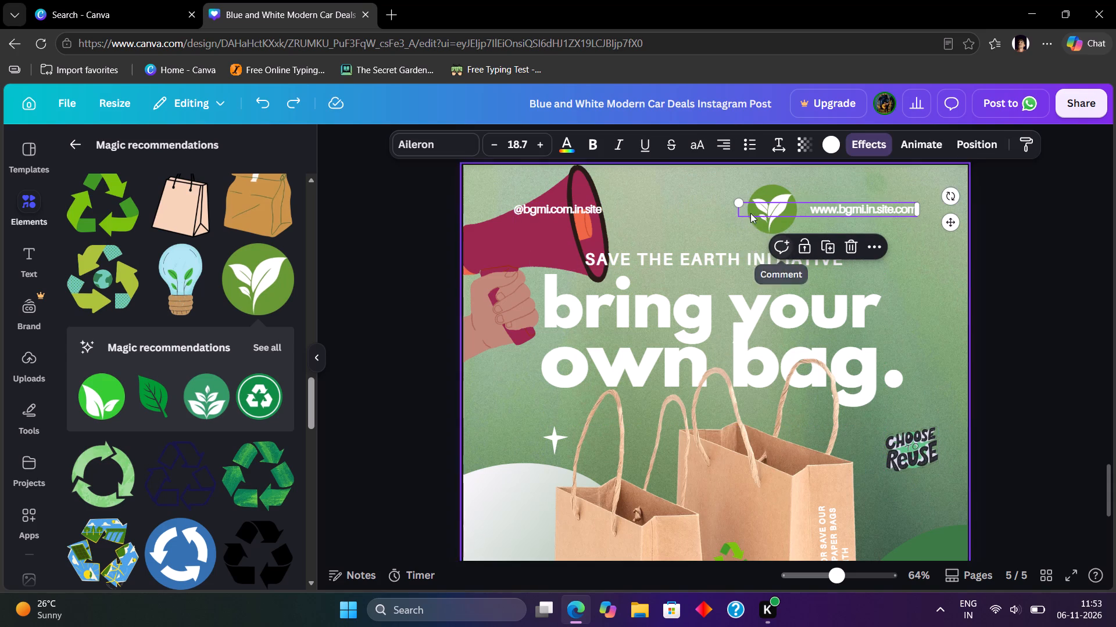
click(778, 228)
drag(771, 220, 723, 219)
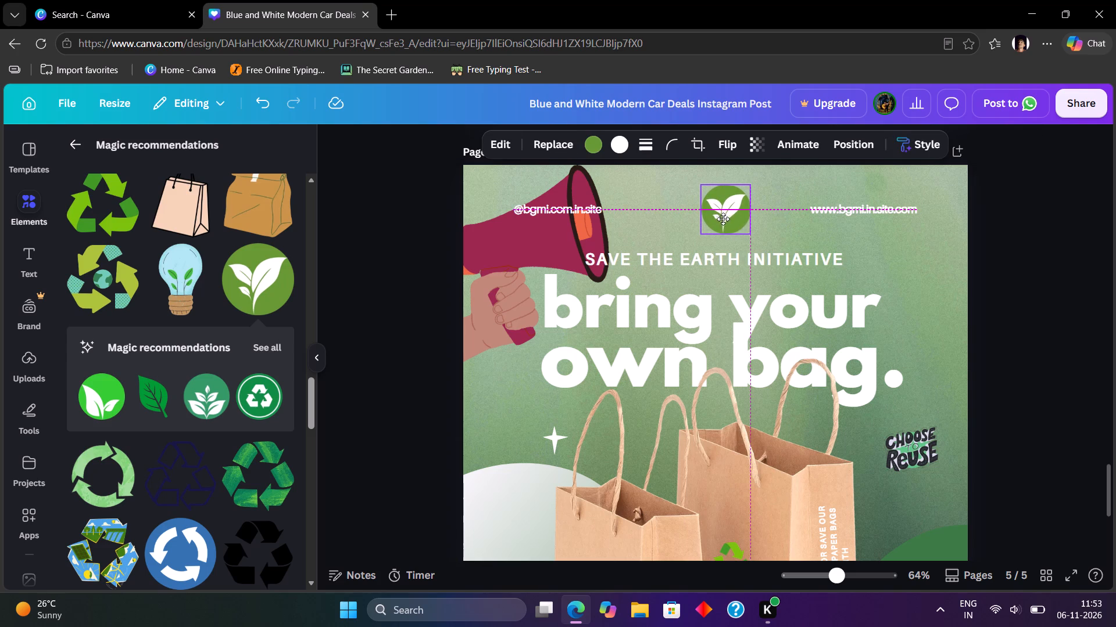
drag(723, 219, 724, 212)
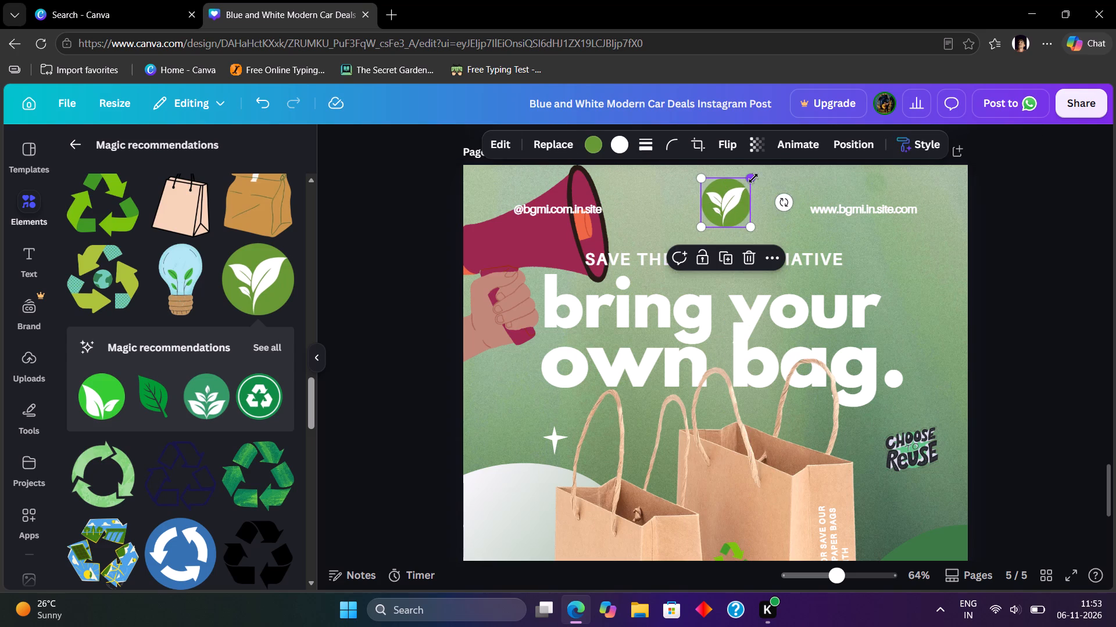
drag(753, 178, 740, 190)
click(722, 208)
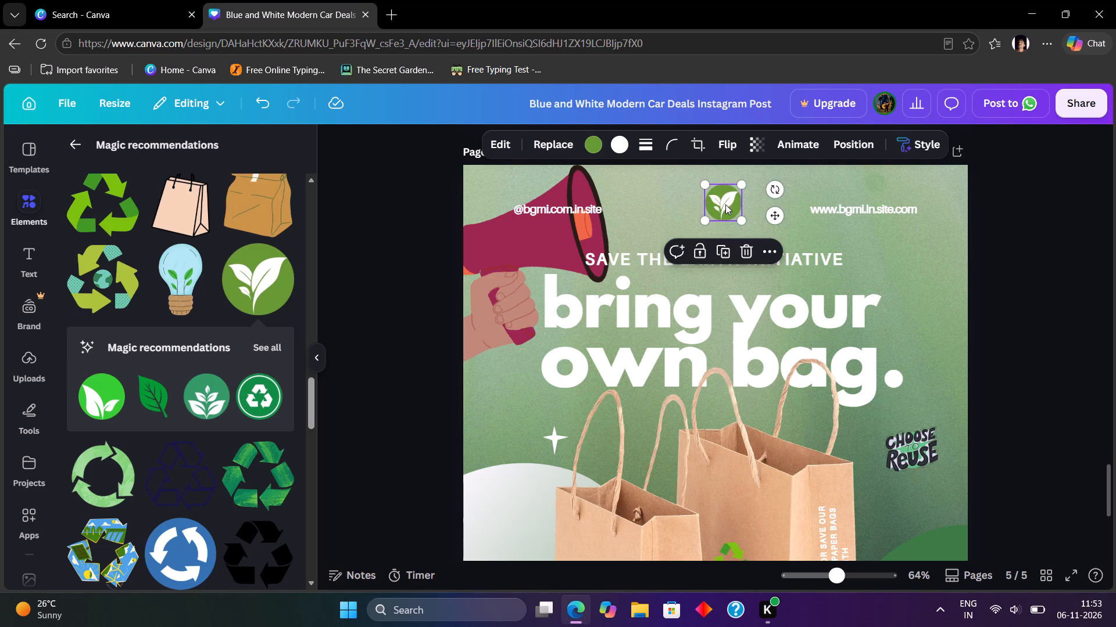
Move the "Choose to Reuse" lettering to page 5's lower-left area, beside the smaller bag's base and above the bottom slogan, and deselect it.
scroll(938, 343, down, 3)
drag(895, 233, 895, 233)
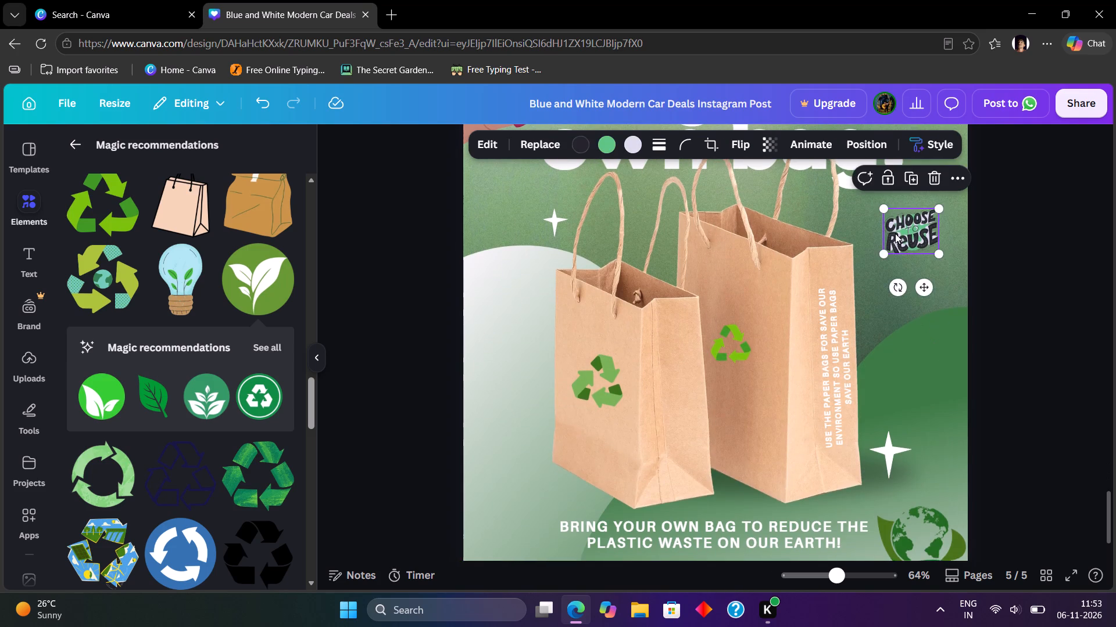
drag(895, 233, 906, 287)
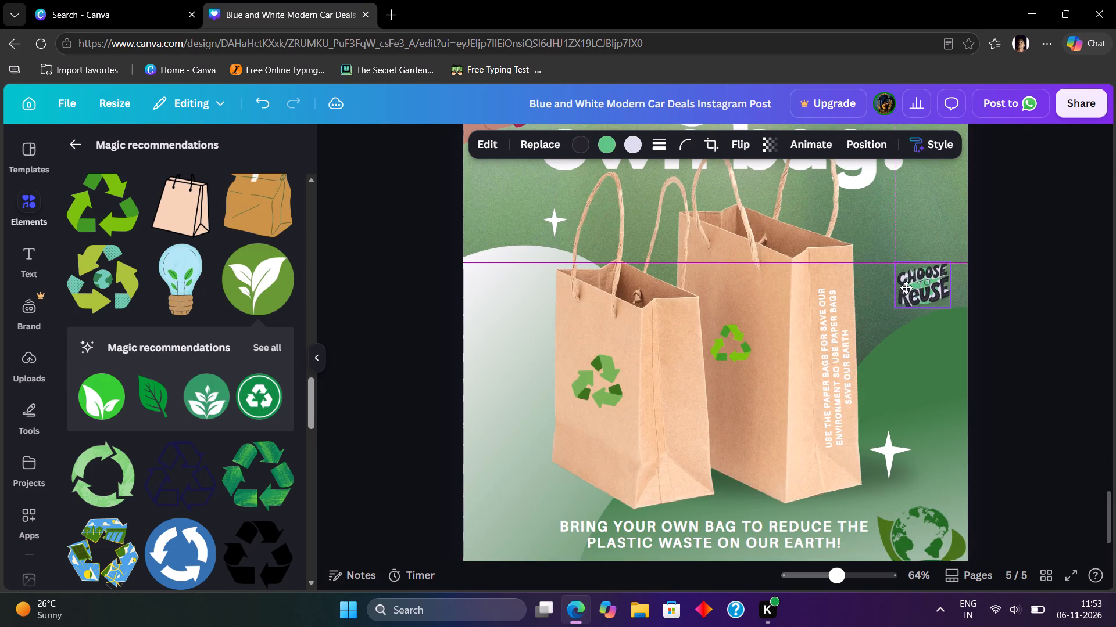
drag(906, 287, 459, 372)
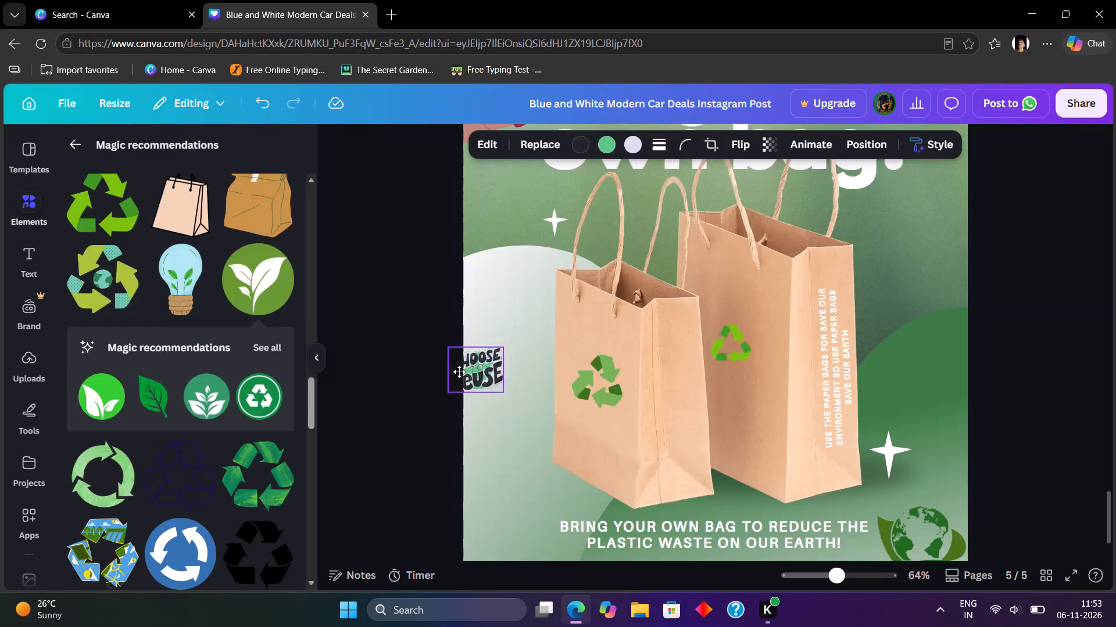
drag(459, 372, 491, 498)
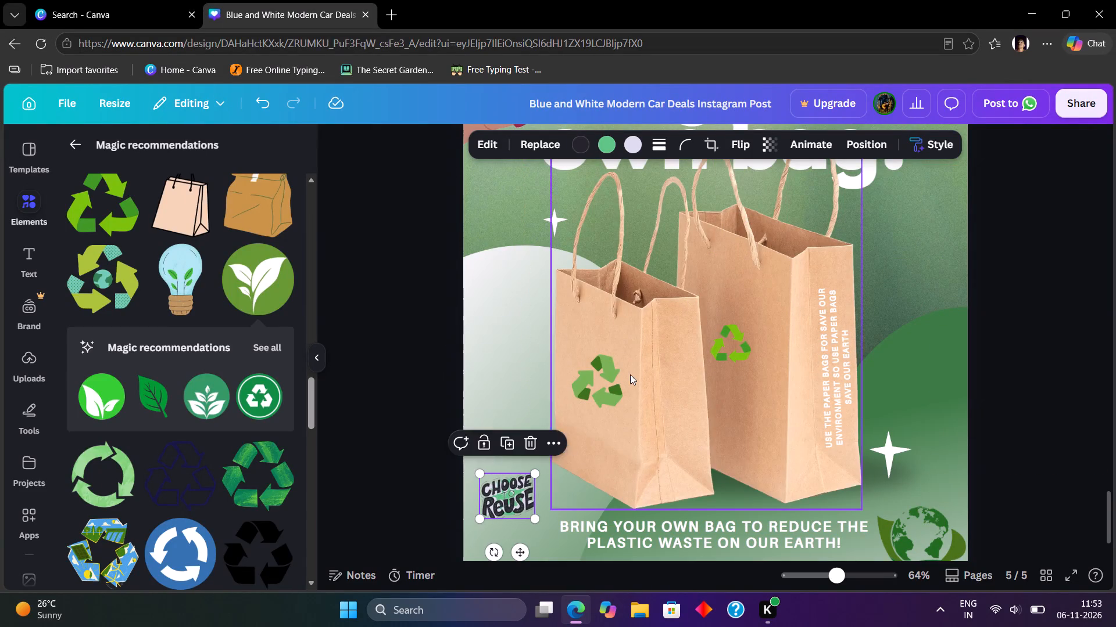
scroll(630, 374, down, 3)
click(375, 325)
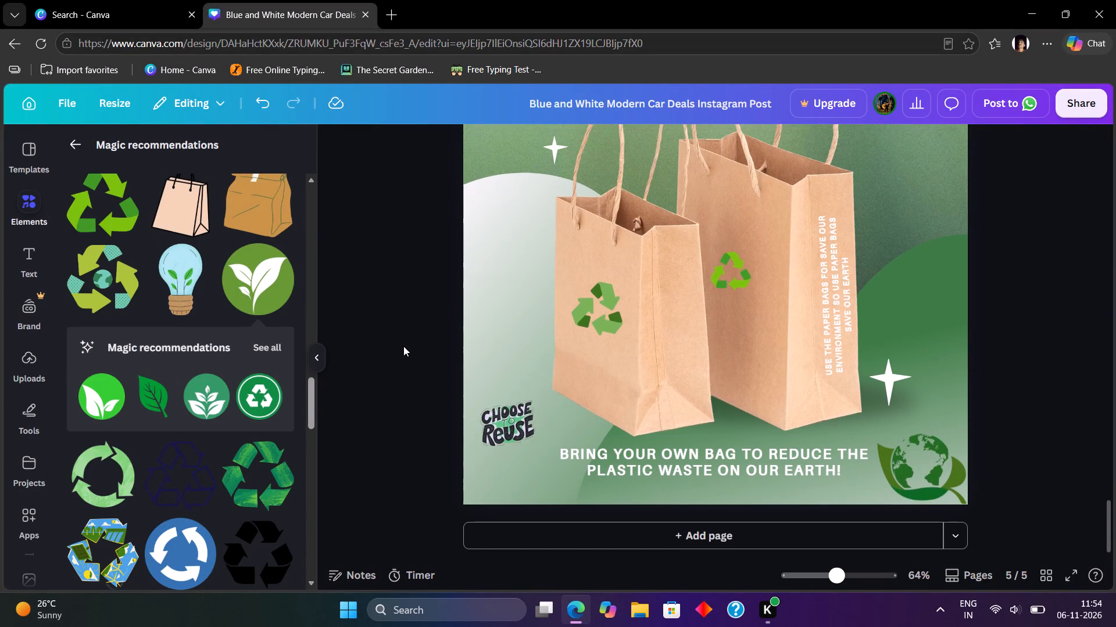
Review the page 5 layout from the header texts down to the bottom slogan.
scroll(403, 346, up, 3)
scroll(405, 349, down, 6)
scroll(405, 351, up, 3)
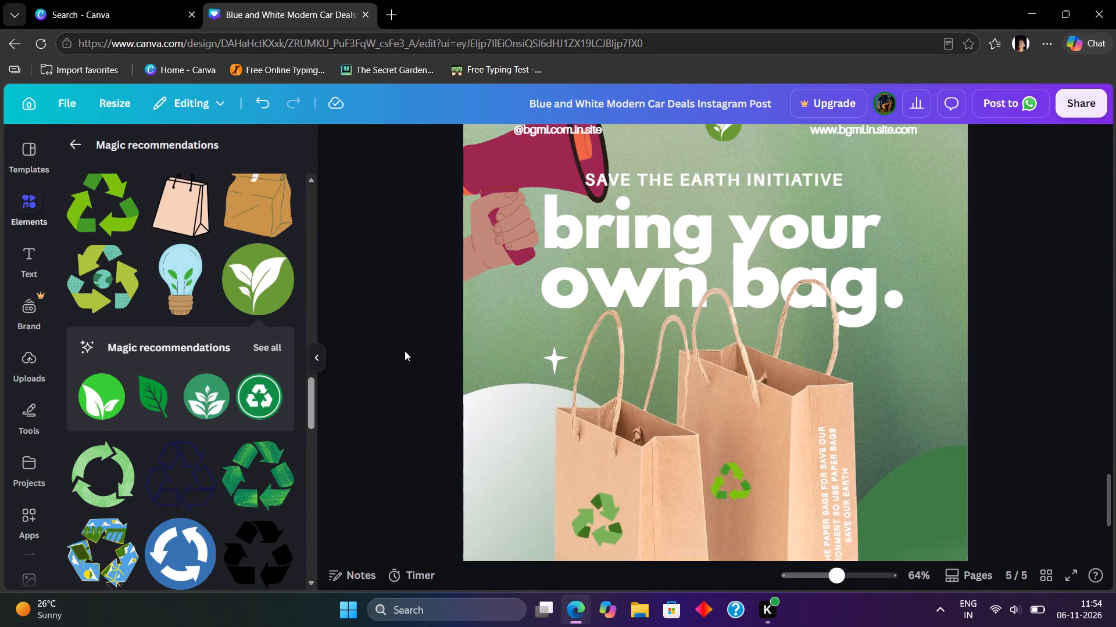
scroll(405, 351, up, 1)
scroll(405, 351, down, 7)
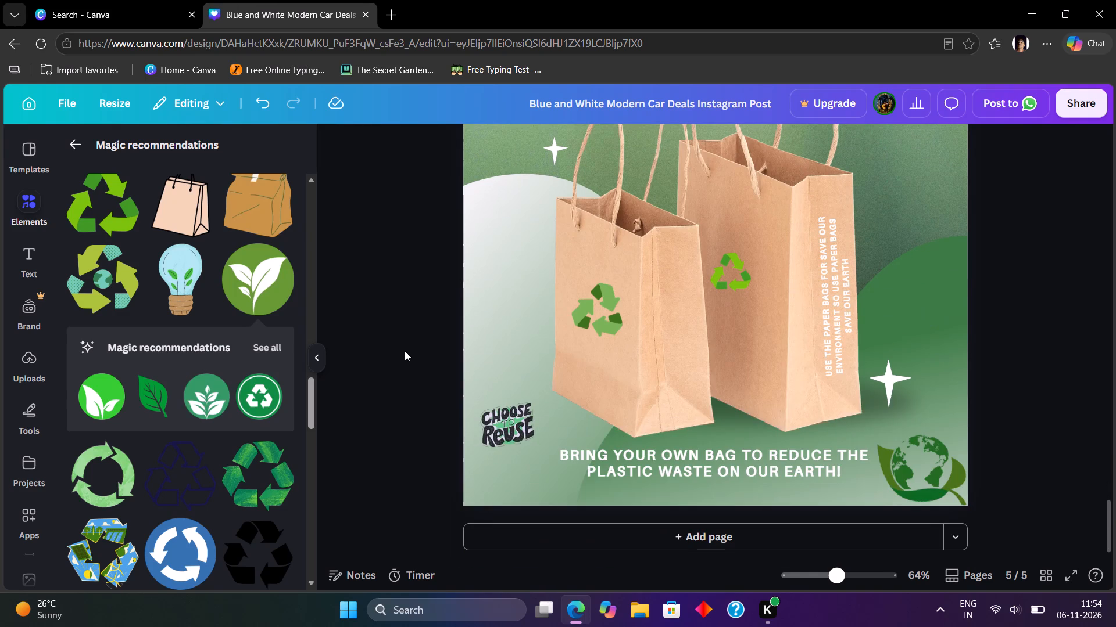
Browse the templates related to the green eco-friendly recycling design for further design ideas.
click(27, 170)
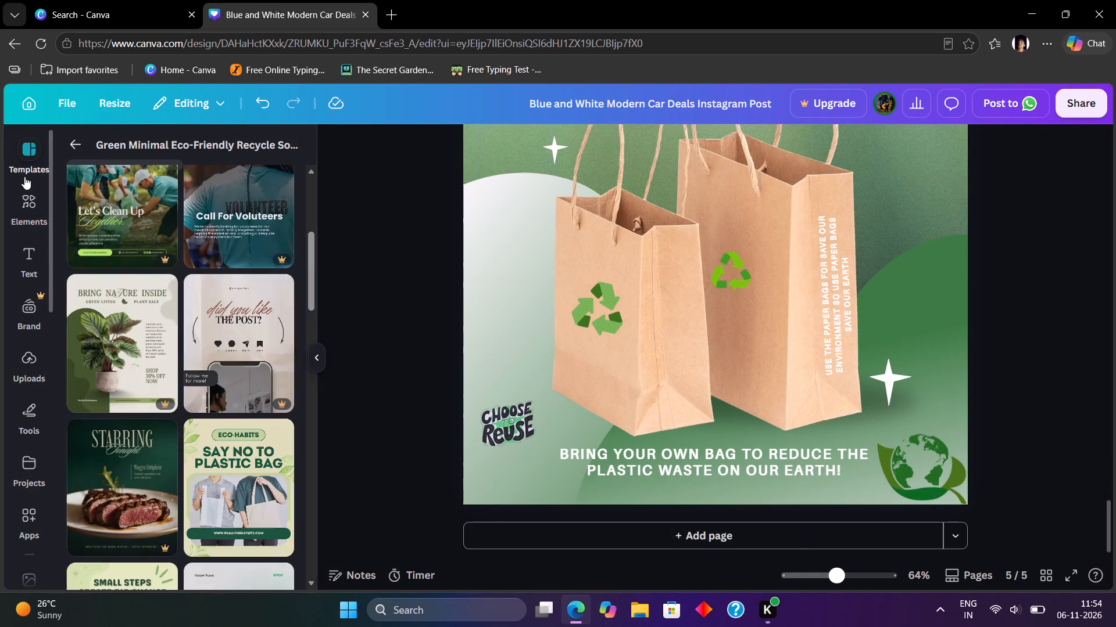
scroll(134, 294, down, 7)
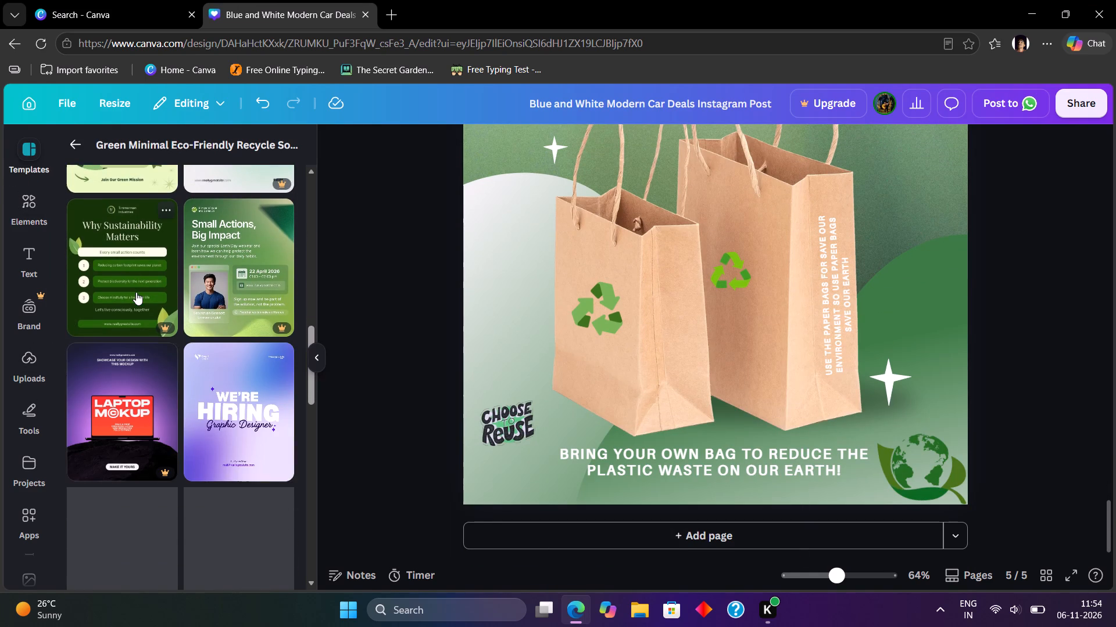
scroll(136, 292, down, 5)
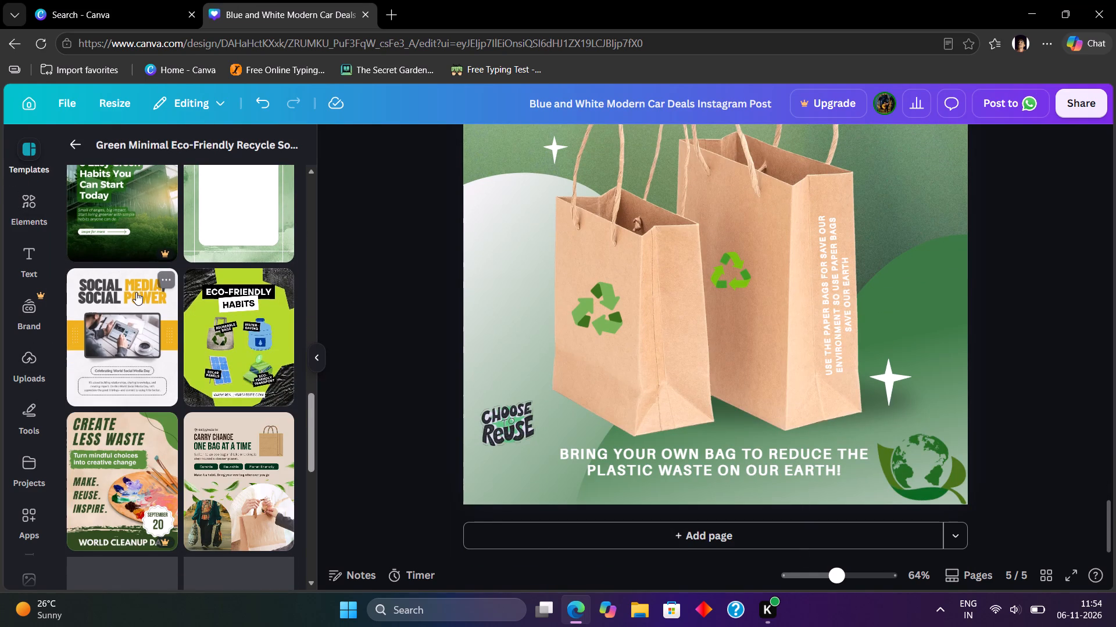
scroll(136, 292, down, 6)
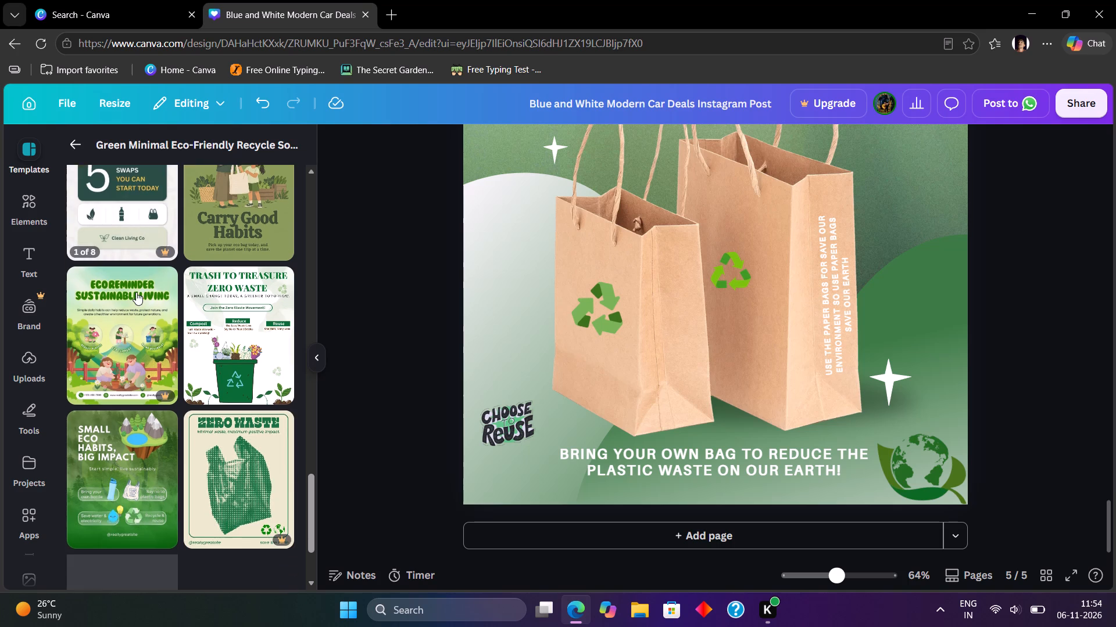
scroll(136, 292, down, 3)
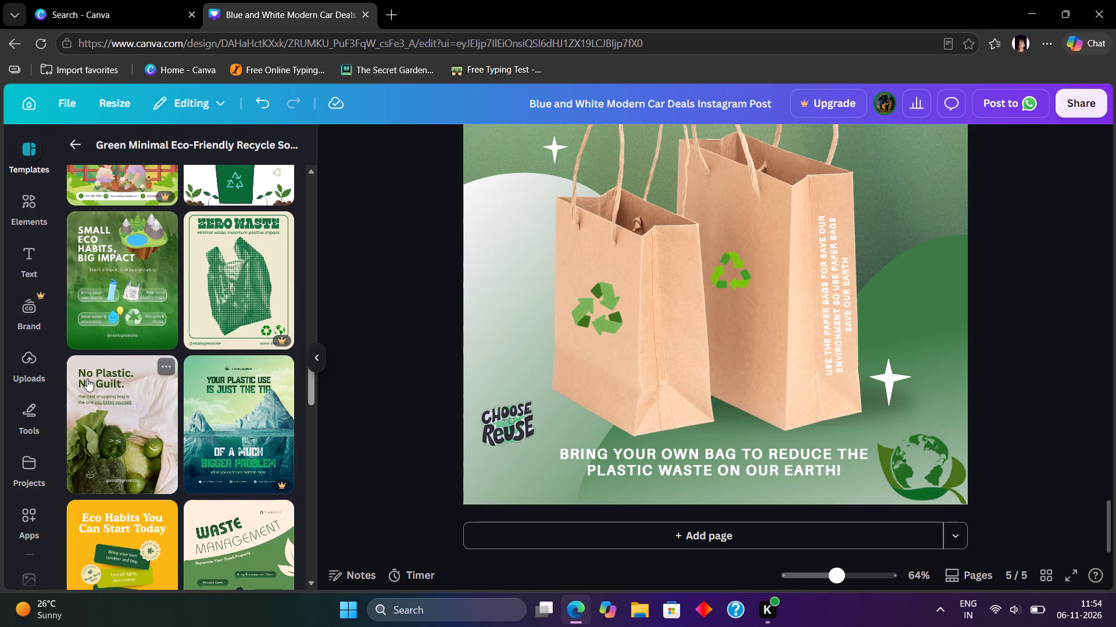
scroll(87, 379, down, 8)
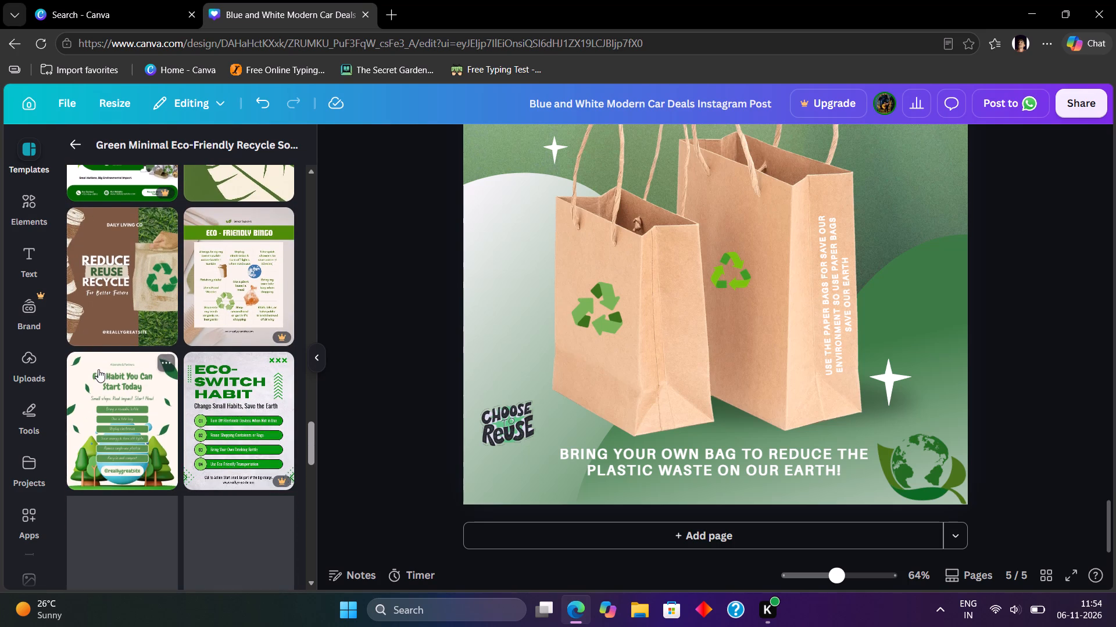
Search the elements library for "vector illustrator" and show all of the matching graphics.
click(44, 206)
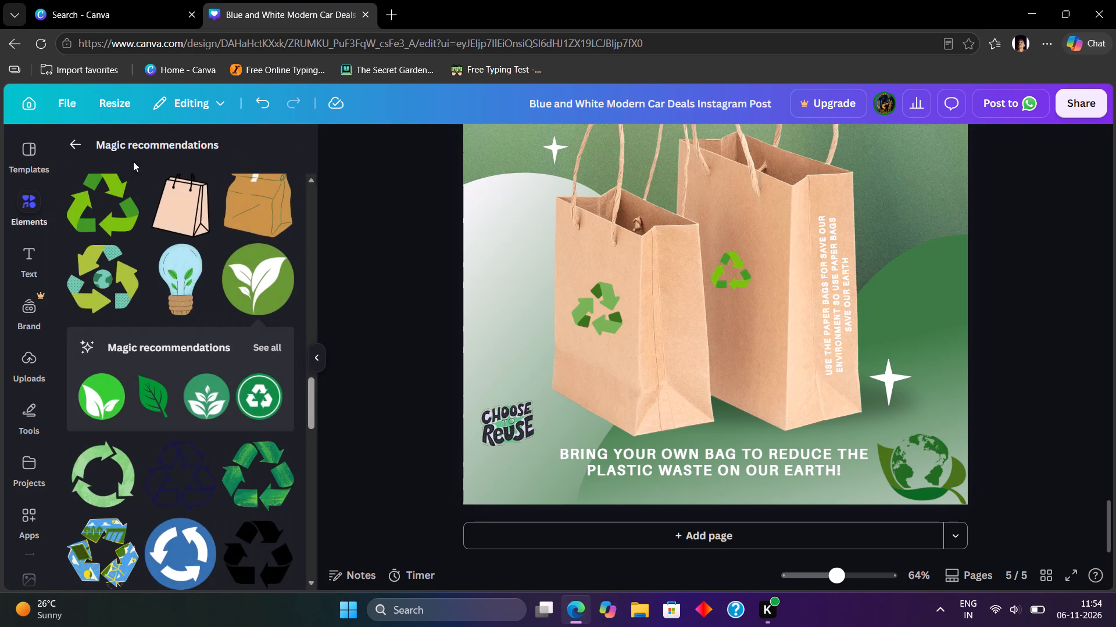
click(72, 147)
click(195, 161)
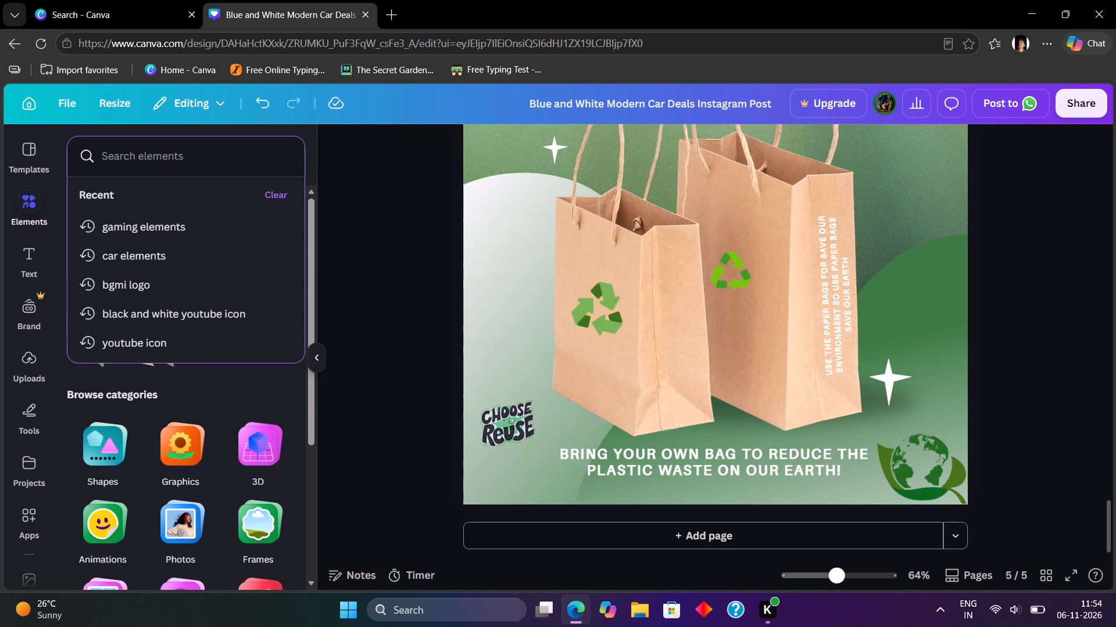
text(ill)
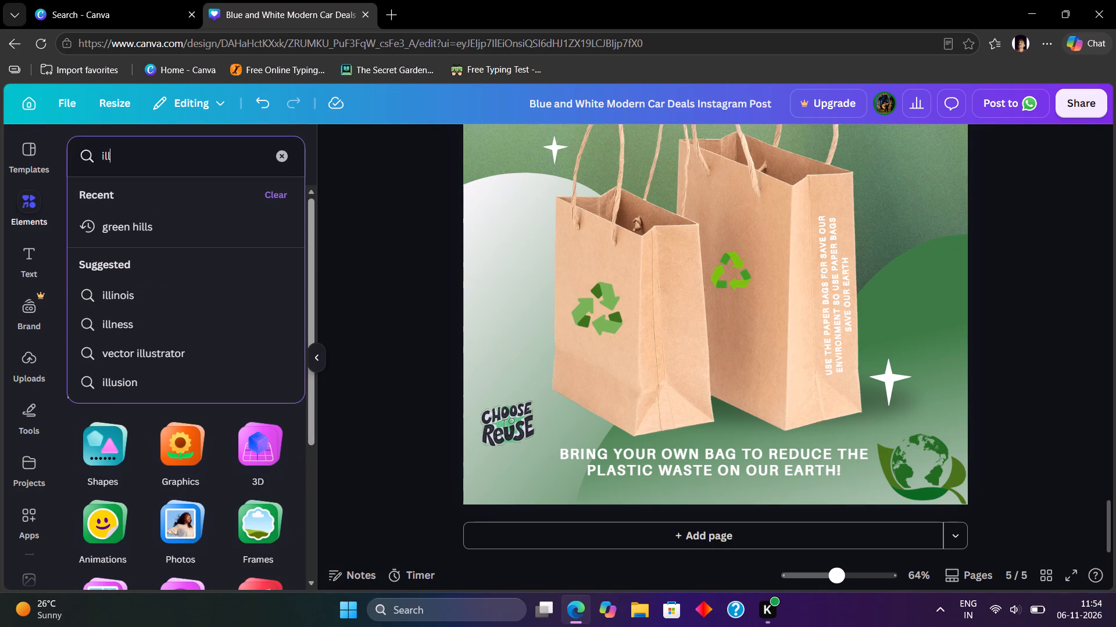
click(173, 338)
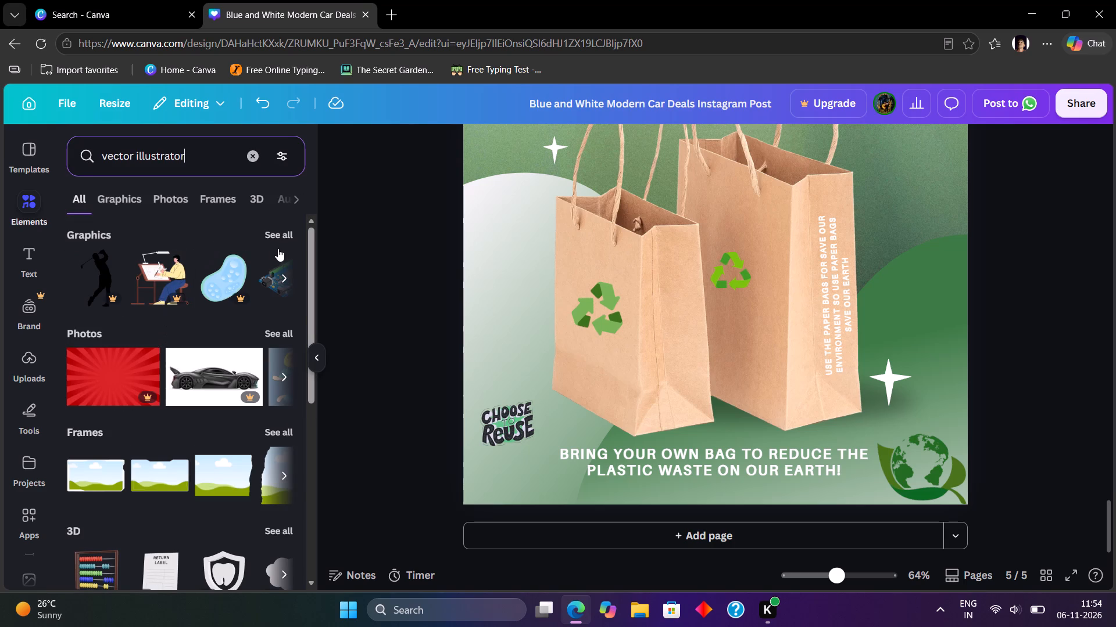
click(286, 242)
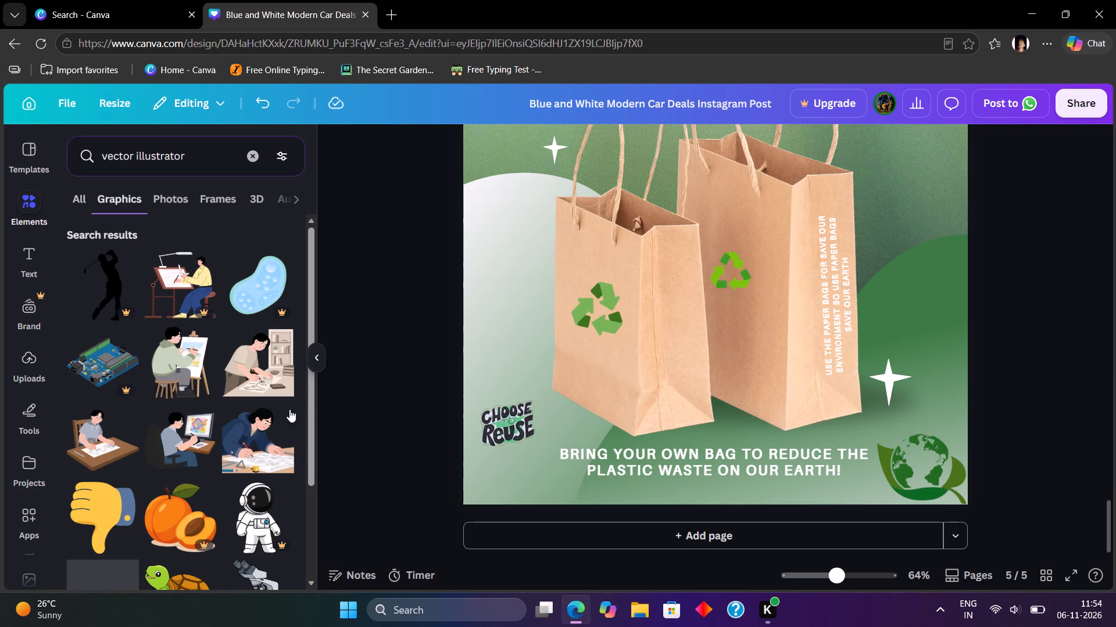
Browse the "vector illustrator" graphics for an illustration that suits the eco bag post.
scroll(252, 416, down, 7)
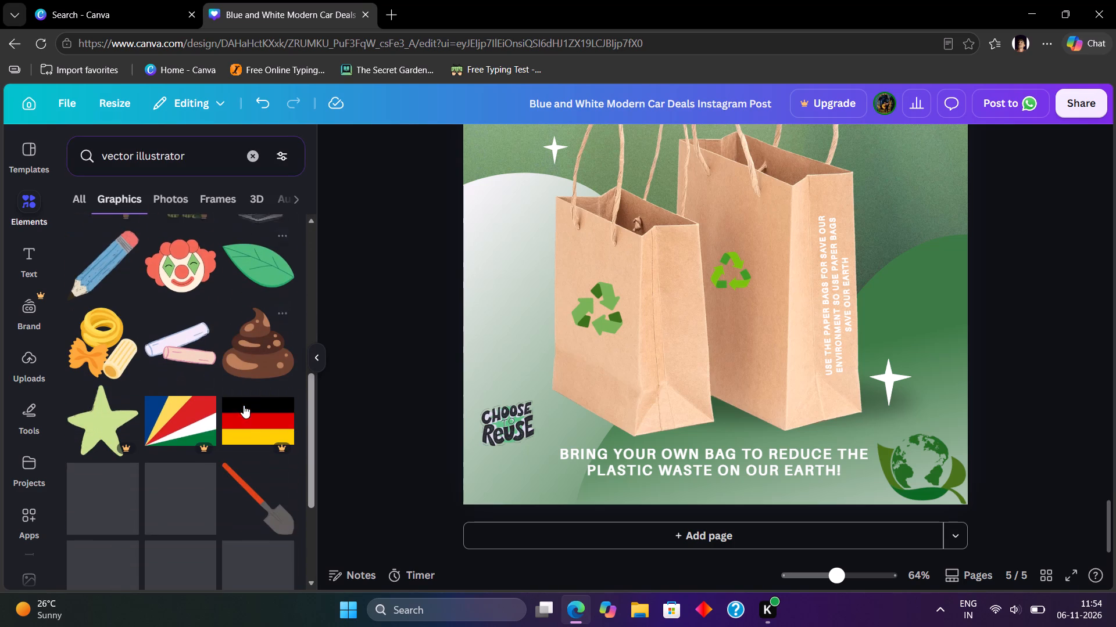
scroll(227, 406, down, 6)
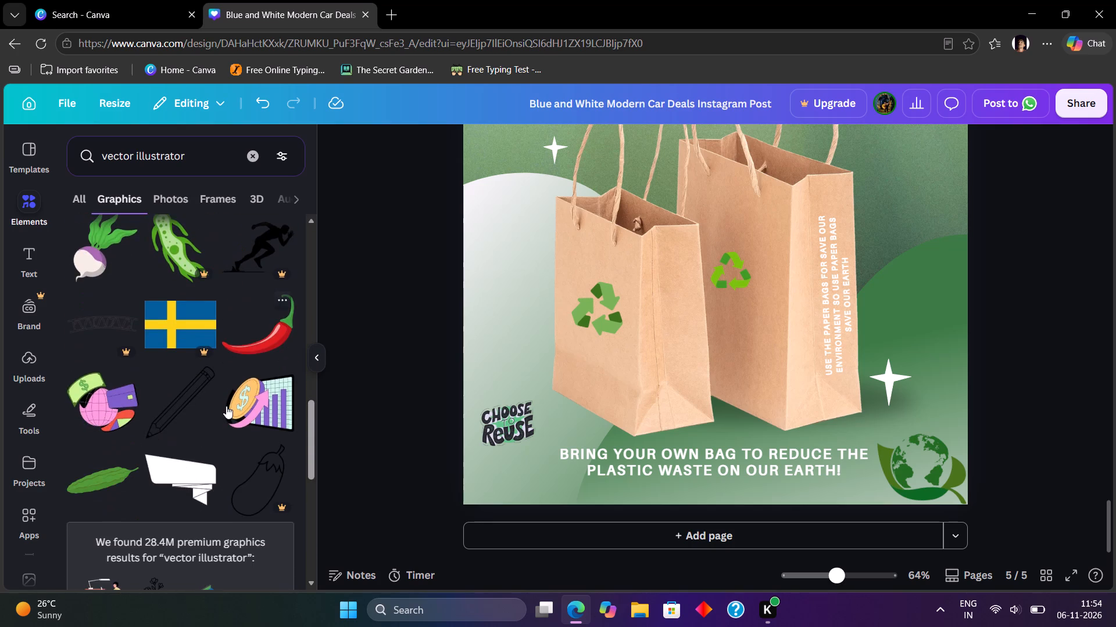
scroll(226, 406, down, 3)
scroll(160, 448, down, 3)
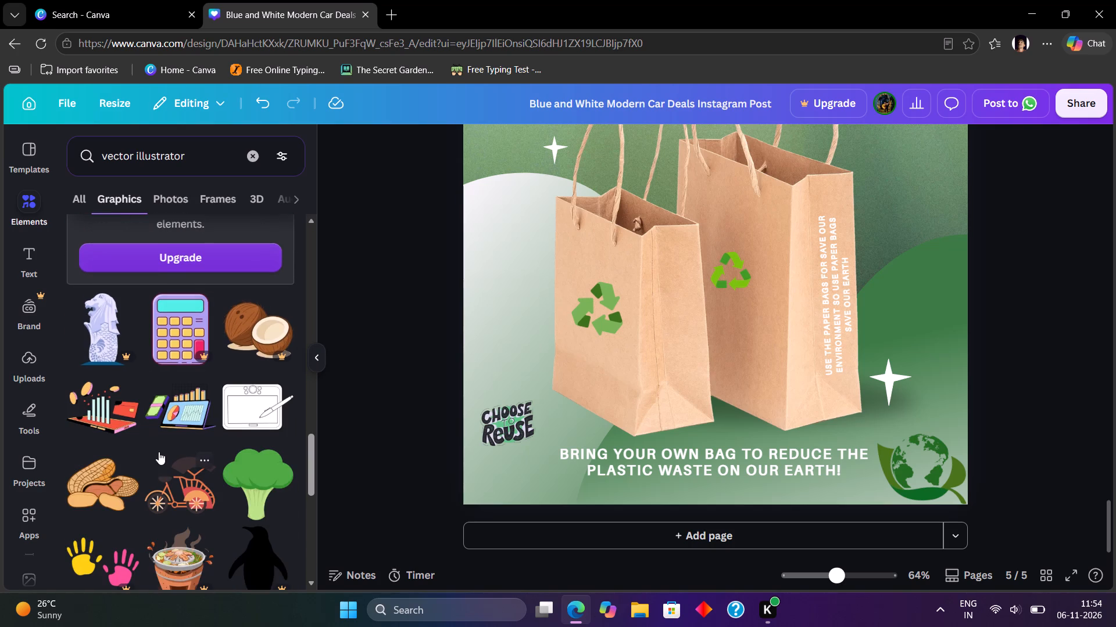
scroll(159, 452, down, 4)
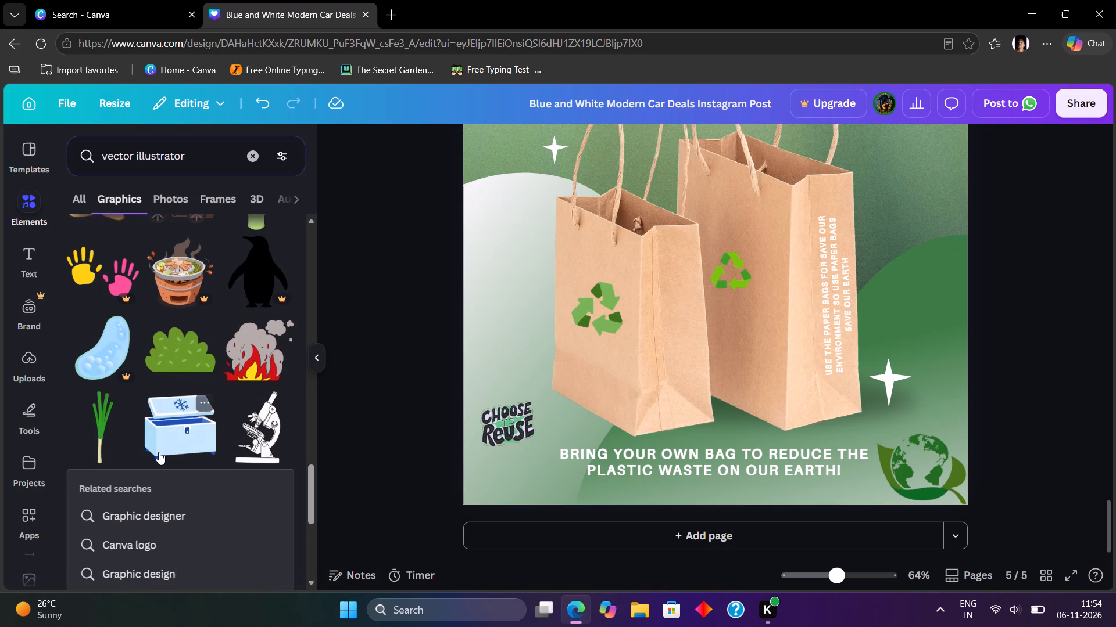
scroll(159, 452, down, 8)
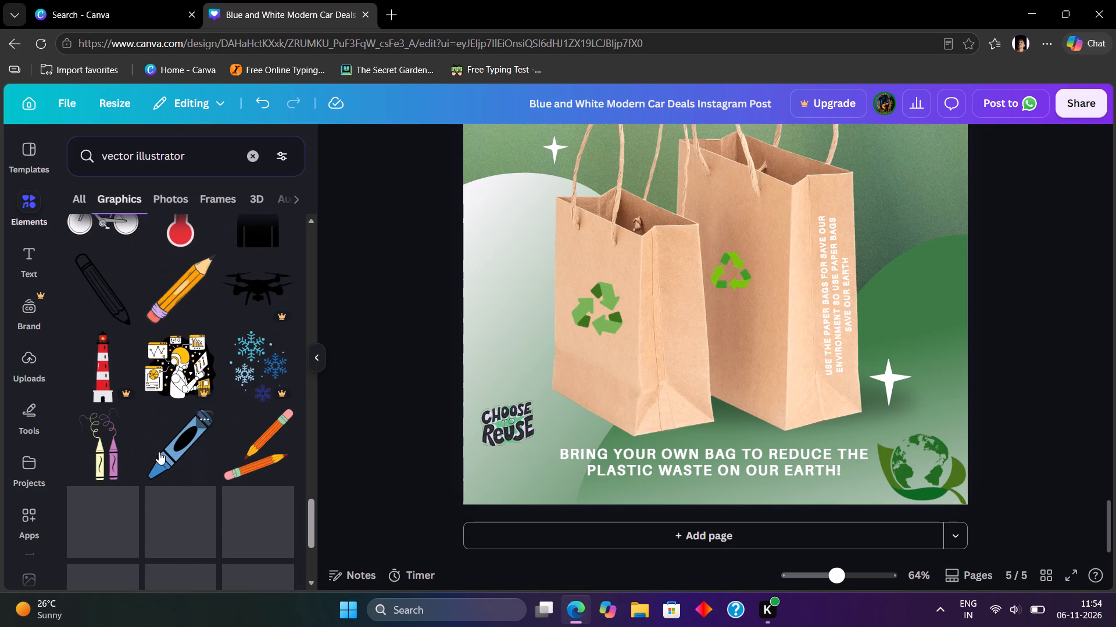
scroll(156, 453, down, 4)
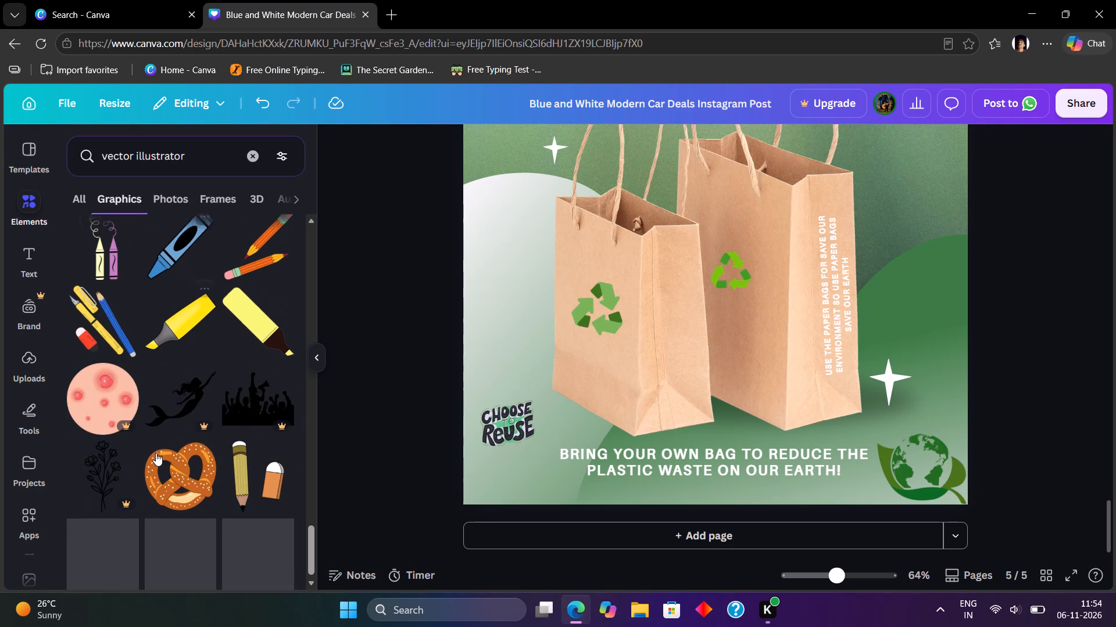
scroll(156, 453, down, 3)
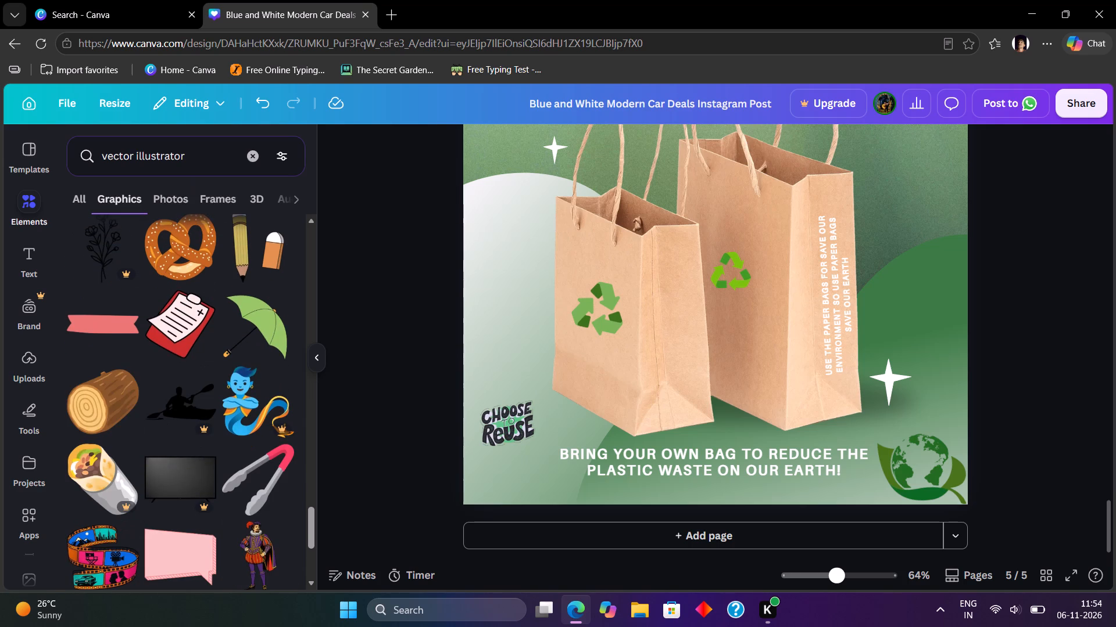
Refine the graphics search to "vector illustrator art".
click(196, 166)
key(space)
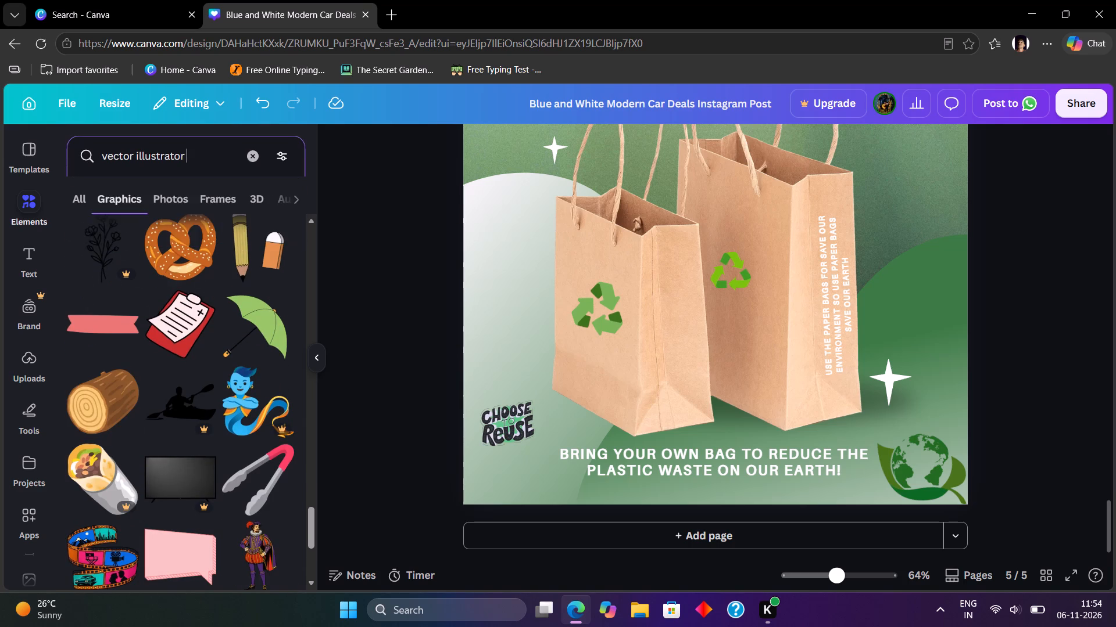
text(ae)
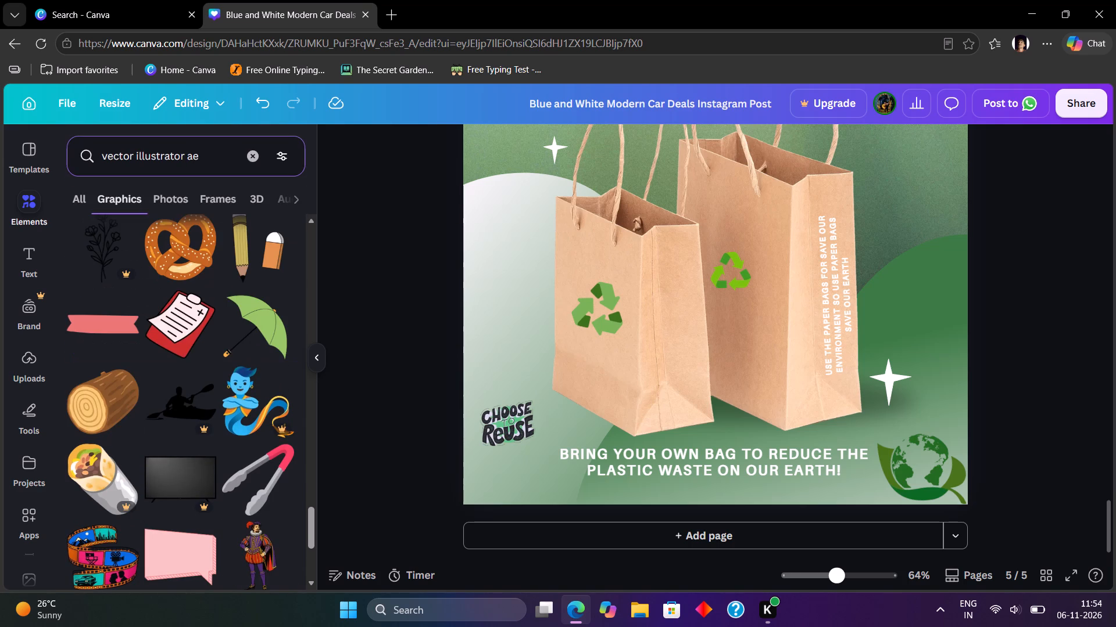
key(BackSpace)
text(rt)
key(Return)
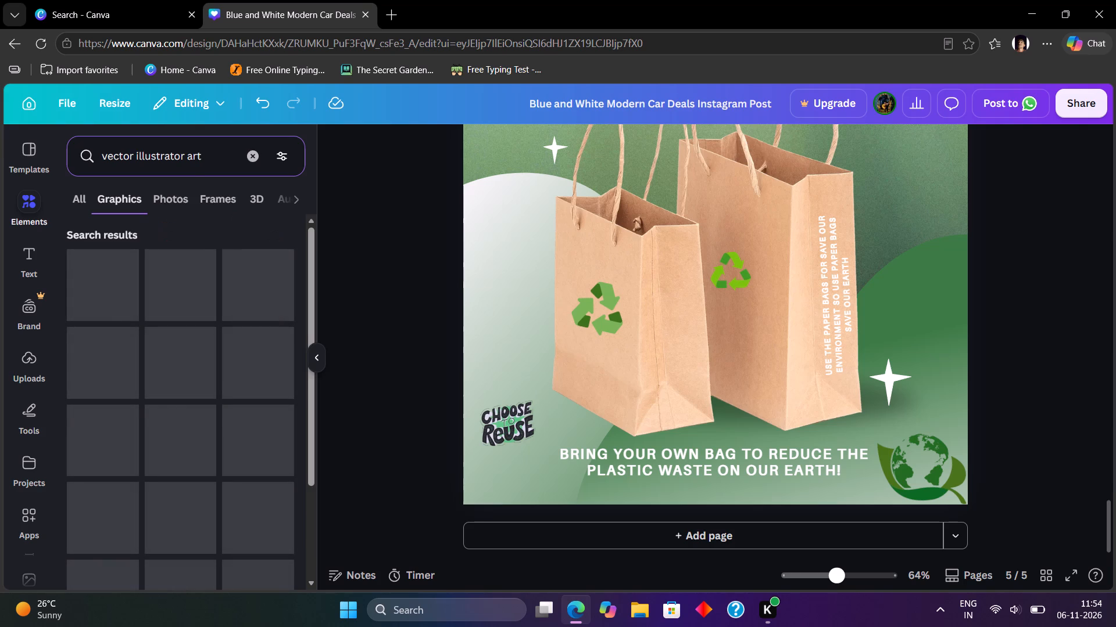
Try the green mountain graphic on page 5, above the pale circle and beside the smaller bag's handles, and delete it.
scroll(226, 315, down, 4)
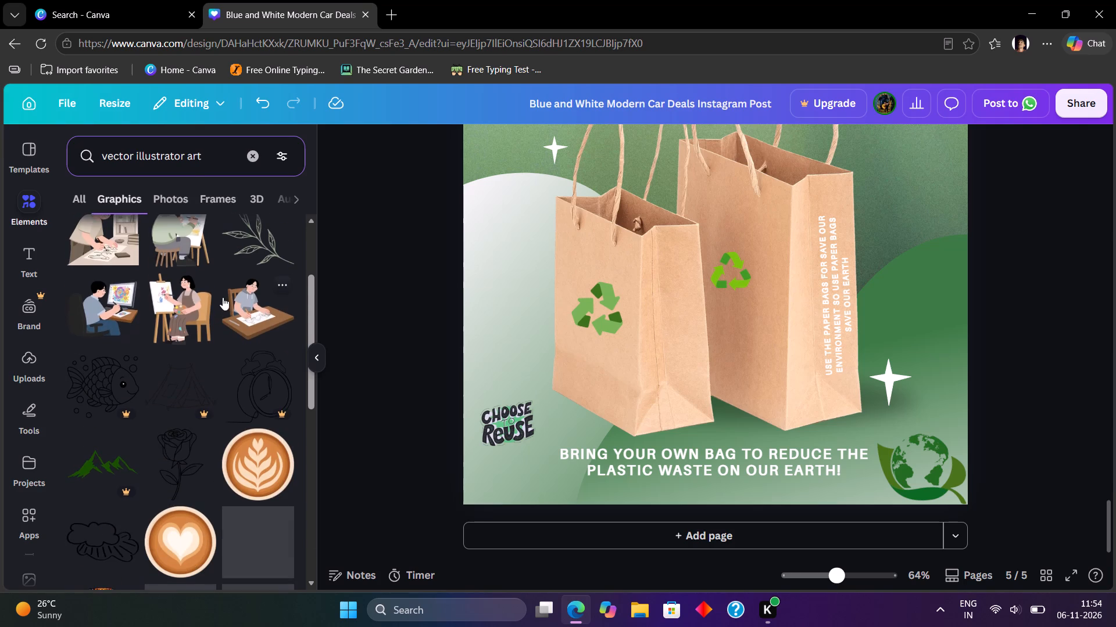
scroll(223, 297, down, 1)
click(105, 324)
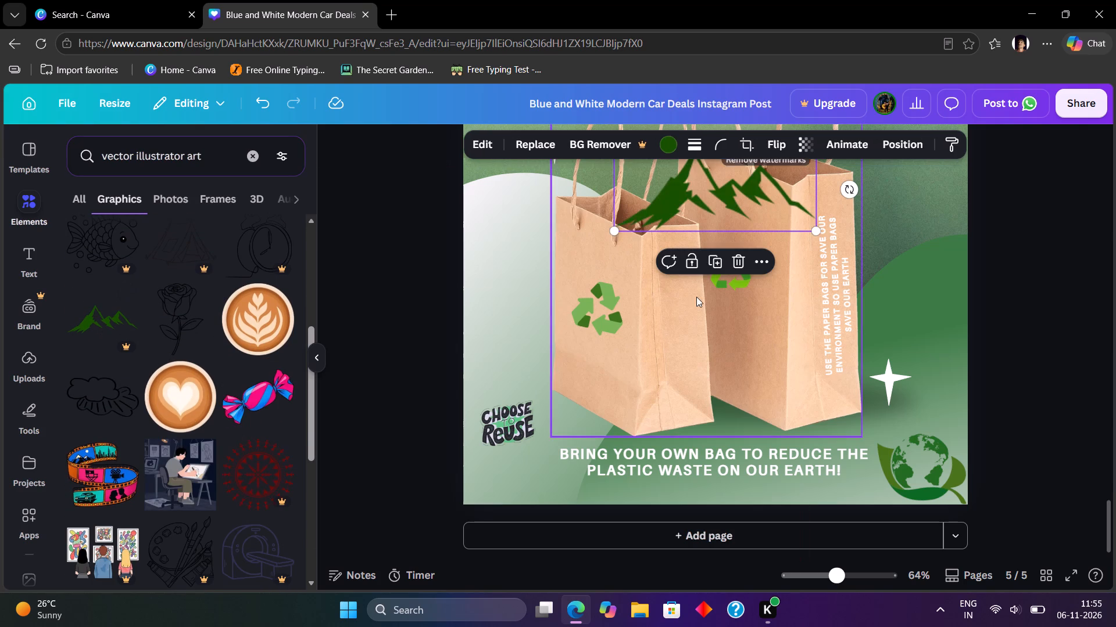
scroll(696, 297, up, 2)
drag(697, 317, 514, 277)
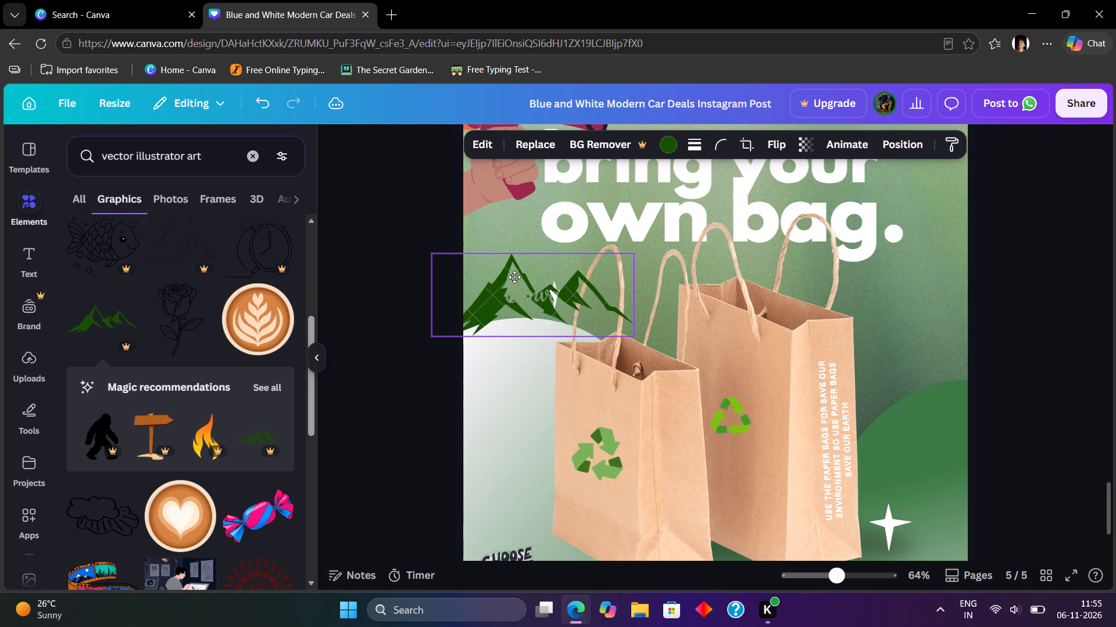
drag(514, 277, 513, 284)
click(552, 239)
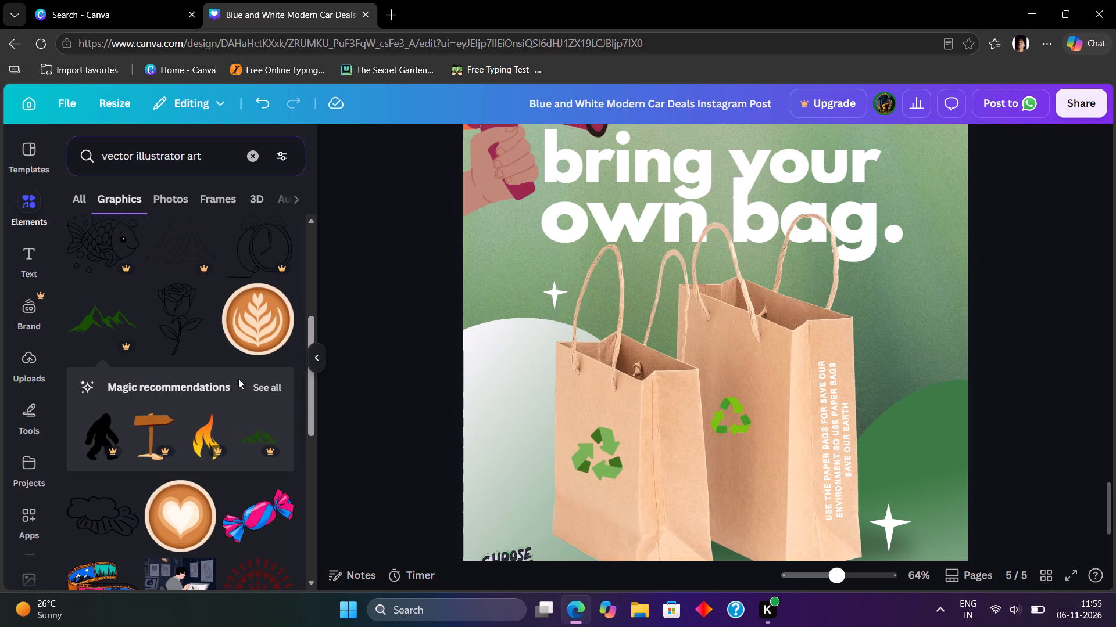
Browse further through the "vector illustrator art" graphics for another illustration to use on page 5.
scroll(246, 374, down, 8)
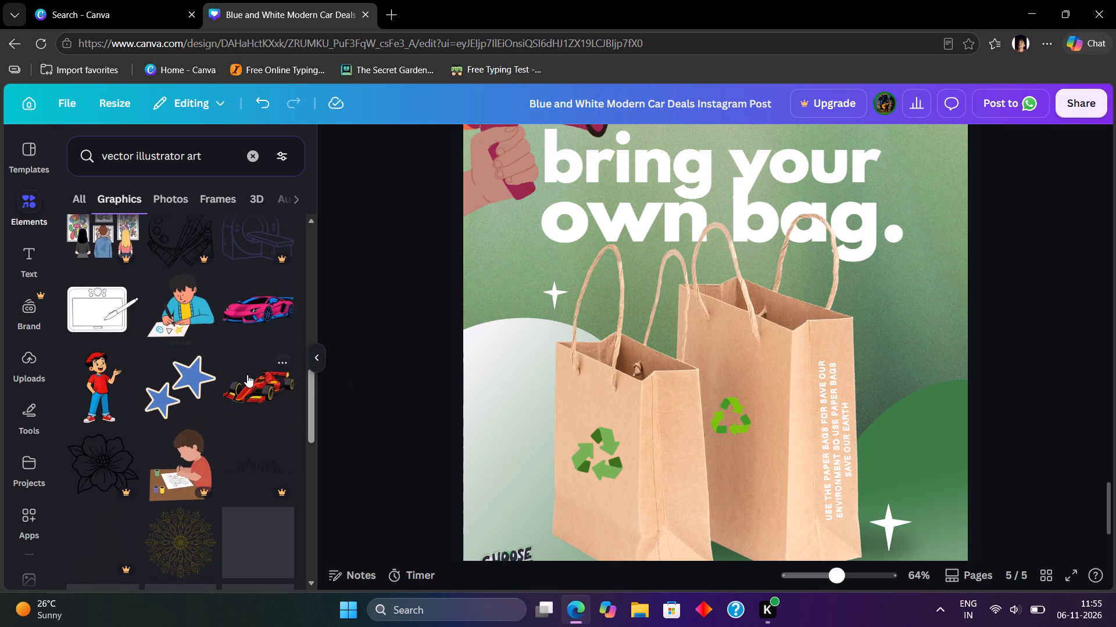
scroll(252, 376, down, 4)
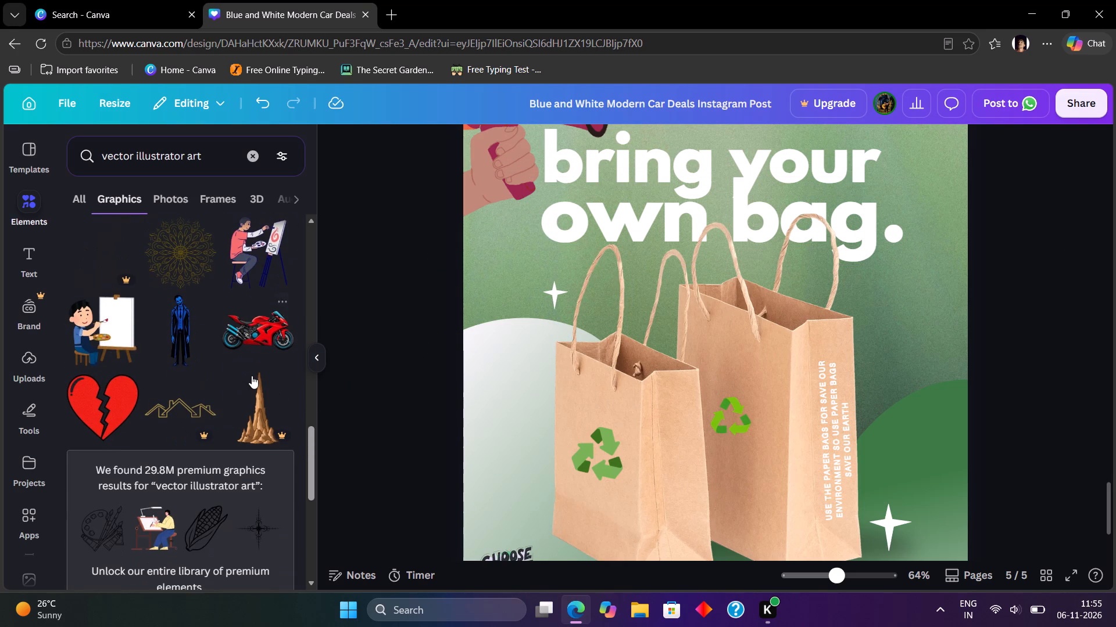
scroll(252, 376, down, 4)
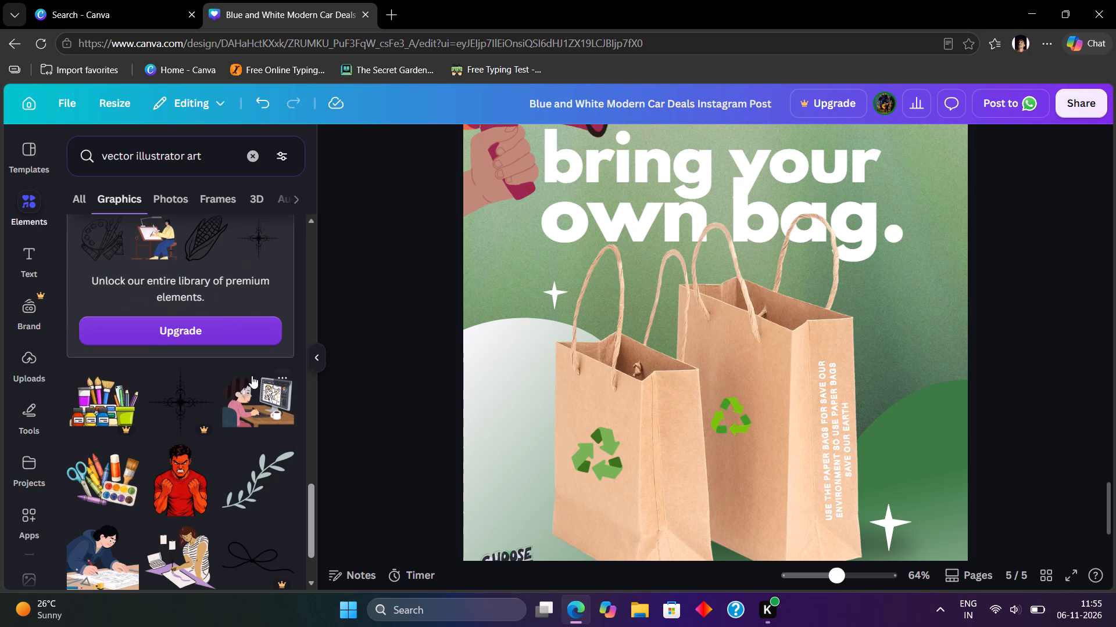
scroll(252, 376, down, 10)
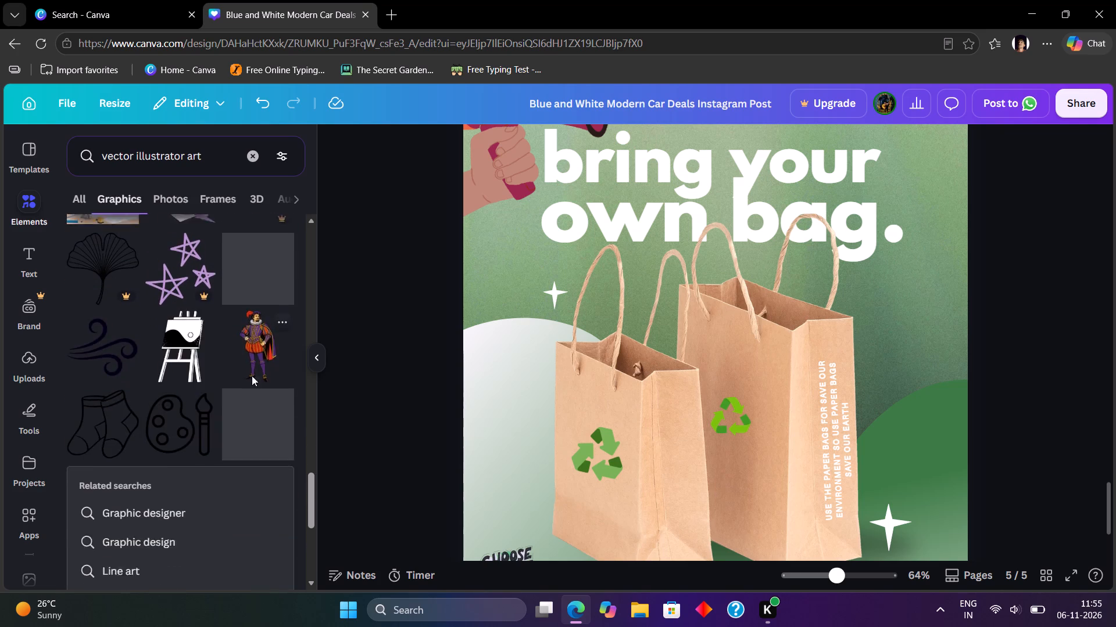
scroll(252, 376, down, 7)
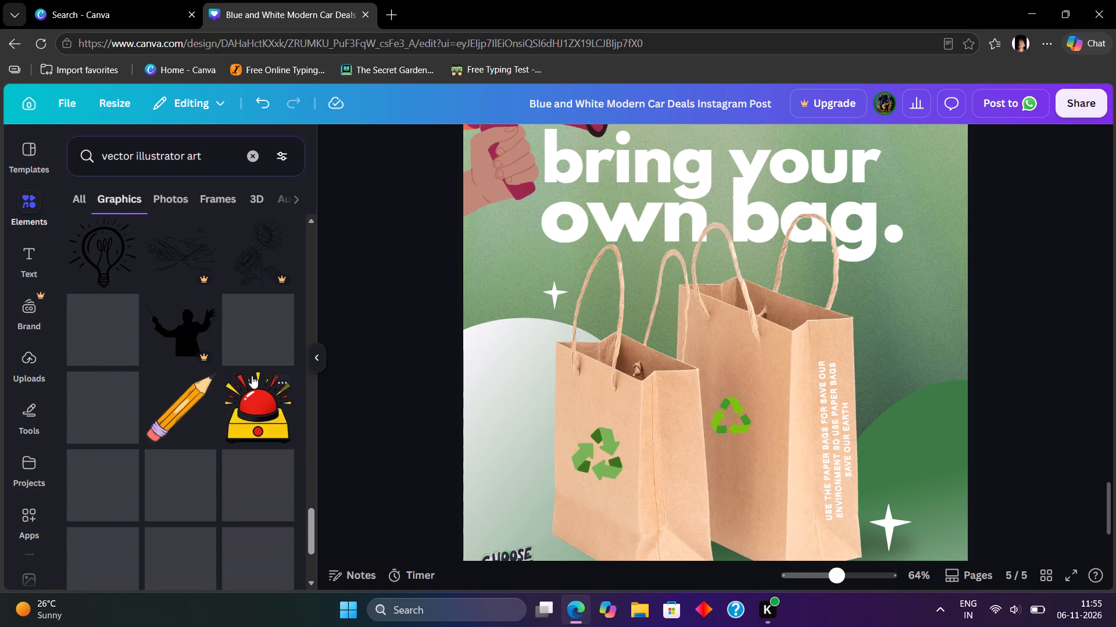
scroll(252, 376, down, 8)
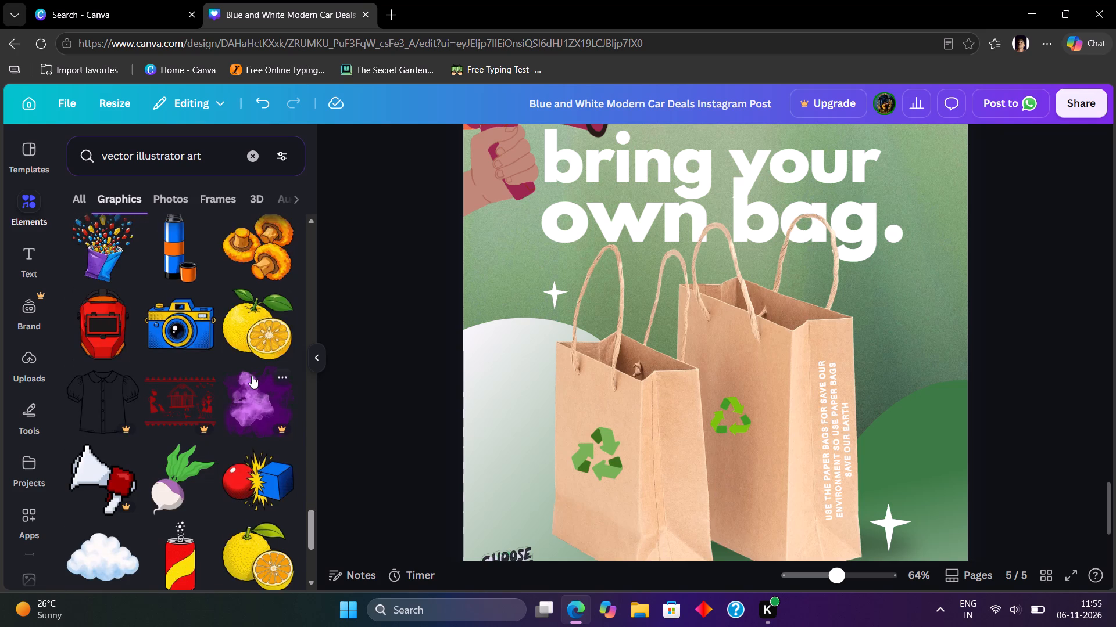
scroll(252, 376, down, 5)
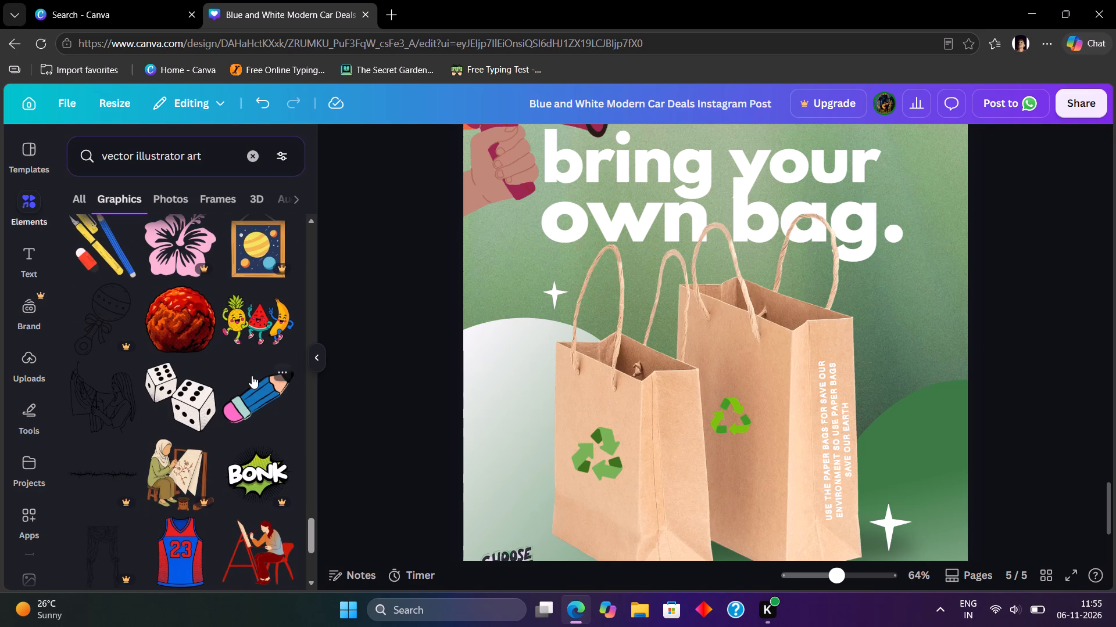
scroll(252, 376, down, 6)
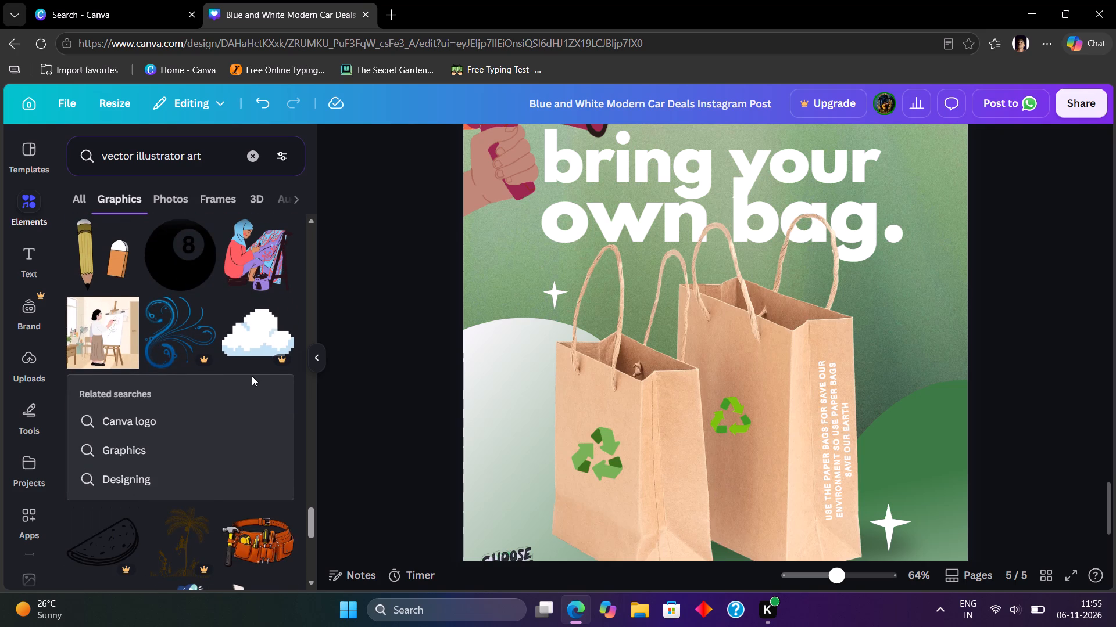
scroll(252, 376, down, 6)
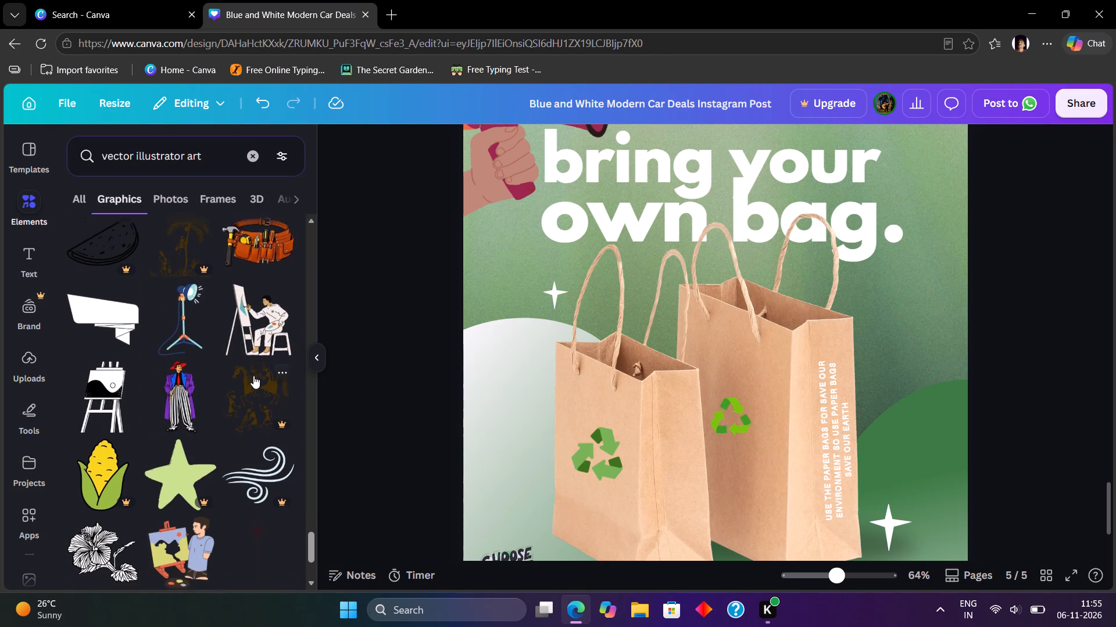
scroll(253, 376, down, 7)
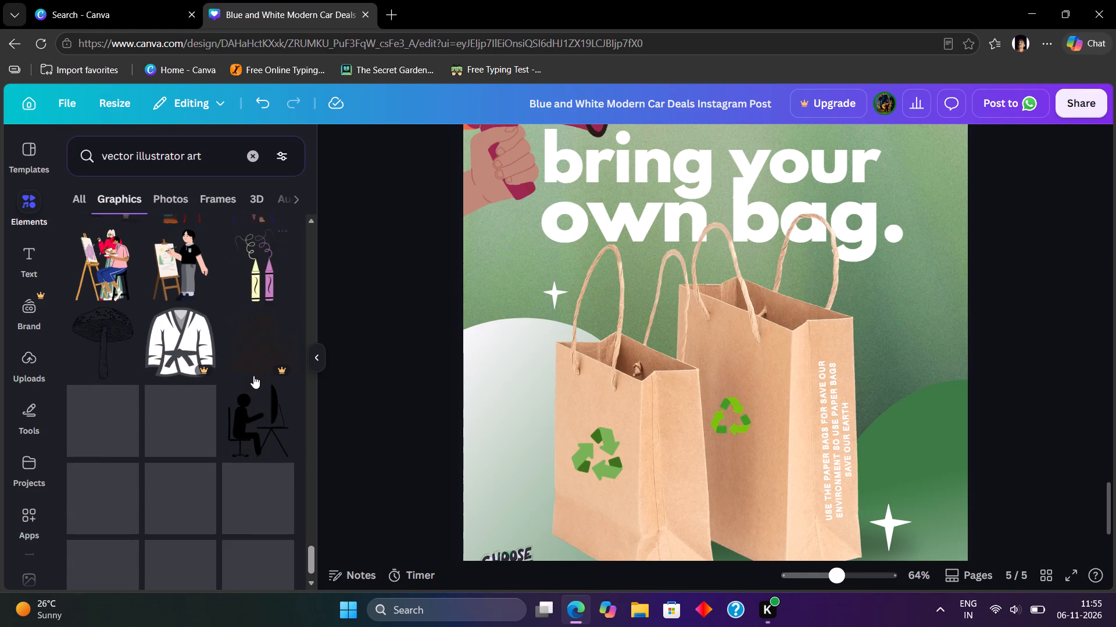
scroll(253, 376, down, 4)
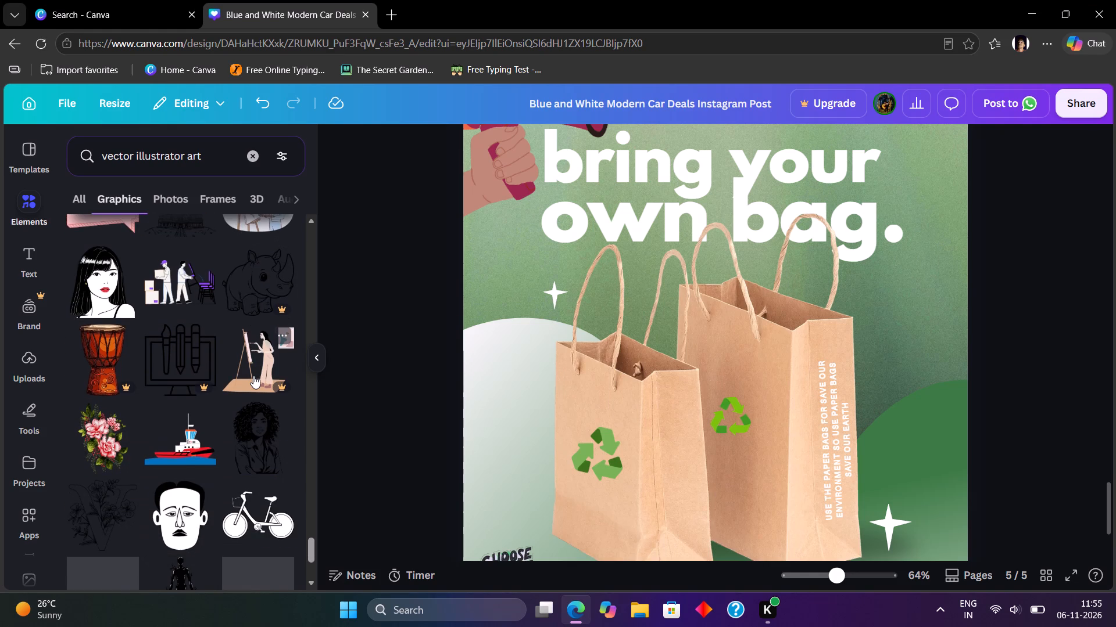
scroll(253, 376, down, 3)
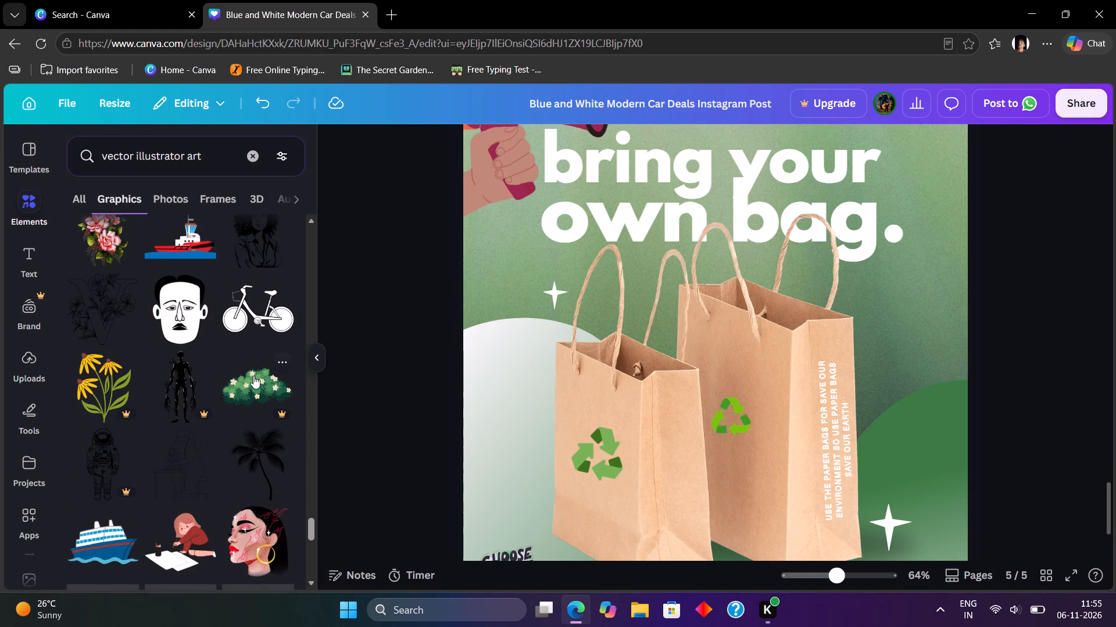
scroll(253, 376, down, 6)
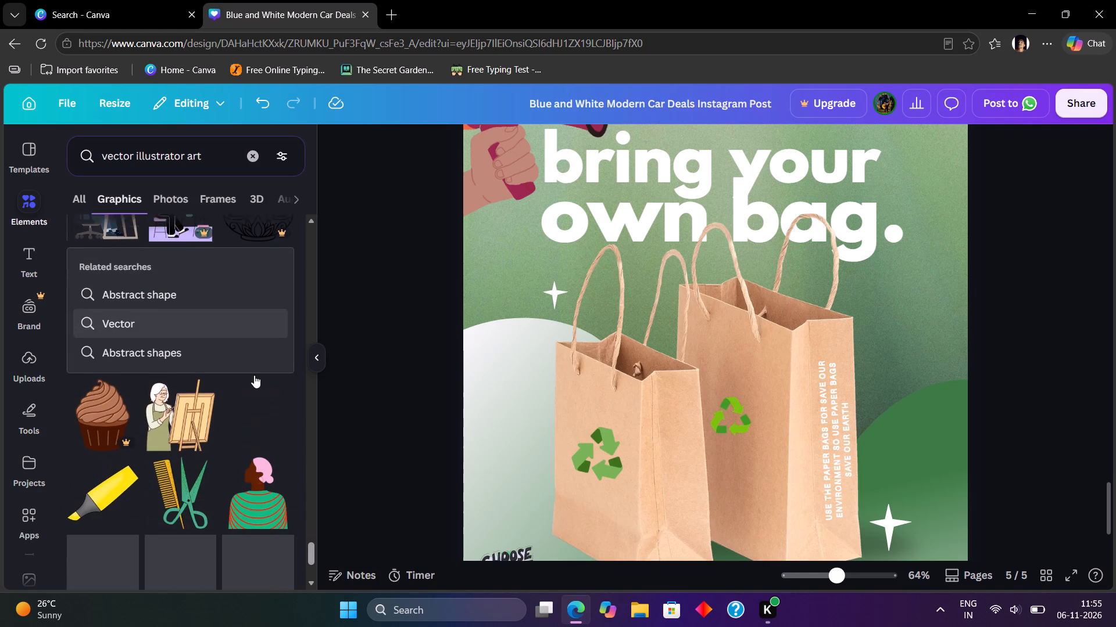
scroll(254, 375, down, 1)
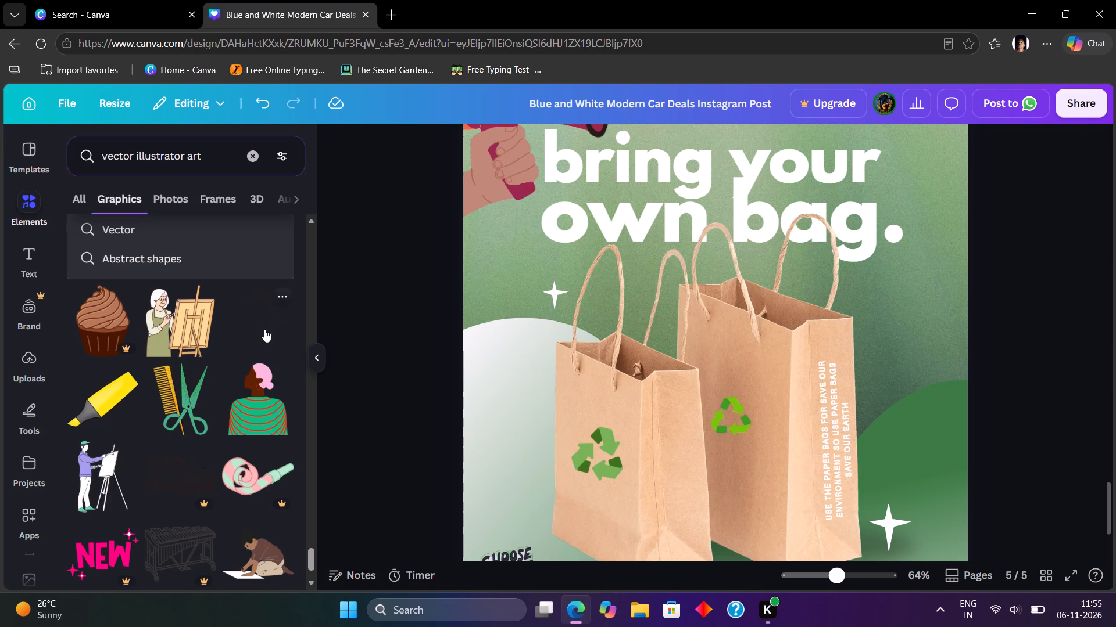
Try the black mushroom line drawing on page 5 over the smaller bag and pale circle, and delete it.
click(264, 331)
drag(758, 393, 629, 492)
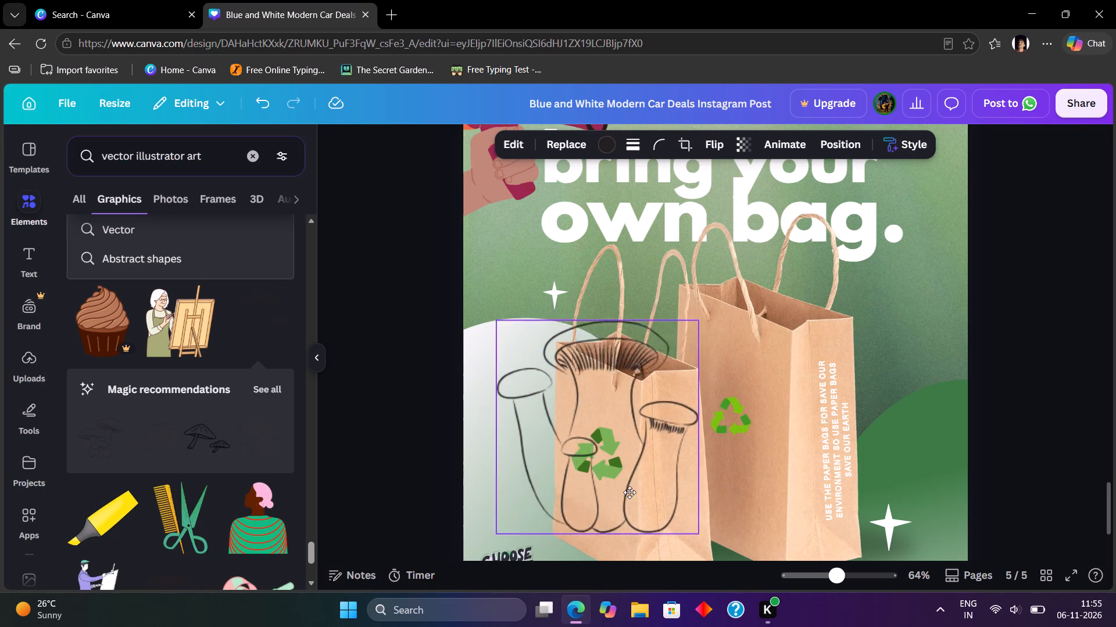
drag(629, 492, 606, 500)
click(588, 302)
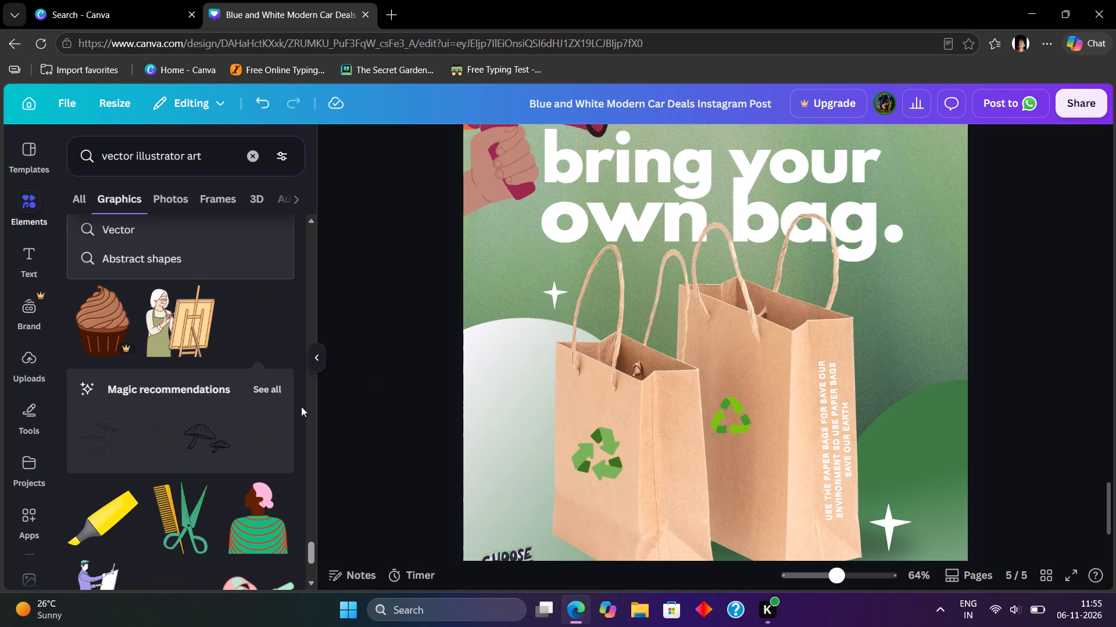
Browse further through the "vector illustrator art" graphics for black line-art illustrations to use on page 5.
scroll(245, 409, down, 6)
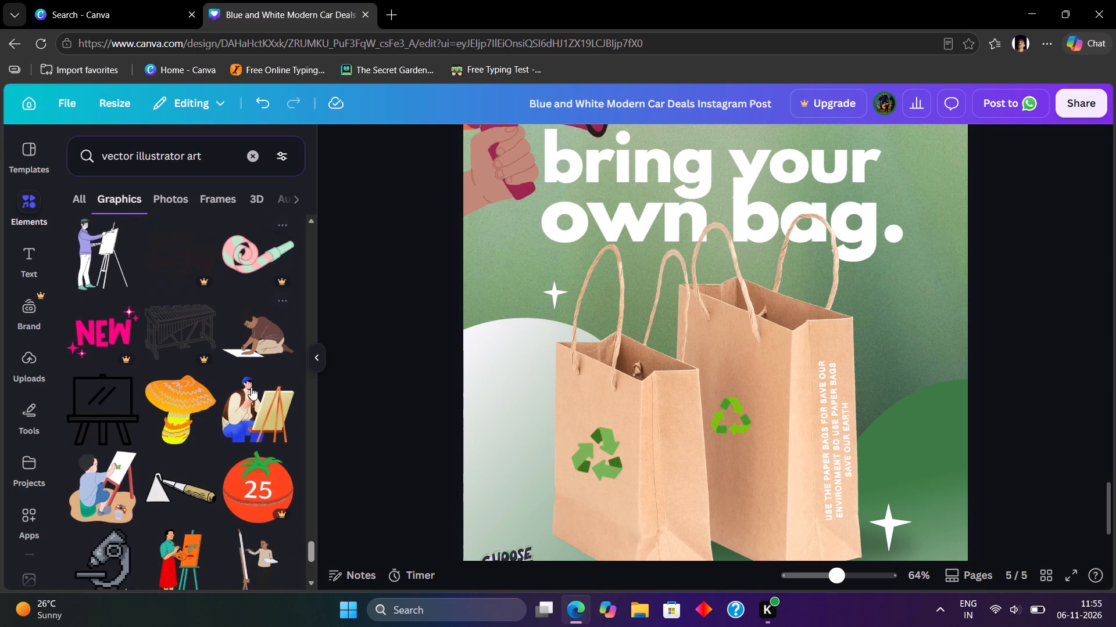
scroll(251, 387, down, 6)
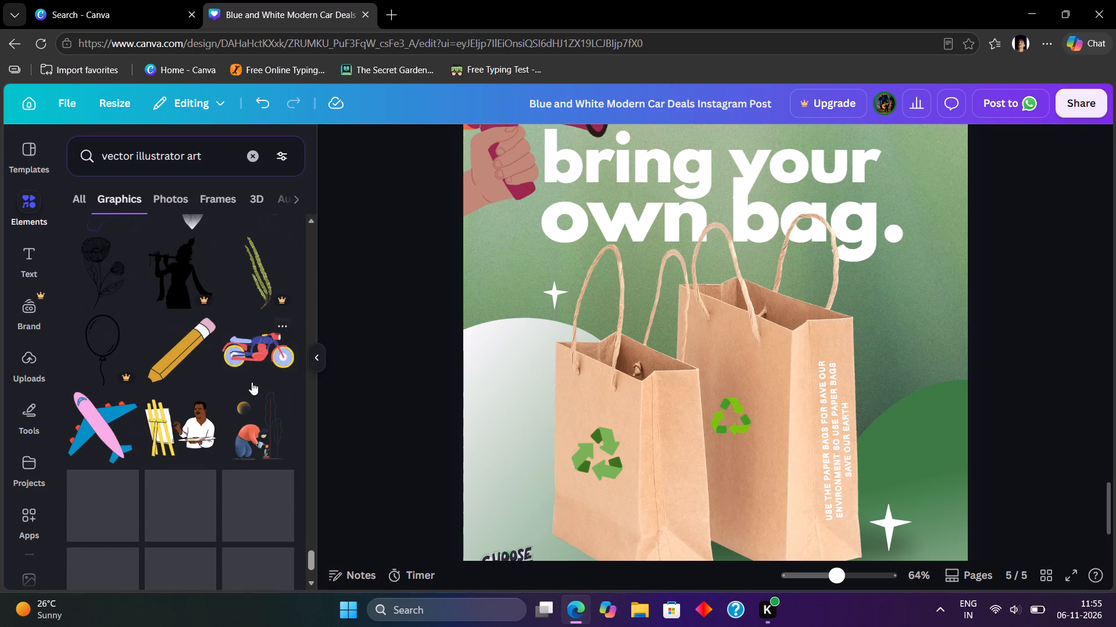
scroll(255, 379, down, 5)
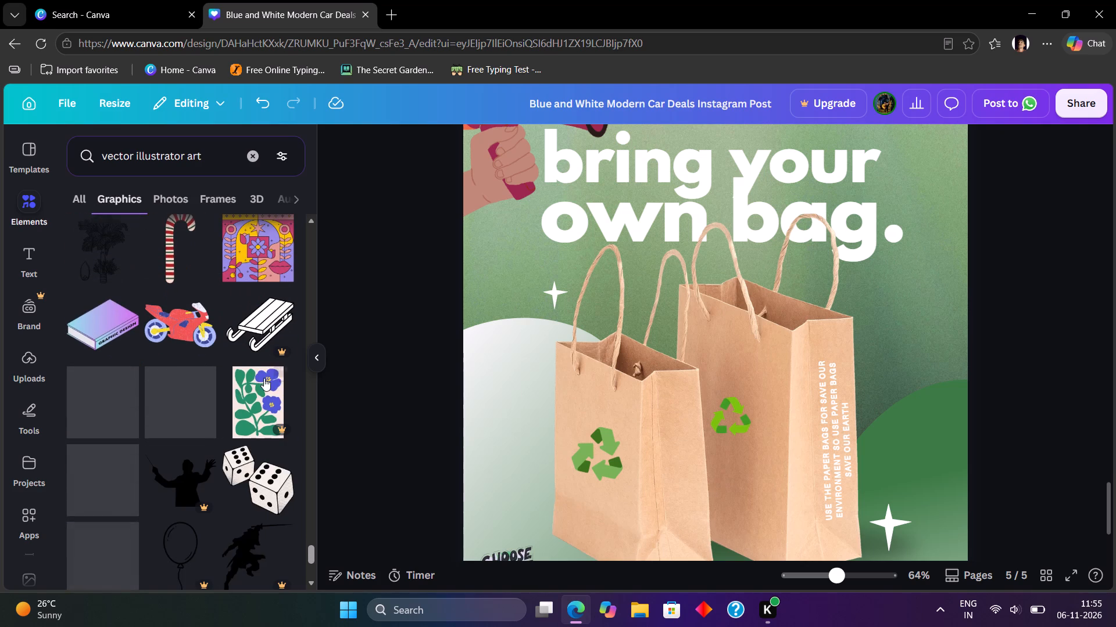
scroll(234, 384, down, 5)
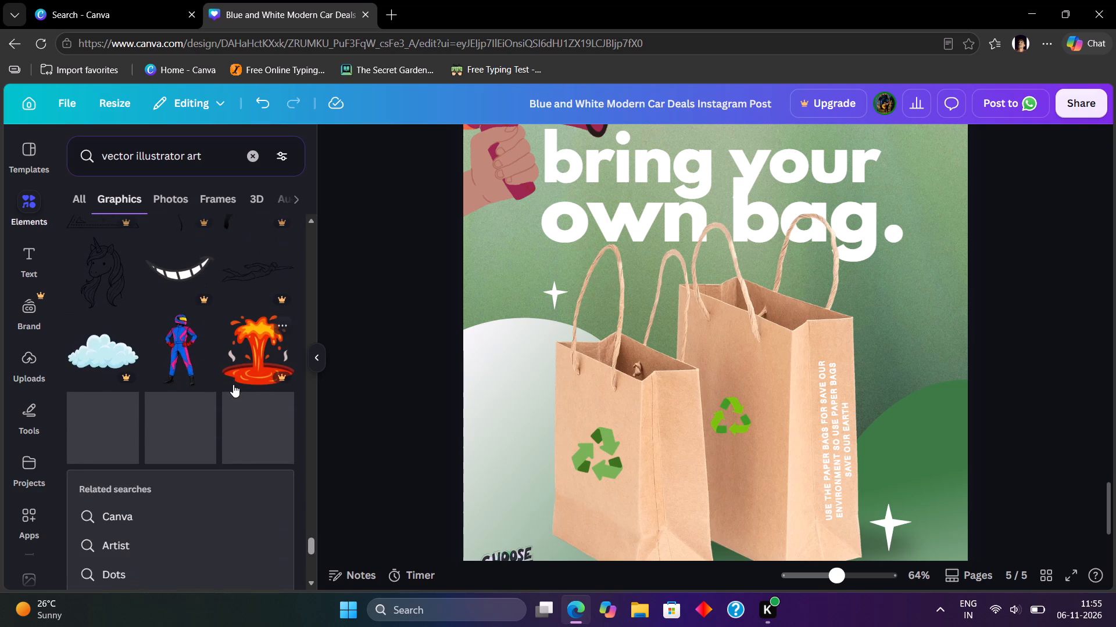
scroll(233, 384, down, 2)
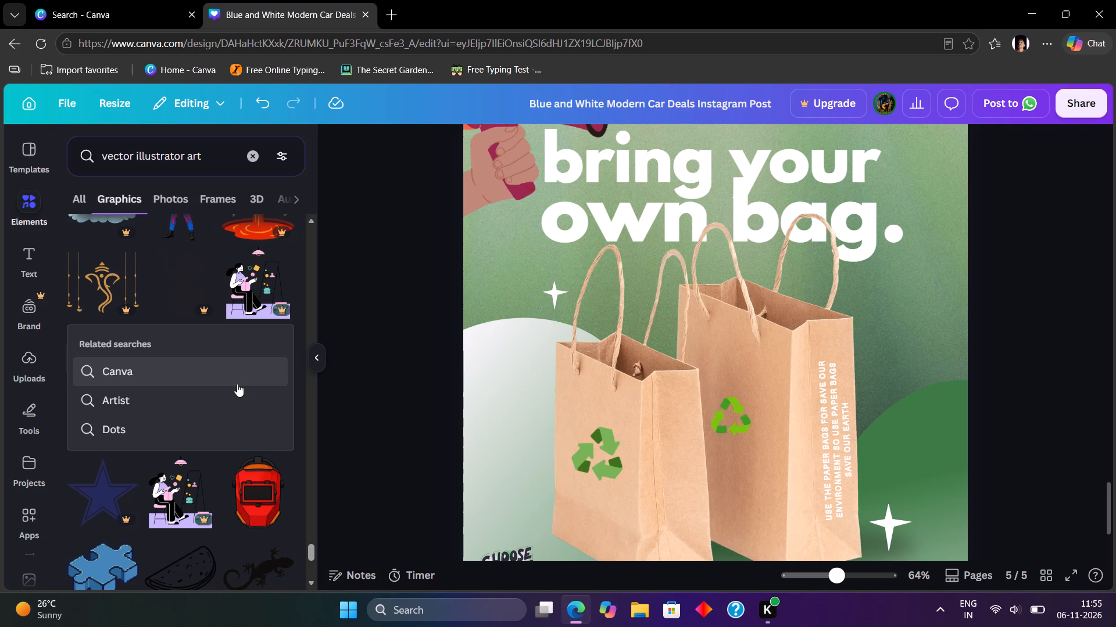
scroll(237, 380, down, 8)
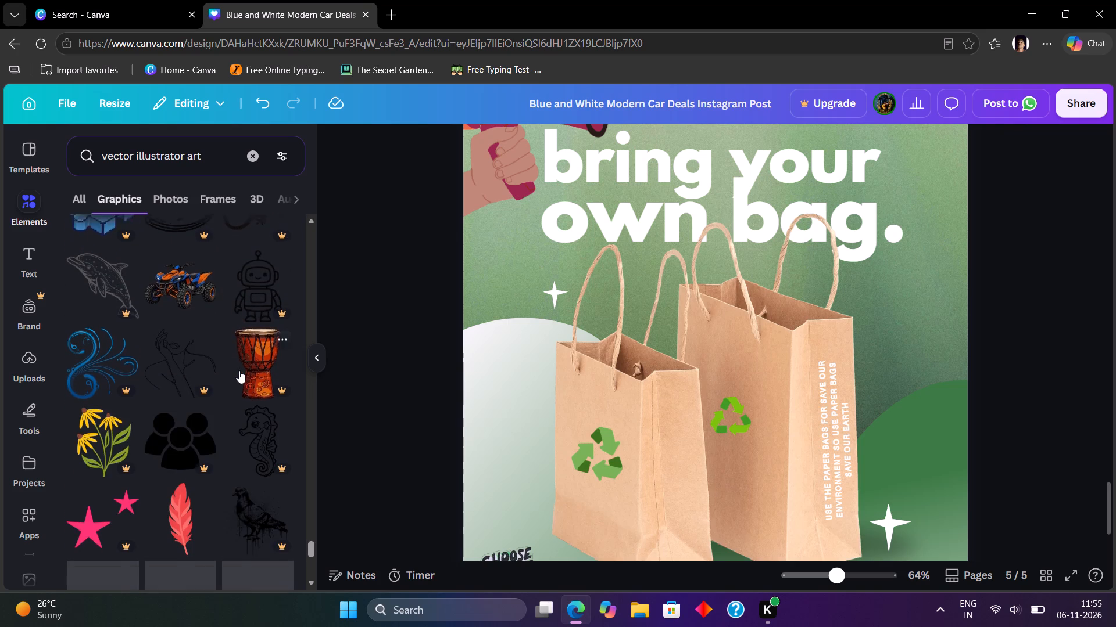
scroll(239, 370, down, 6)
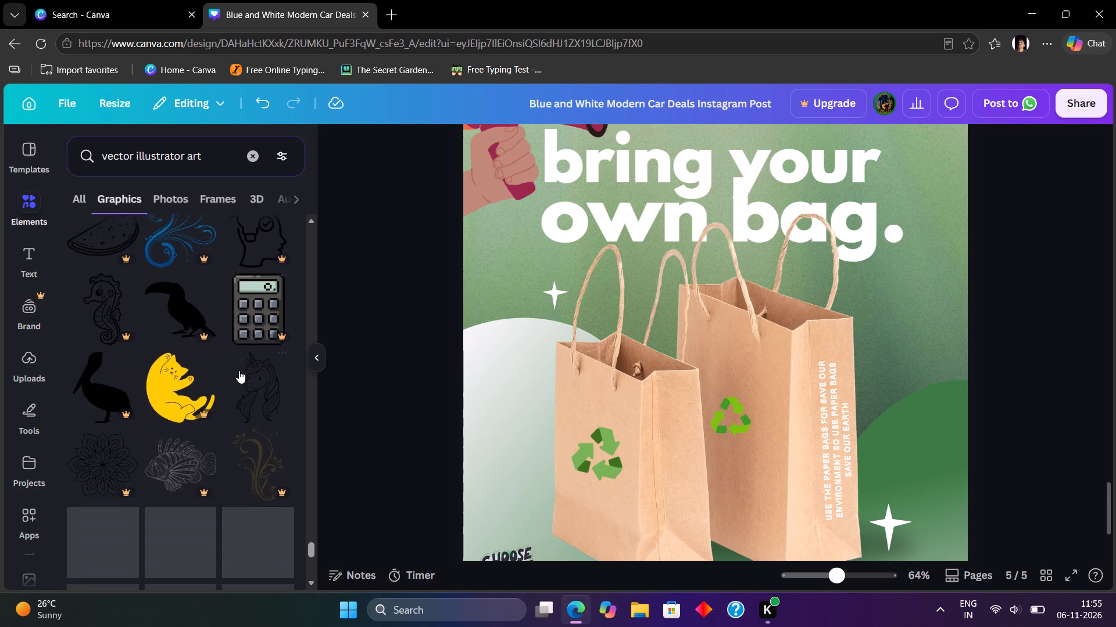
scroll(239, 370, down, 4)
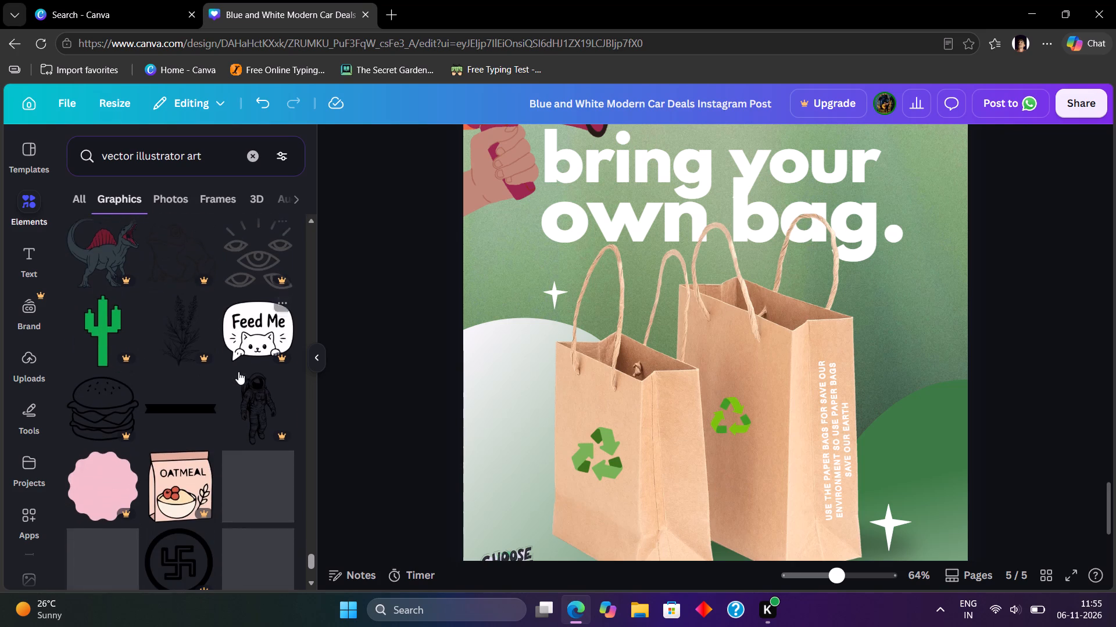
scroll(238, 372, down, 4)
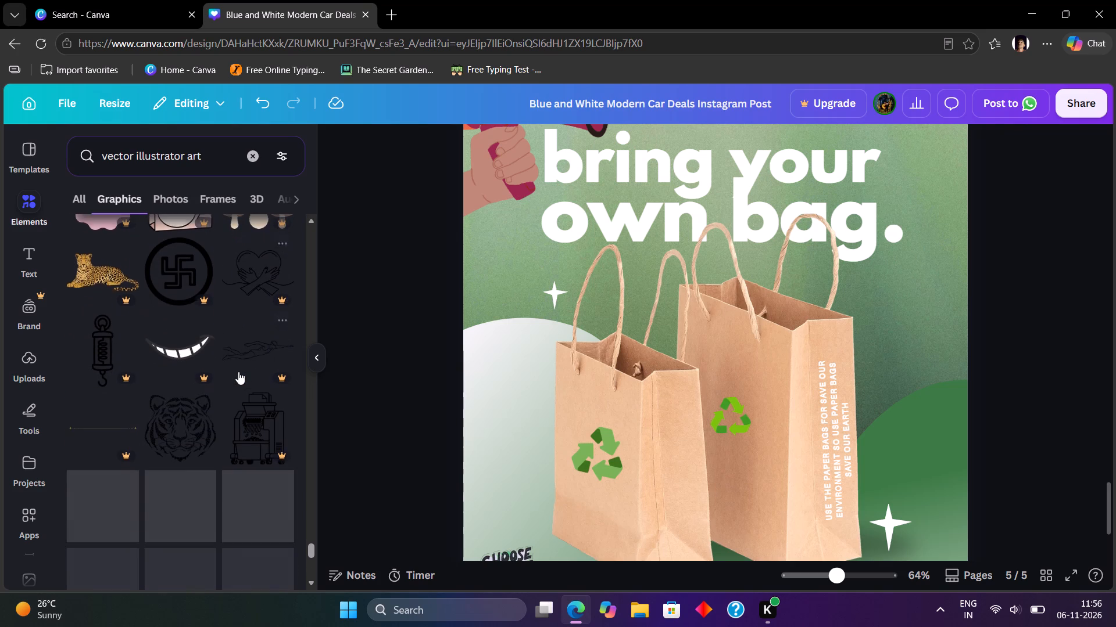
scroll(238, 372, down, 2)
scroll(238, 372, up, 2)
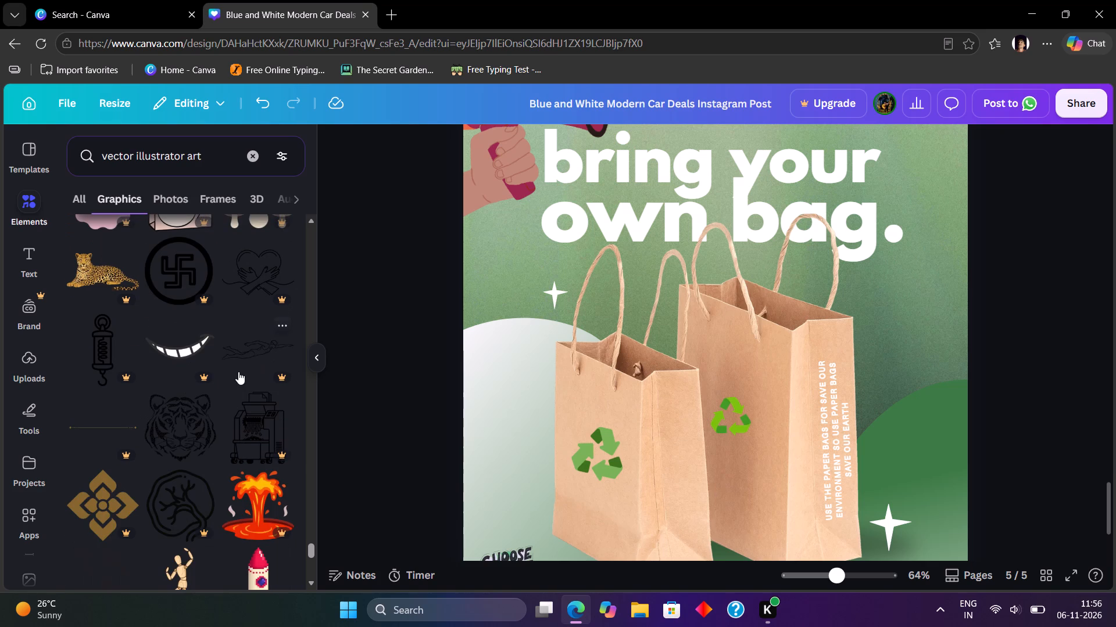
scroll(263, 372, down, 1)
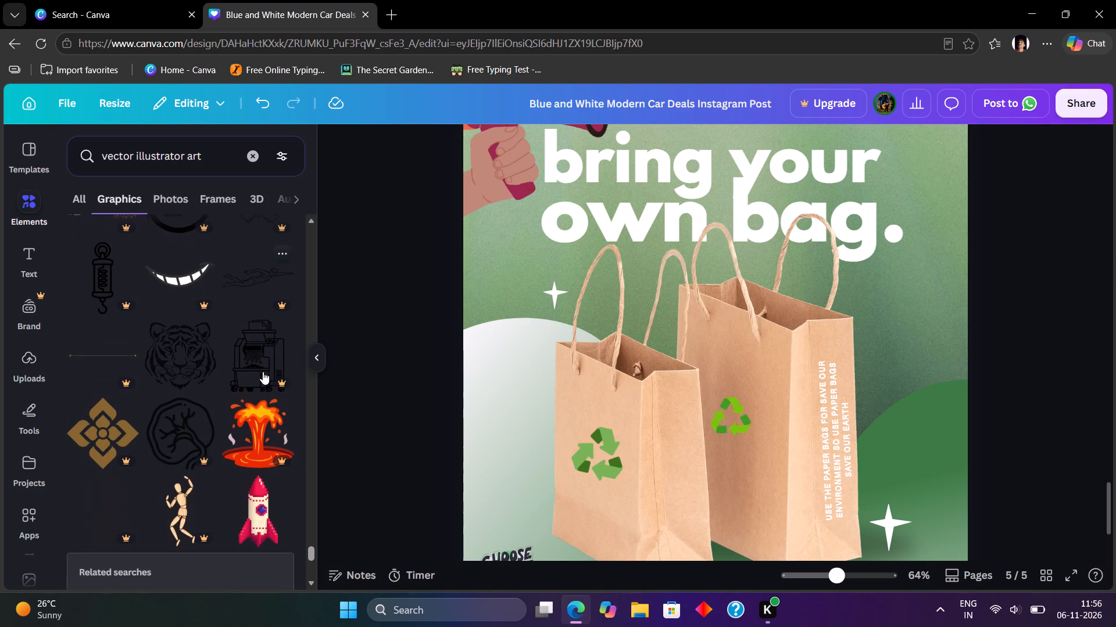
Add the black tiger-head and lion-profile graphics to page 5, and shrink the lion onto the upper part of the pale circle.
click(188, 365)
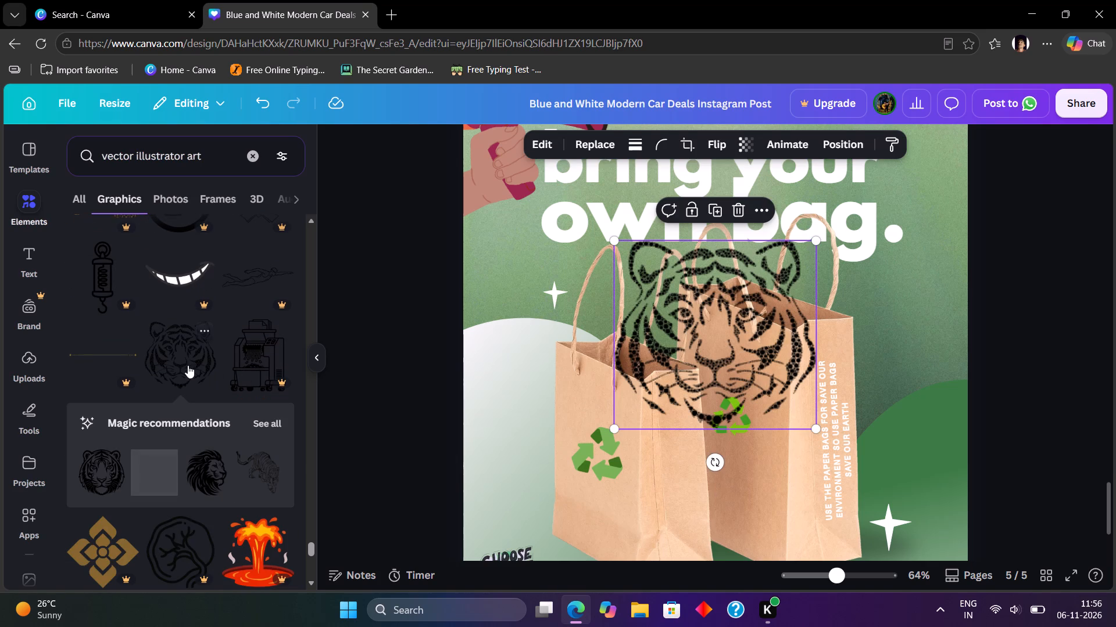
click(203, 462)
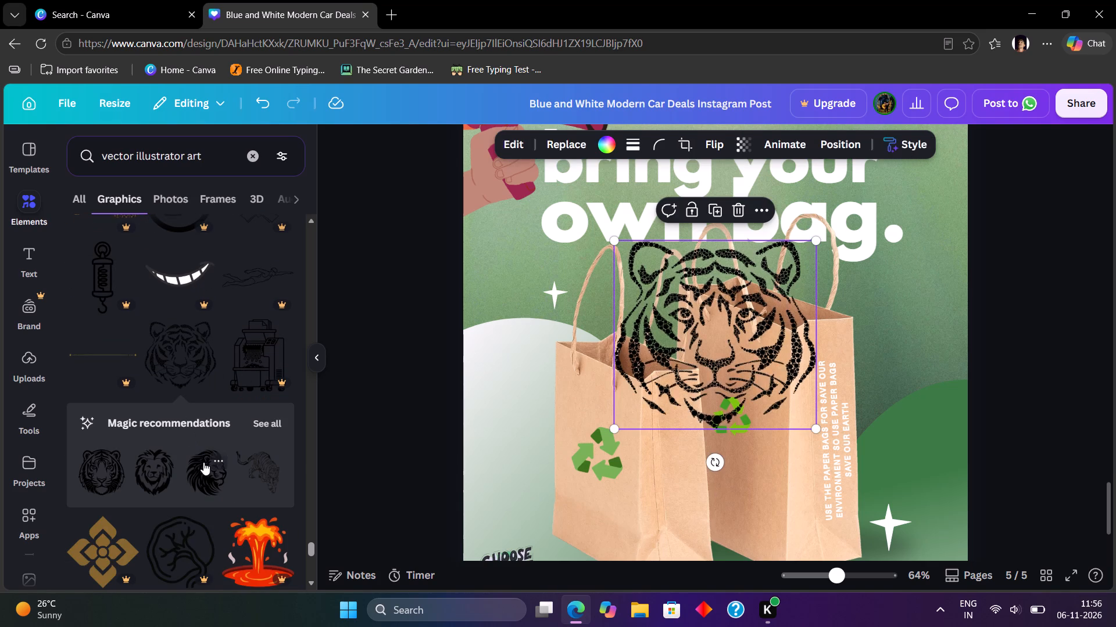
drag(736, 383, 538, 468)
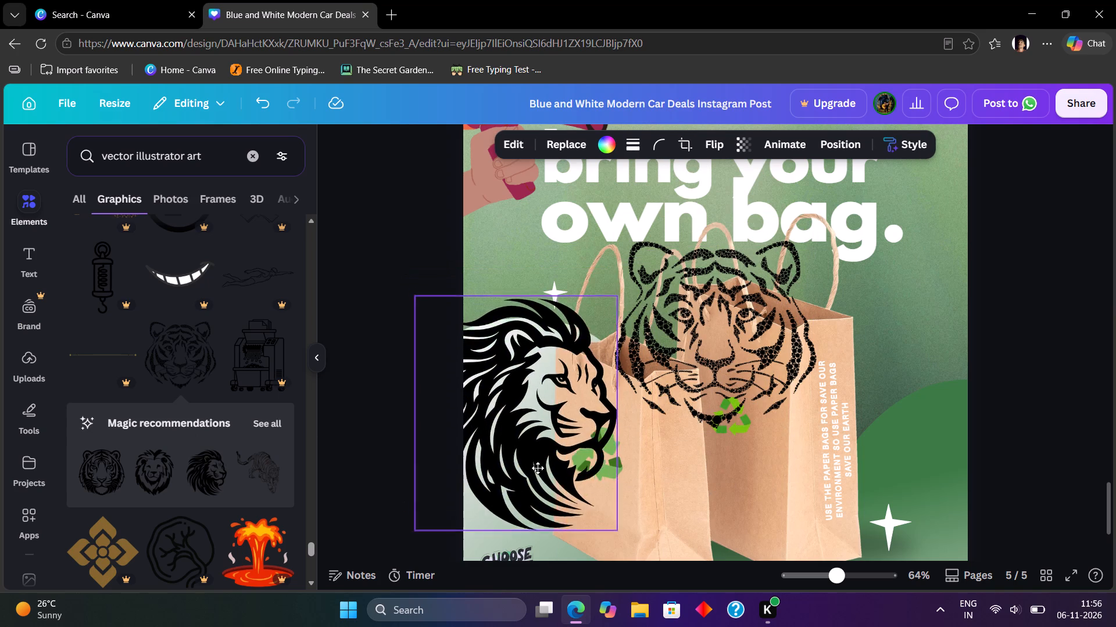
drag(538, 468, 568, 498)
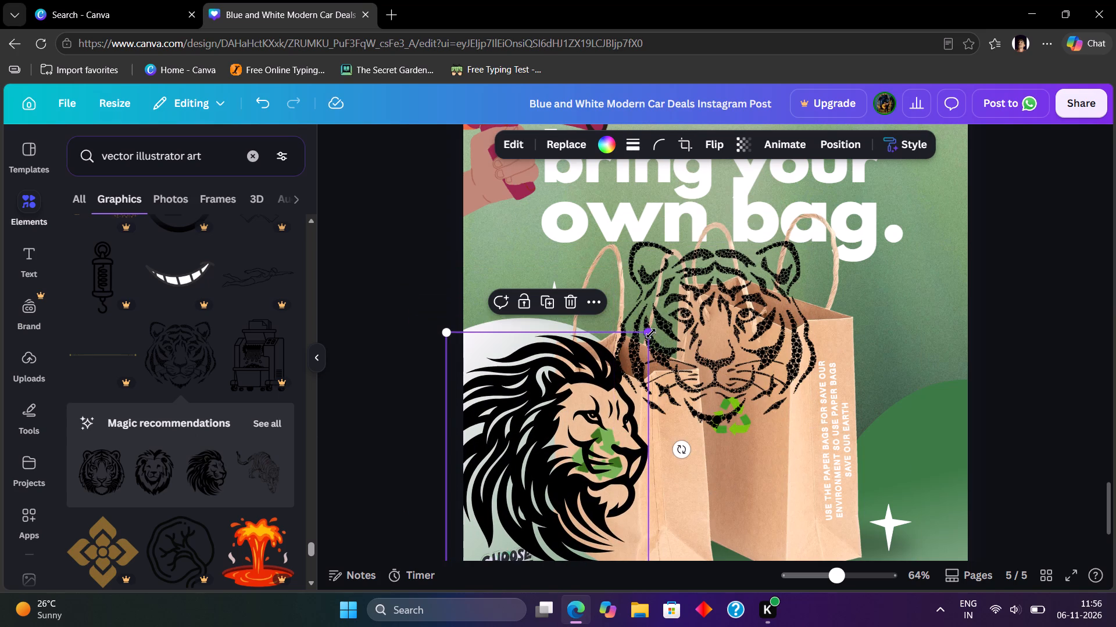
drag(650, 334, 506, 535)
drag(468, 552, 474, 537)
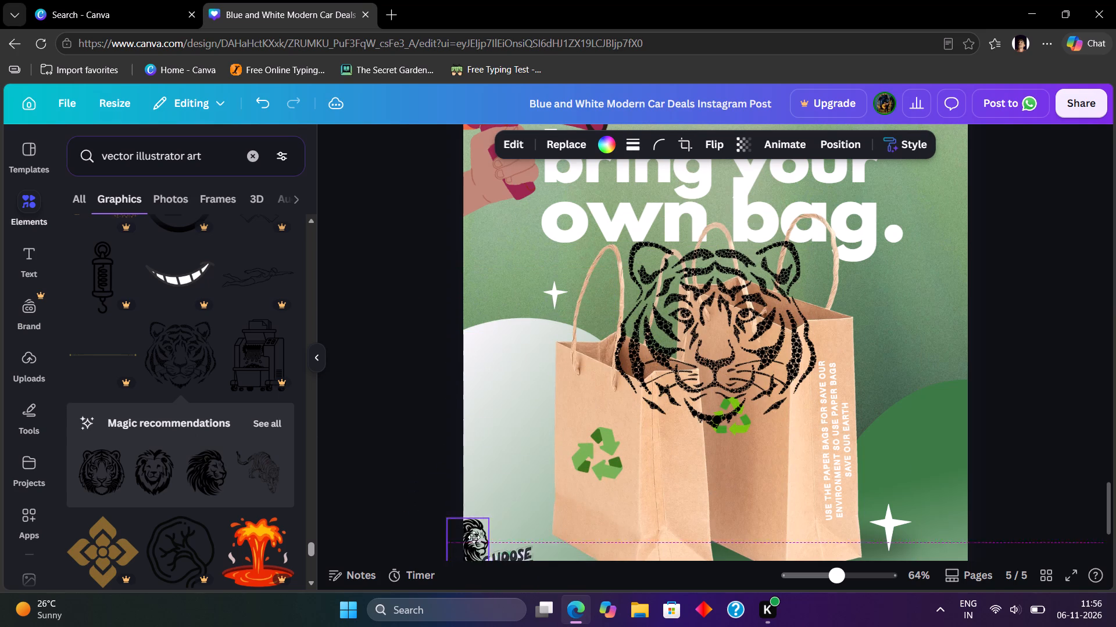
drag(474, 537, 589, 394)
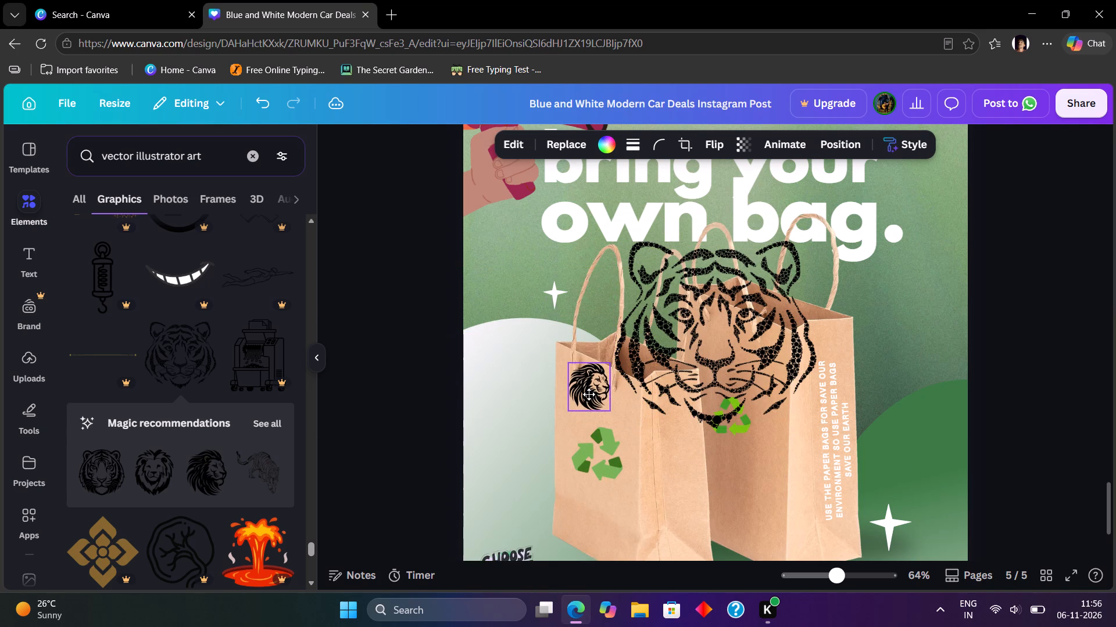
drag(589, 394, 588, 420)
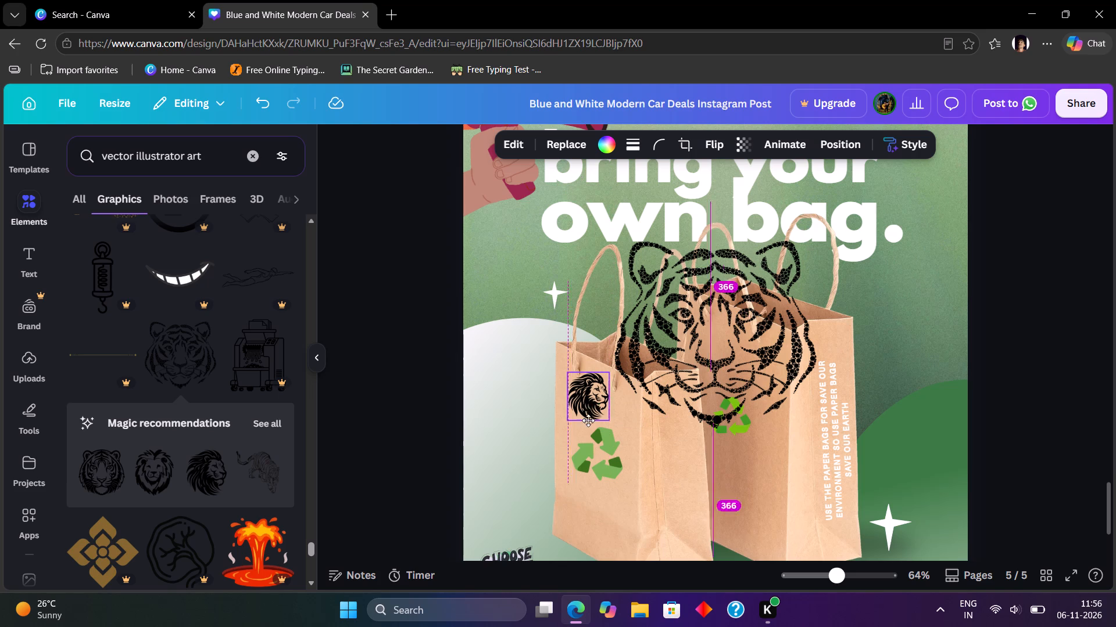
drag(588, 420, 675, 493)
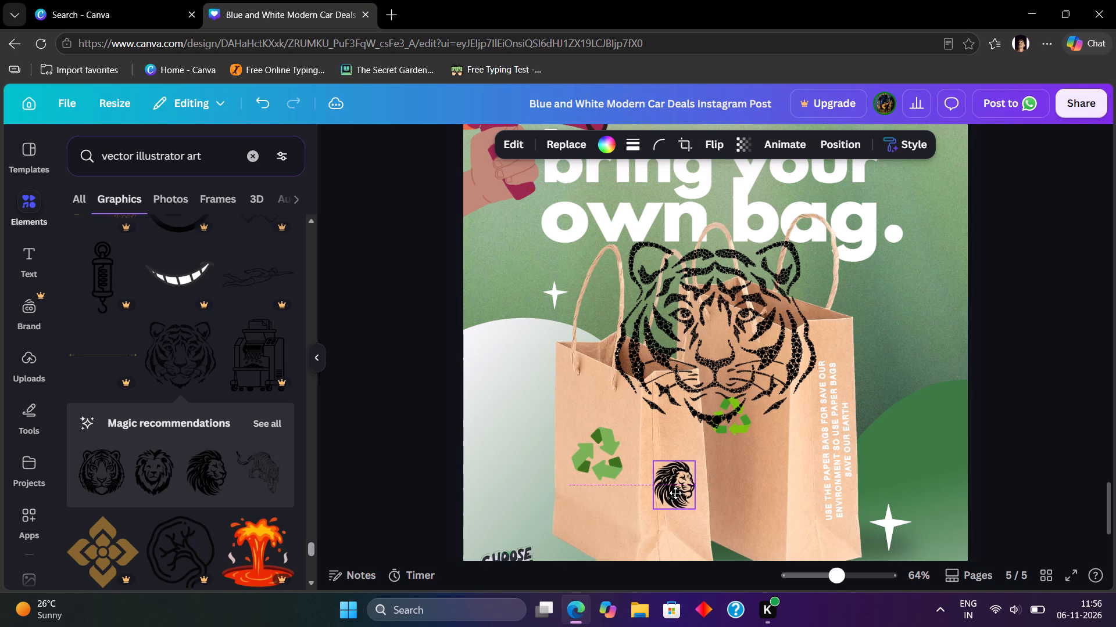
drag(675, 493, 499, 371)
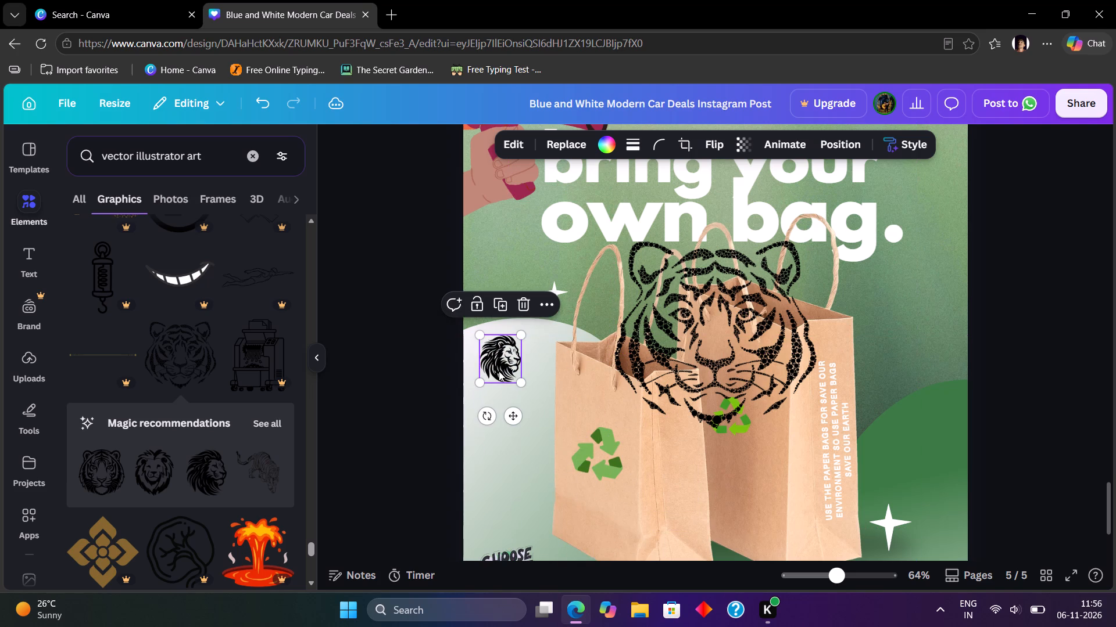
Shrink the tiger head to about the lion's size and place it directly below the lion on the pale circle.
drag(746, 344, 716, 361)
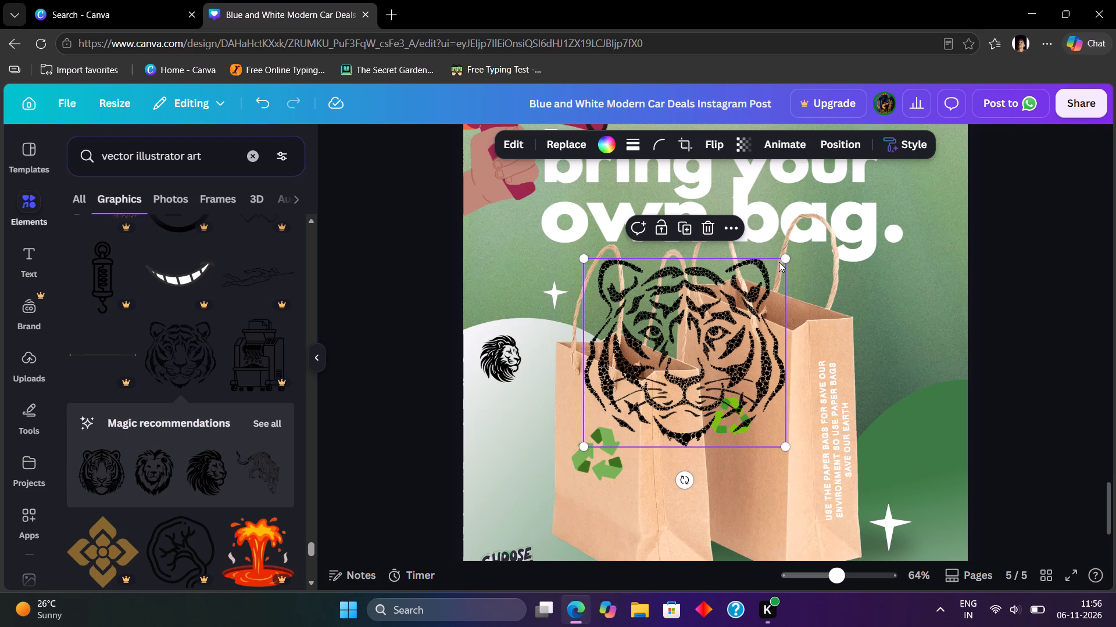
drag(783, 257, 636, 392)
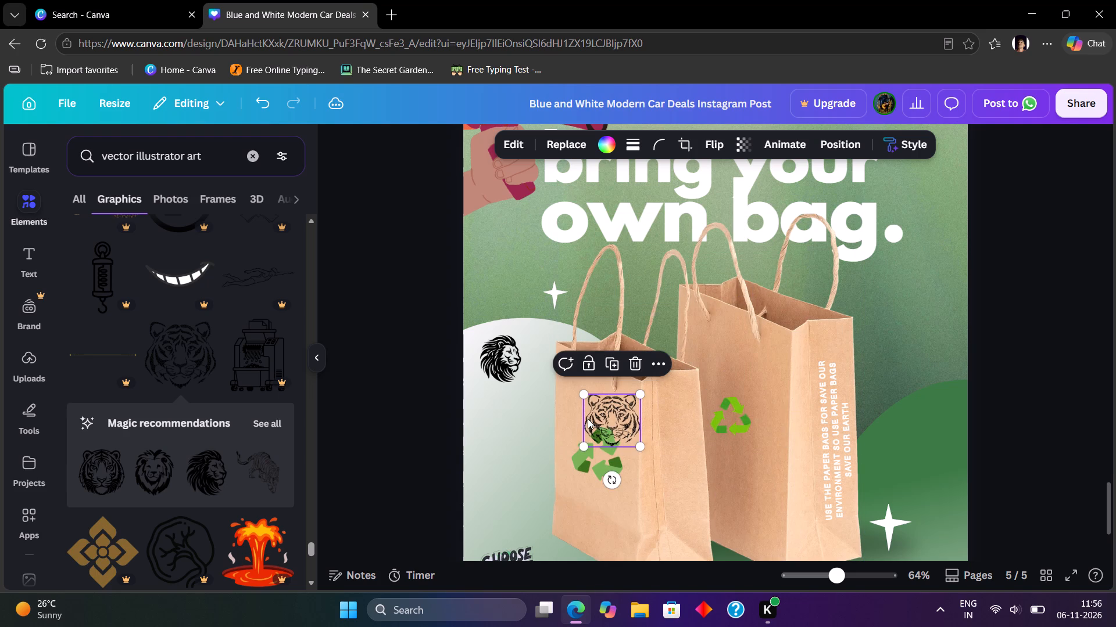
drag(620, 416, 911, 402)
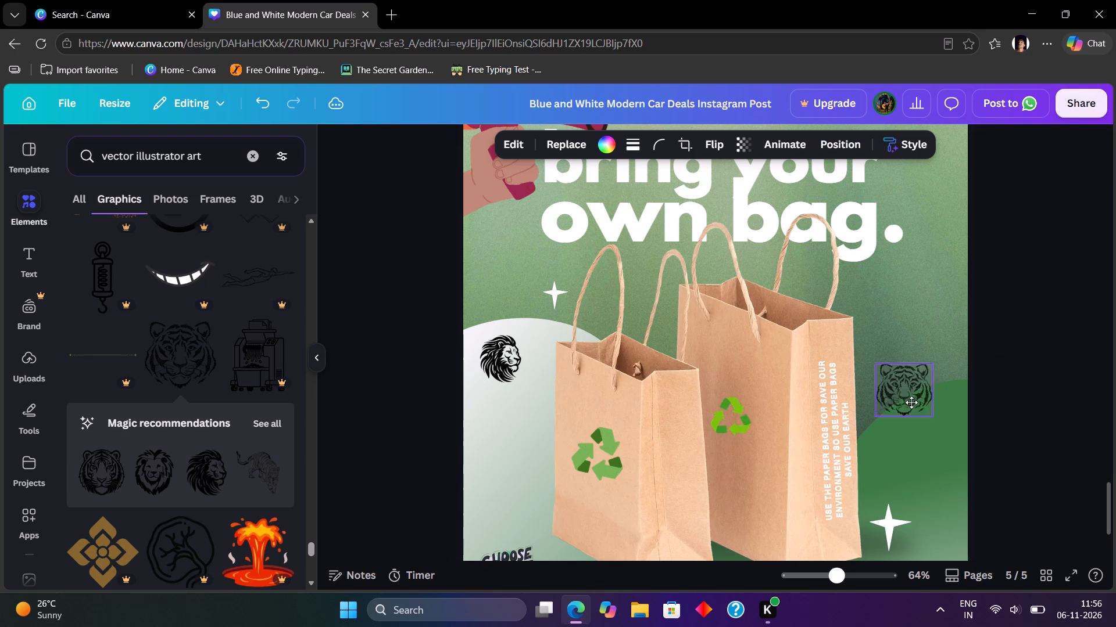
drag(911, 402, 520, 407)
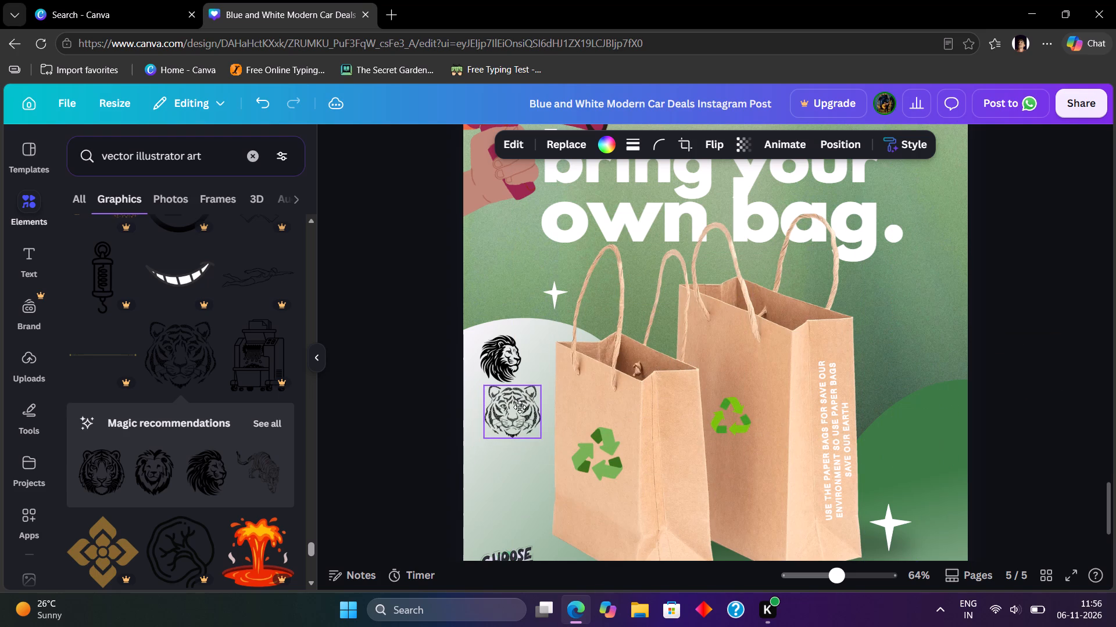
drag(520, 407, 516, 411)
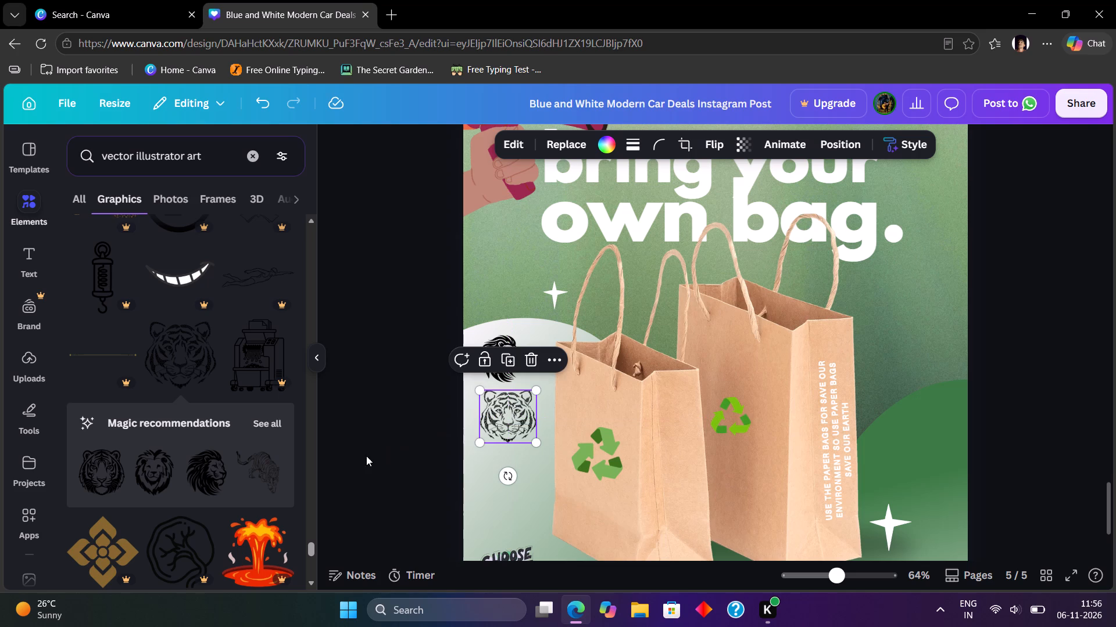
Add the recommended walking-tiger drawing, shrink it, and place it below the tiger head beside the smaller bag.
click(273, 470)
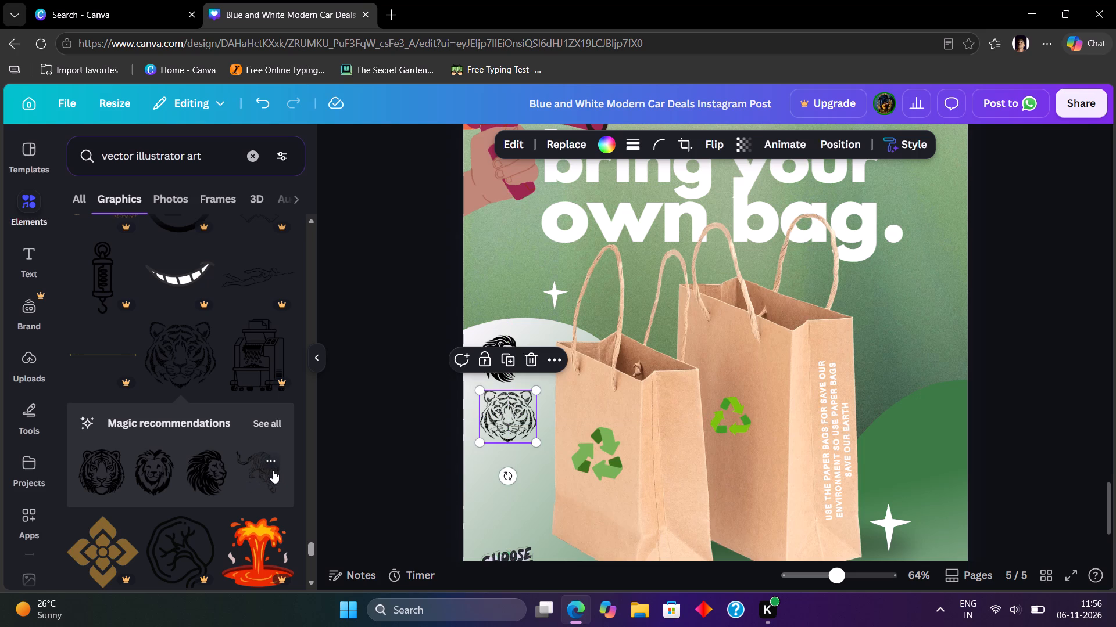
drag(844, 370, 702, 436)
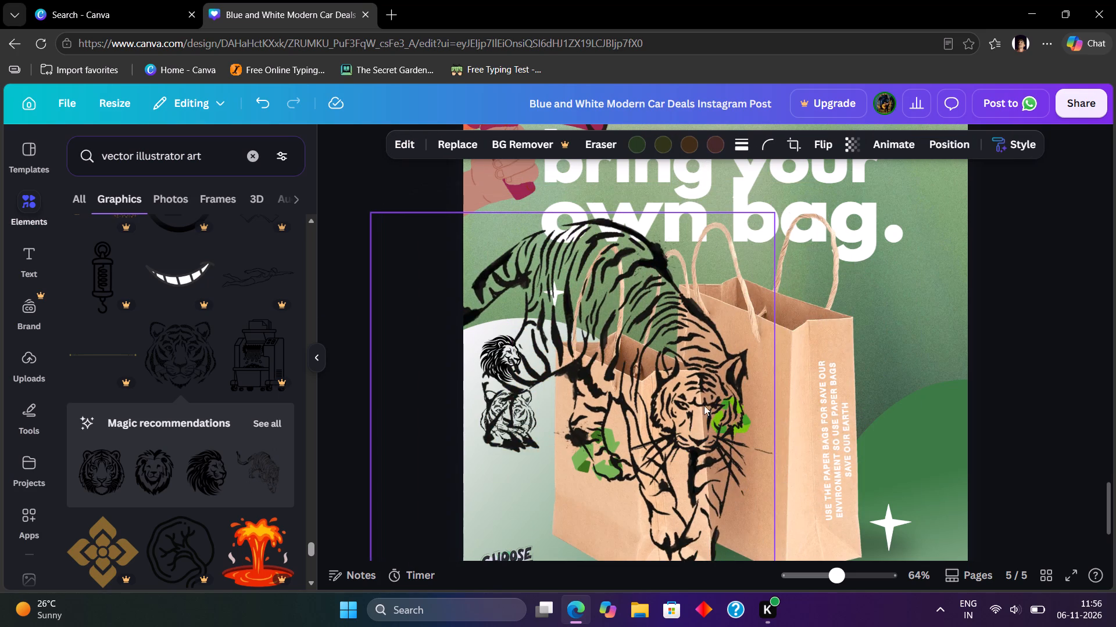
drag(769, 218, 509, 481)
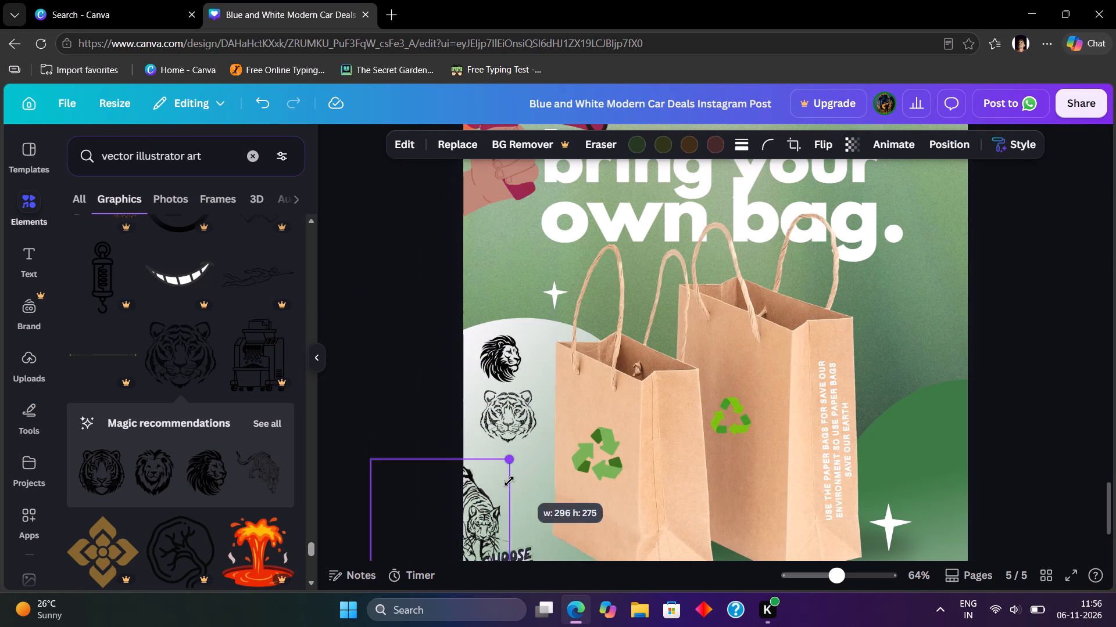
drag(509, 481, 470, 511)
drag(450, 519, 531, 475)
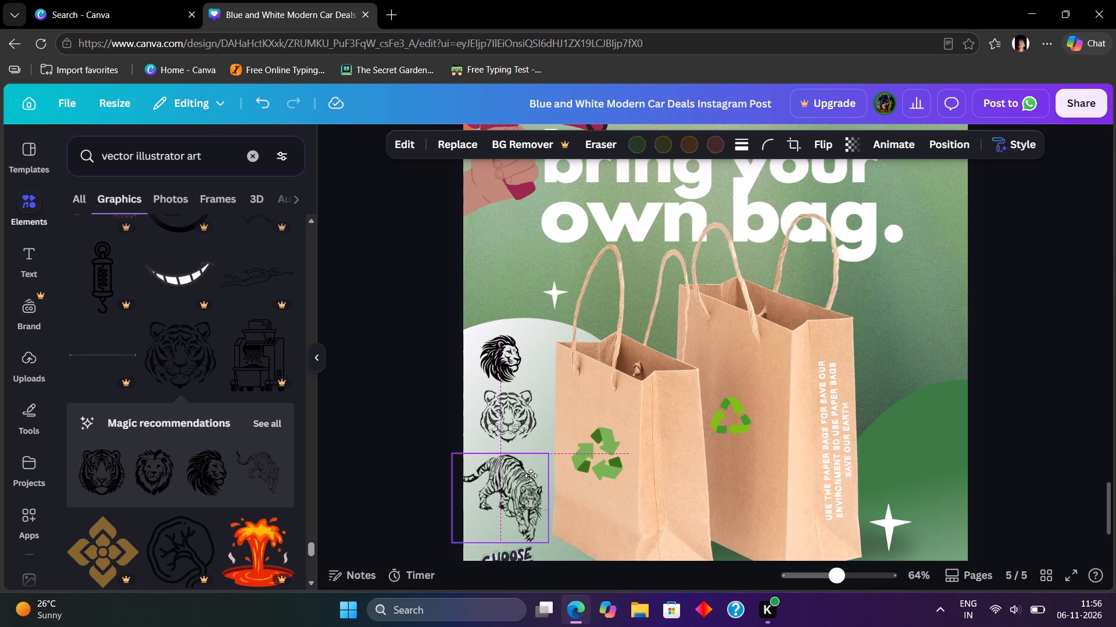
drag(531, 475, 535, 471)
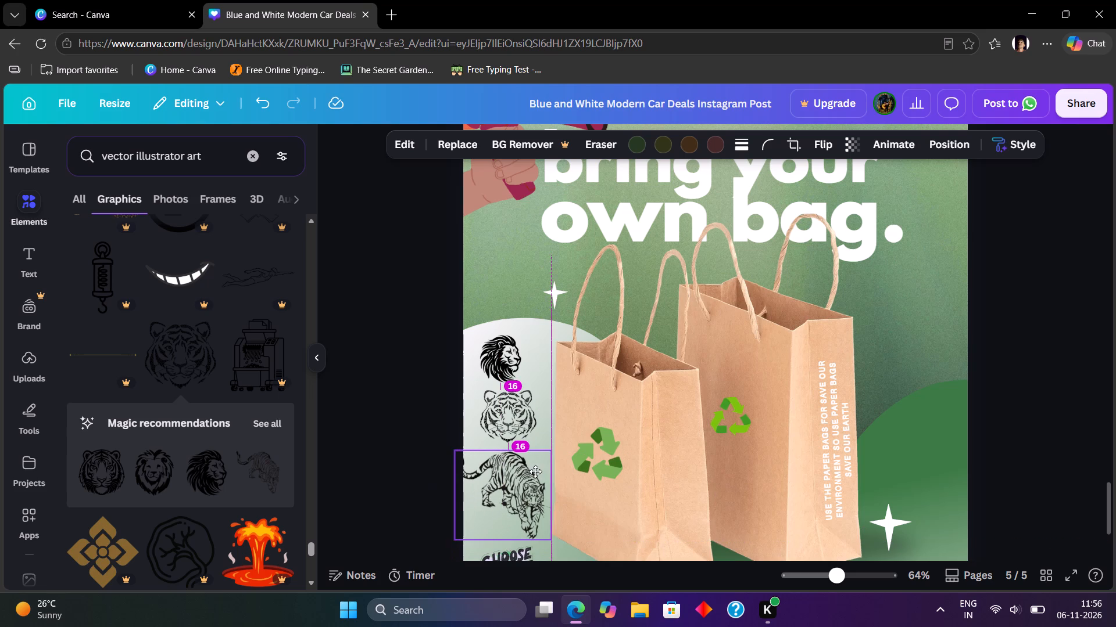
drag(535, 471, 536, 471)
drag(556, 453, 536, 471)
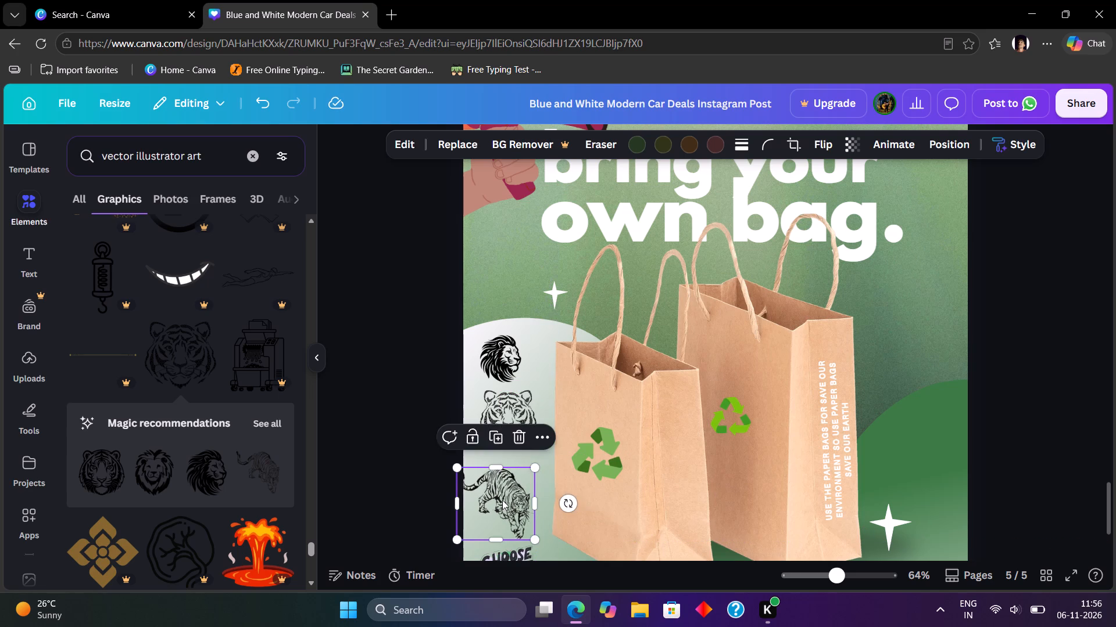
Move the walking tiger slightly up so it lines up evenly below the tiger head on the pale circle.
drag(502, 500, 512, 491)
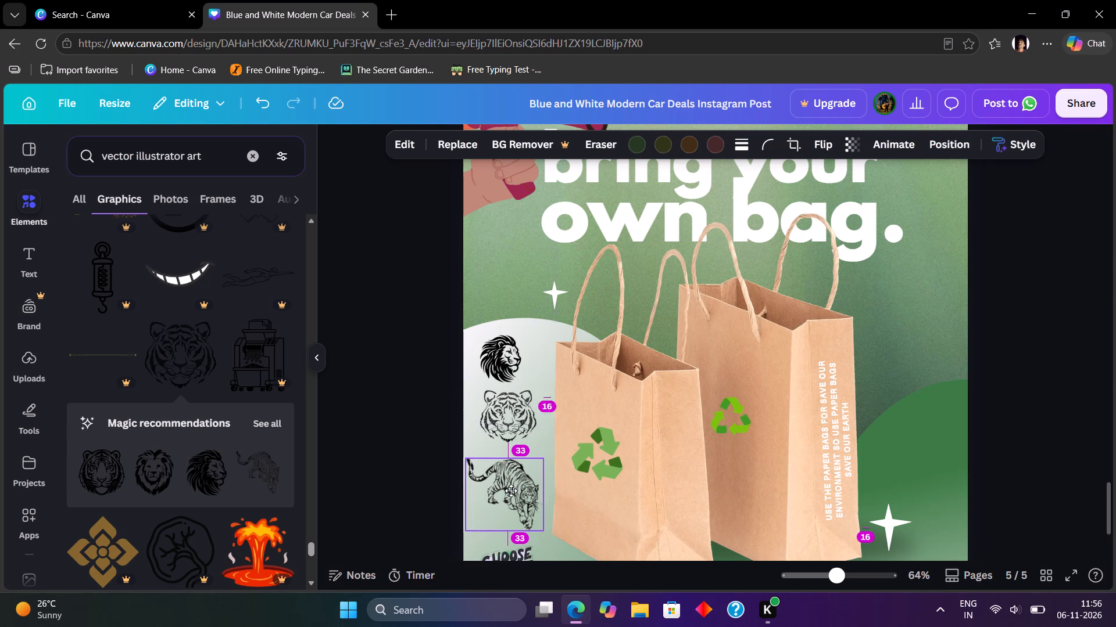
click(438, 480)
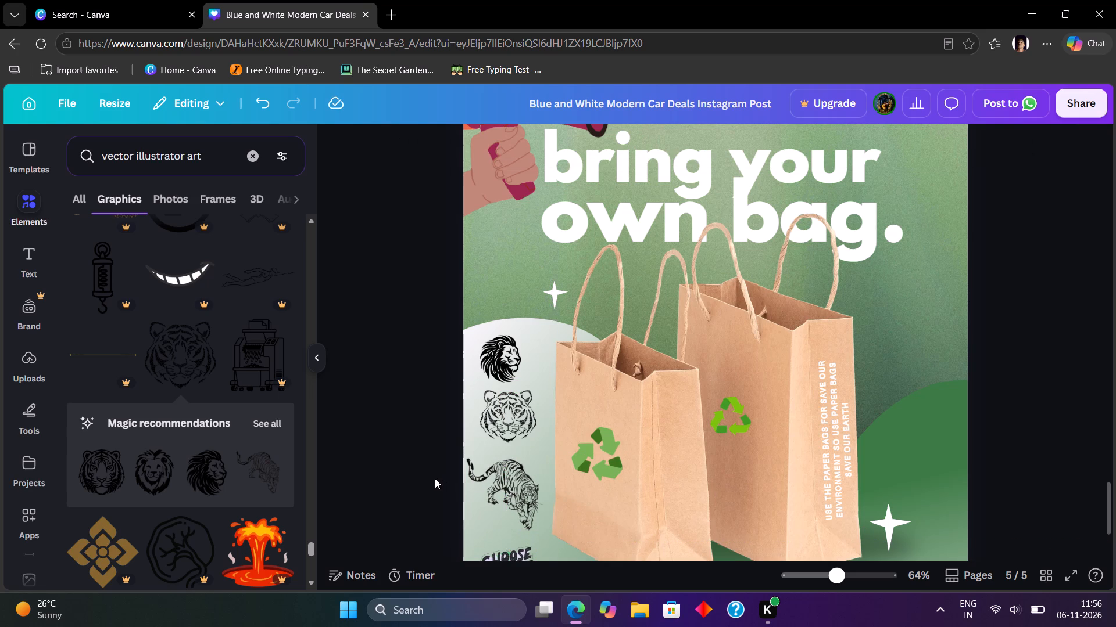
Enlarge the lion-profile graphic slightly at the top of the pale circle on page 5.
scroll(478, 387, down, 2)
click(497, 197)
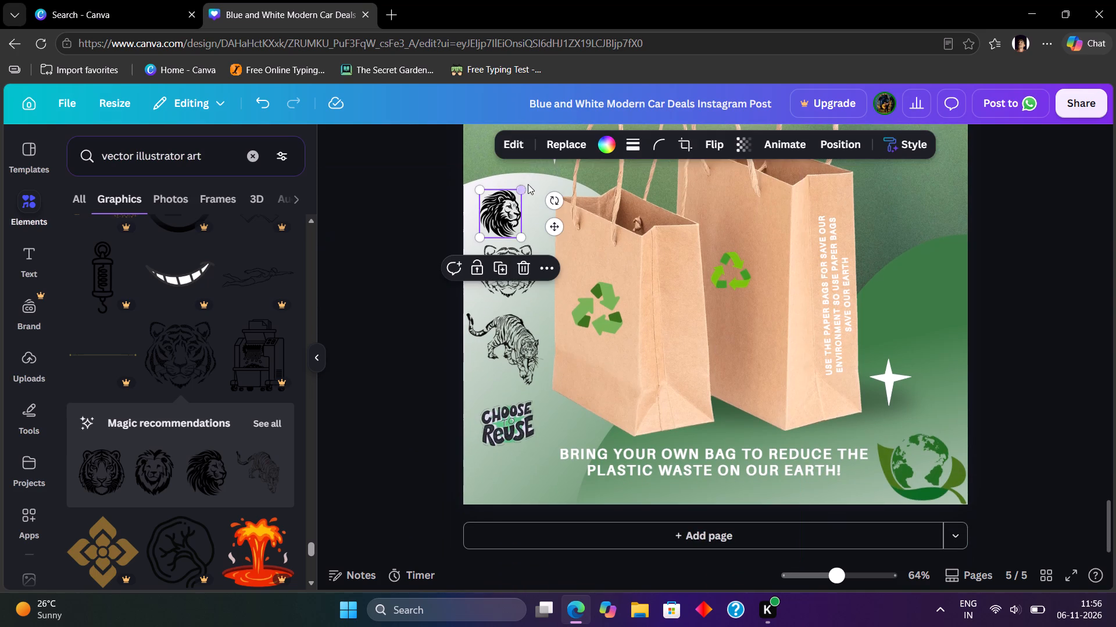
drag(523, 191, 533, 186)
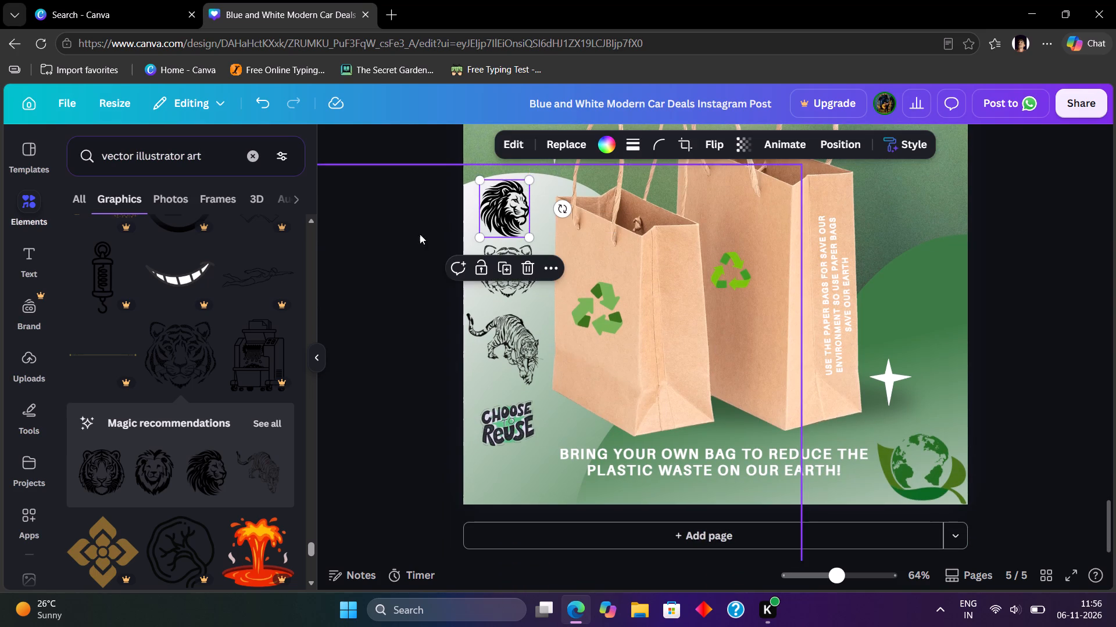
click(410, 240)
Browse further through the "vector illustrator art" graphics for another black line-art animal, checking the page 5 layout.
scroll(257, 399, down, 1)
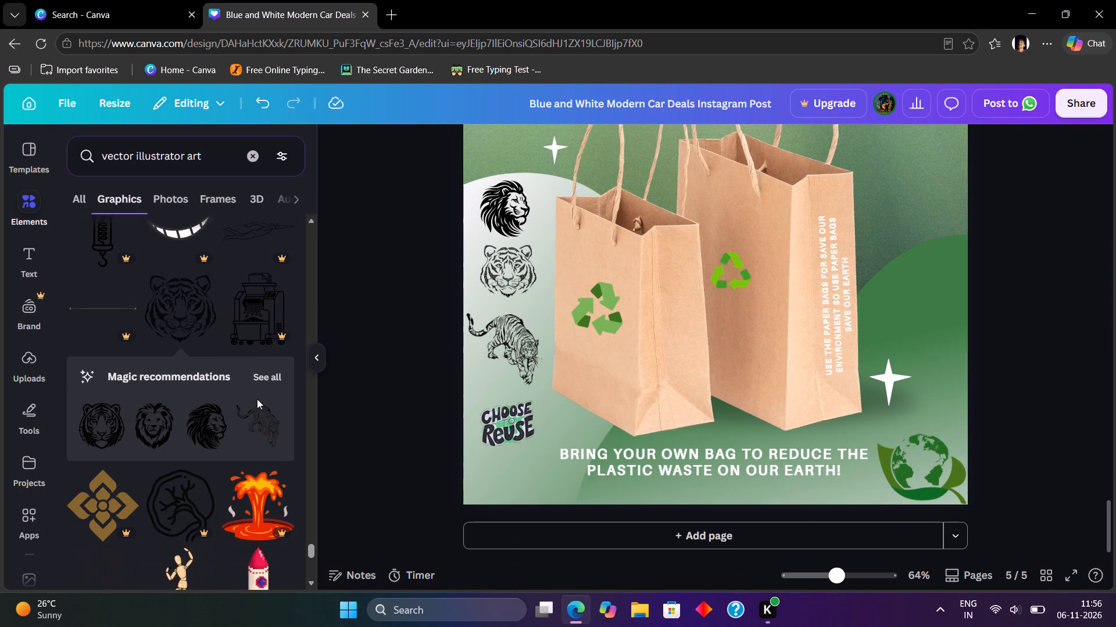
scroll(257, 399, down, 5)
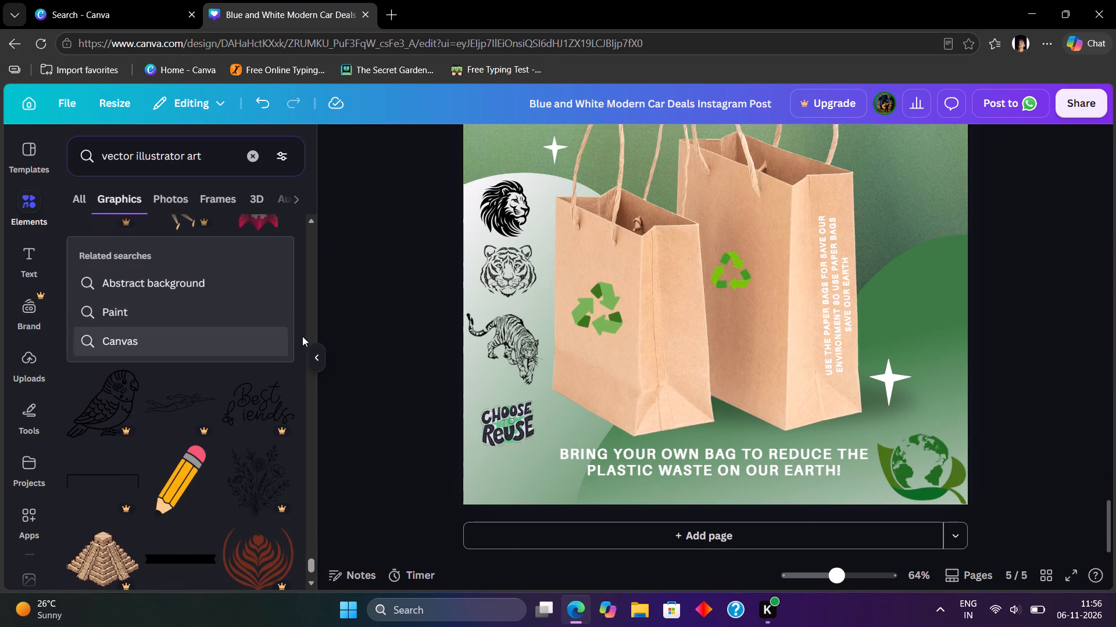
scroll(703, 306, down, 2)
scroll(704, 306, up, 2)
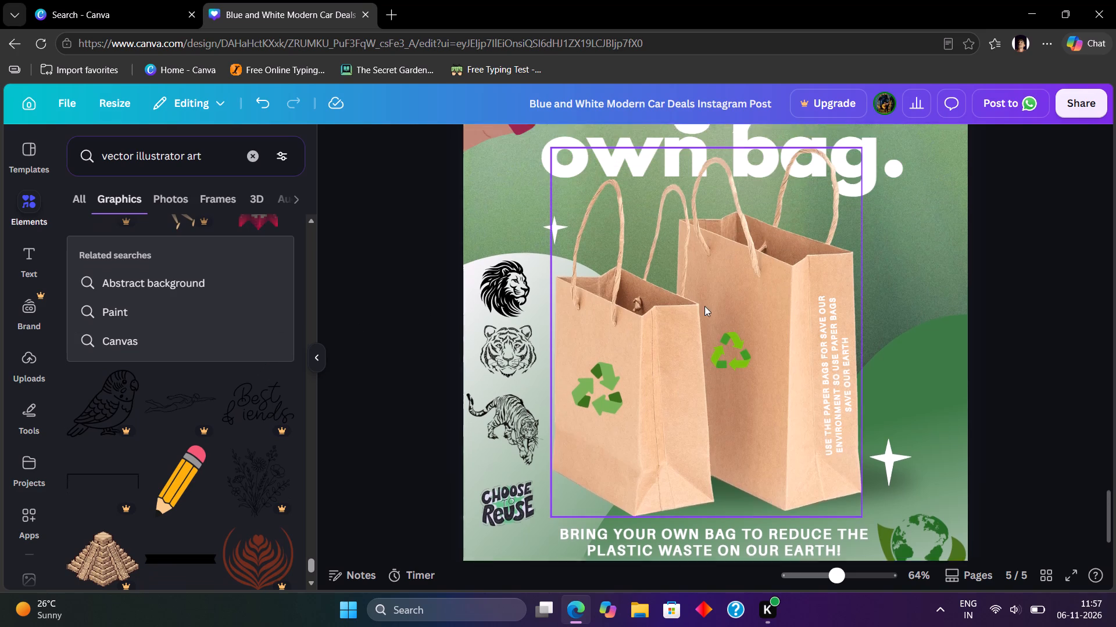
scroll(704, 306, up, 1)
scroll(710, 305, down, 3)
scroll(710, 309, up, 1)
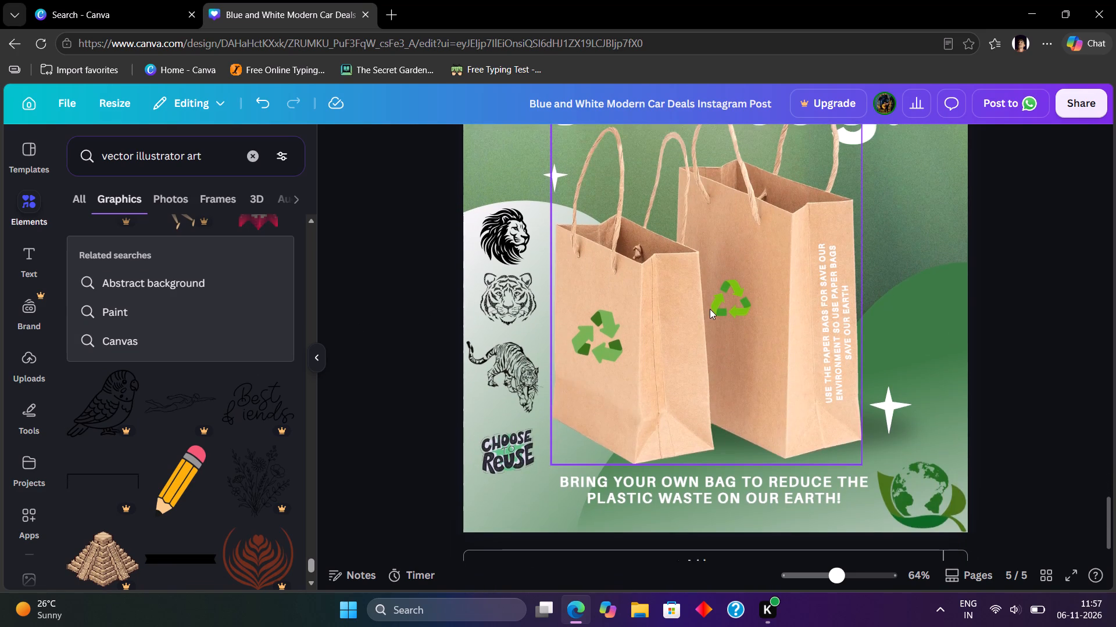
scroll(710, 309, up, 1)
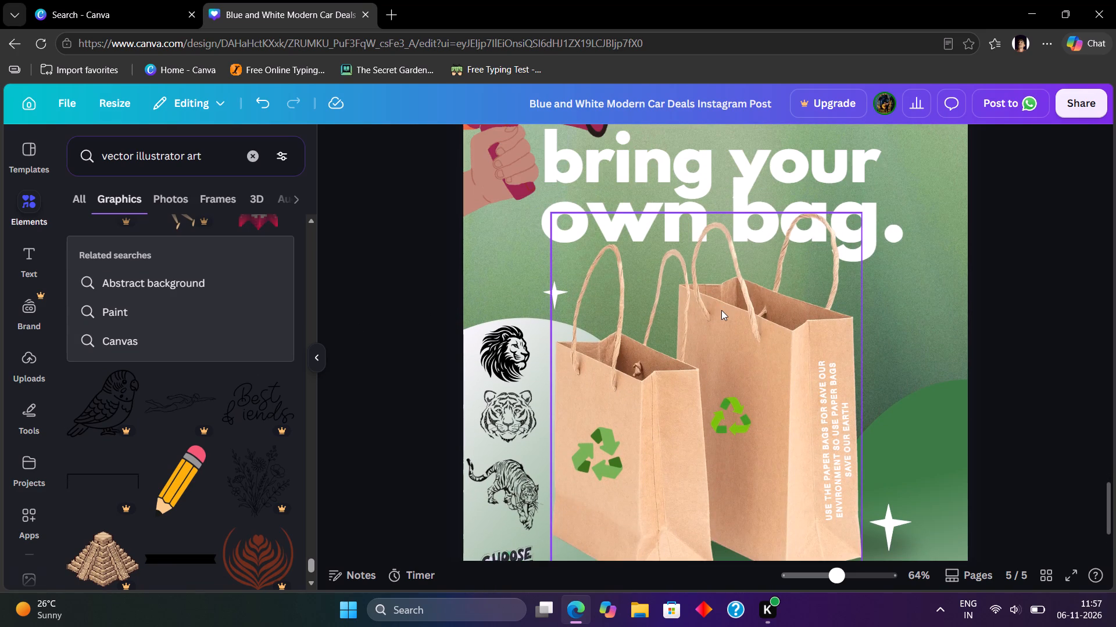
scroll(175, 366, down, 4)
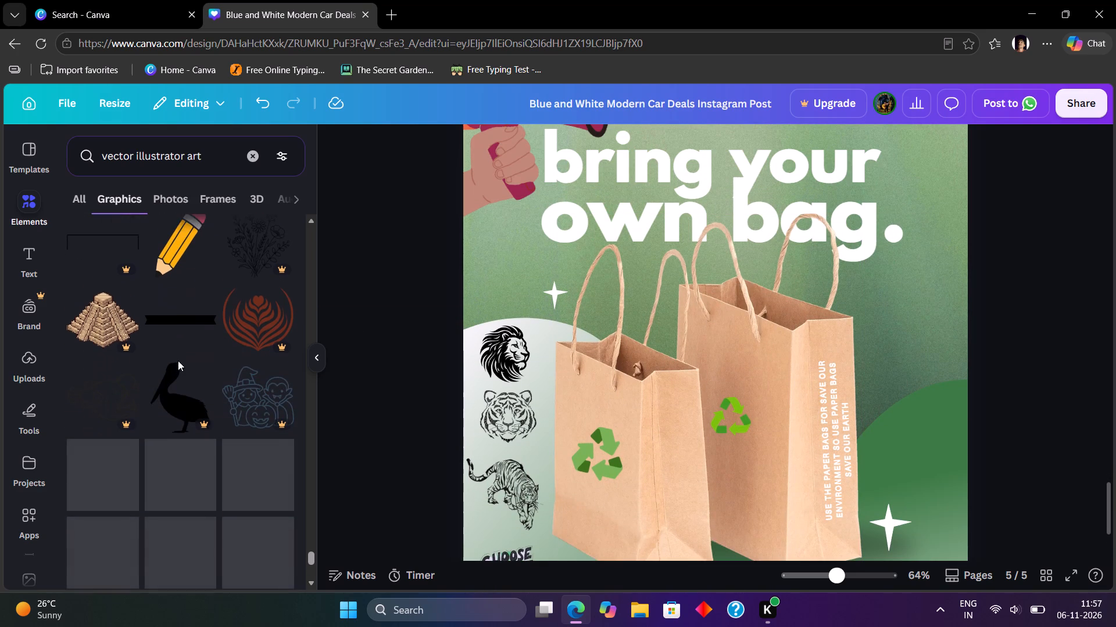
scroll(178, 361, down, 5)
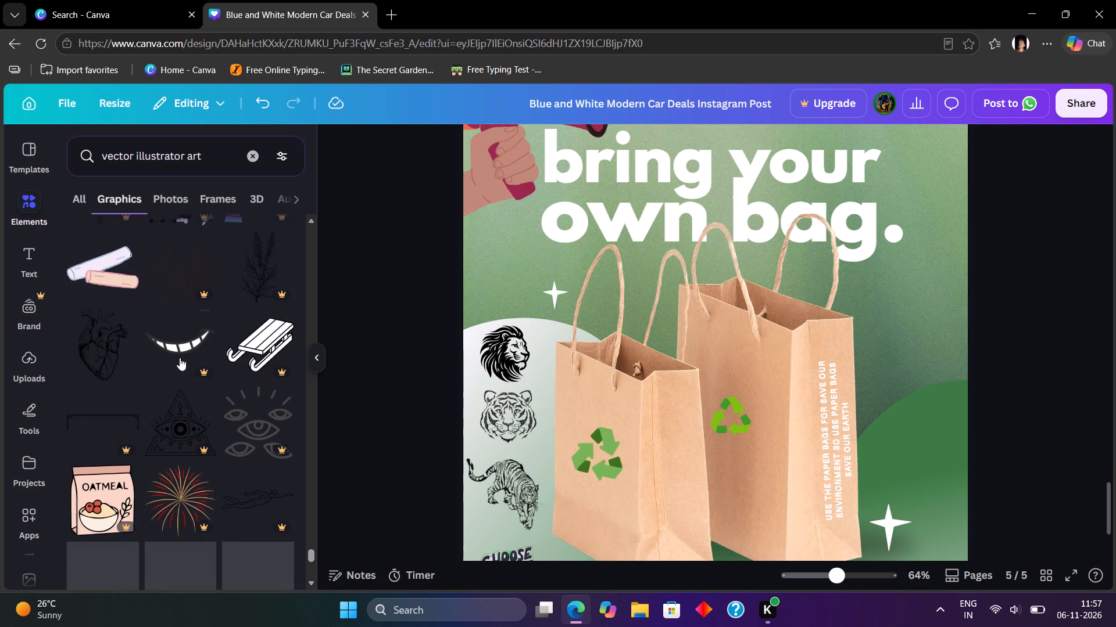
scroll(182, 354, down, 5)
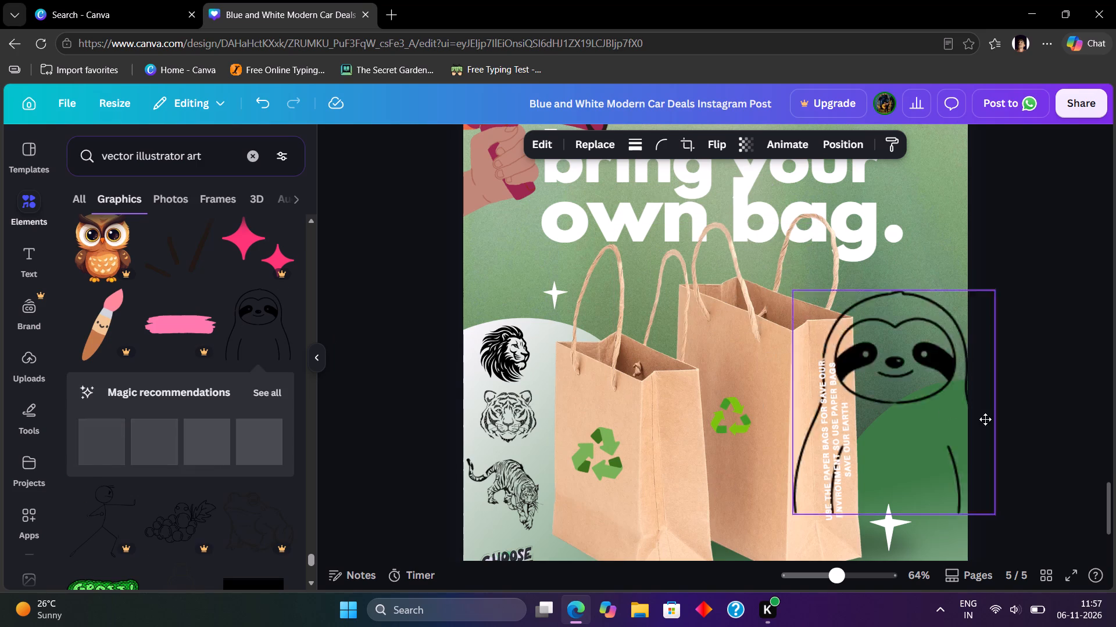
drag(985, 419, 859, 381)
drag(908, 262, 784, 373)
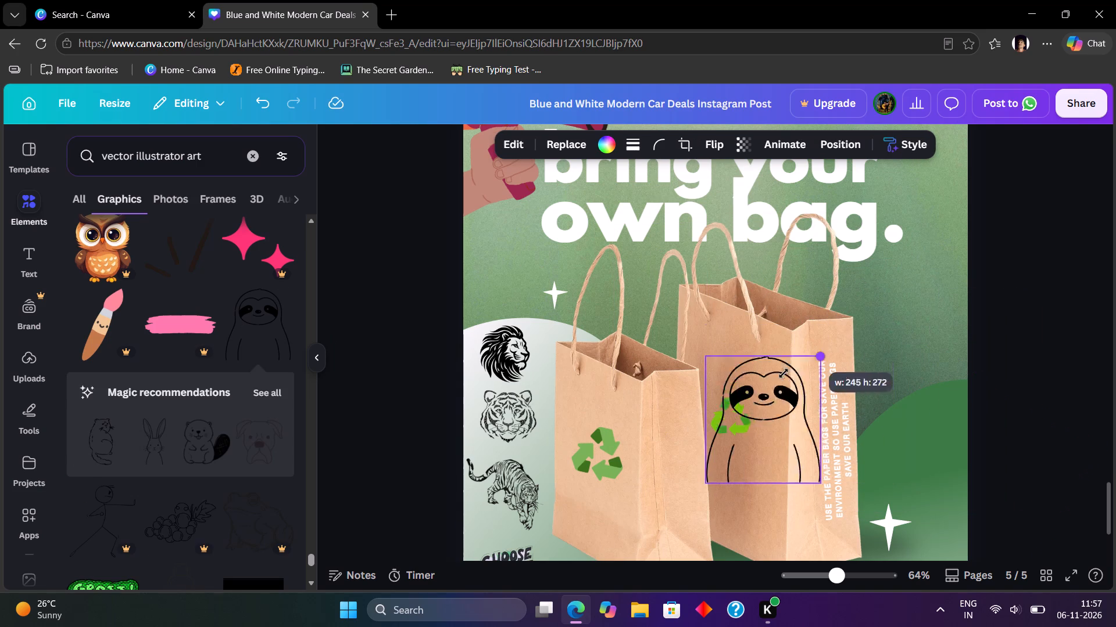
drag(784, 373, 773, 391)
drag(747, 448, 927, 357)
drag(962, 309, 935, 346)
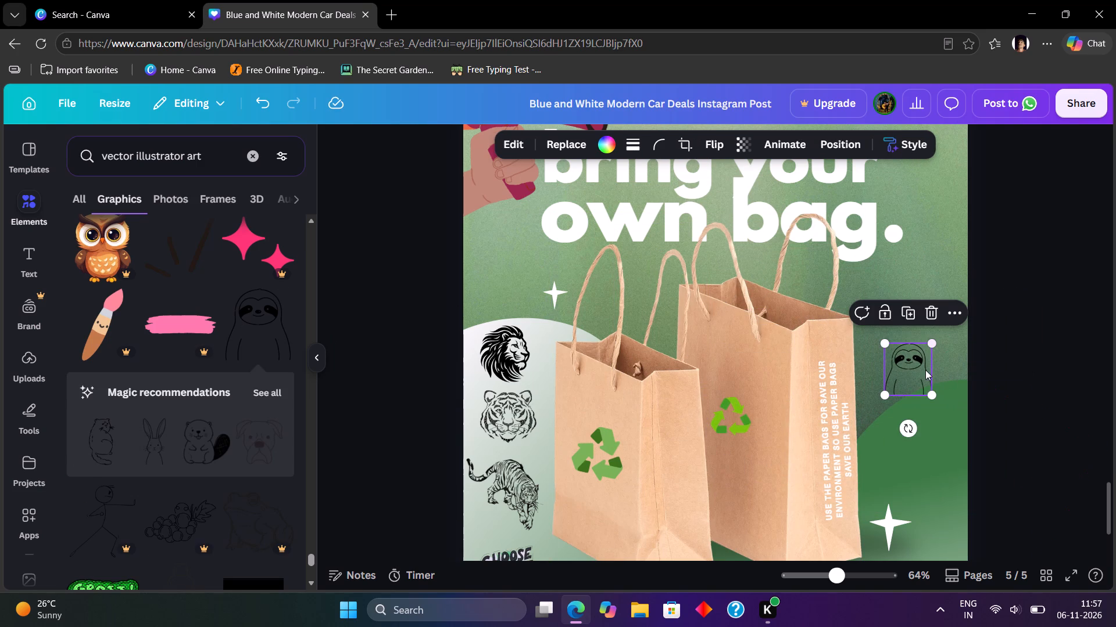
drag(925, 370, 945, 348)
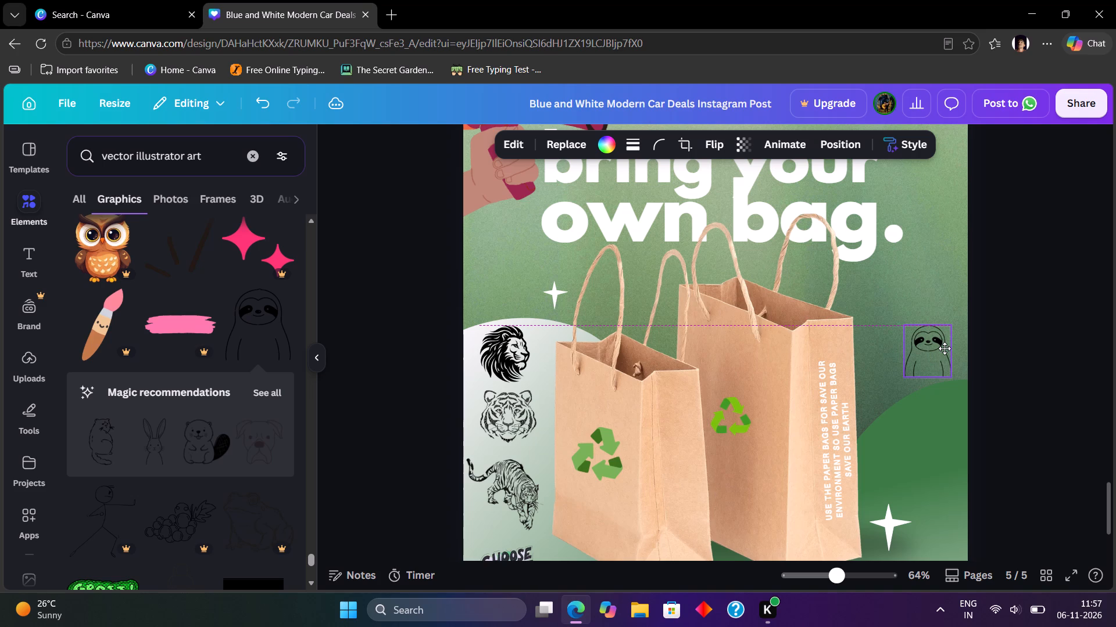
Nudge the sloth drawing slightly toward the page's outer edge, keeping it level with the lion.
drag(945, 348, 949, 348)
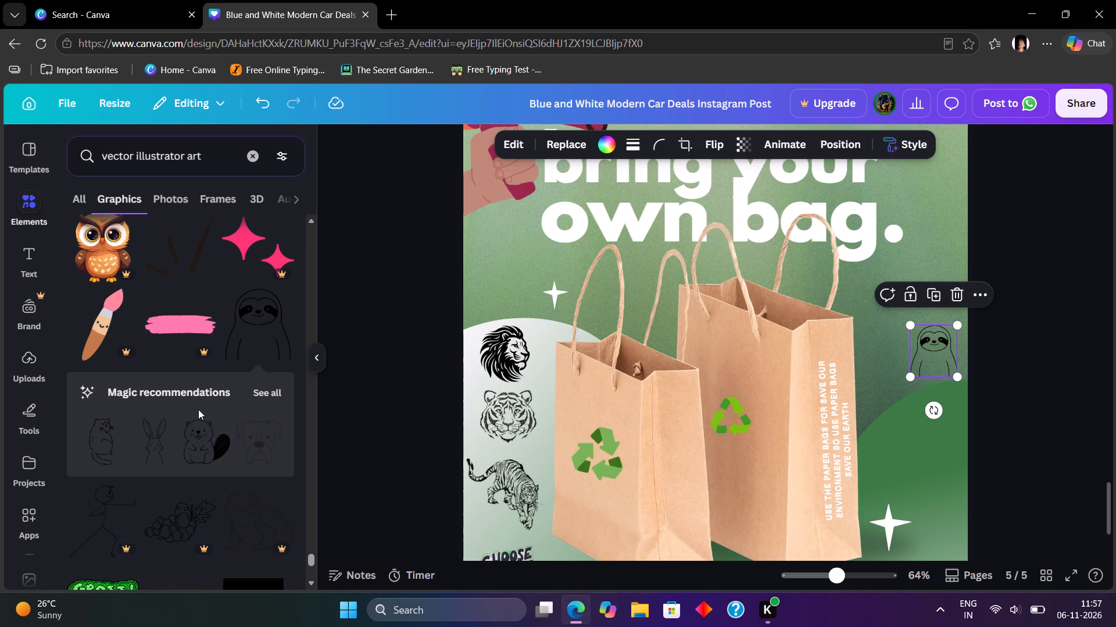
Add the recommended beaver line drawing, shrink it, and place it on the dark green circle below the sloth.
click(199, 451)
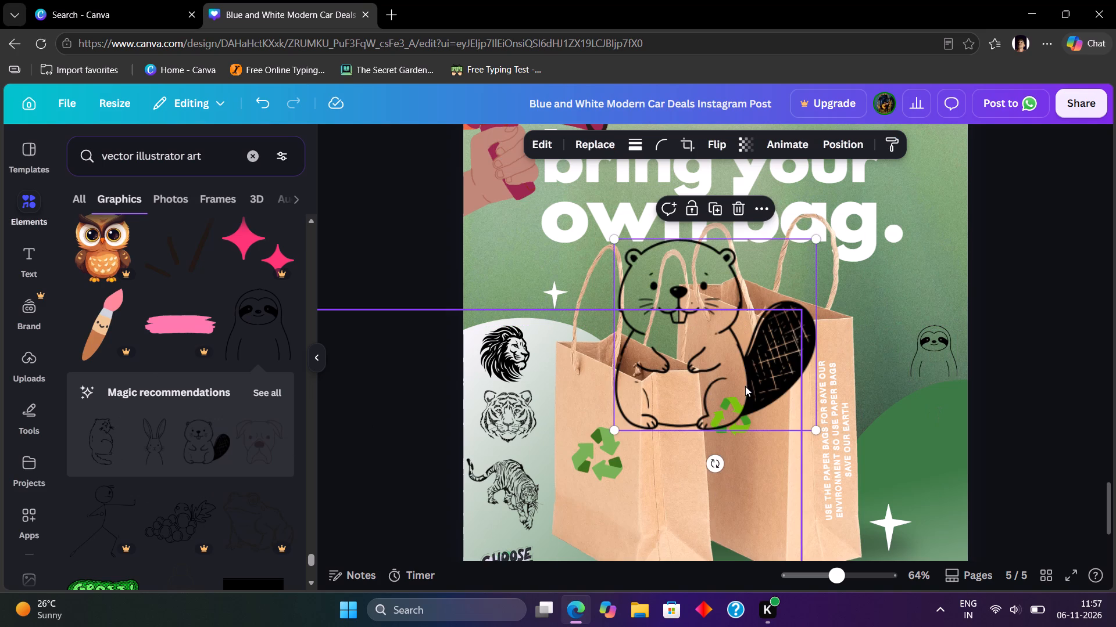
drag(819, 238, 728, 333)
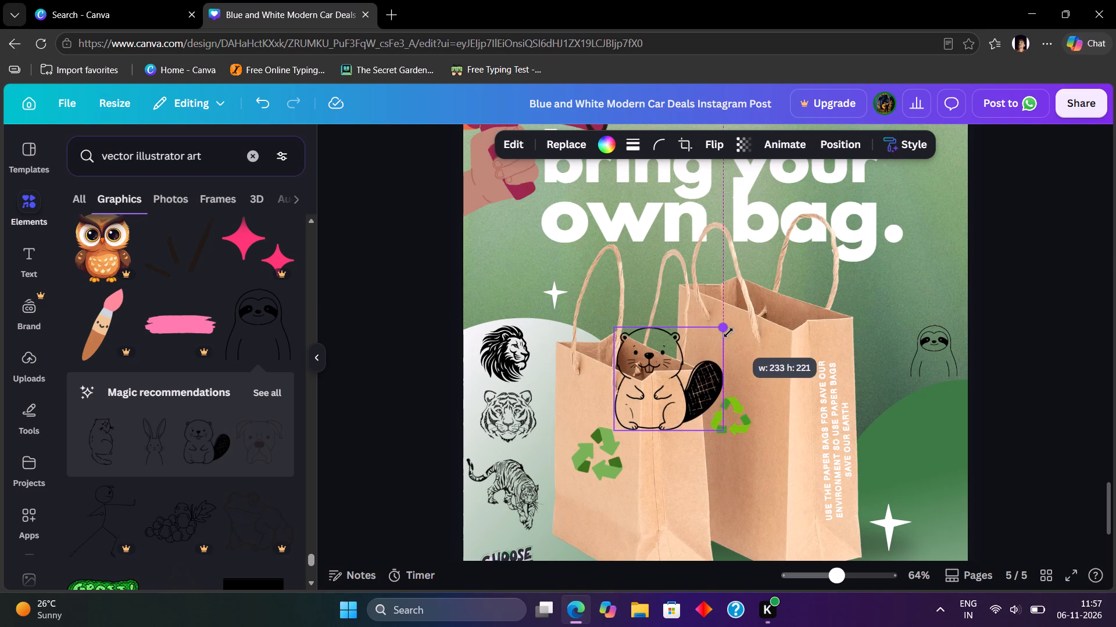
drag(728, 333, 728, 334)
drag(640, 371, 924, 428)
drag(1007, 385, 975, 431)
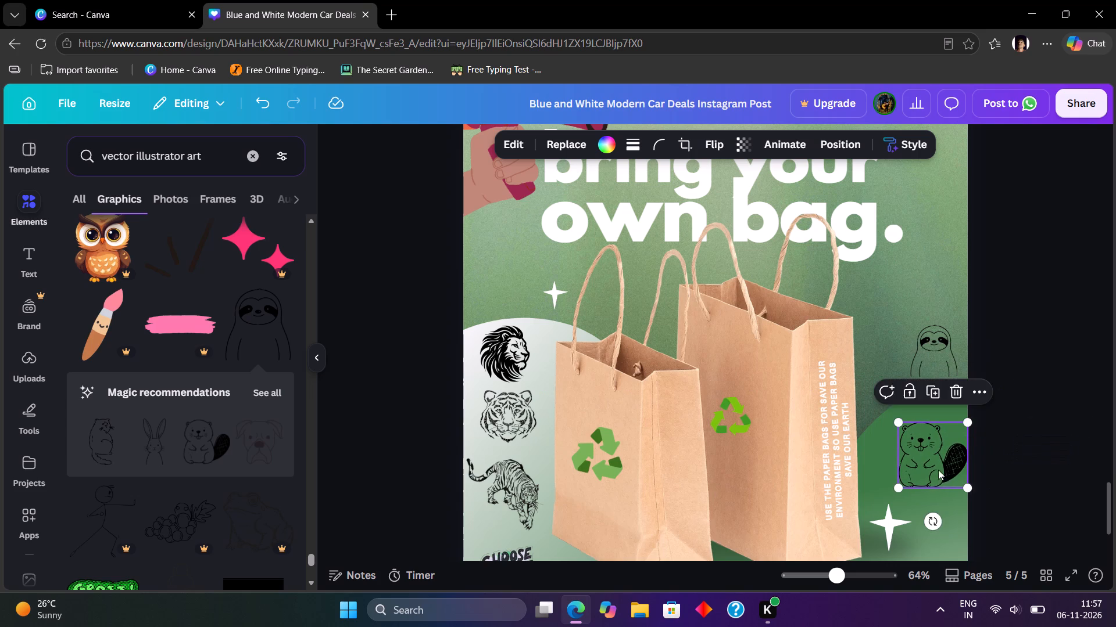
drag(935, 466, 933, 451)
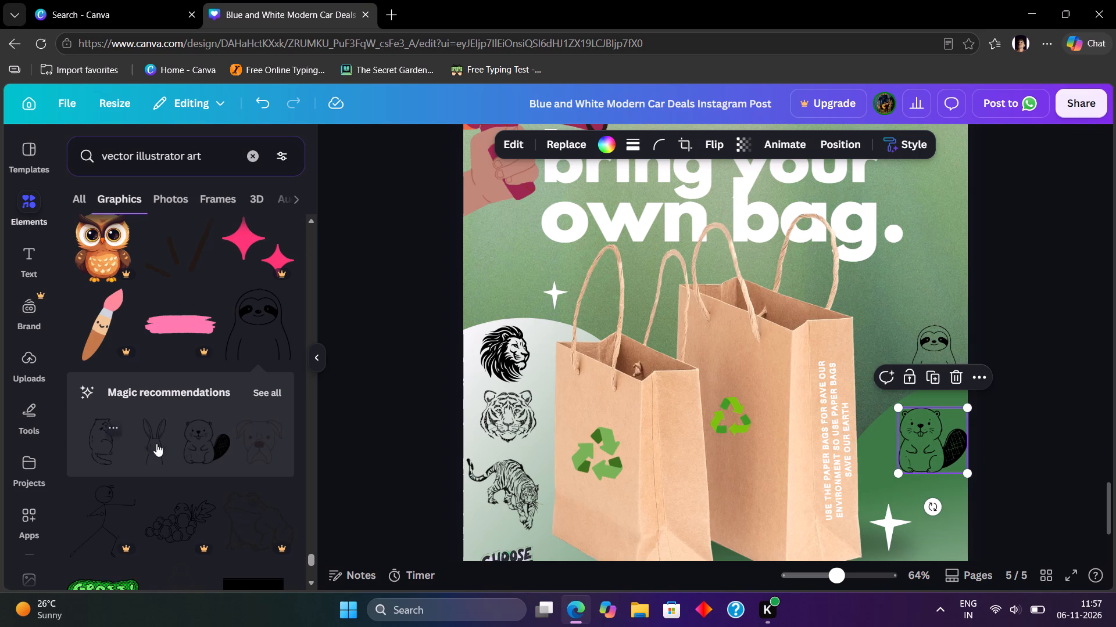
Add the recommended seated cat-like line drawing, shrink it, and place it below the beaver beside the large white sparkle.
click(101, 439)
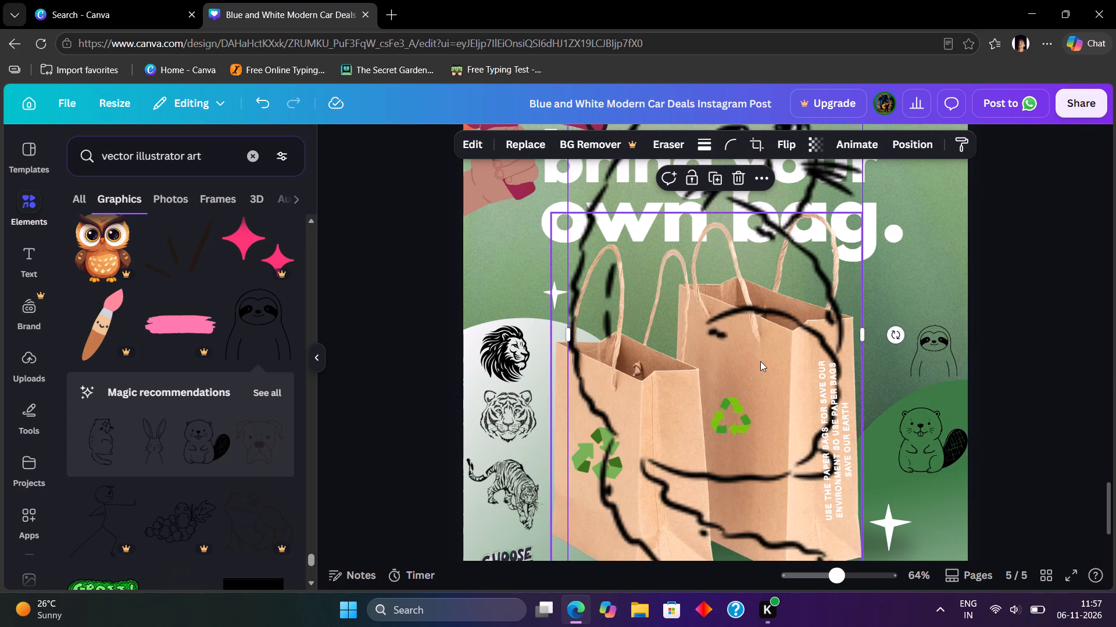
drag(730, 398, 609, 463)
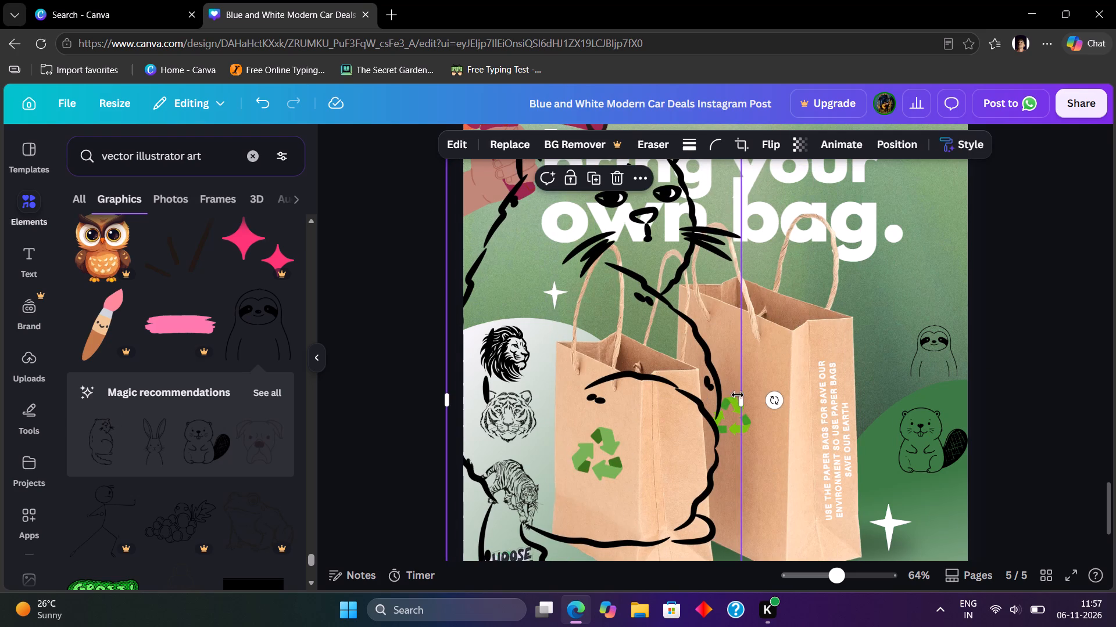
drag(739, 397, 767, 424)
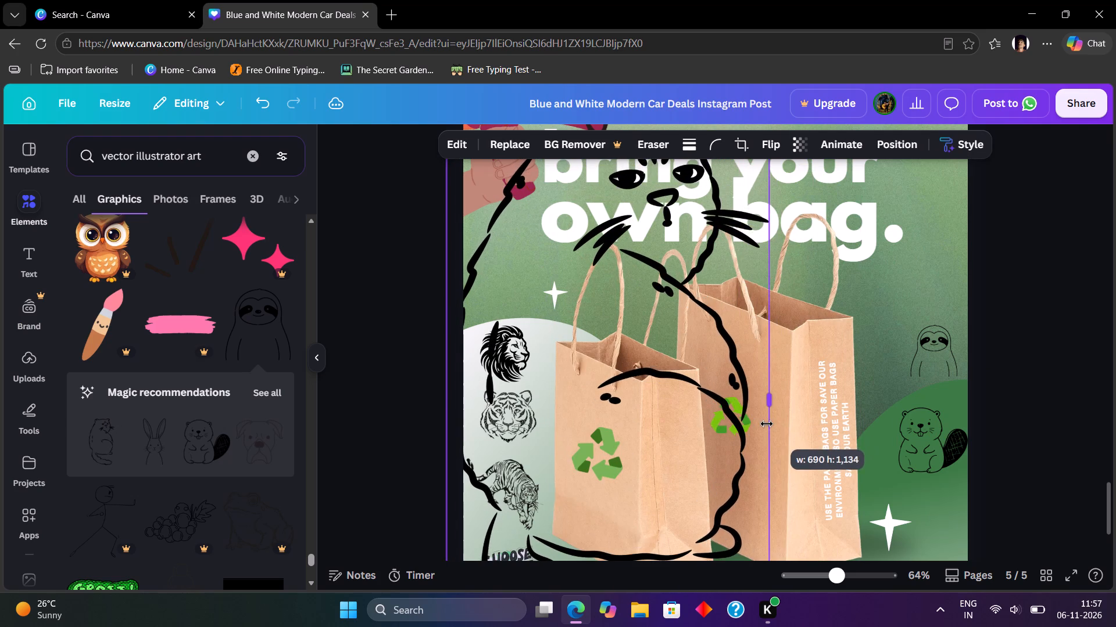
drag(767, 424, 766, 424)
scroll(692, 428, down, 4)
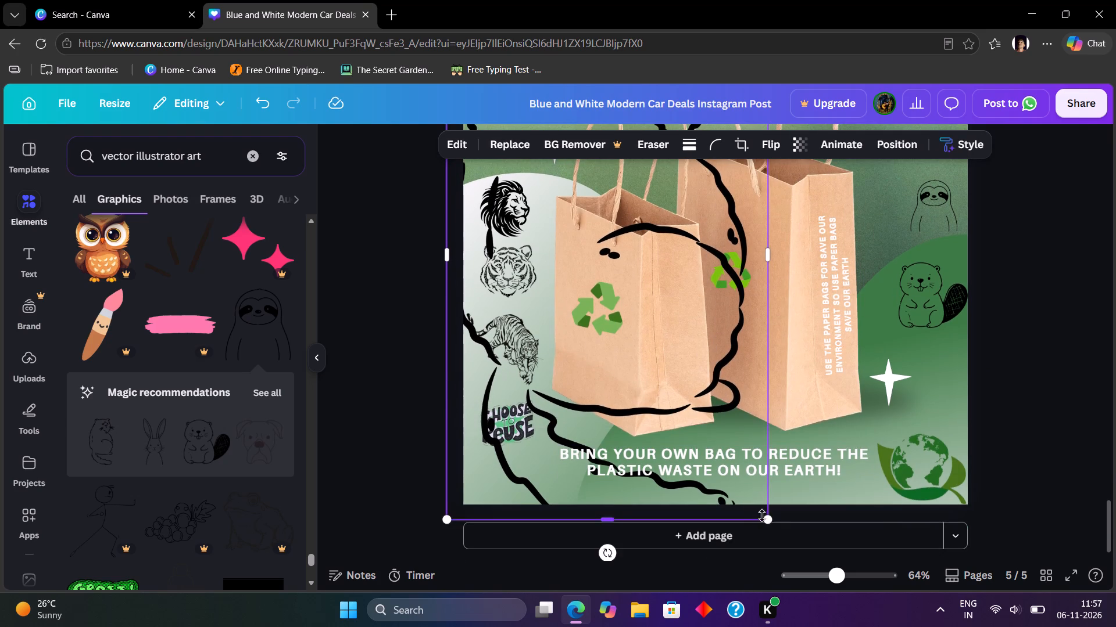
drag(765, 517, 604, 154)
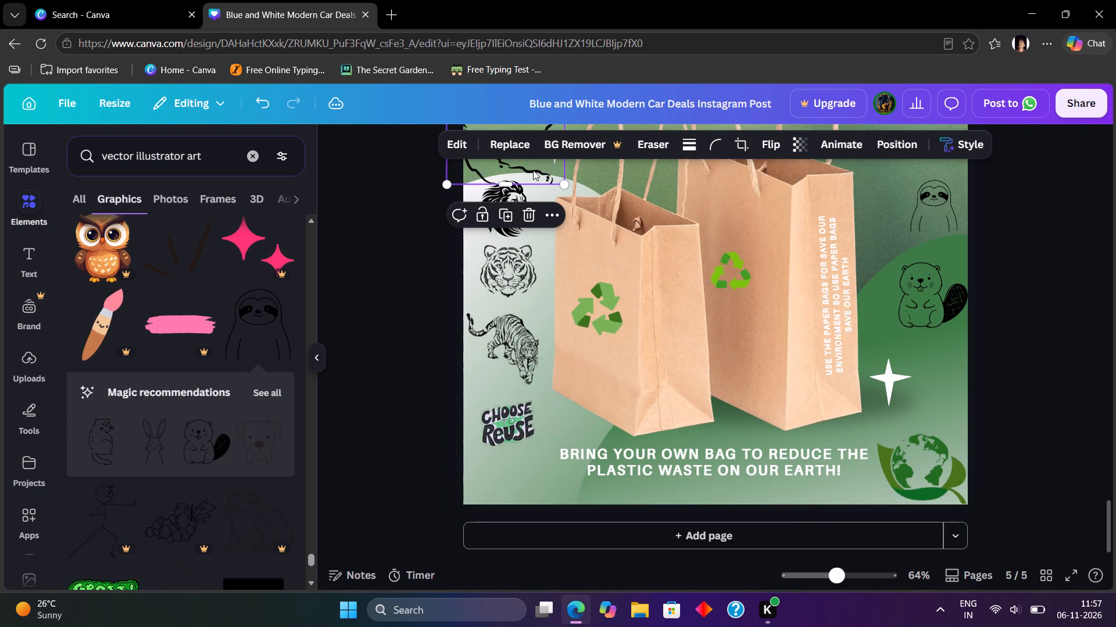
drag(533, 170, 815, 463)
drag(785, 282, 786, 278)
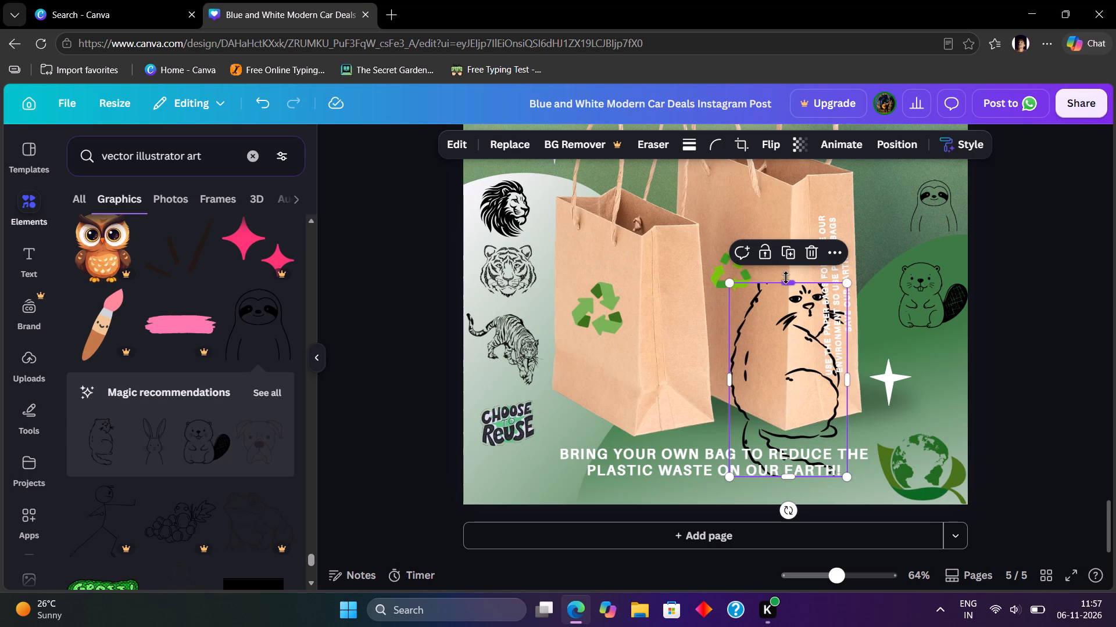
drag(786, 278, 794, 257)
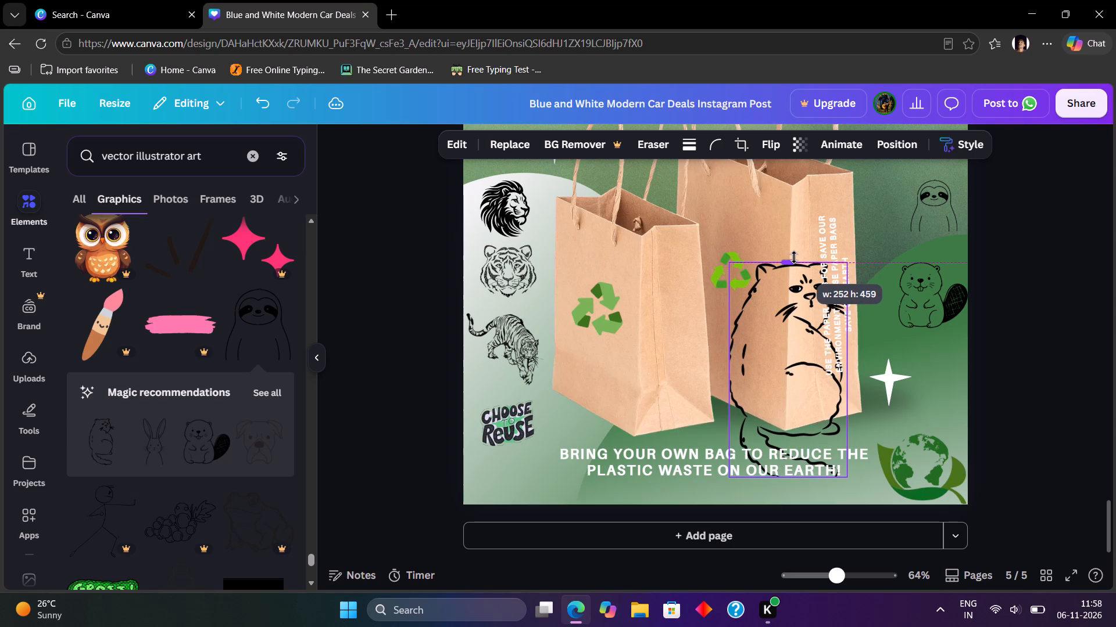
drag(794, 257, 797, 266)
drag(847, 269, 786, 395)
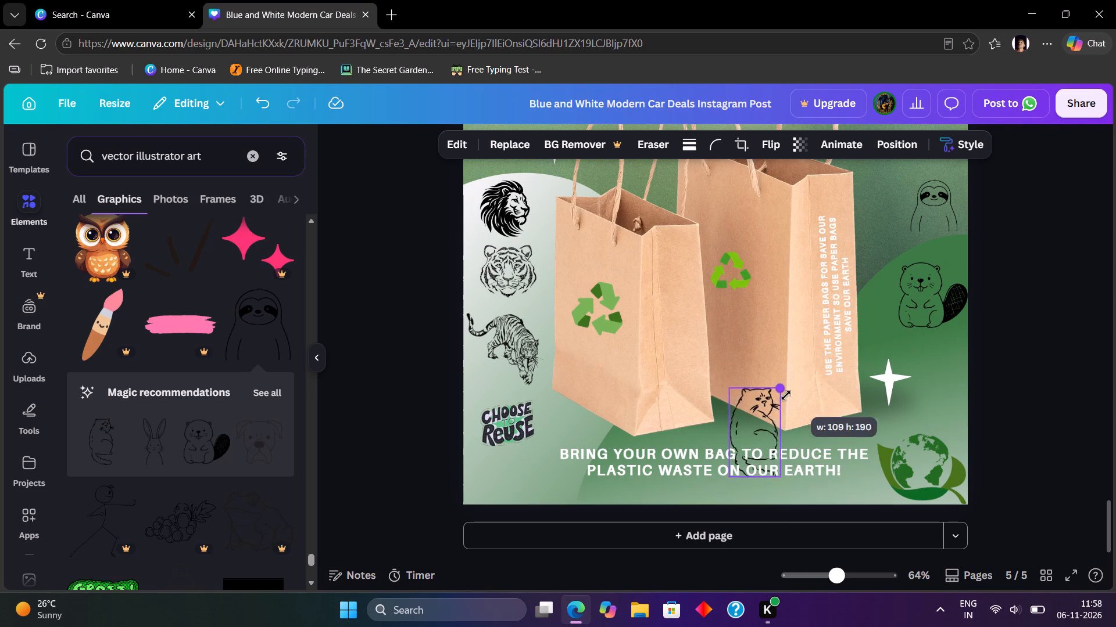
drag(786, 395, 781, 410)
drag(747, 435, 939, 366)
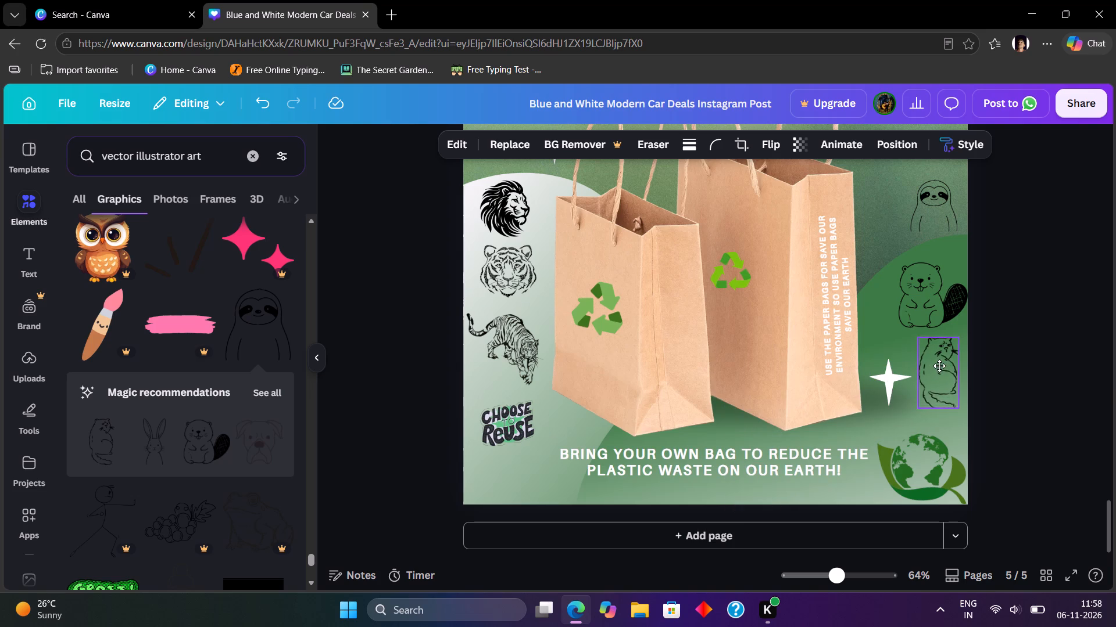
drag(939, 366, 929, 371)
click(1046, 370)
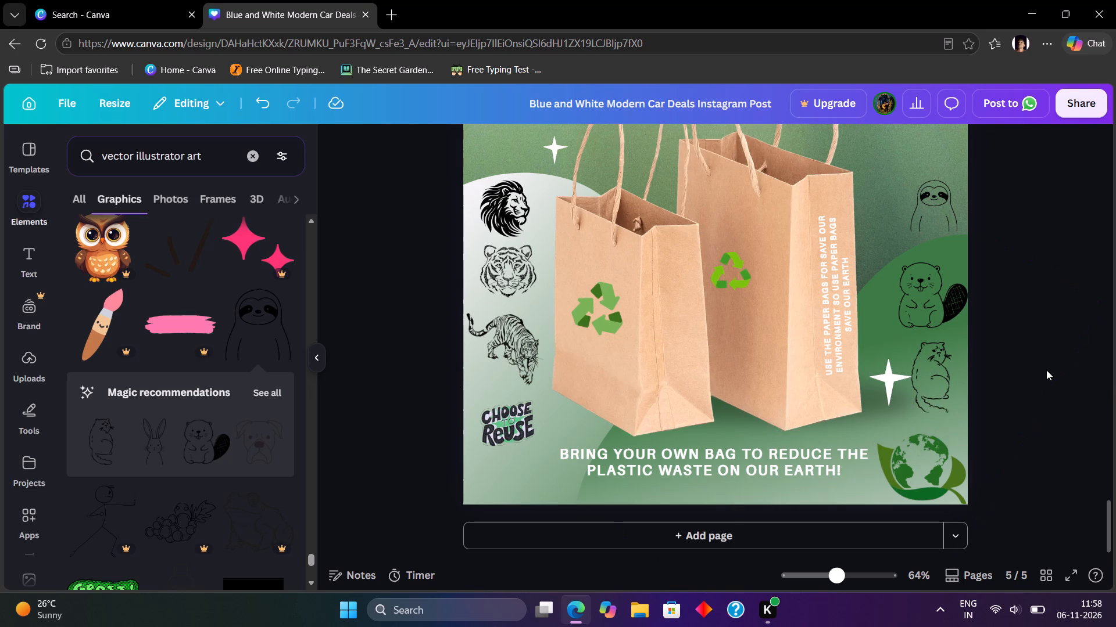
Move the sloth drawing inward and down so it sits just above the beaver, in line with it.
scroll(1047, 371, up, 2)
drag(925, 362, 925, 363)
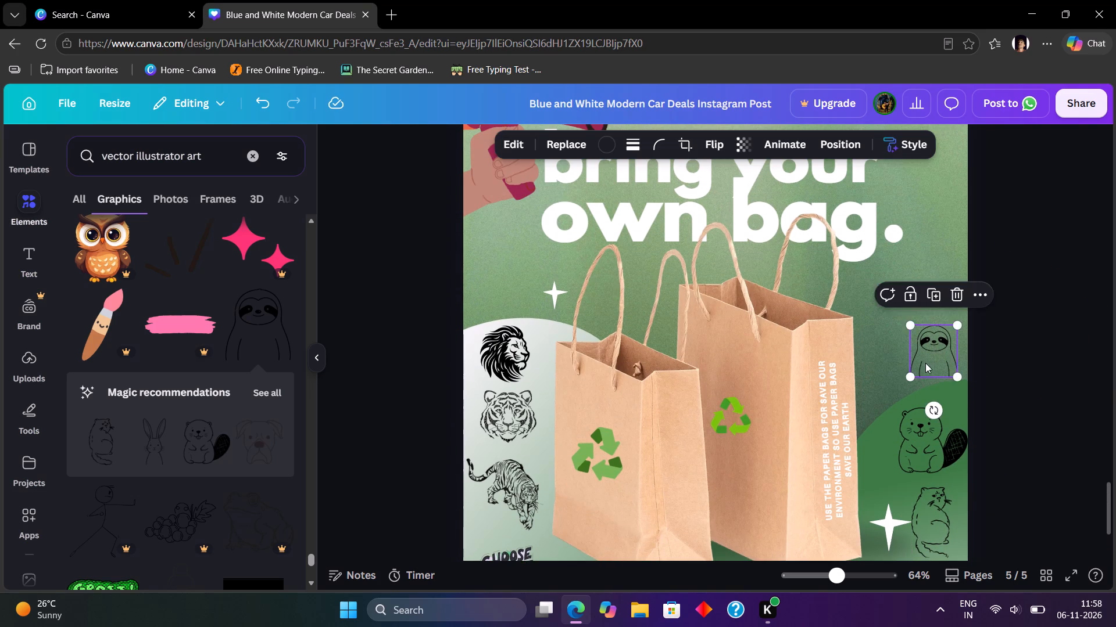
drag(925, 363, 915, 376)
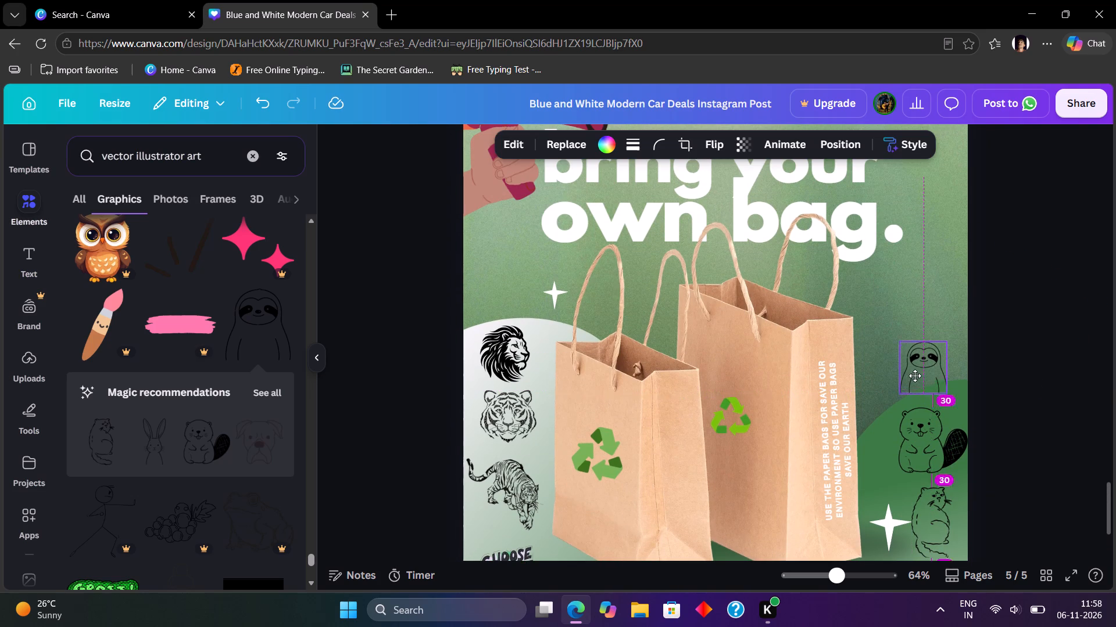
drag(915, 376, 915, 369)
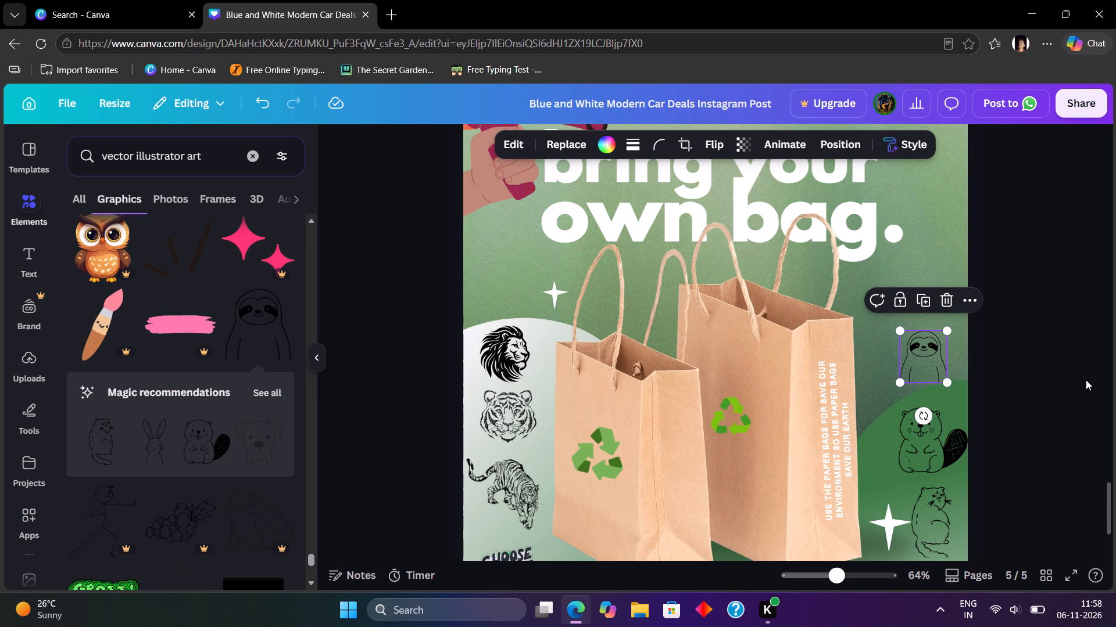
drag(911, 367, 911, 385)
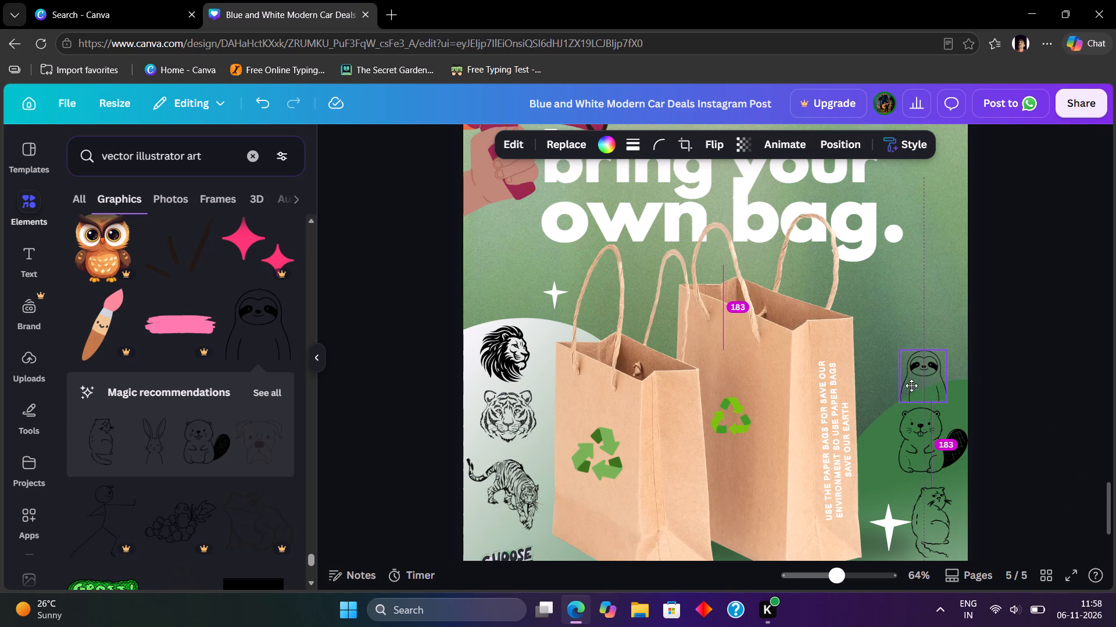
drag(911, 385, 911, 381)
click(1014, 375)
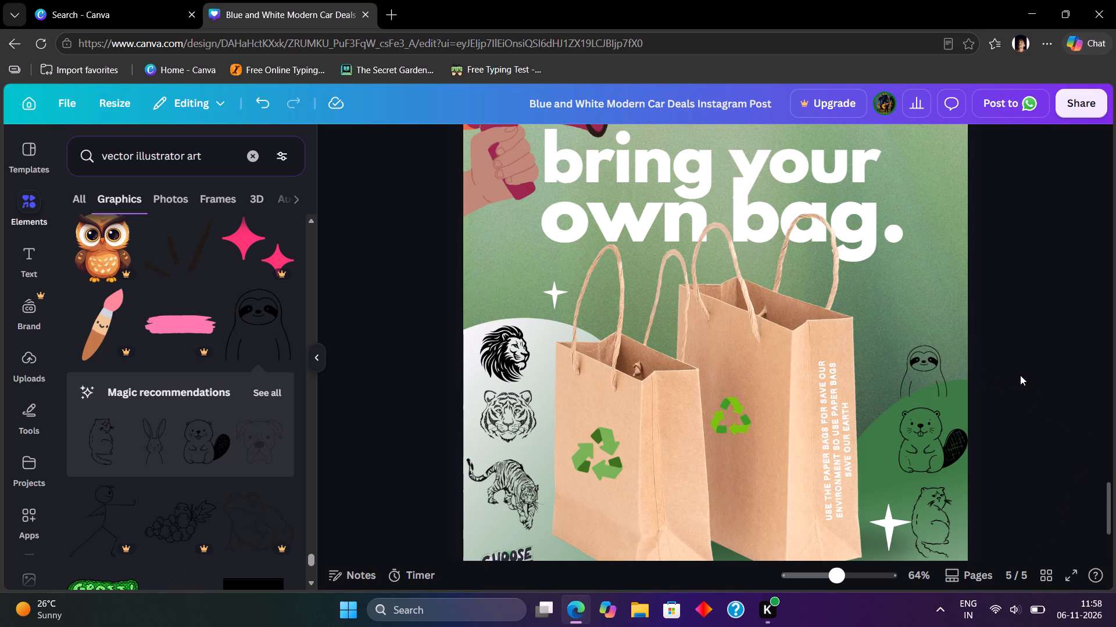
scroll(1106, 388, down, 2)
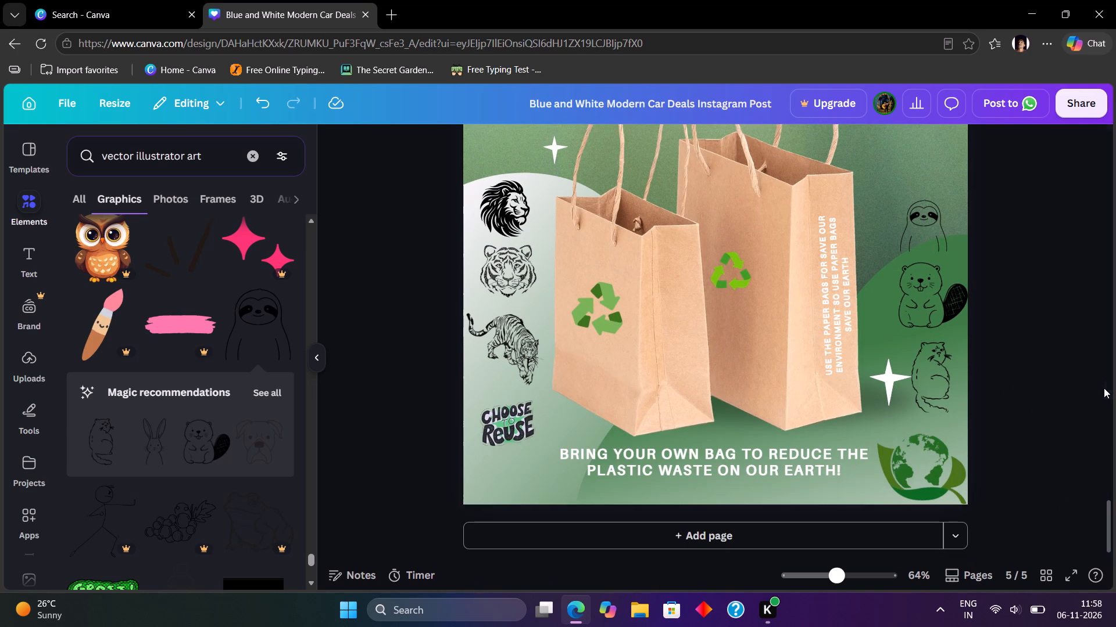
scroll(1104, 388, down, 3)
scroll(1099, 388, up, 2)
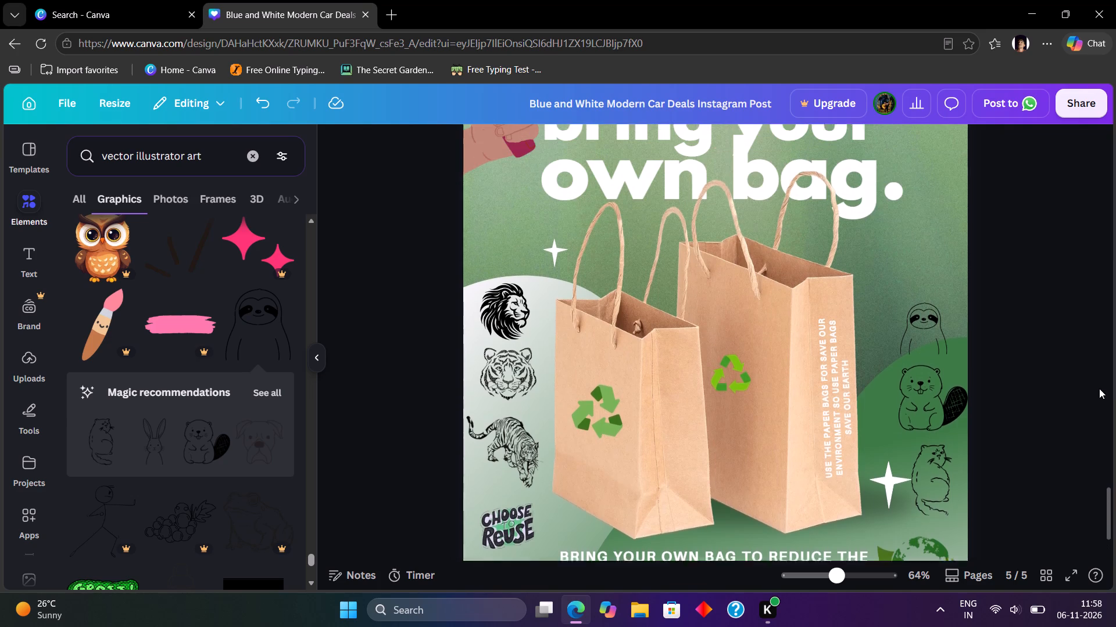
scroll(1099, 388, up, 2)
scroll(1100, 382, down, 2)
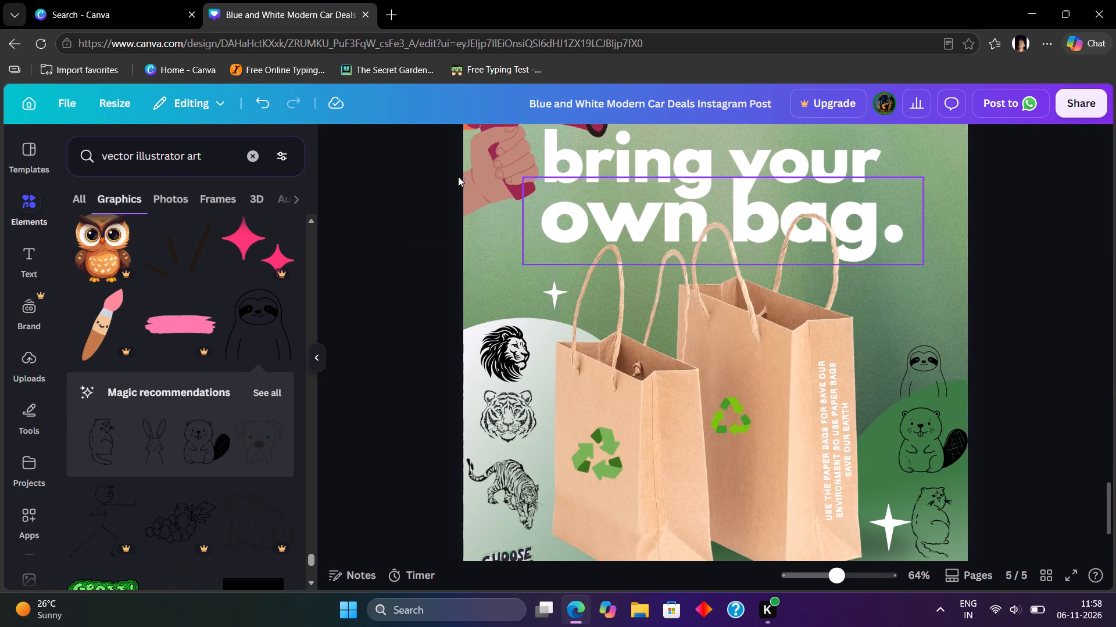
Set the megaphone graphic's white balance temperature to 80.
click(484, 175)
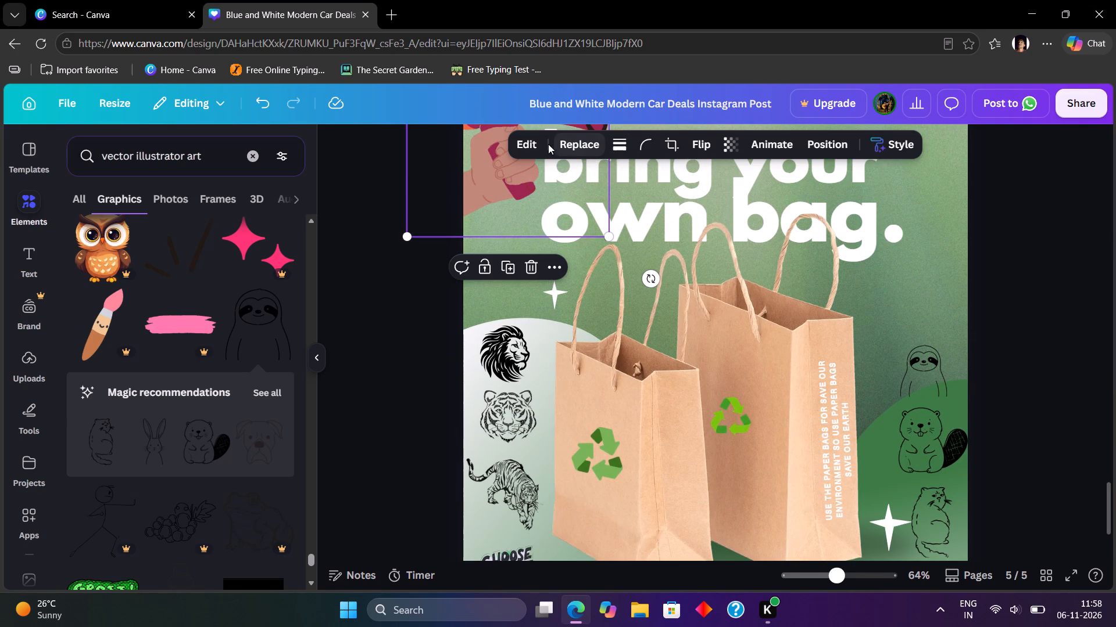
click(539, 145)
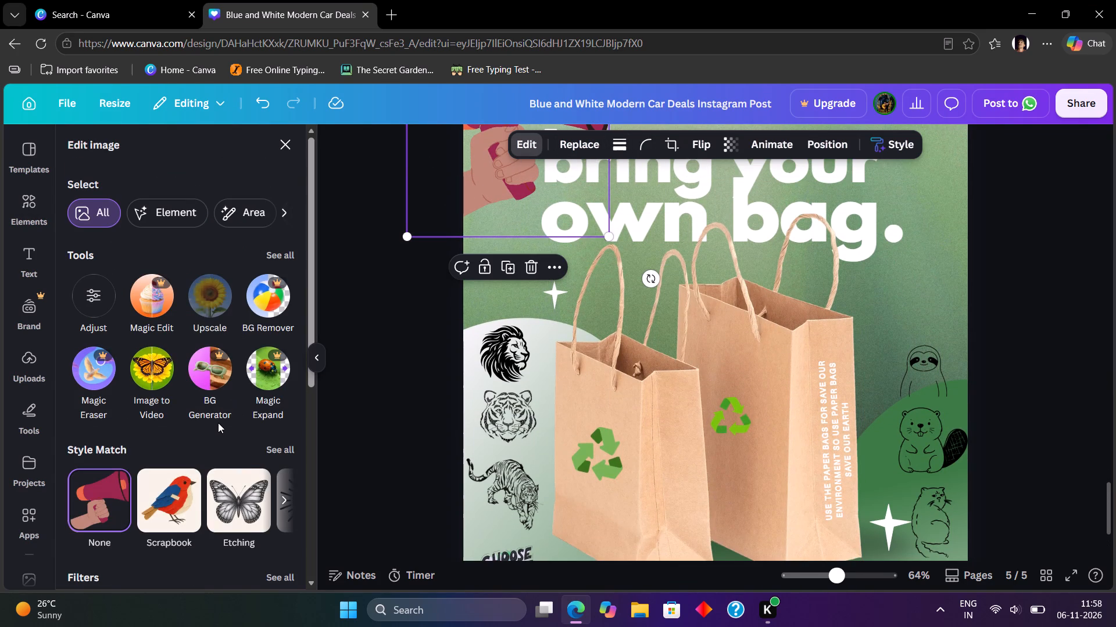
scroll(216, 425, down, 1)
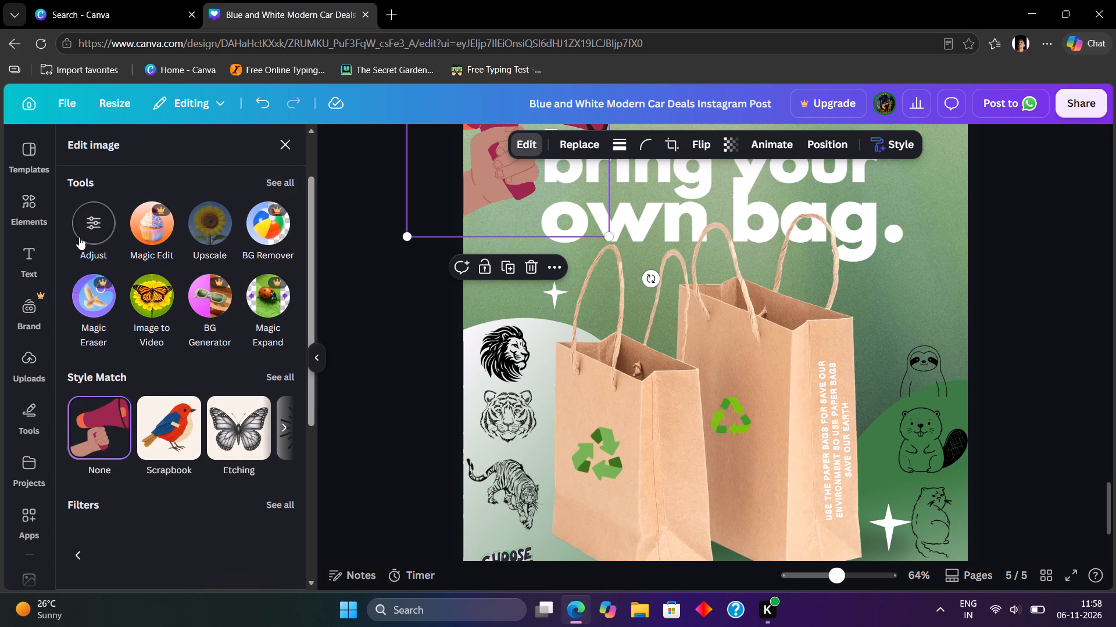
click(87, 230)
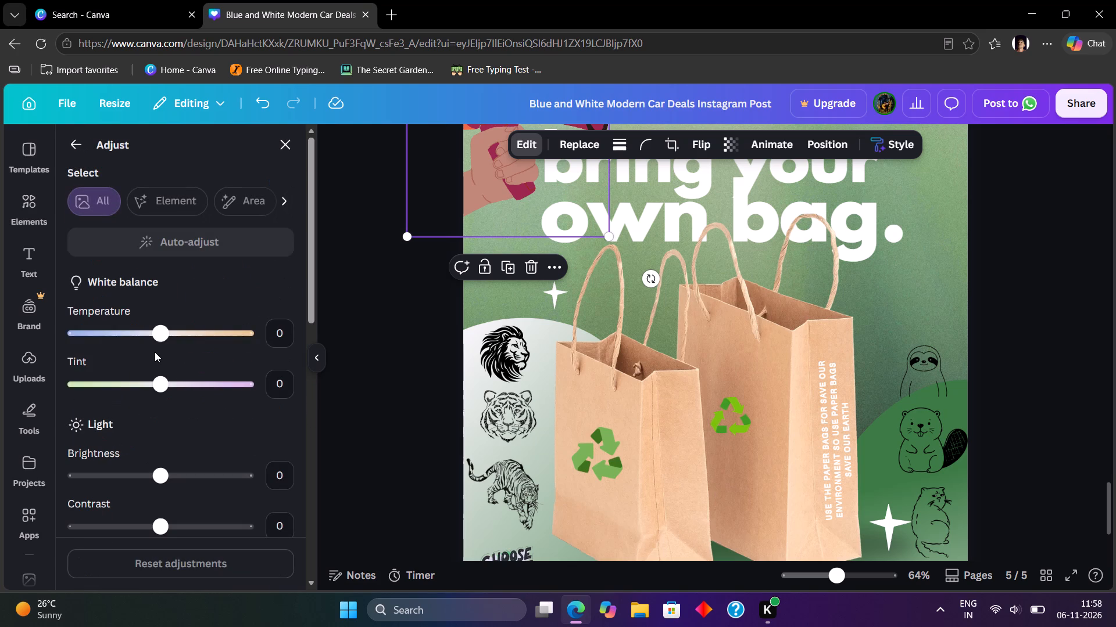
drag(162, 345, 71, 348)
drag(71, 348, 84, 347)
drag(127, 340, 169, 351)
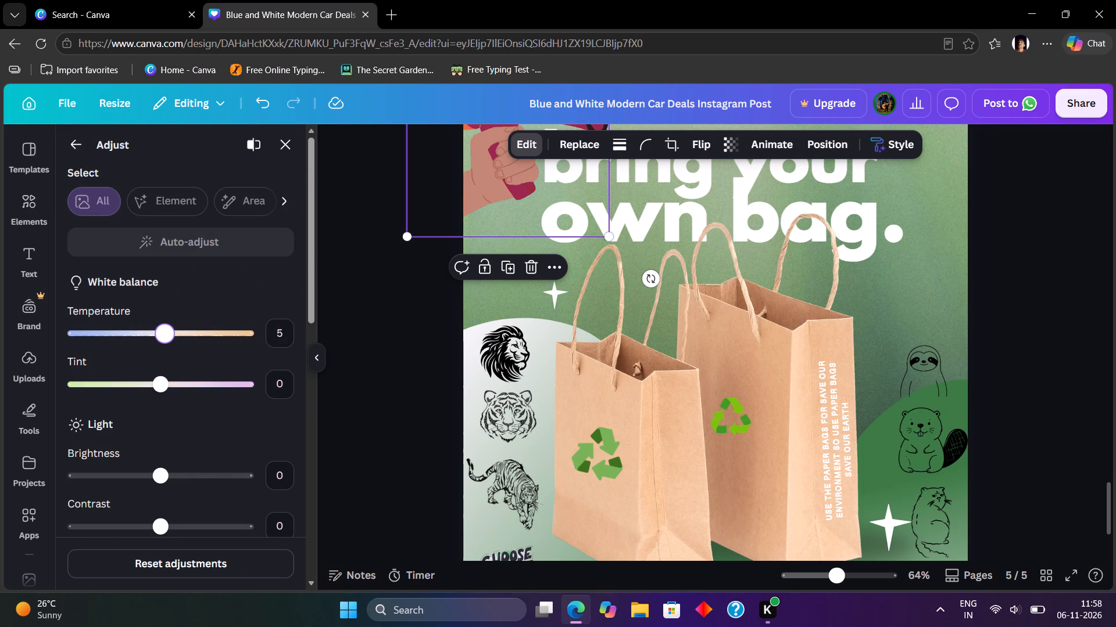
drag(169, 351, 230, 352)
Edit the megaphone graphic's orange colour by setting its hue to 100, turning the megaphone green.
scroll(292, 322, up, 3)
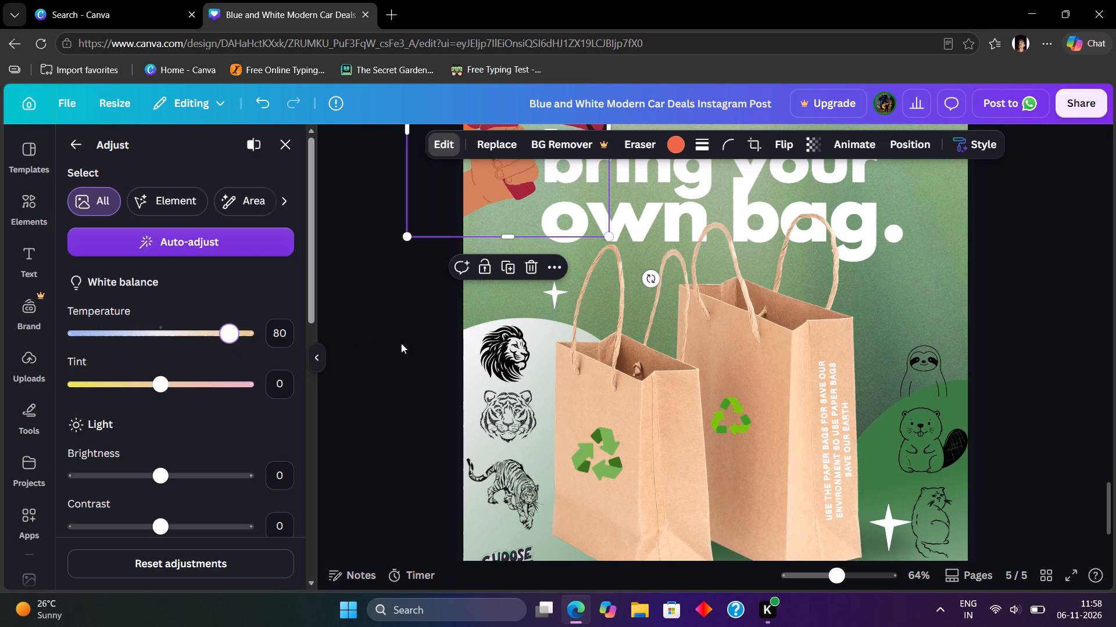
scroll(409, 344, up, 3)
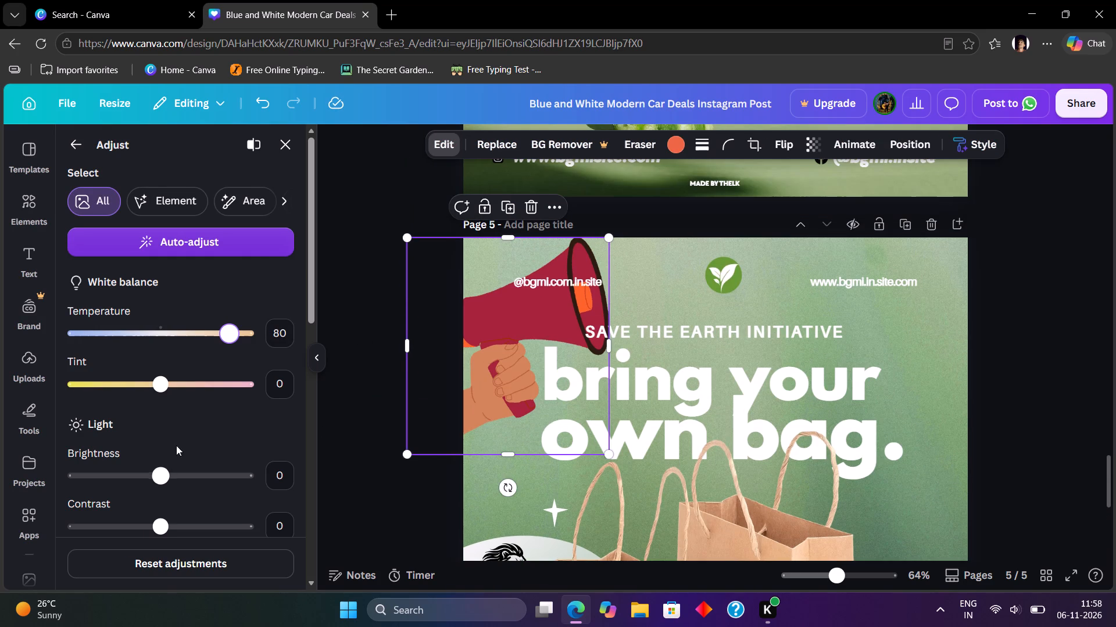
scroll(207, 403, down, 7)
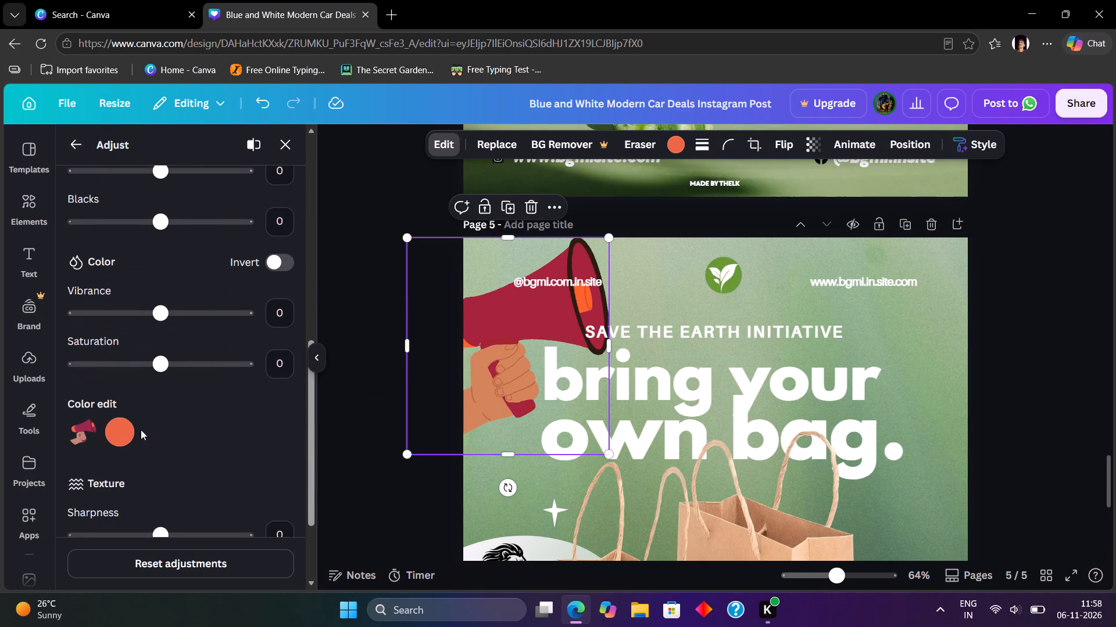
click(119, 431)
drag(162, 506, 194, 505)
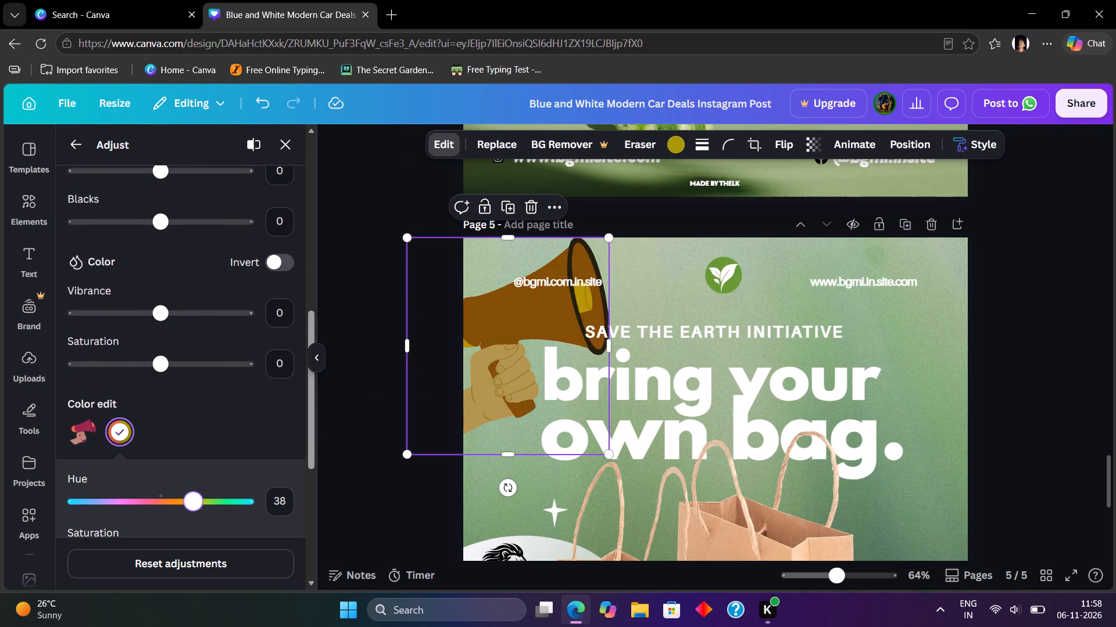
drag(194, 505, 300, 524)
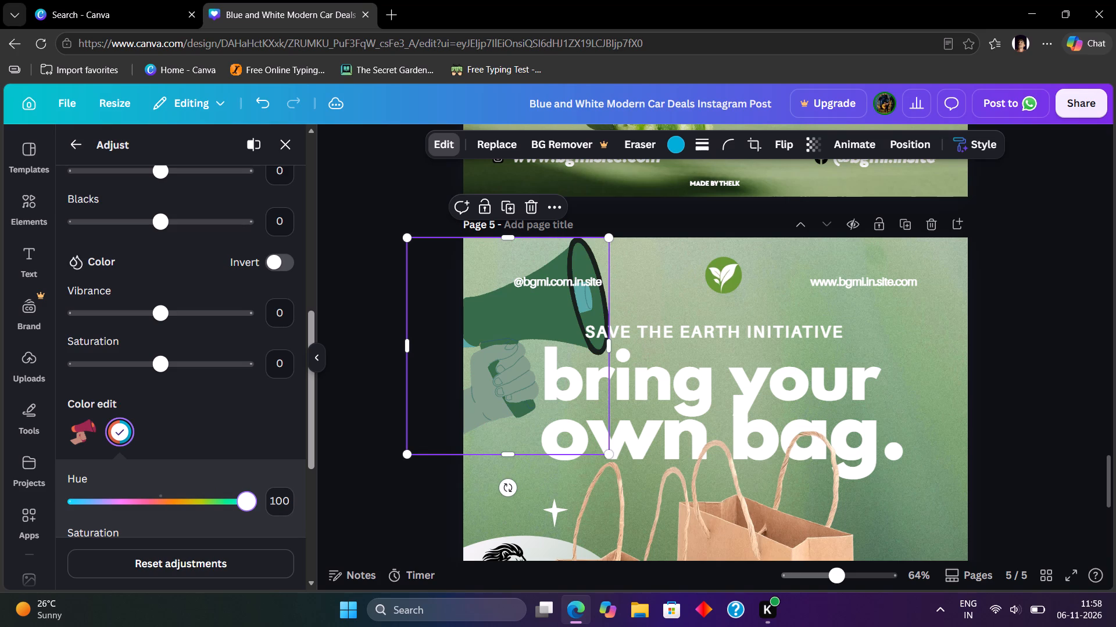
Change the megaphone graphic's edited colour to an orange-red by setting its hue to about 17.
drag(300, 524, 42, 491)
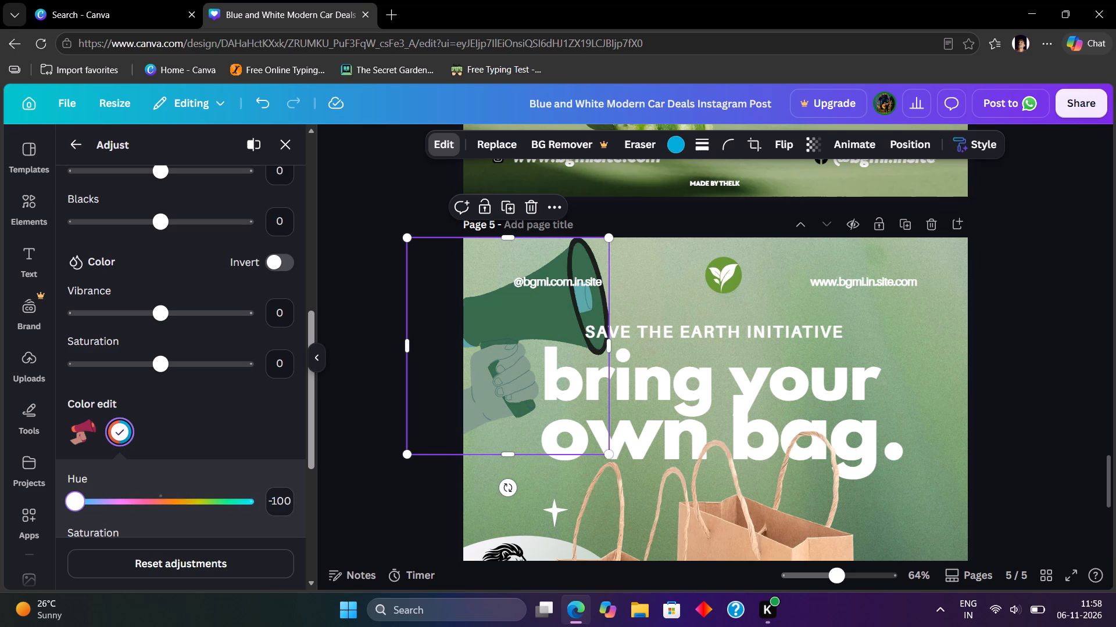
drag(42, 491, 171, 512)
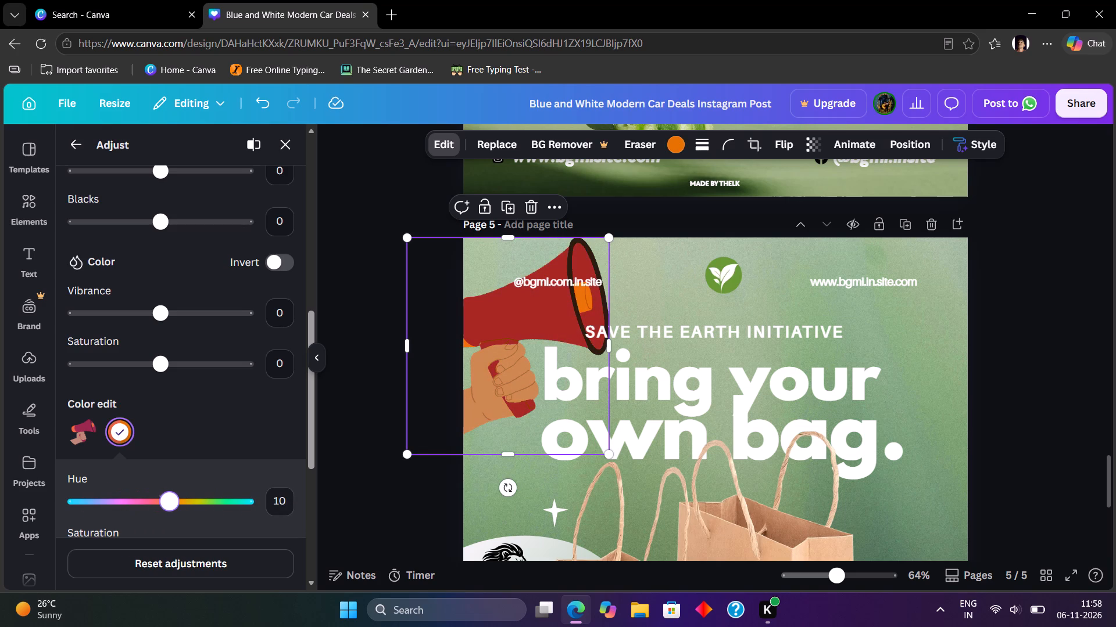
drag(171, 512, 176, 514)
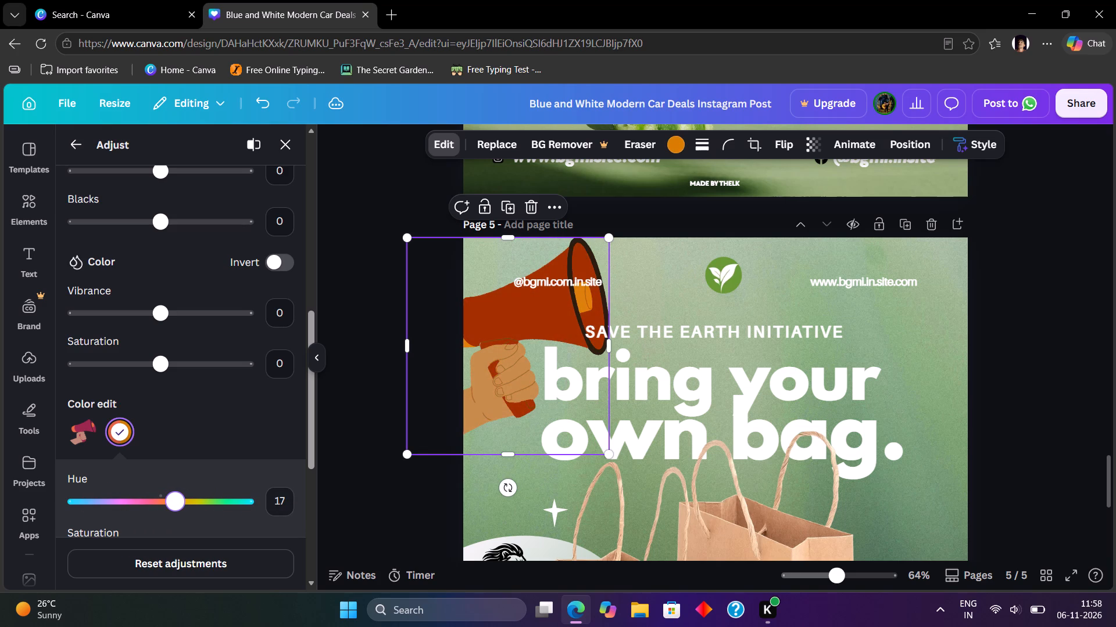
drag(176, 514, 174, 514)
double_click(343, 474)
click(355, 471)
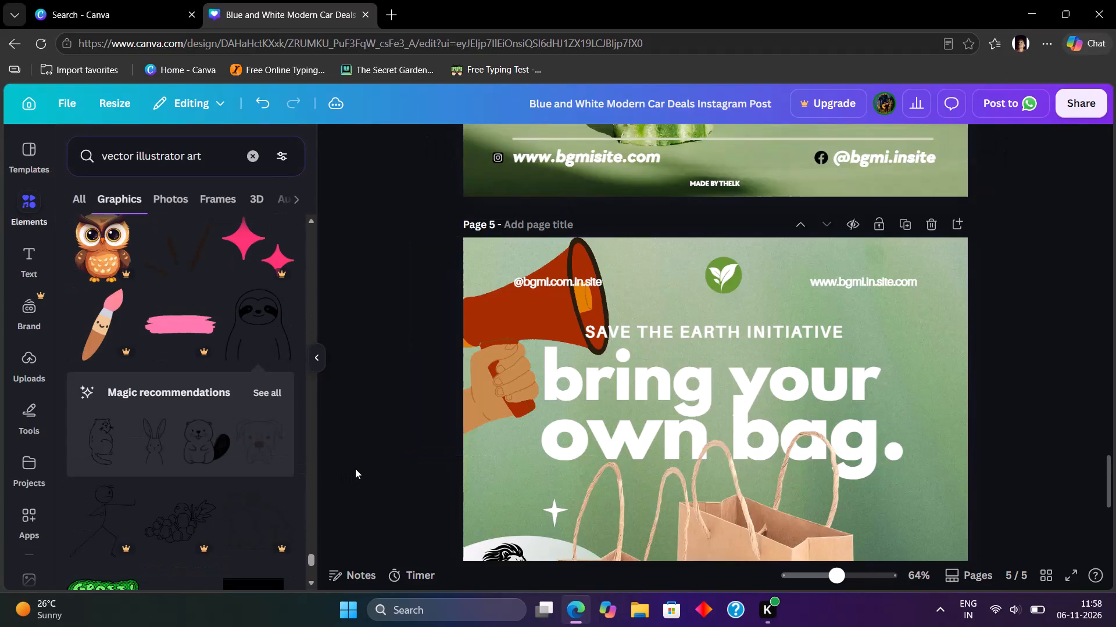
Move the "Choose to Reuse" graphic slightly down, keeping it in line beneath the animal drawings.
scroll(754, 415, down, 3)
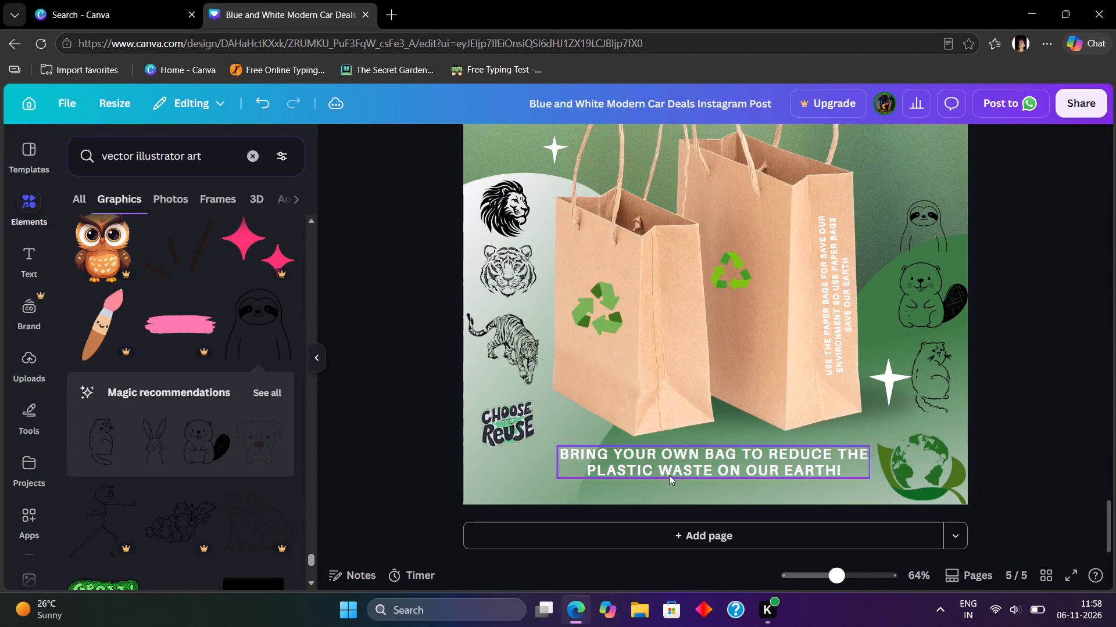
click(669, 475)
click(393, 466)
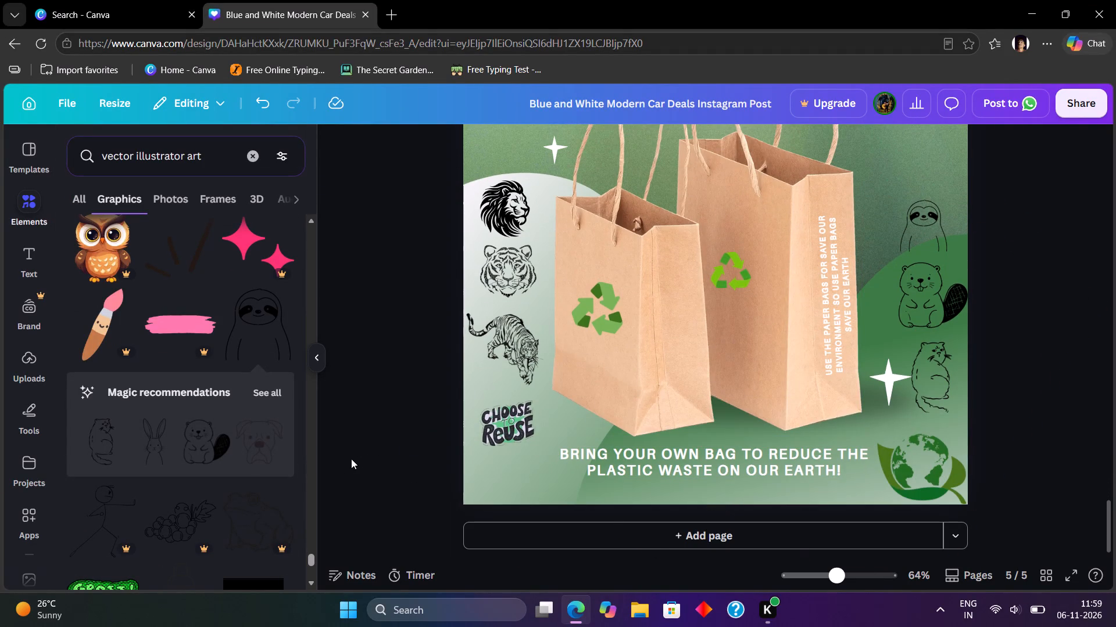
drag(509, 441, 507, 457)
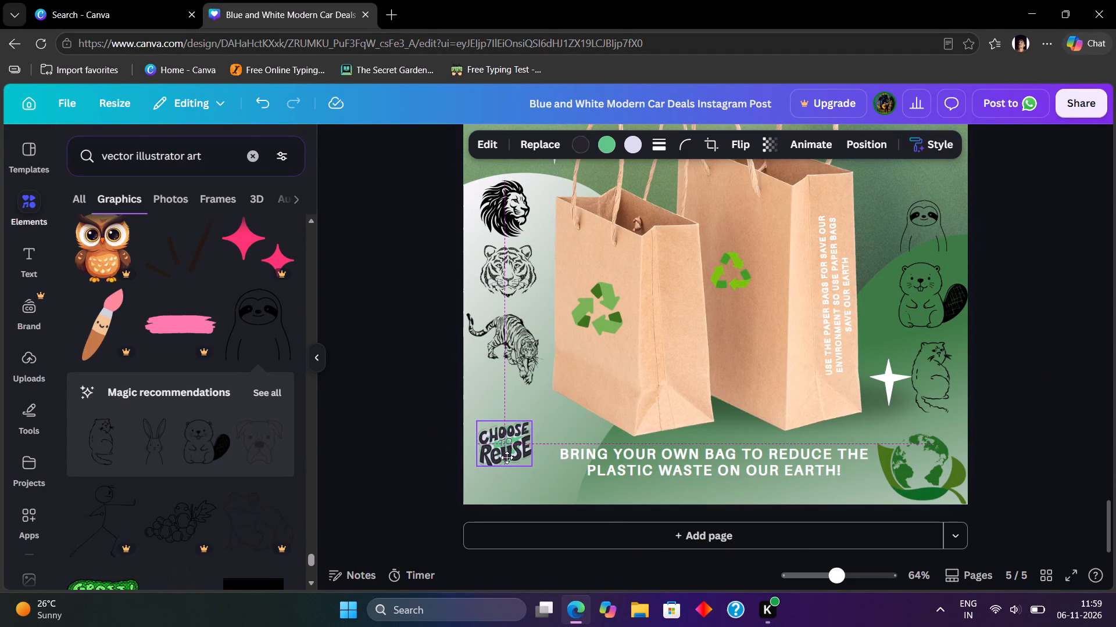
drag(507, 457, 509, 454)
click(362, 422)
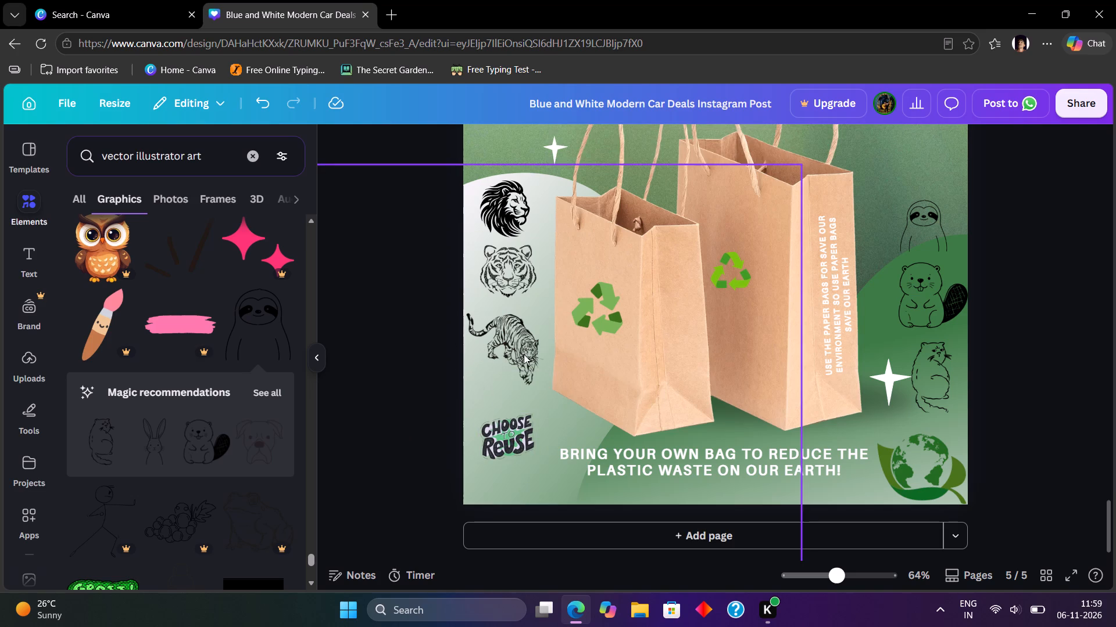
Move the walking tiger, tiger face and lion drawings slightly down to space them evenly above the "Choose to Reuse" graphic.
drag(524, 354, 520, 370)
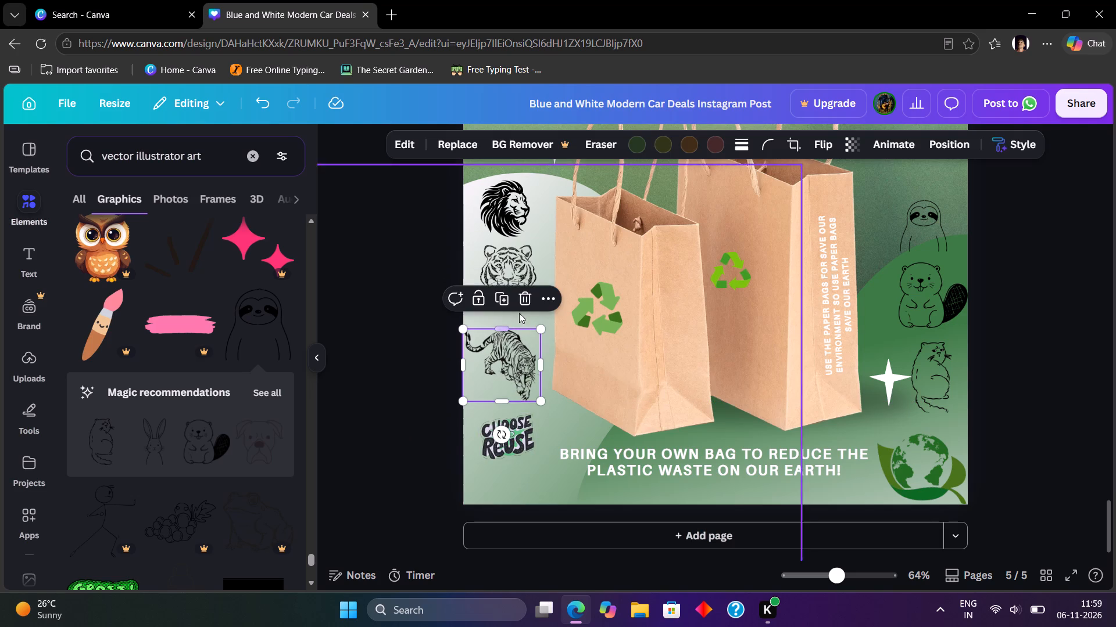
drag(509, 276, 507, 287)
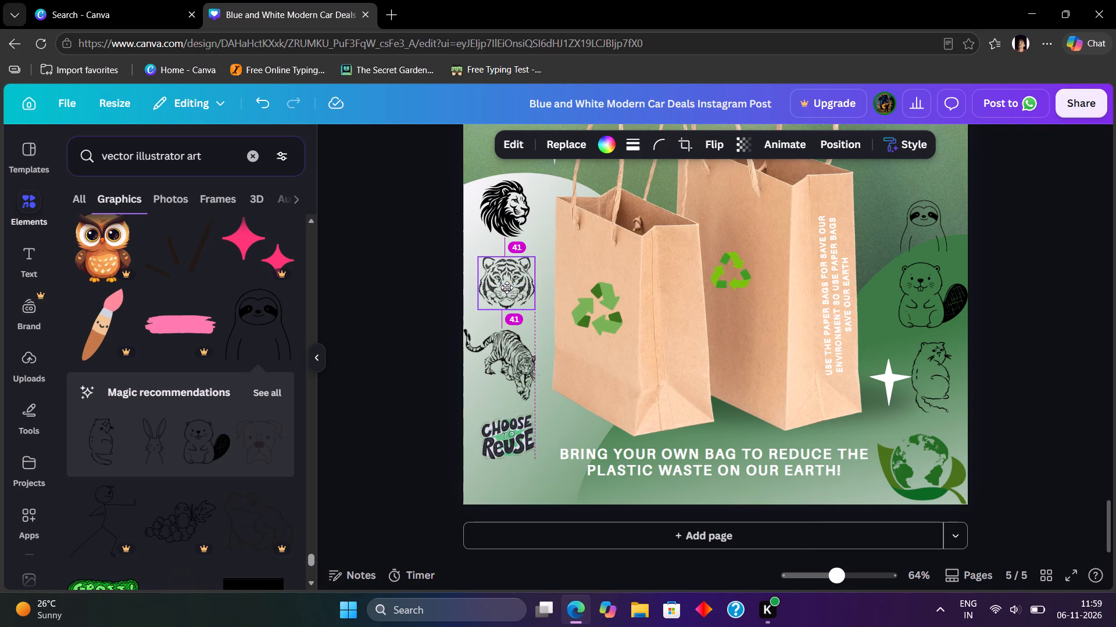
drag(507, 287, 509, 290)
click(392, 282)
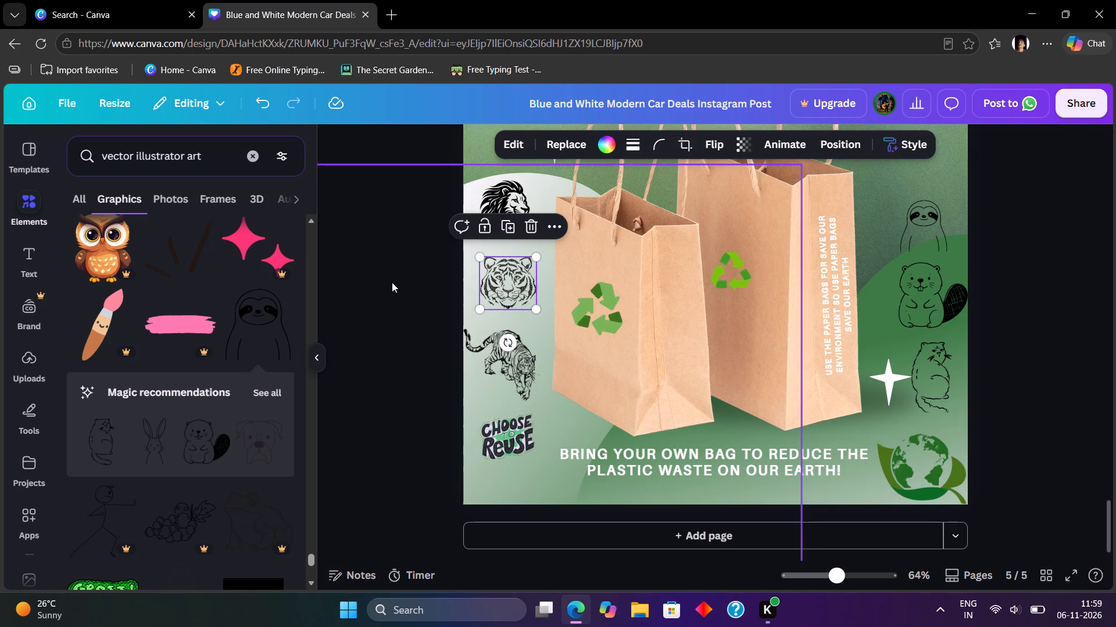
drag(500, 225, 500, 232)
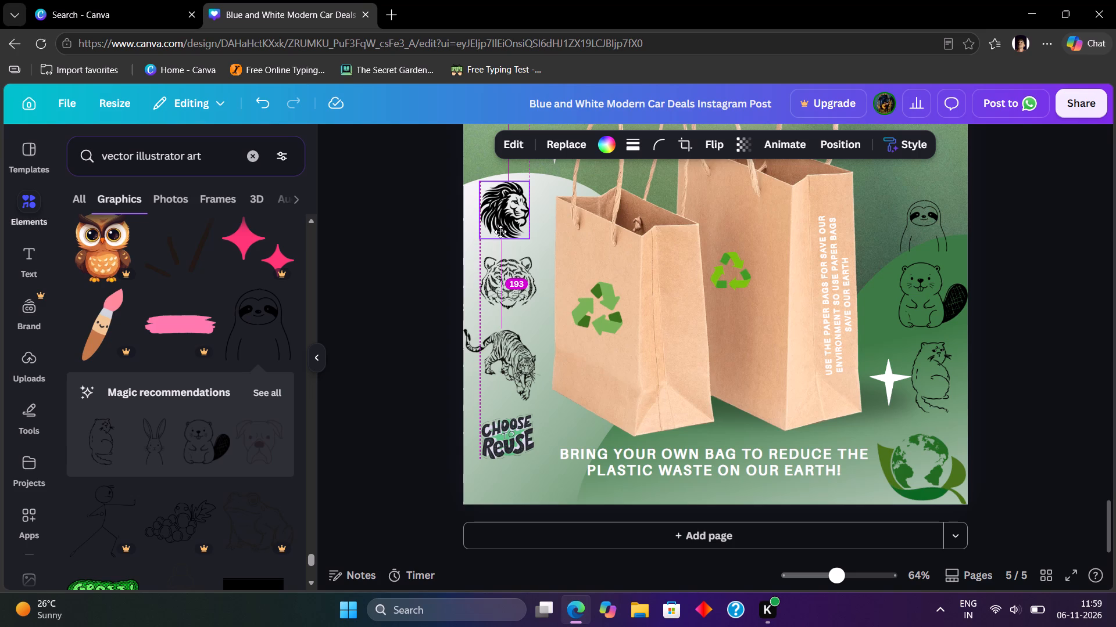
drag(500, 232, 500, 236)
click(391, 269)
scroll(804, 375, up, 4)
click(1056, 289)
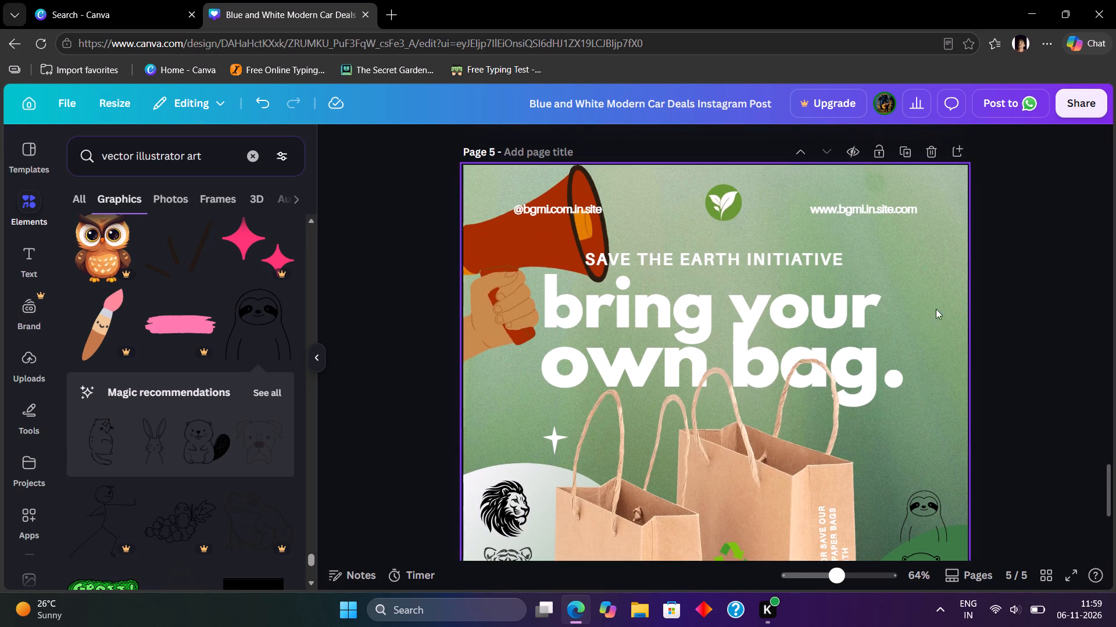
Browse the "vector illustrator art" graphics results for another illustration that suits the paper-bag page.
scroll(921, 313, down, 8)
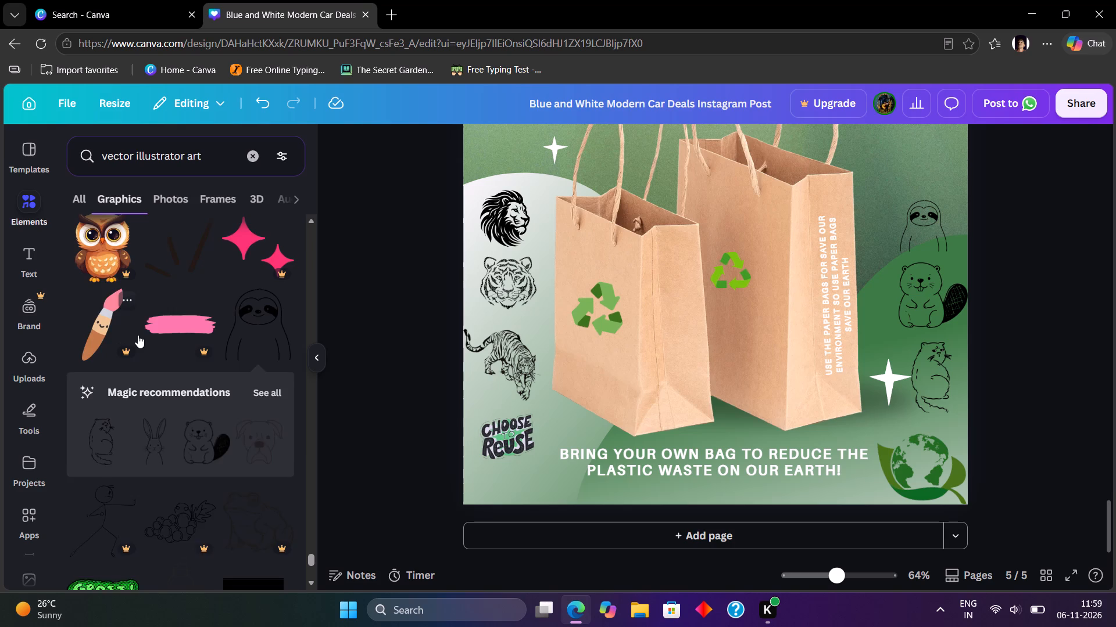
scroll(138, 335, up, 1)
scroll(145, 326, down, 9)
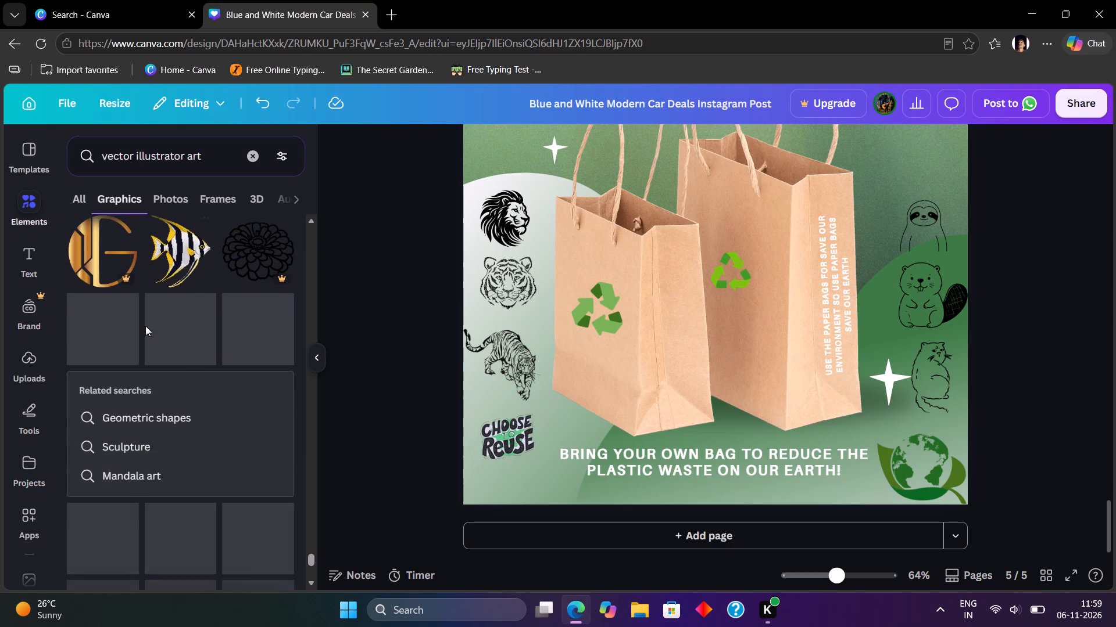
scroll(145, 326, down, 3)
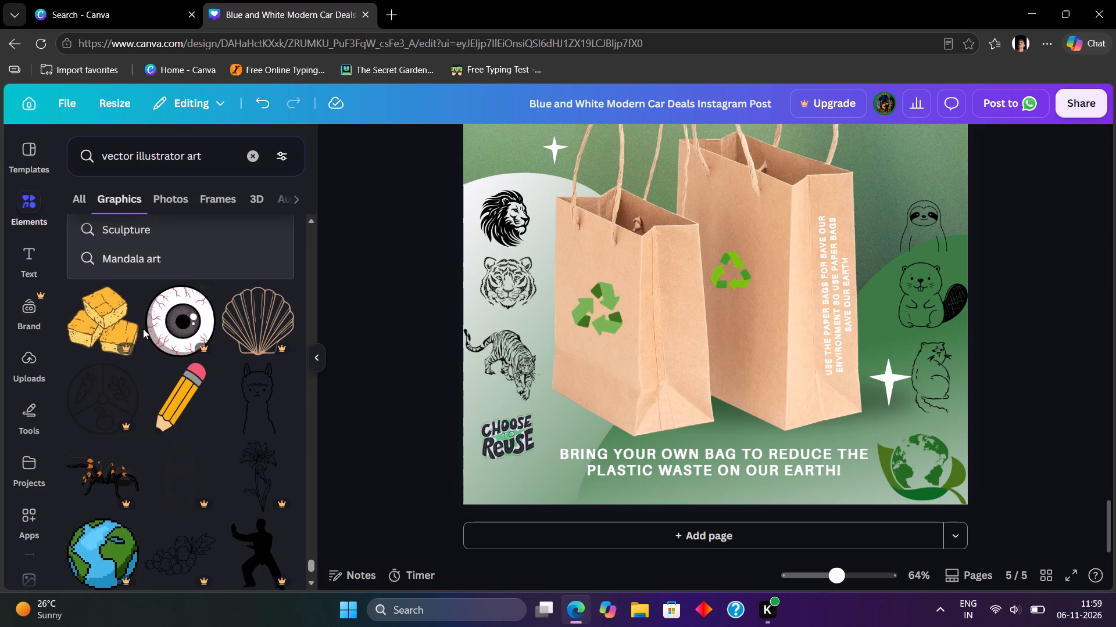
scroll(206, 444, down, 2)
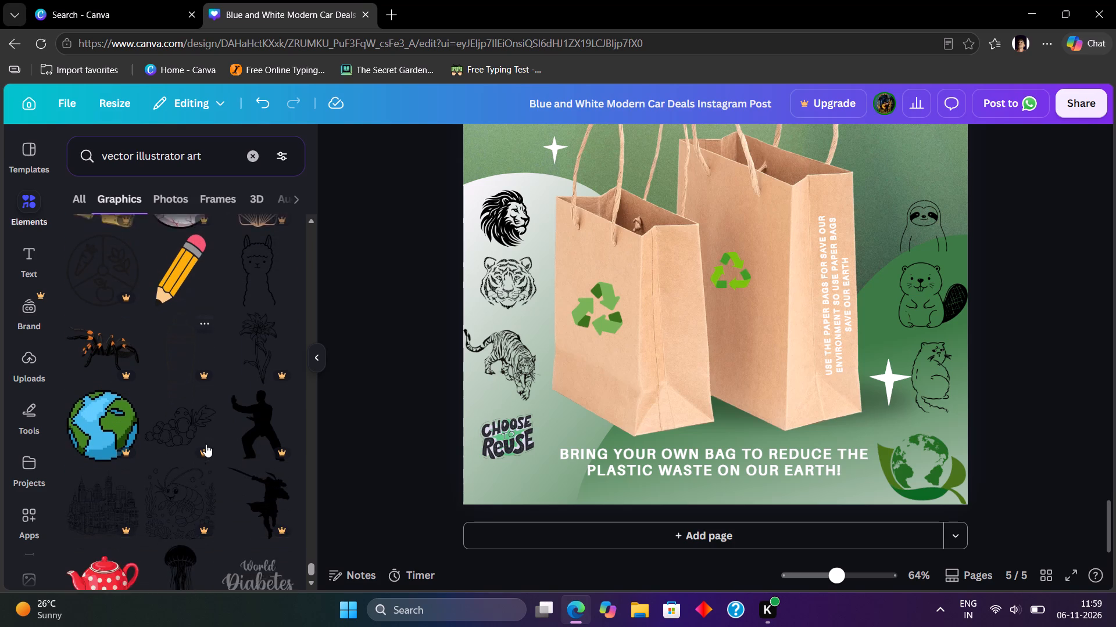
scroll(206, 444, down, 2)
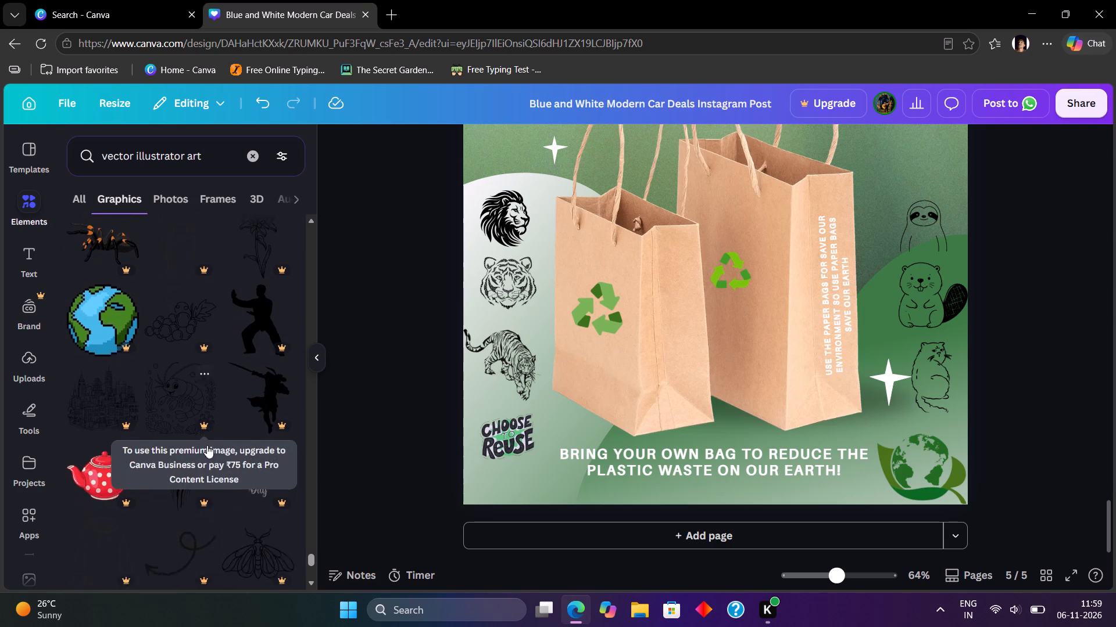
scroll(207, 445, down, 5)
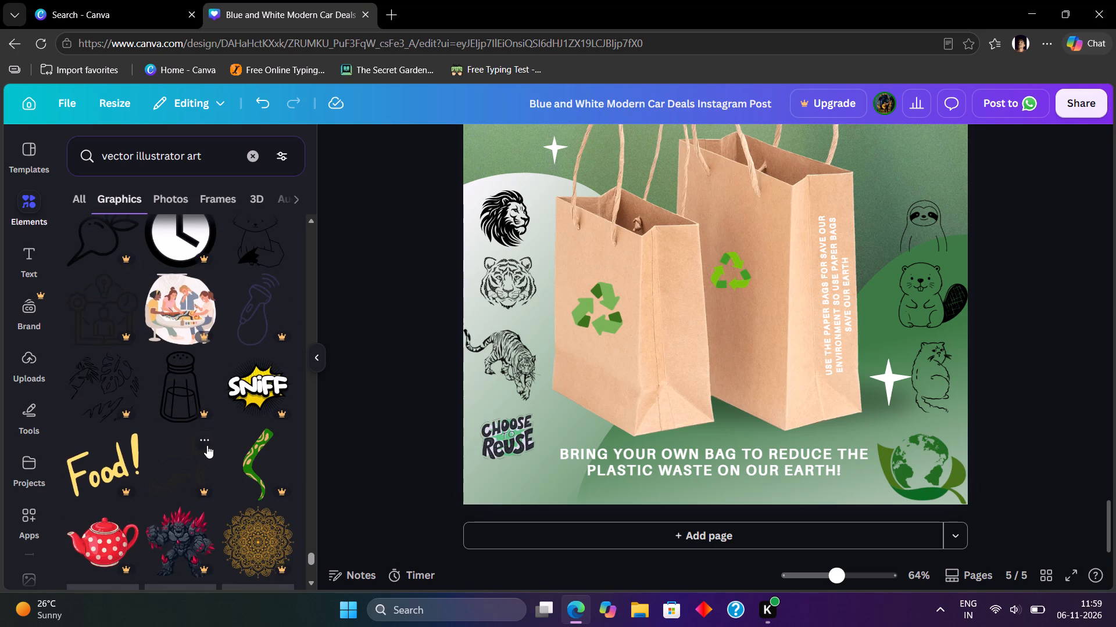
scroll(207, 445, down, 4)
scroll(209, 444, up, 4)
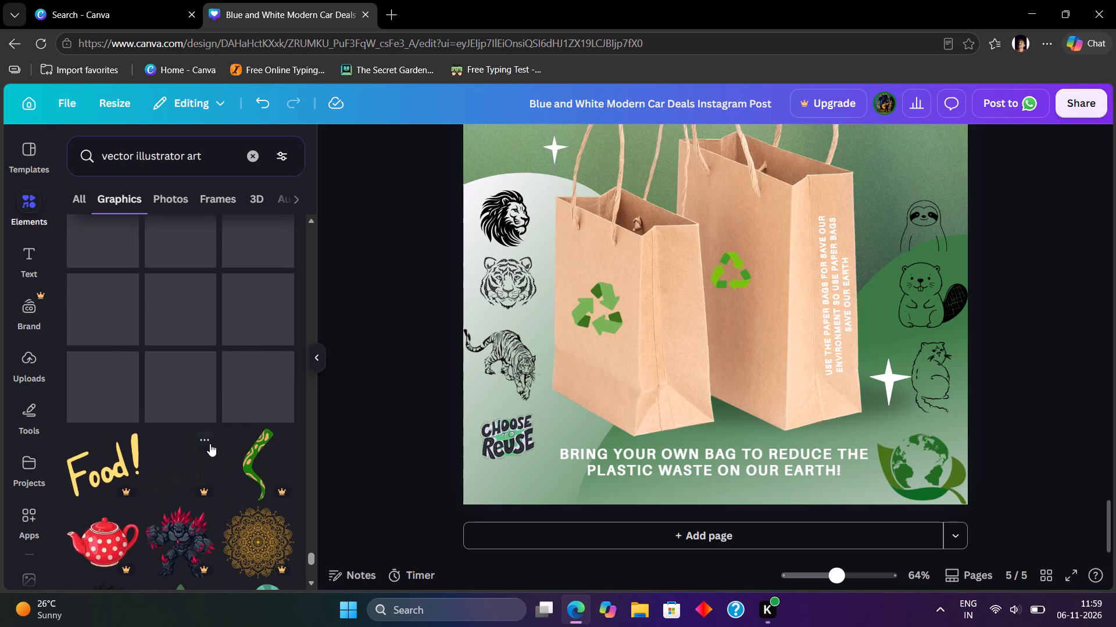
scroll(210, 442, down, 4)
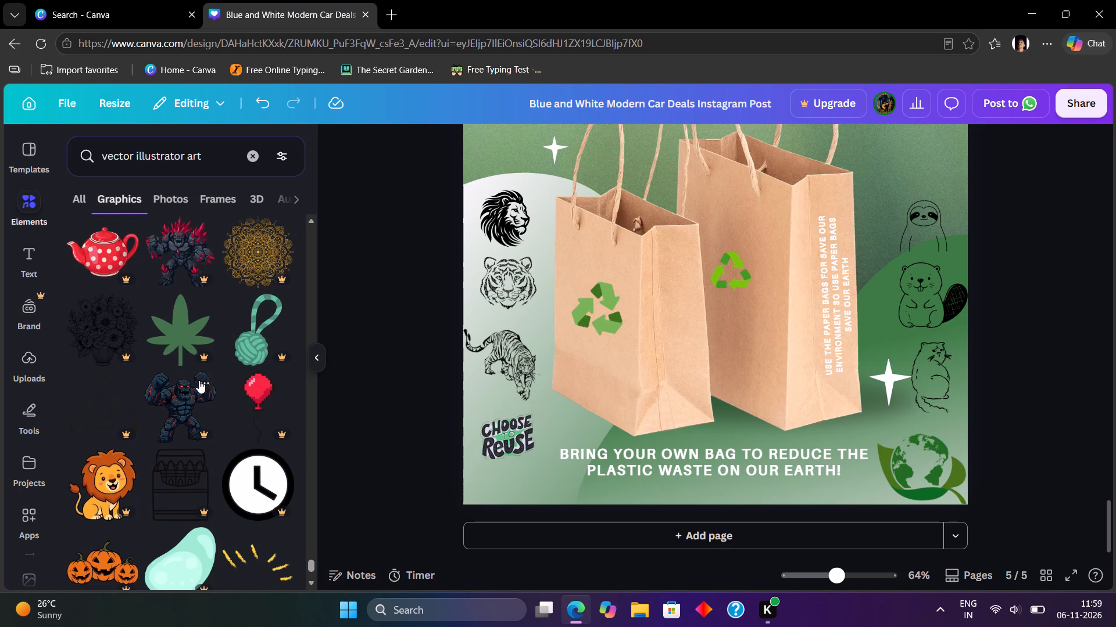
scroll(198, 439, down, 5)
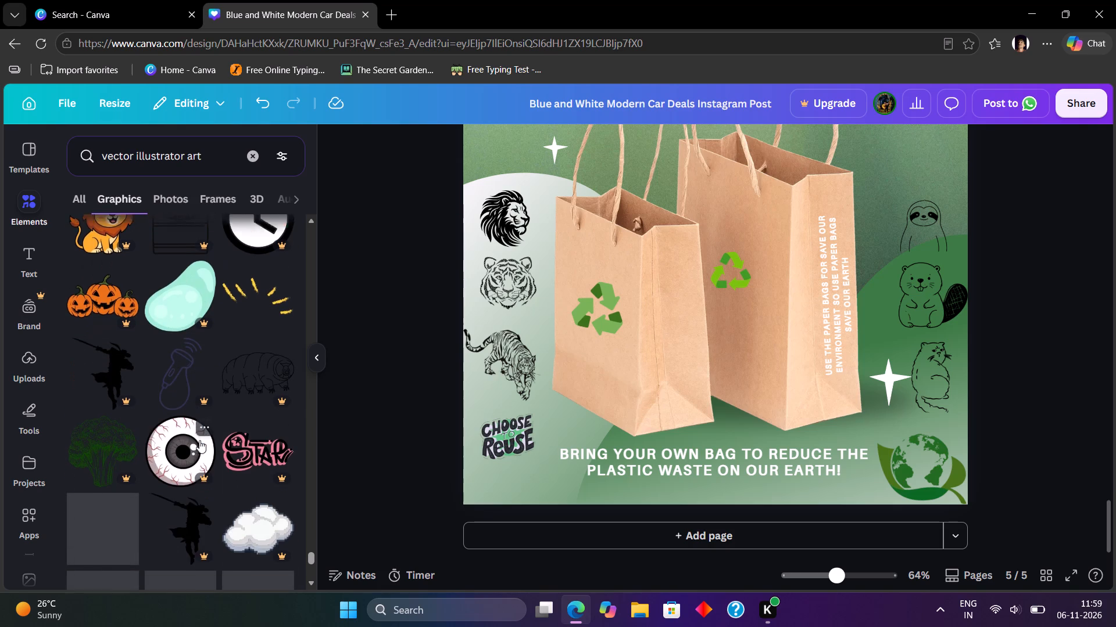
scroll(199, 440, down, 2)
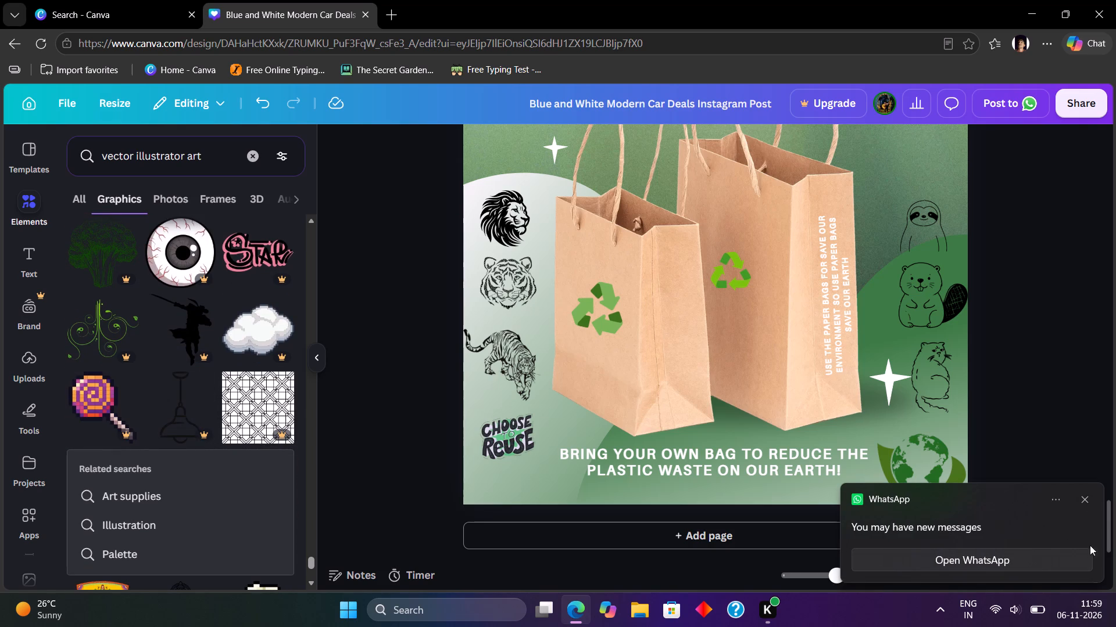
click(1082, 497)
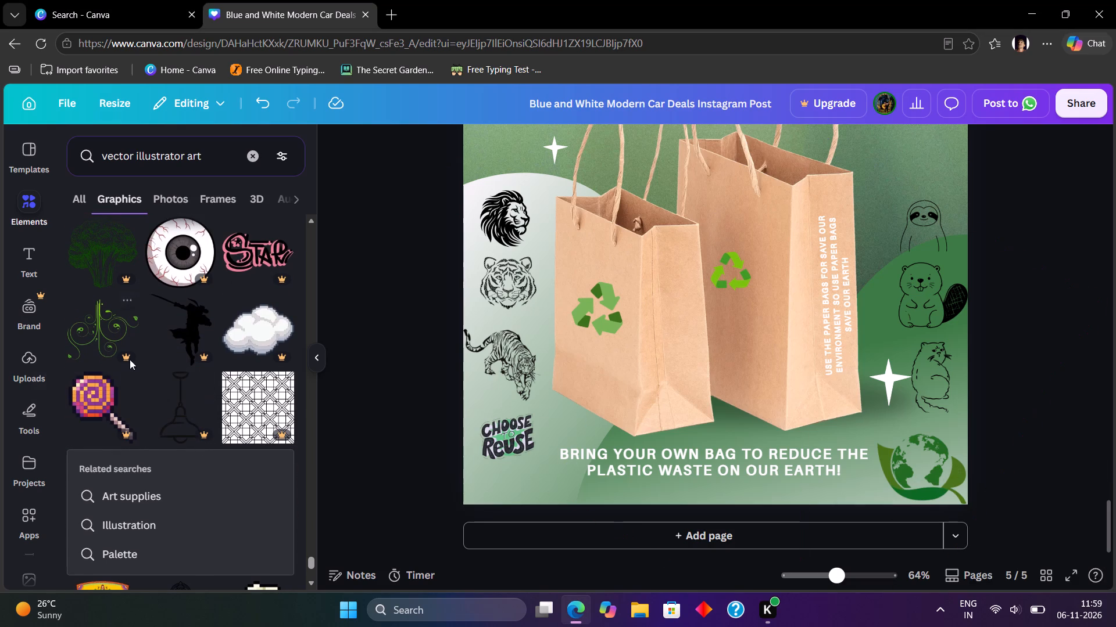
scroll(130, 359, down, 7)
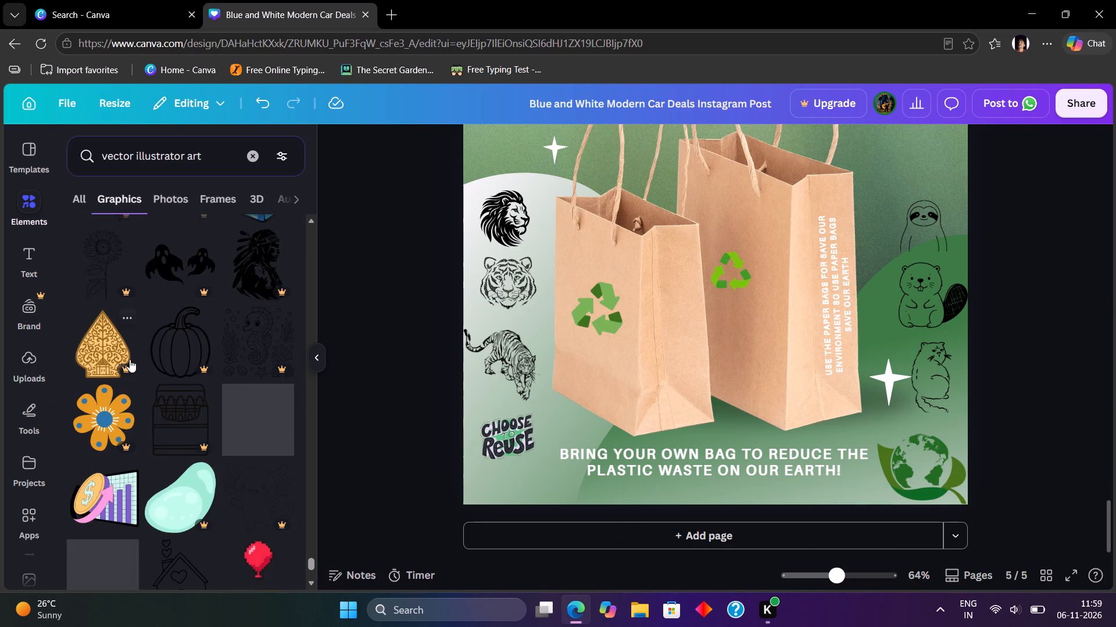
scroll(130, 359, down, 4)
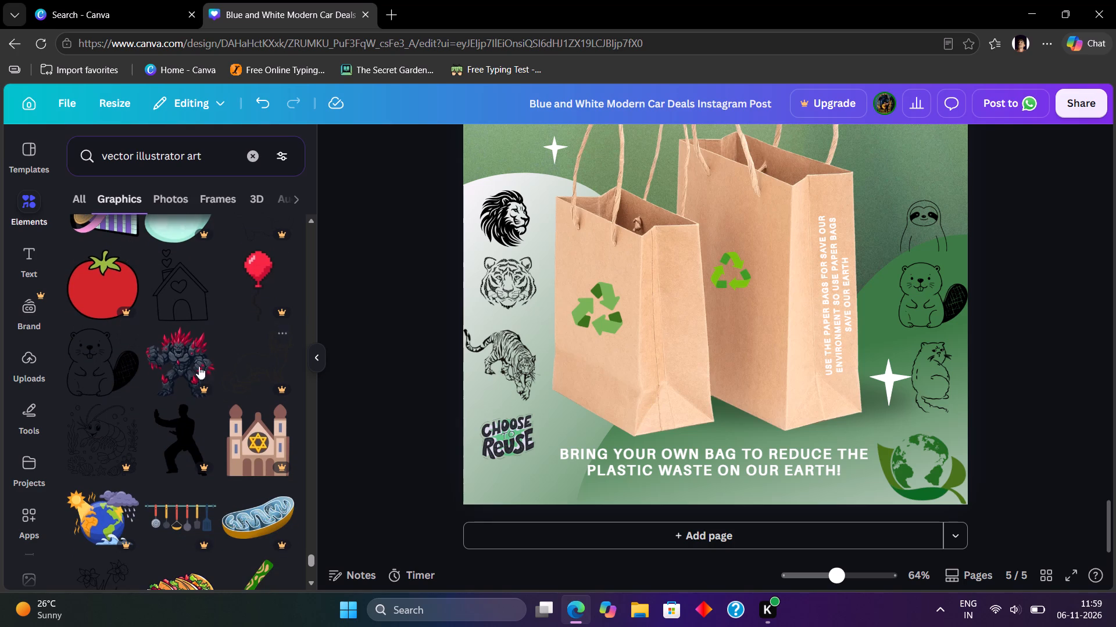
scroll(166, 372, down, 4)
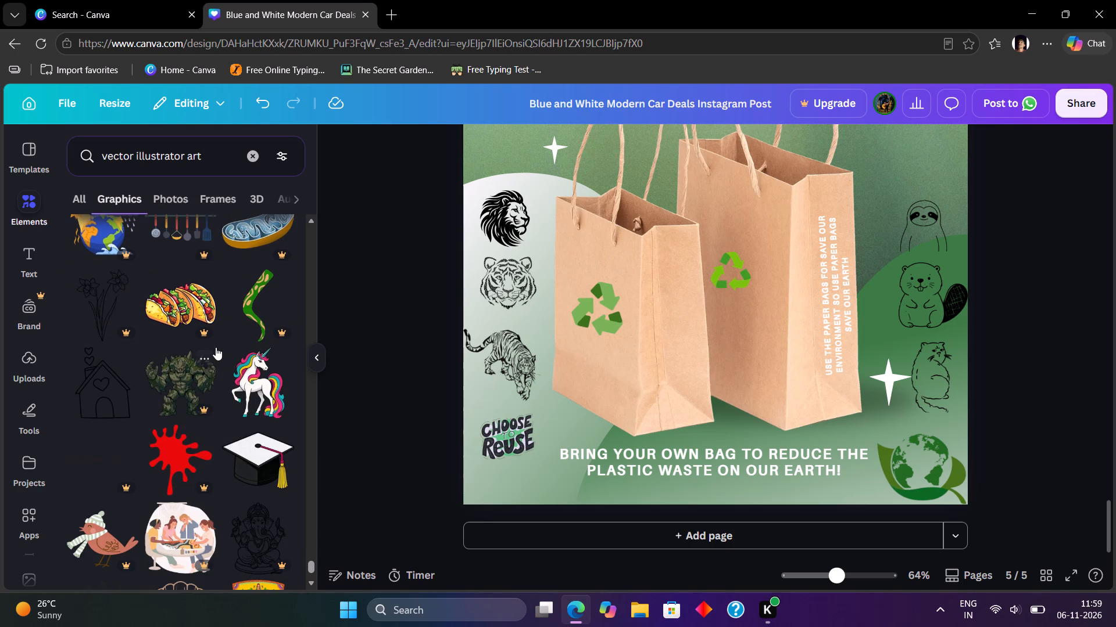
scroll(216, 347, down, 4)
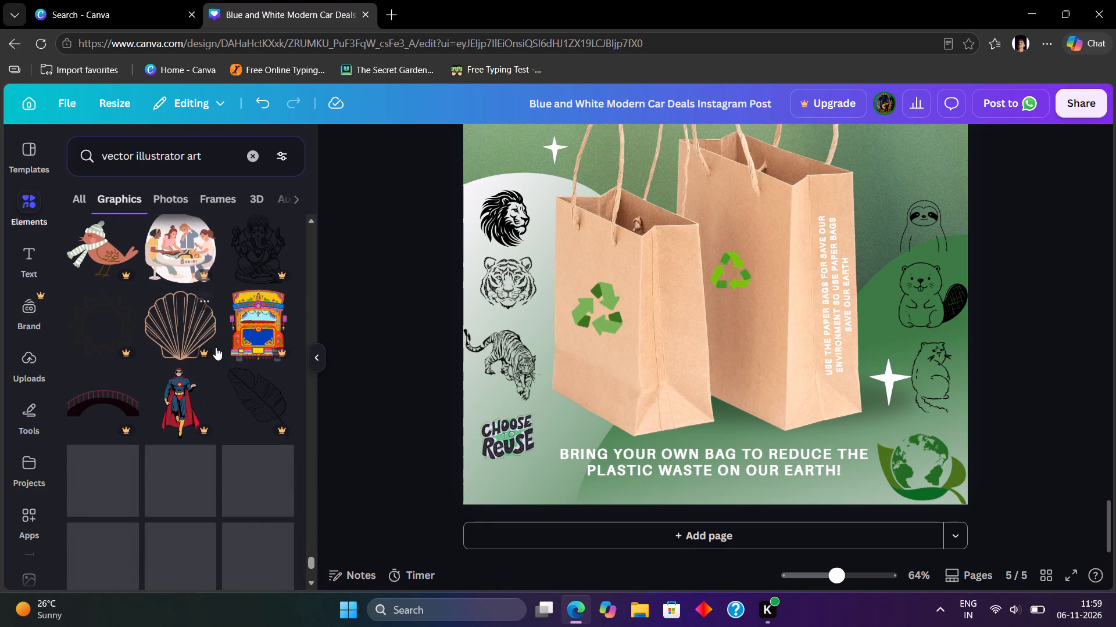
scroll(216, 347, down, 6)
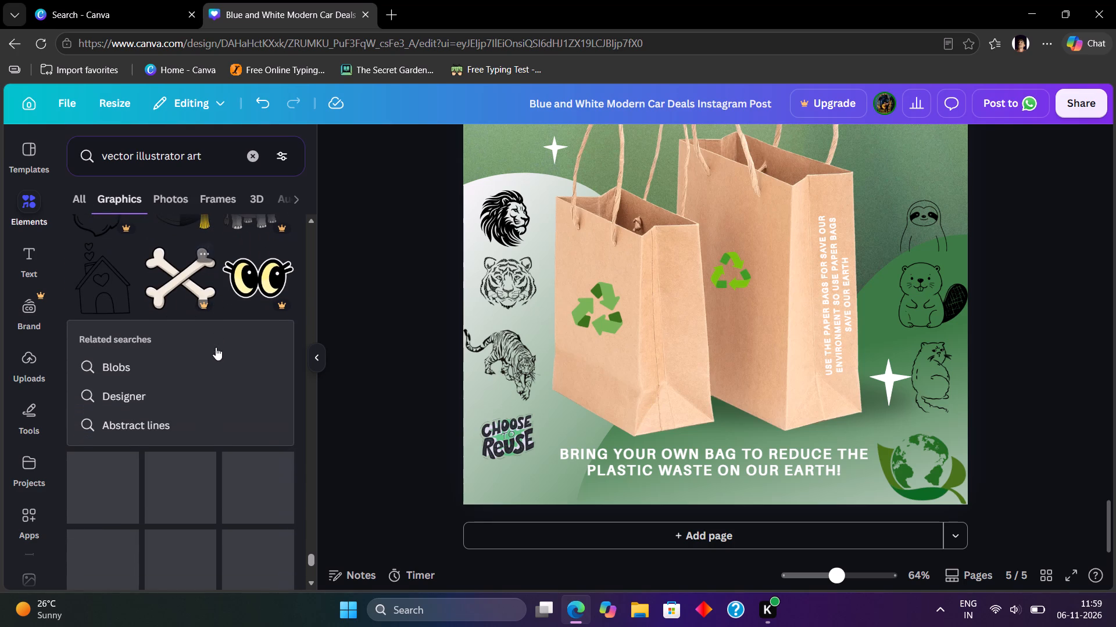
scroll(216, 347, down, 3)
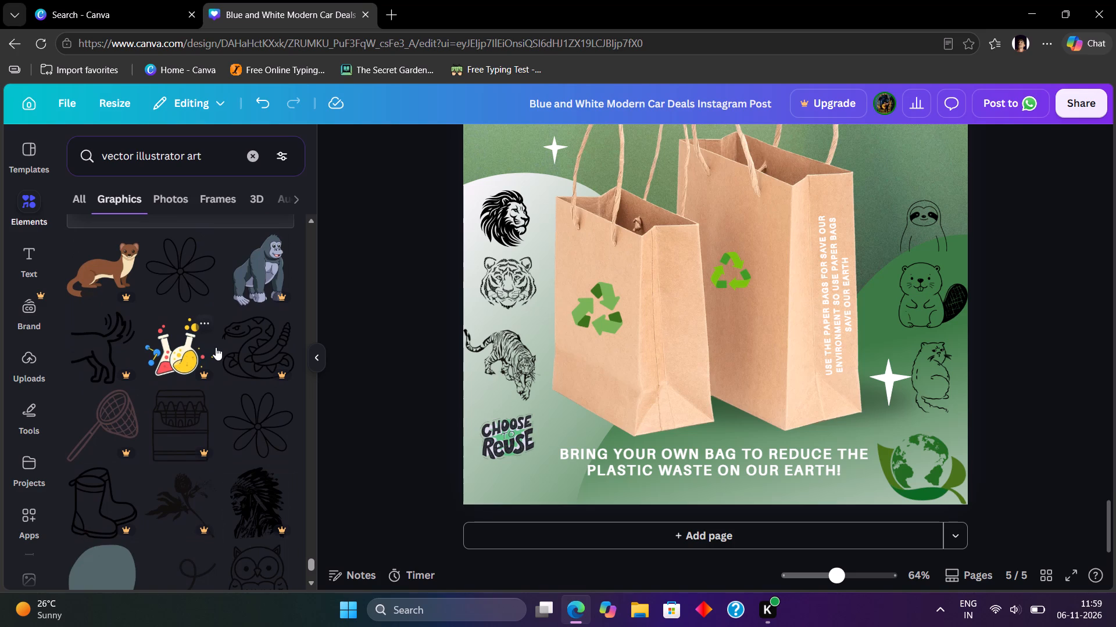
scroll(216, 347, down, 3)
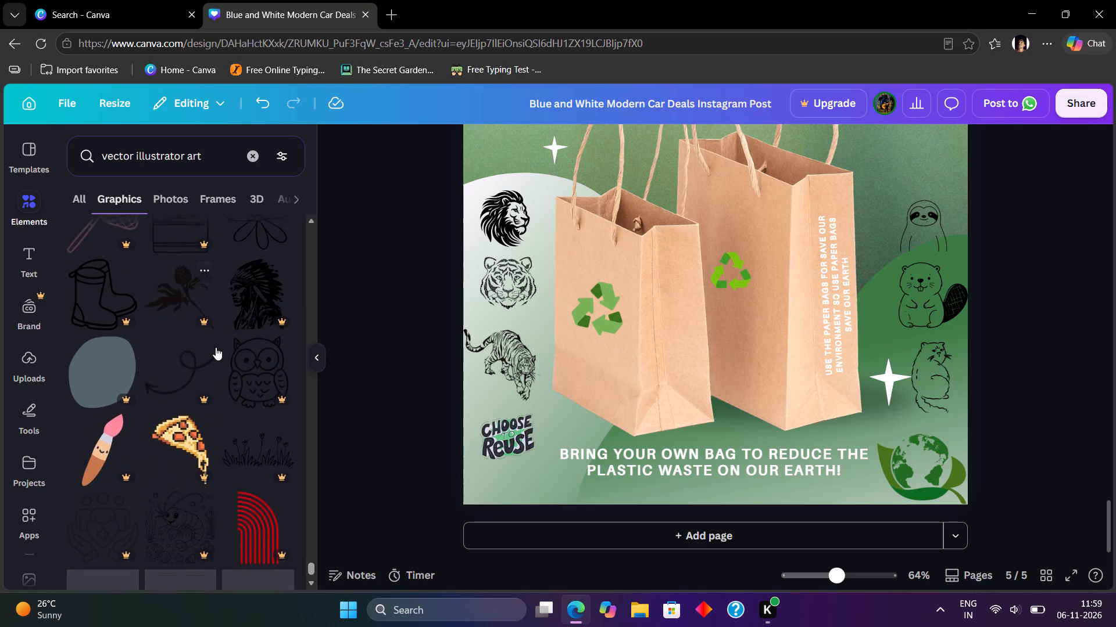
scroll(216, 348, down, 5)
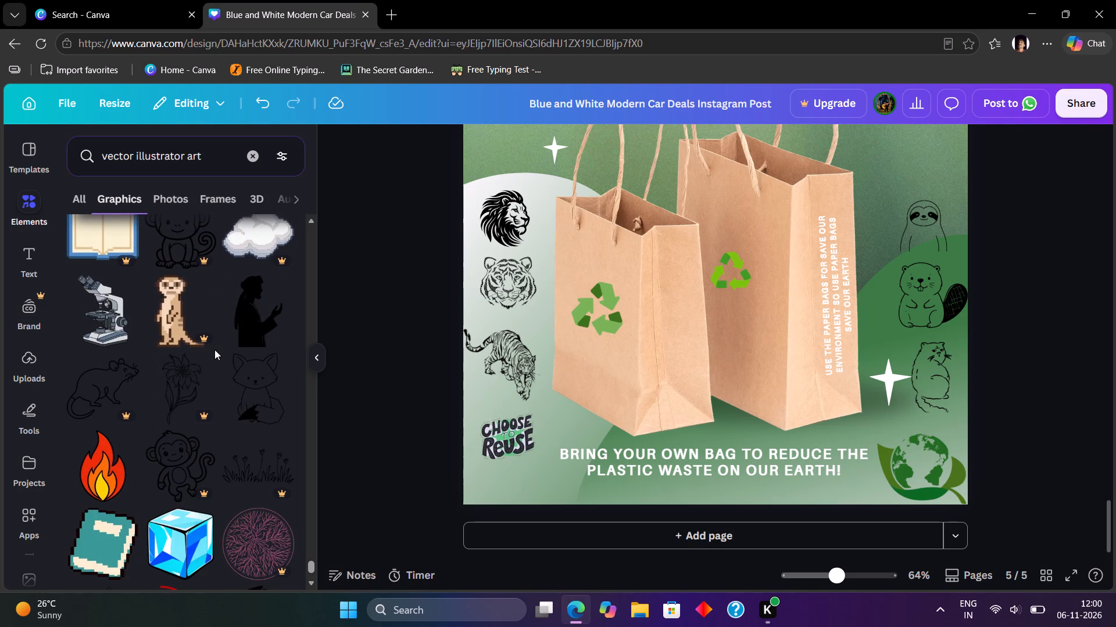
scroll(214, 349, down, 2)
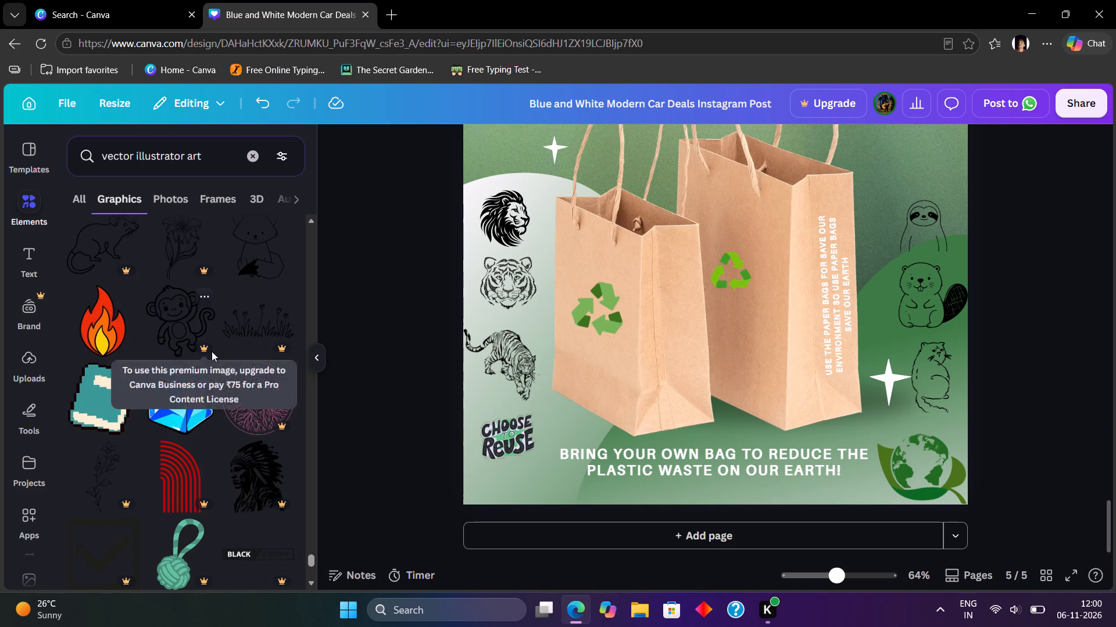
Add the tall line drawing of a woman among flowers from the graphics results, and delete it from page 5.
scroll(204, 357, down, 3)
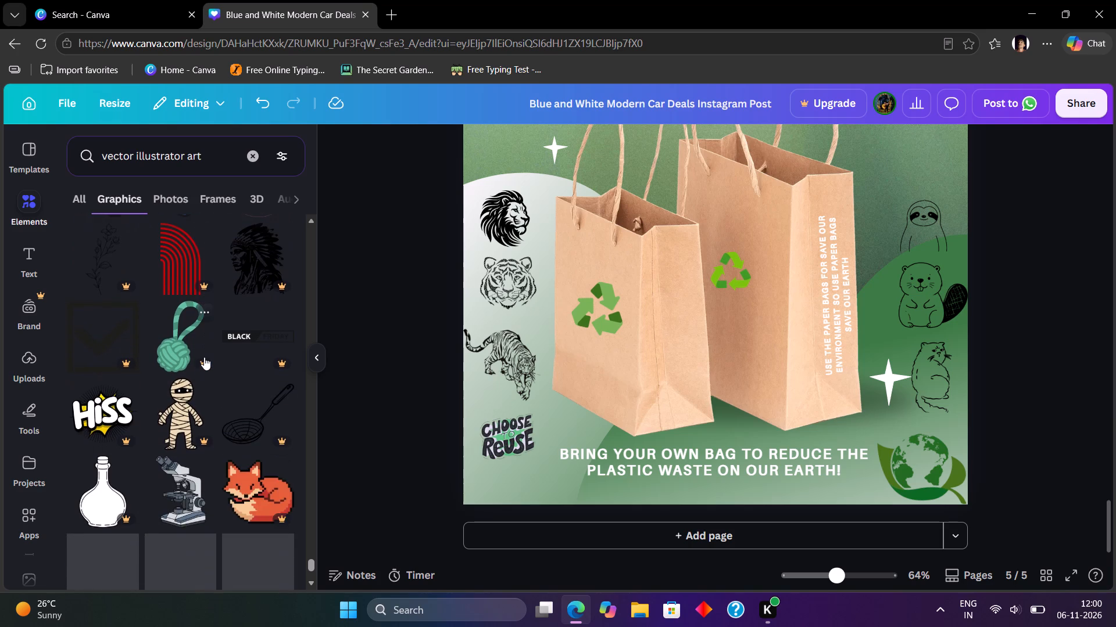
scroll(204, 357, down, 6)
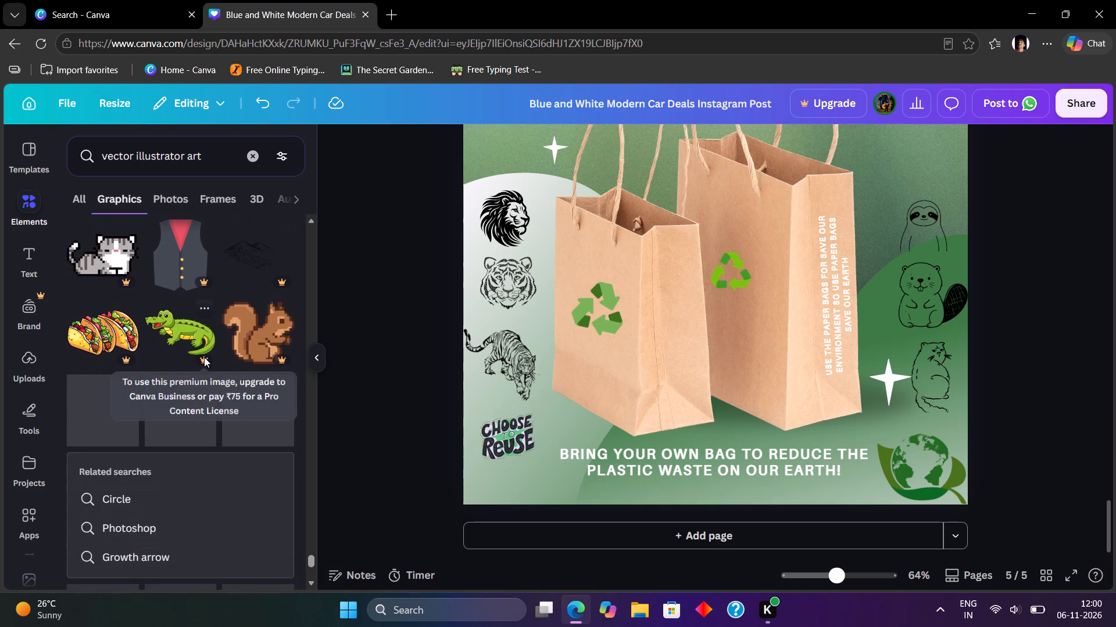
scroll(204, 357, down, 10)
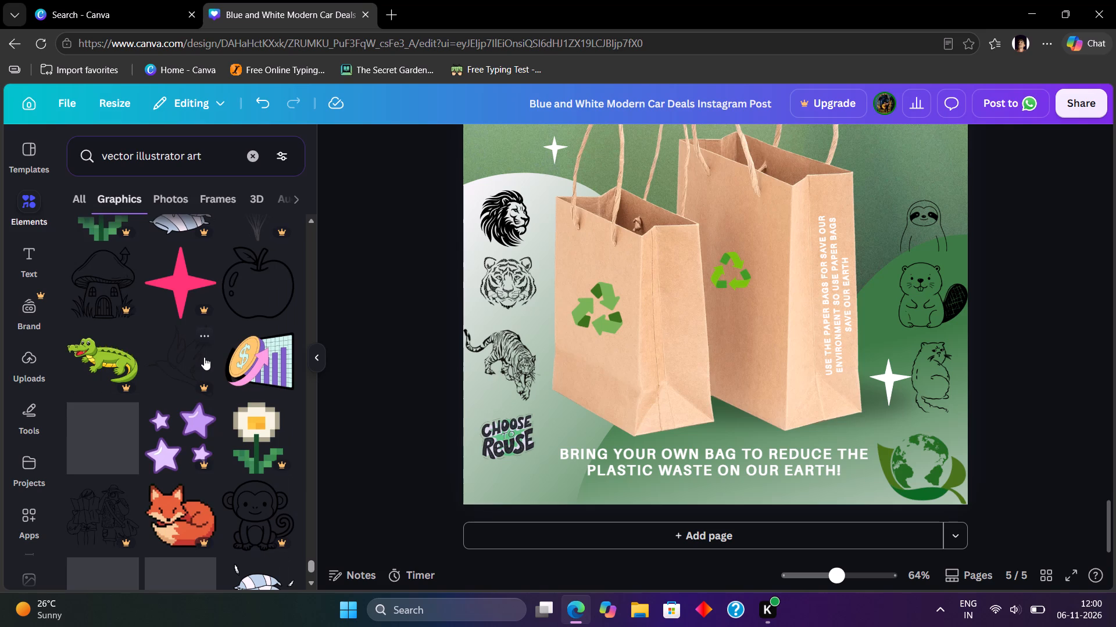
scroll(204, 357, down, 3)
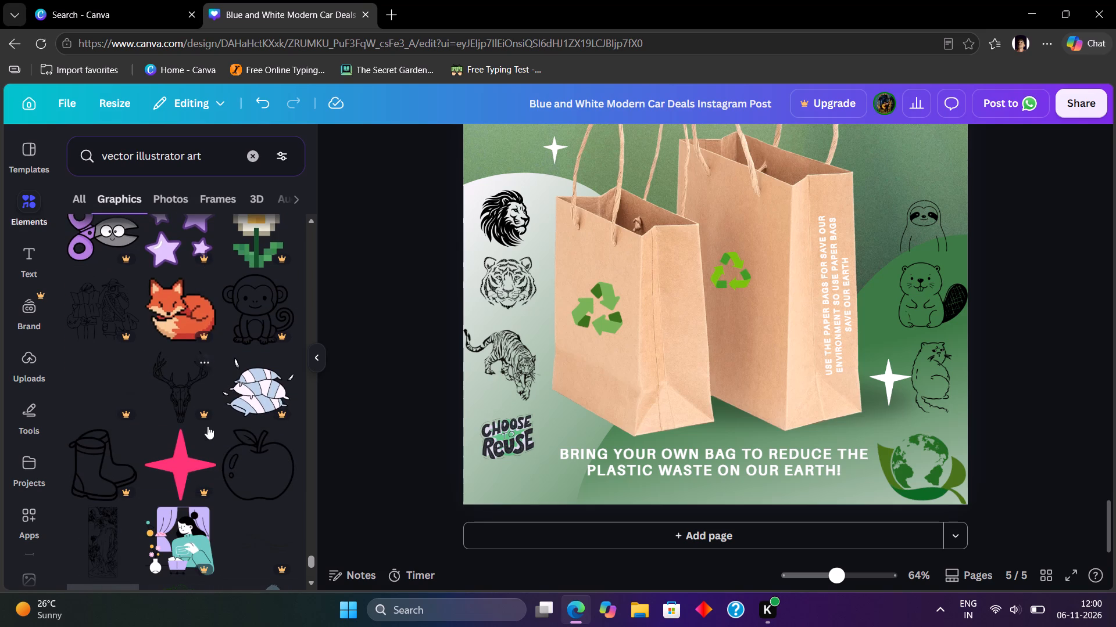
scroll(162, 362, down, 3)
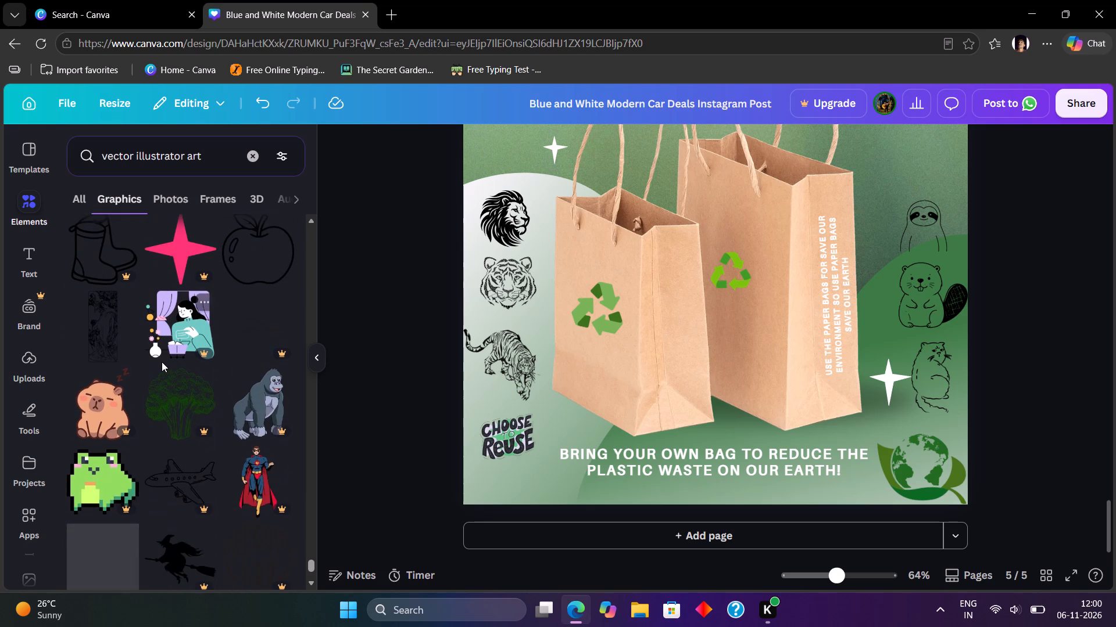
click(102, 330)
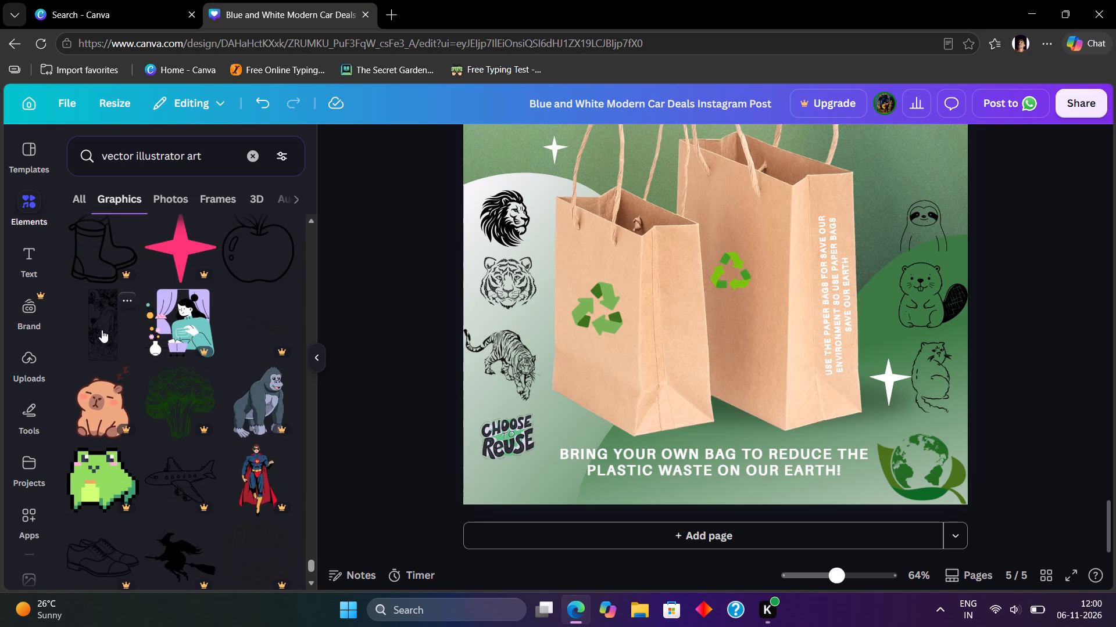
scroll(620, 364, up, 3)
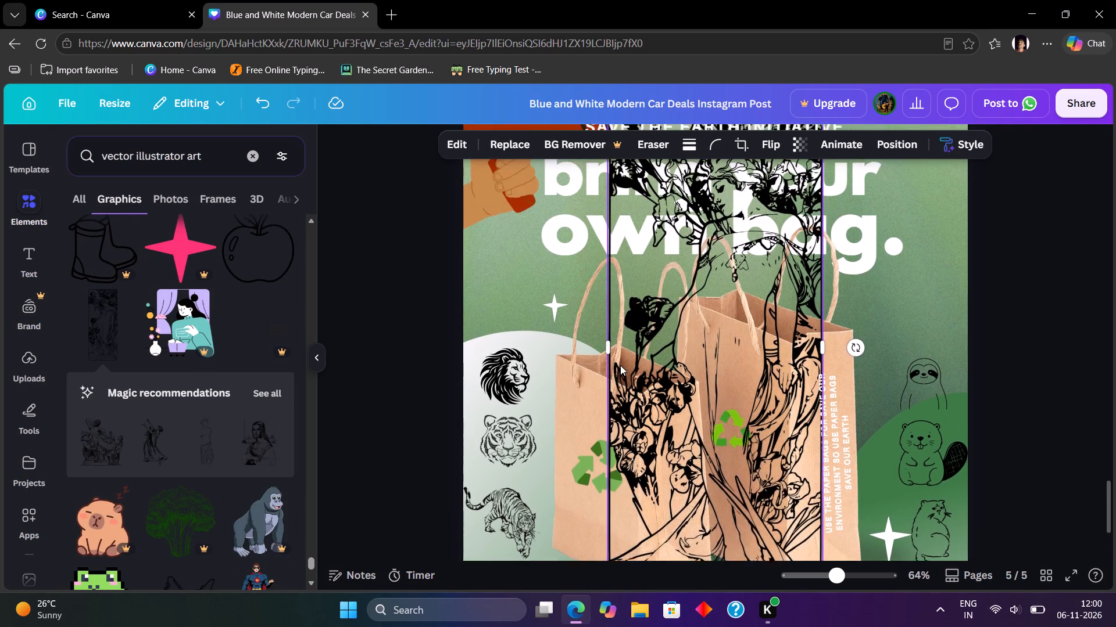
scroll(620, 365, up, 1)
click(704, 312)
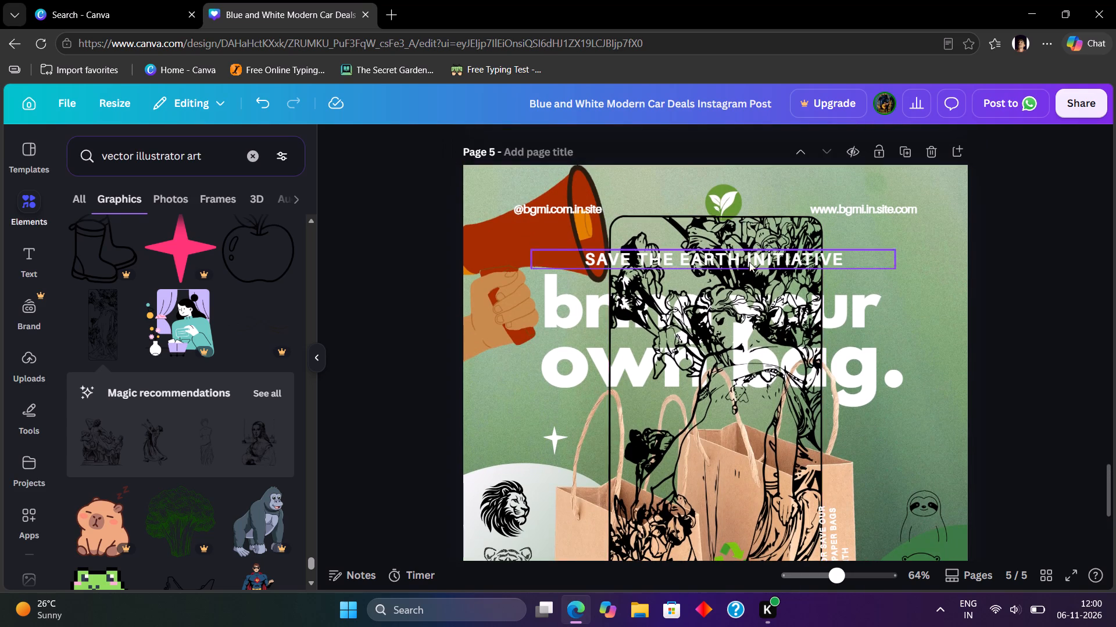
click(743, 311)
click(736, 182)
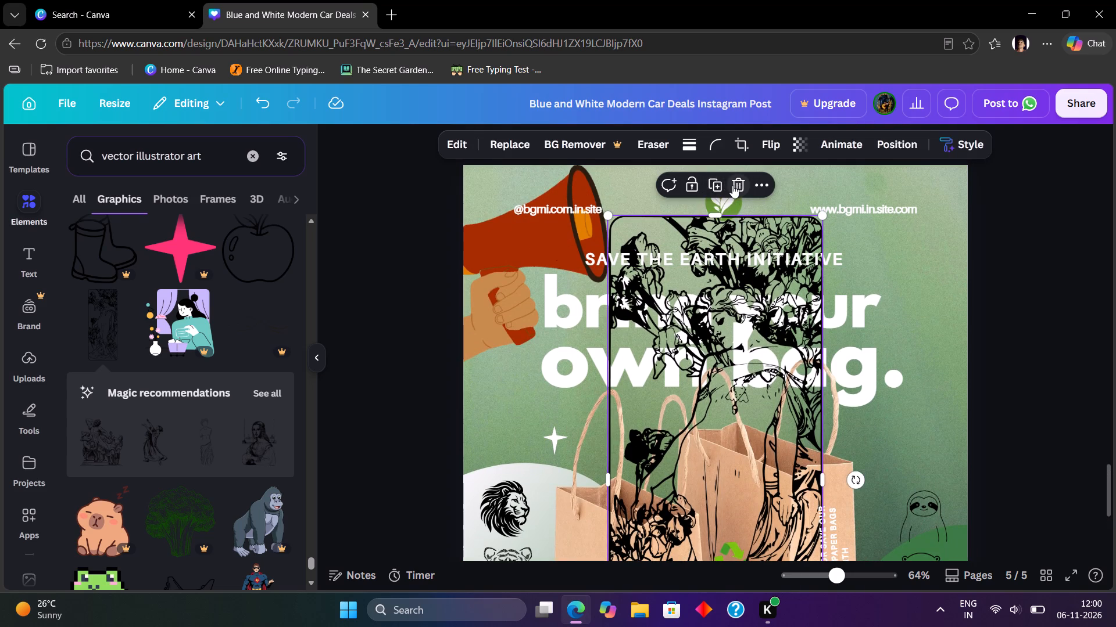
Browse the "vector illustrator art" graphics results for another drawing suited to the bring-your-own-bag post.
scroll(110, 421, down, 4)
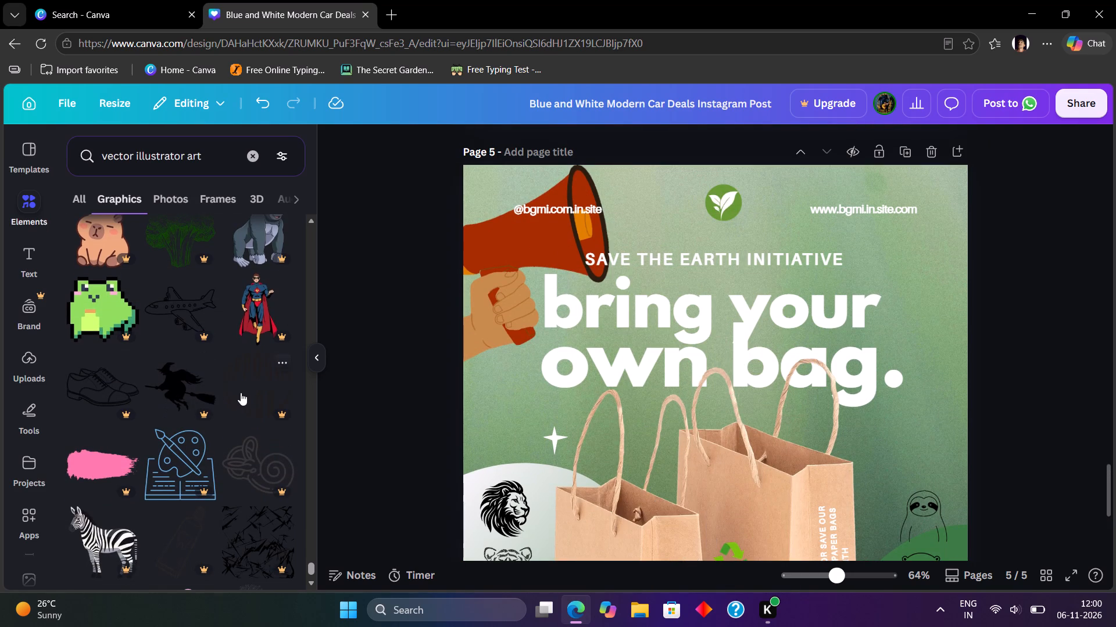
scroll(228, 434, down, 6)
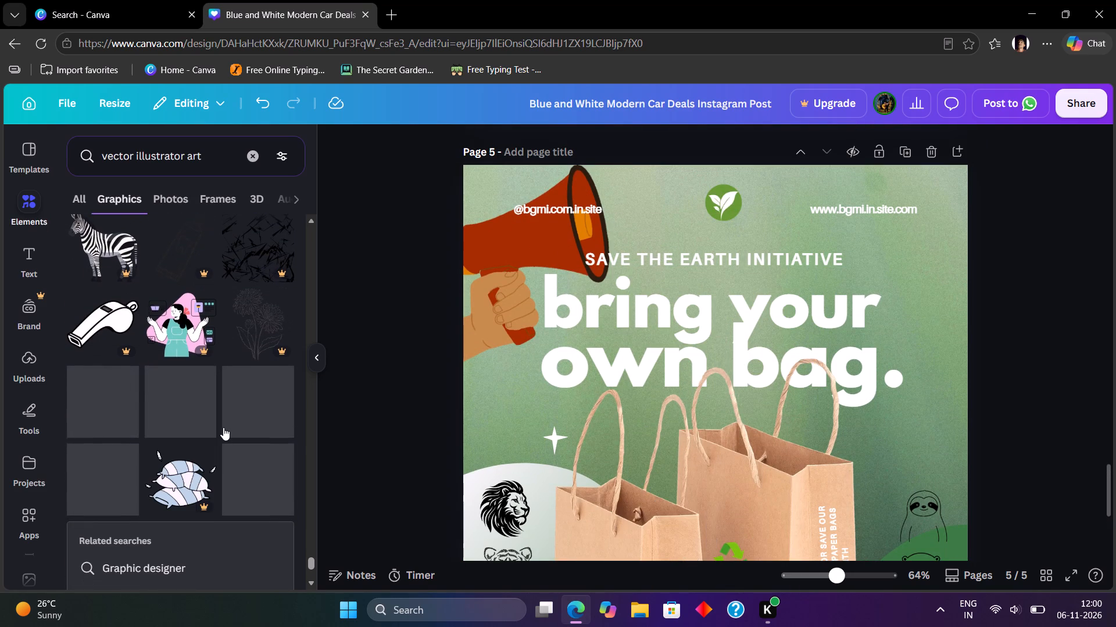
scroll(233, 432, down, 5)
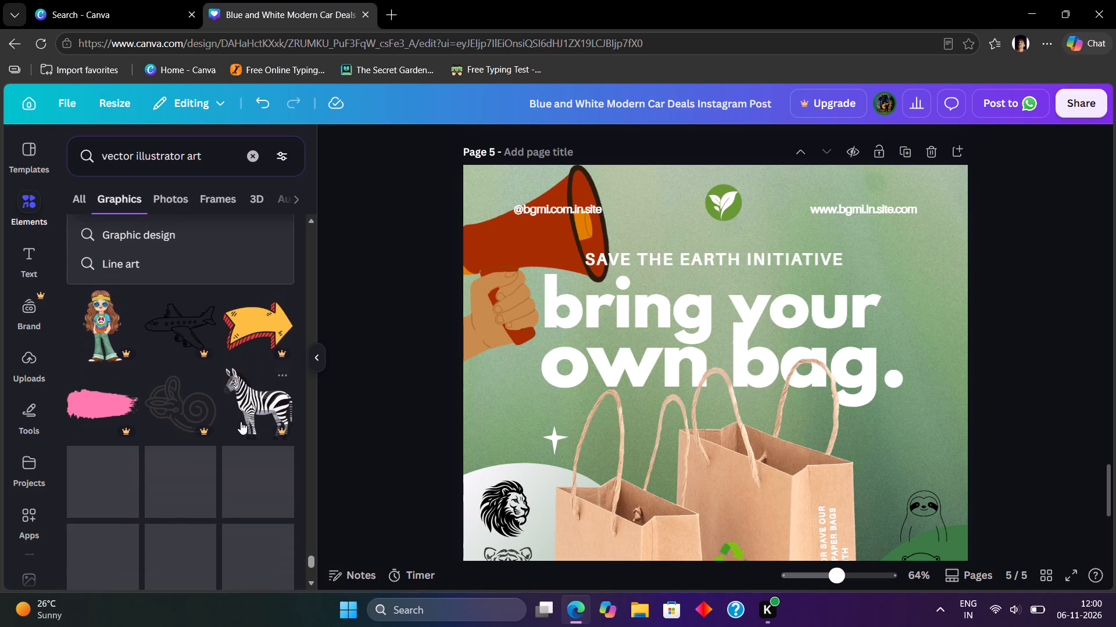
scroll(241, 421, down, 2)
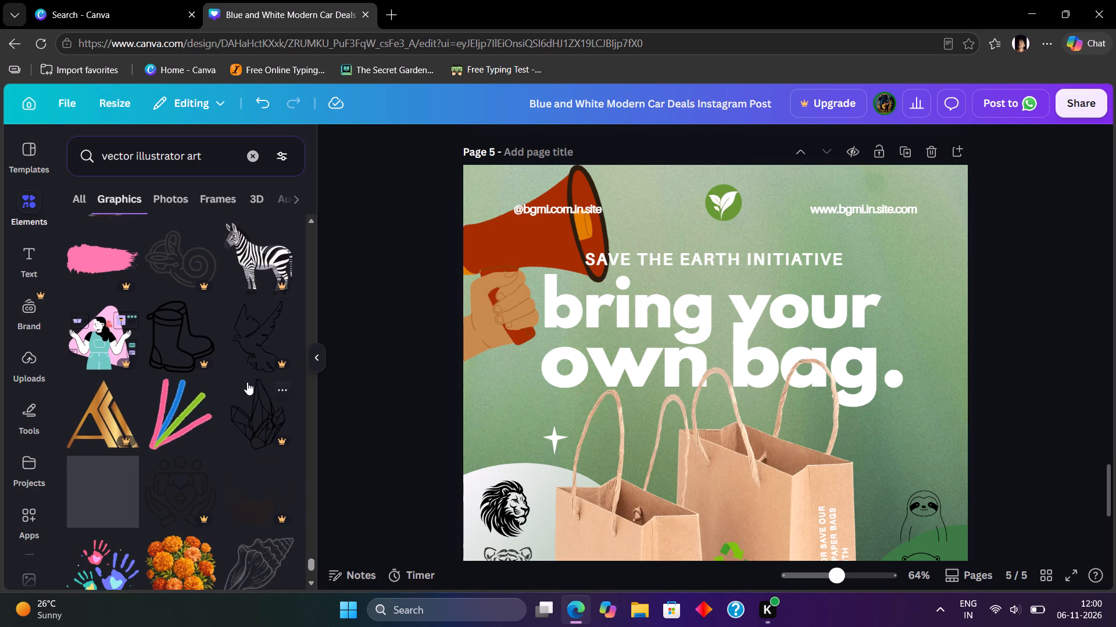
scroll(247, 382, down, 7)
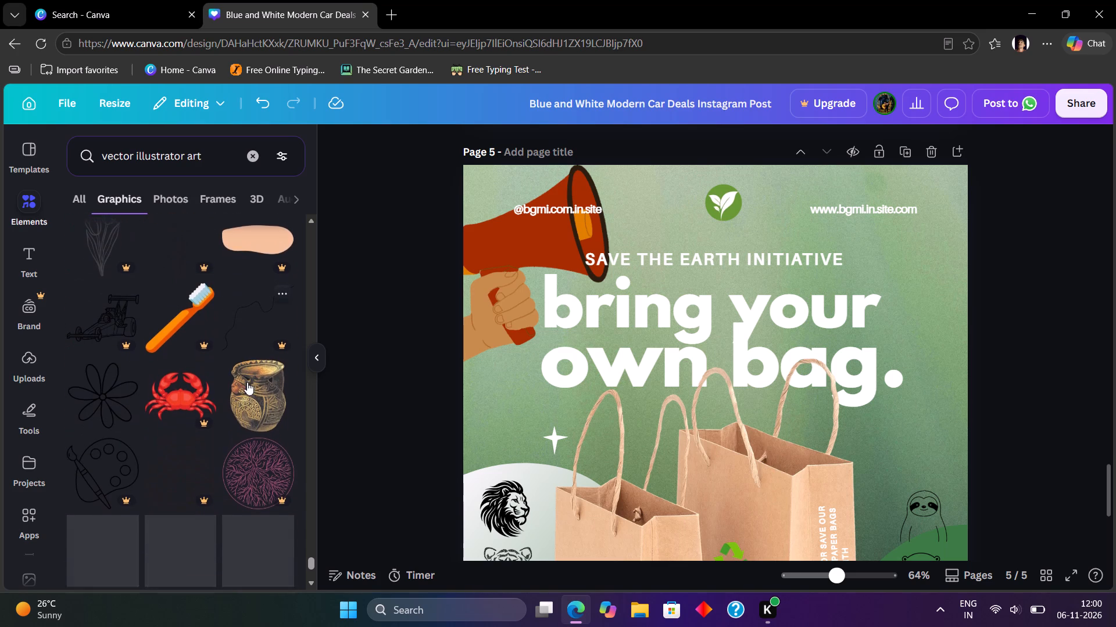
scroll(245, 381, down, 4)
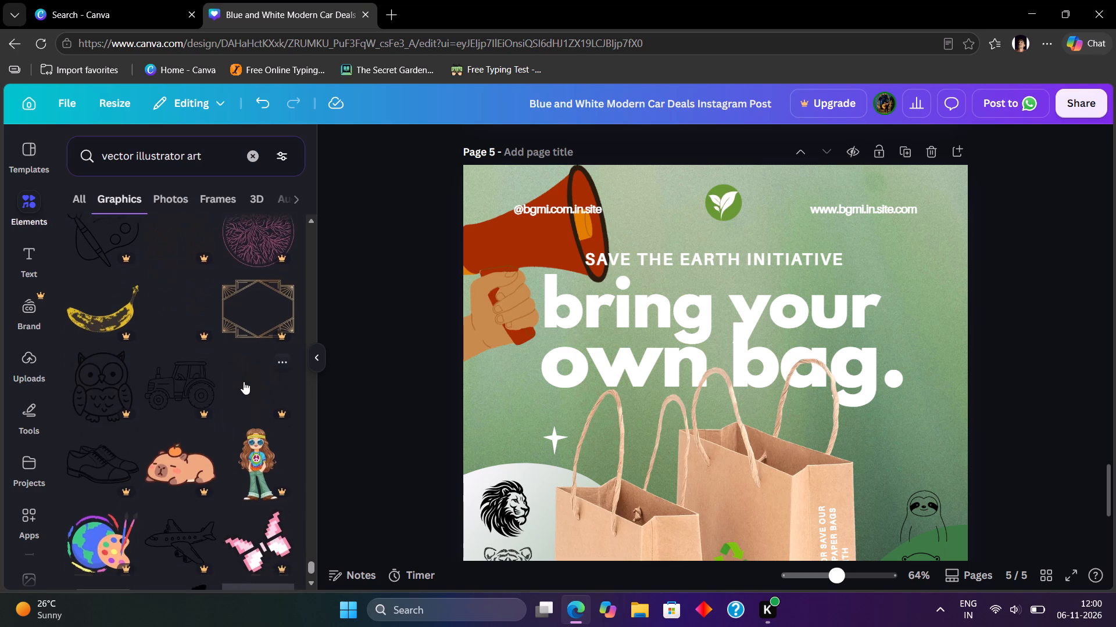
scroll(244, 381, down, 5)
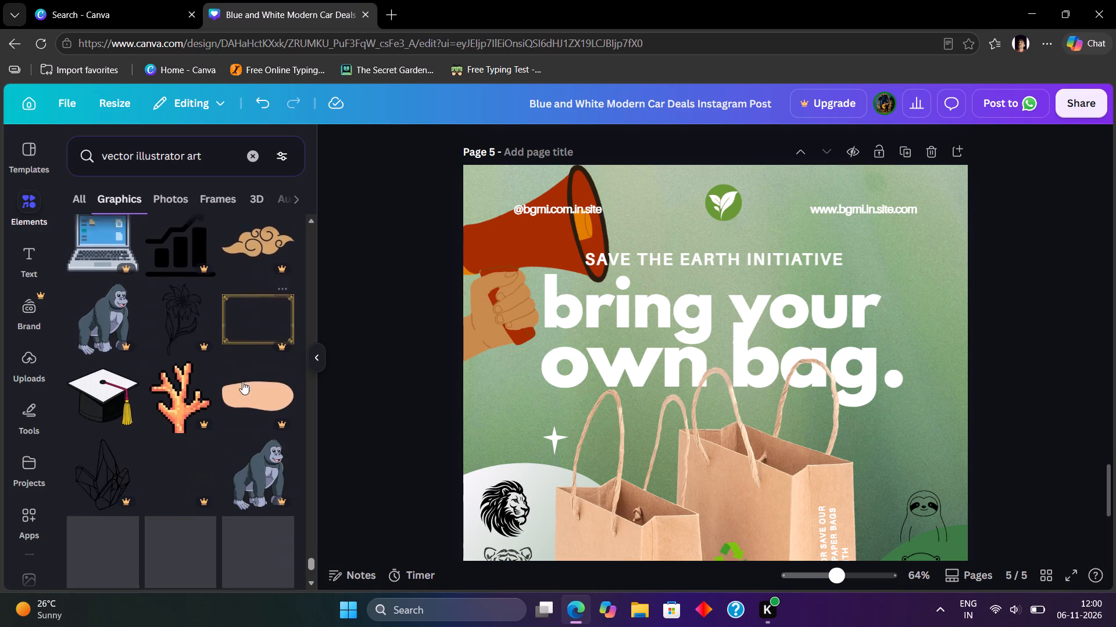
scroll(233, 365, down, 6)
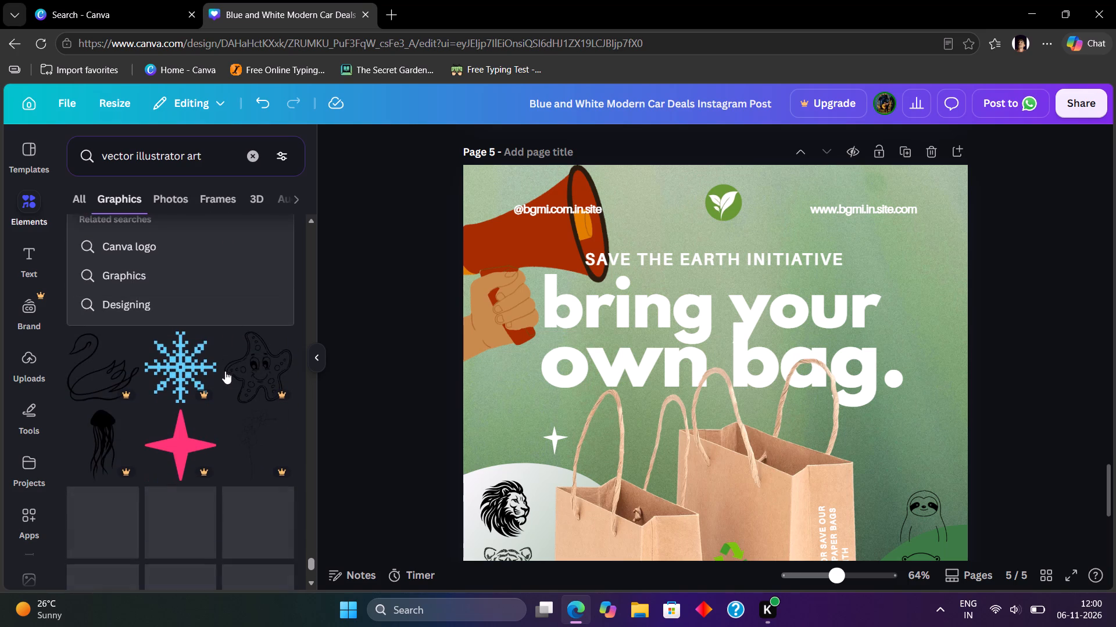
scroll(194, 347, down, 4)
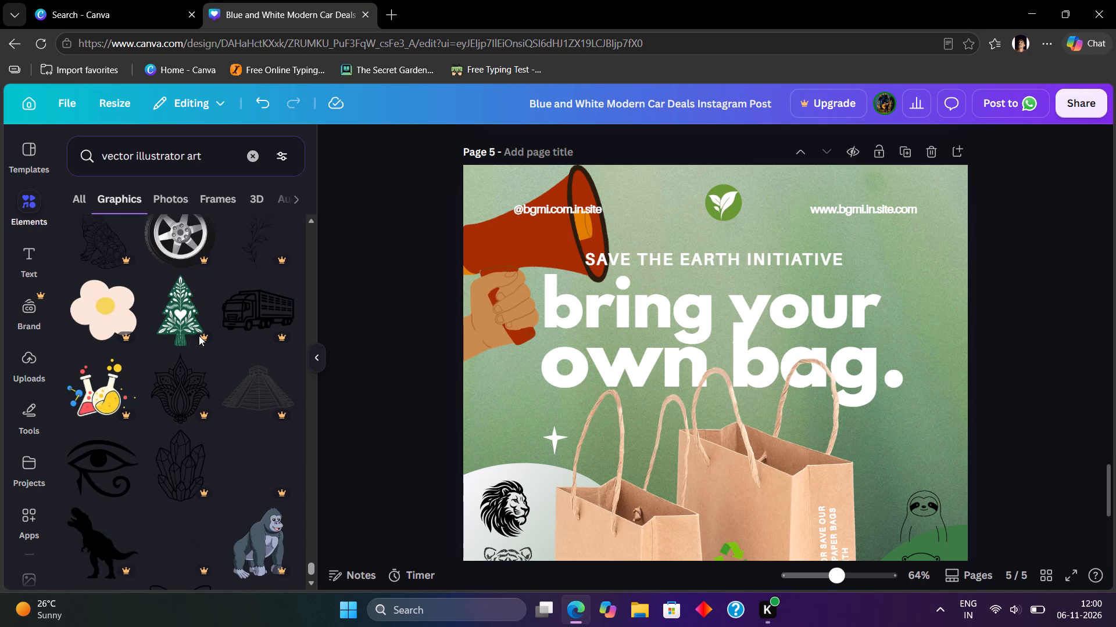
scroll(199, 336, down, 4)
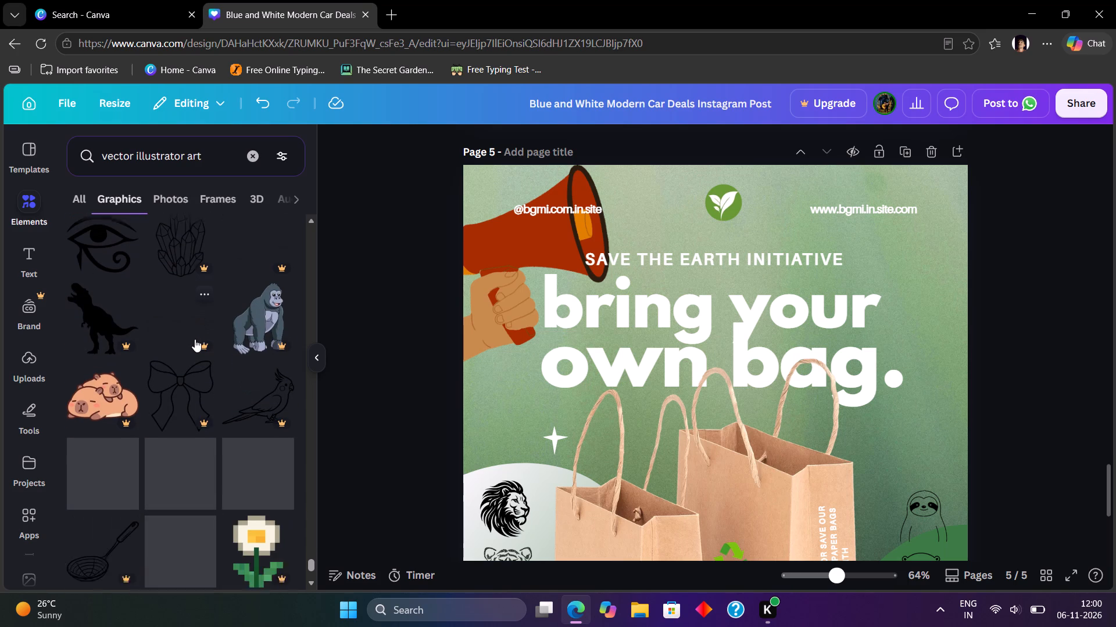
scroll(195, 339, down, 6)
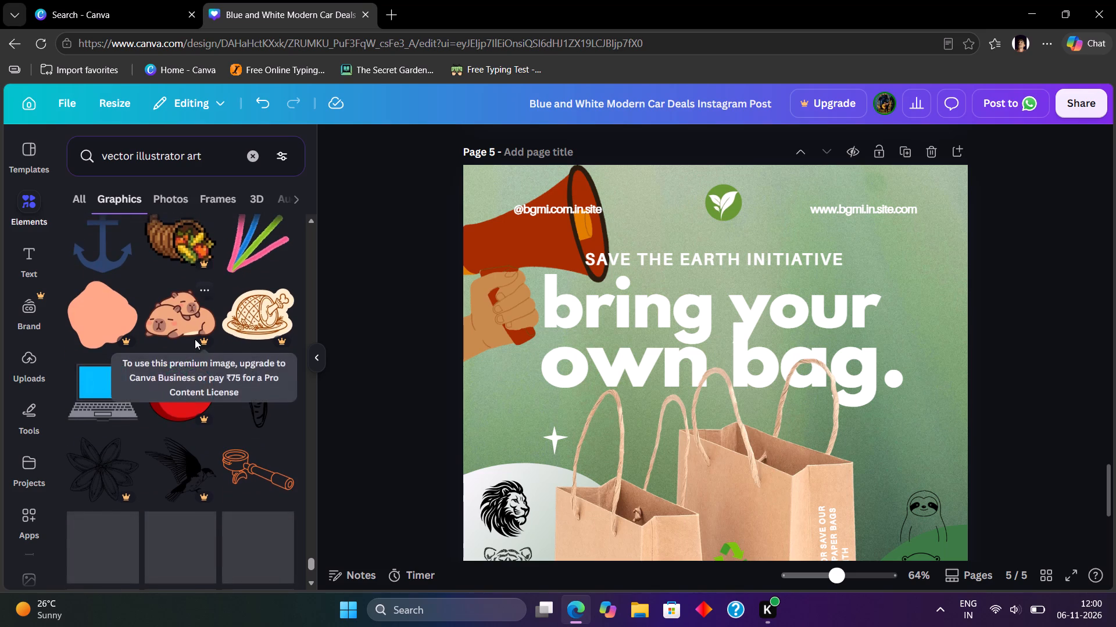
scroll(195, 339, down, 5)
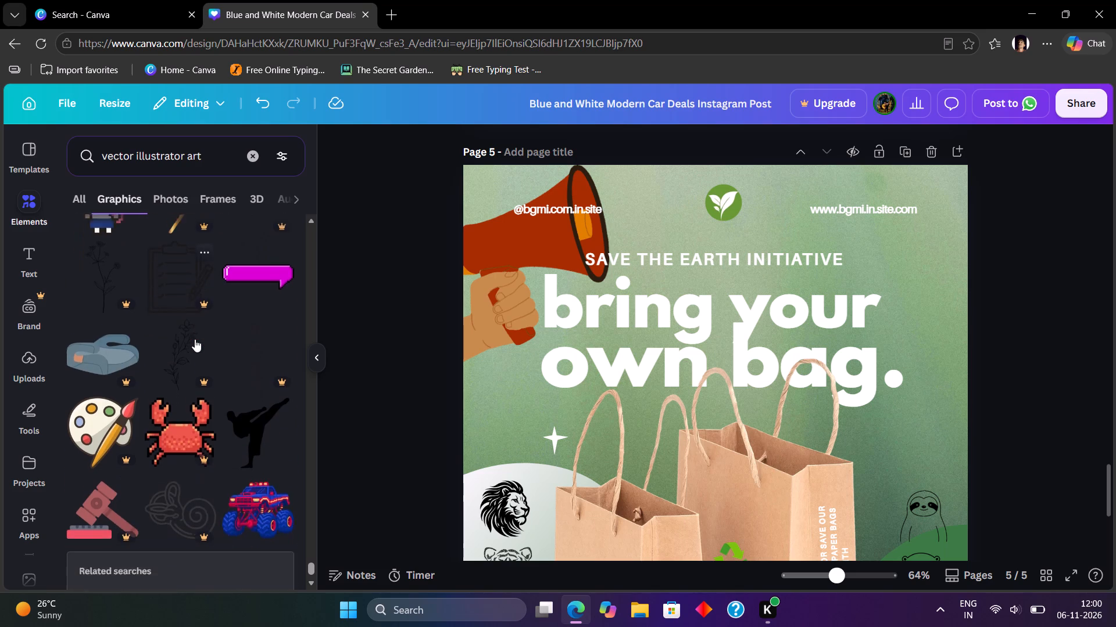
scroll(195, 339, down, 6)
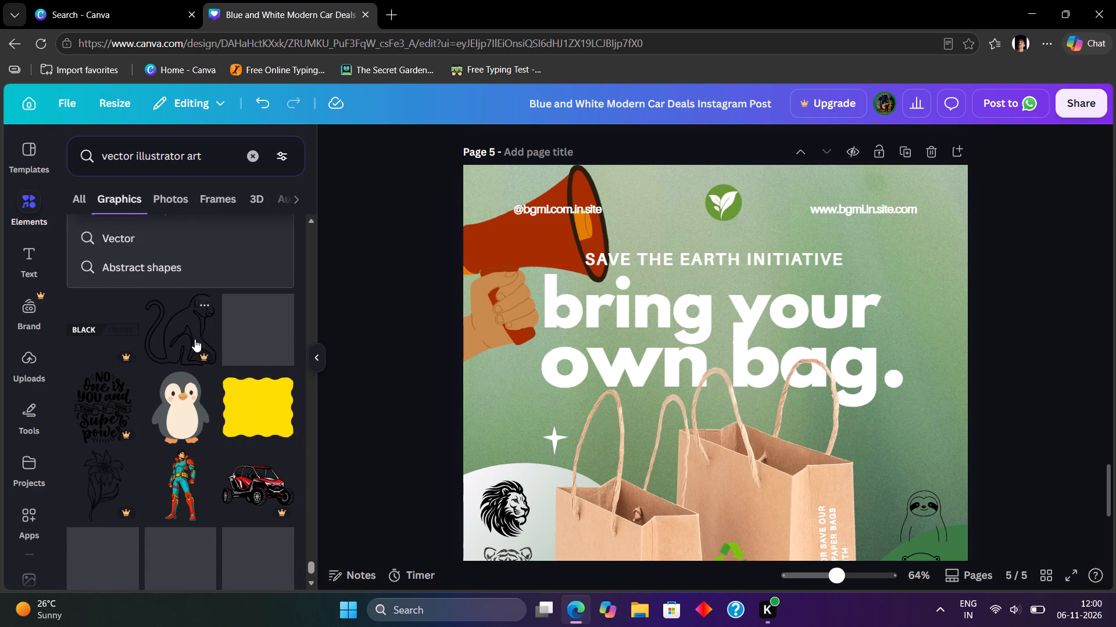
scroll(195, 339, down, 6)
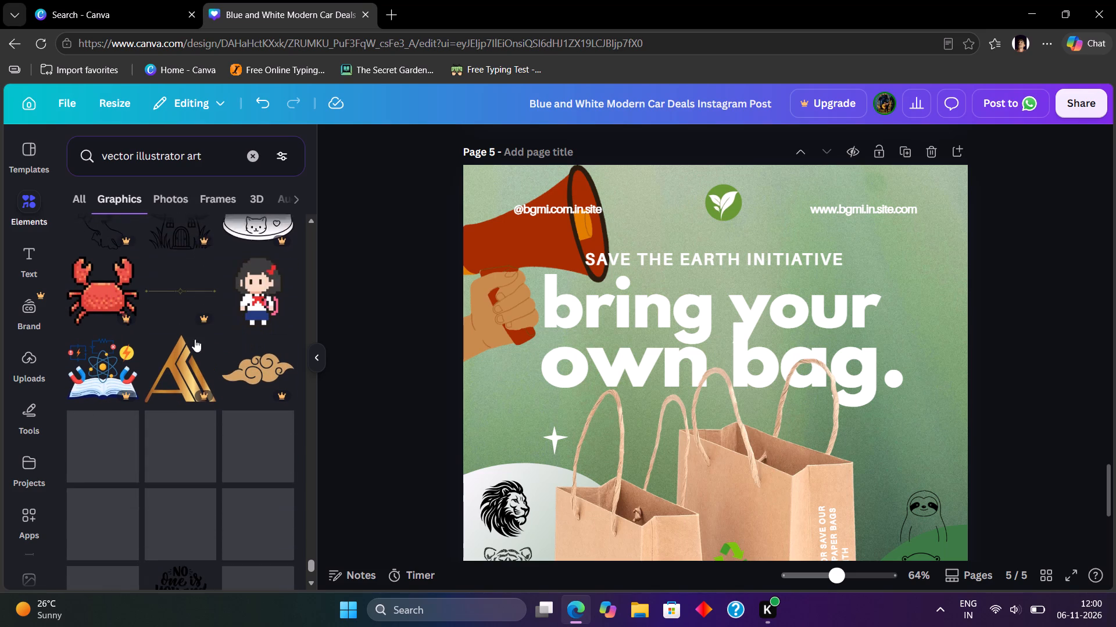
scroll(214, 372, down, 3)
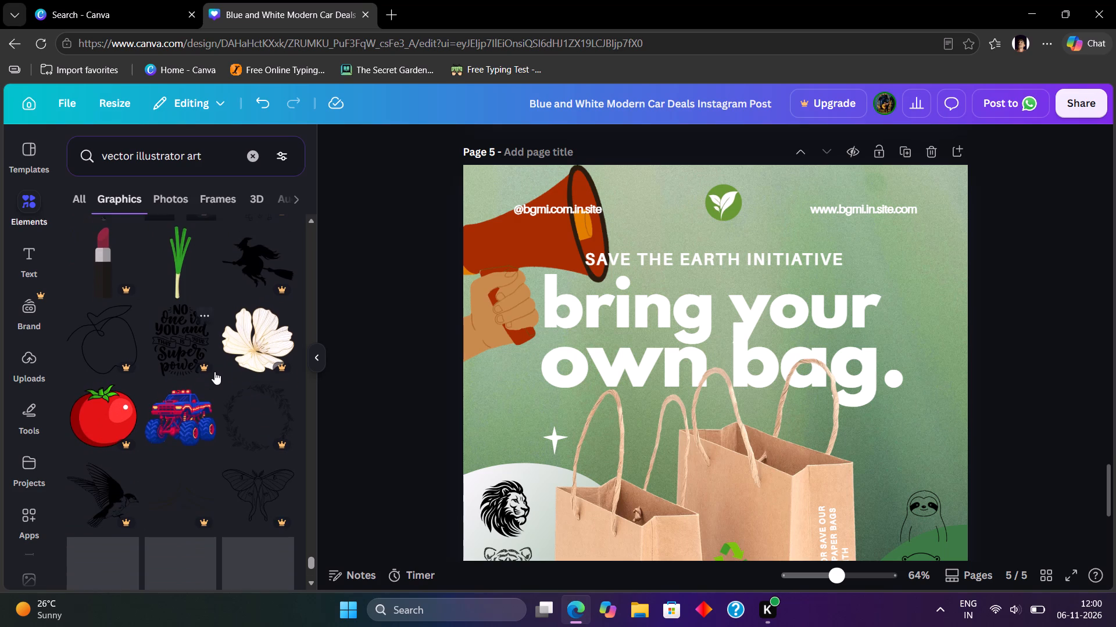
scroll(214, 372, down, 4)
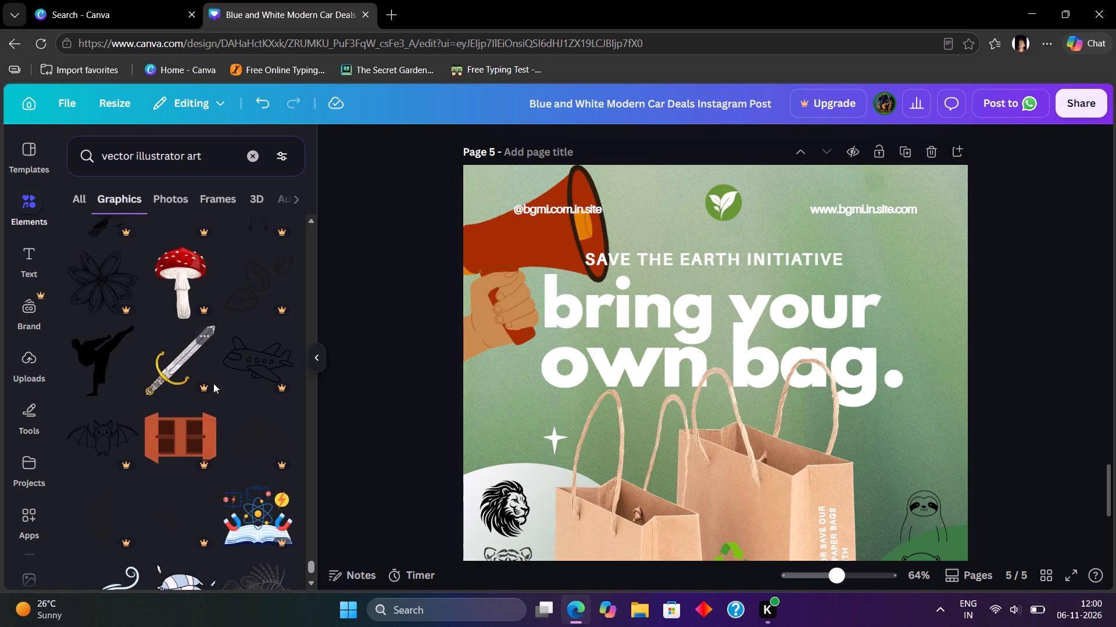
scroll(213, 384, down, 2)
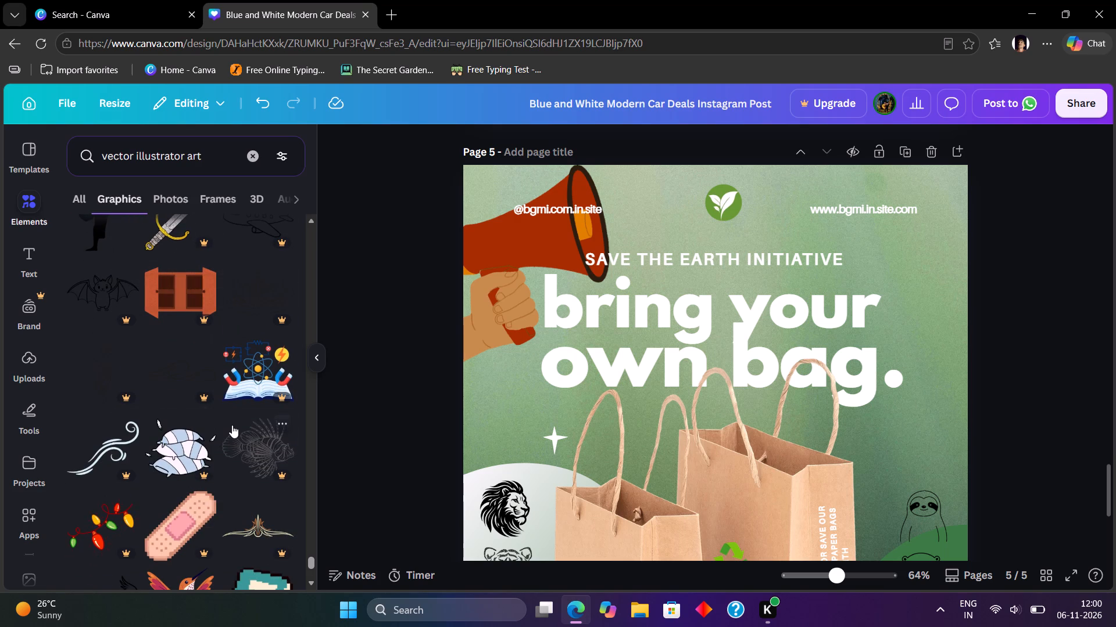
scroll(232, 434, down, 2)
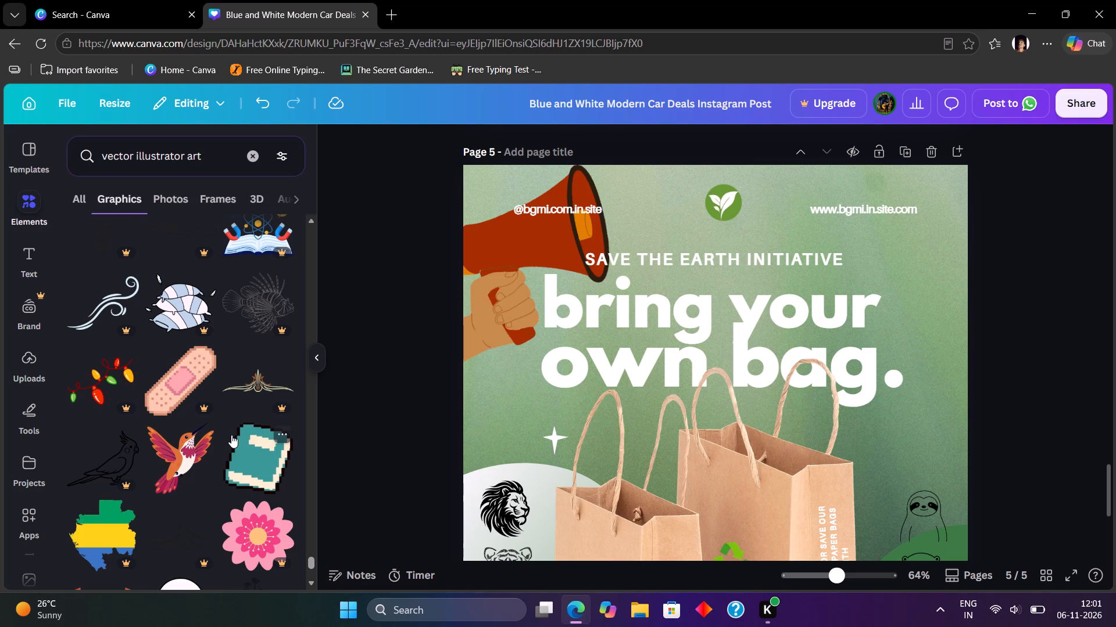
scroll(231, 435, down, 2)
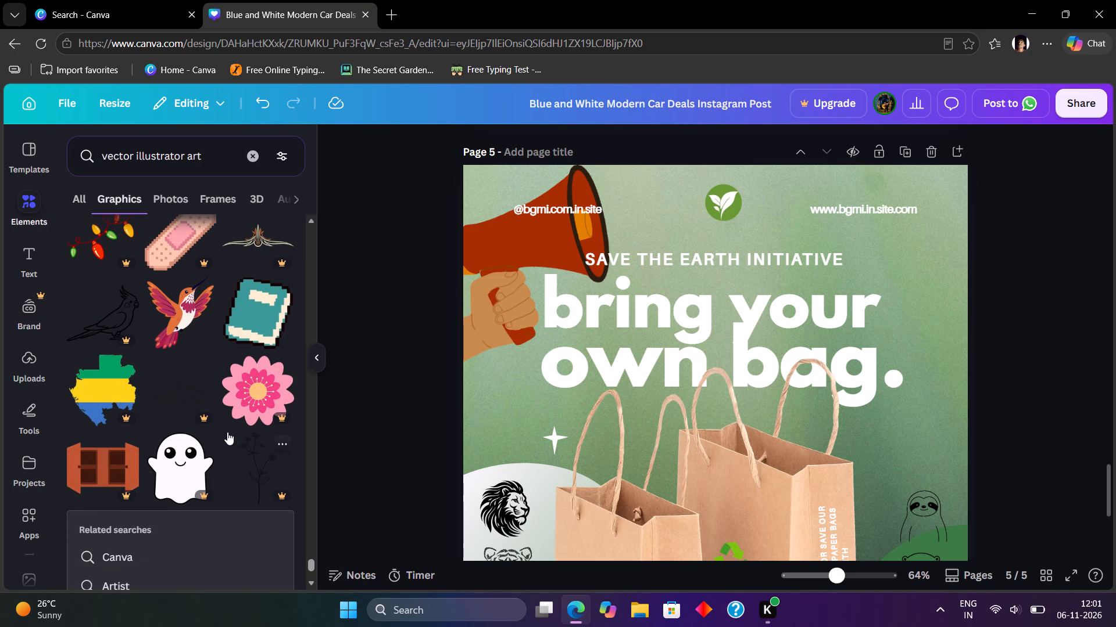
scroll(227, 432, down, 6)
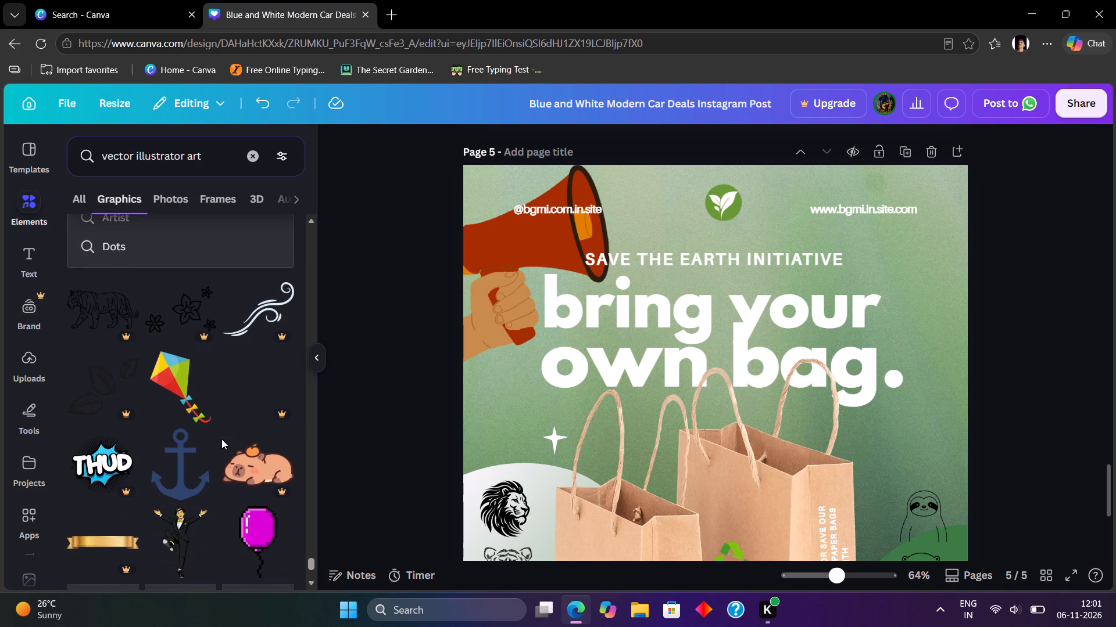
scroll(221, 439, down, 5)
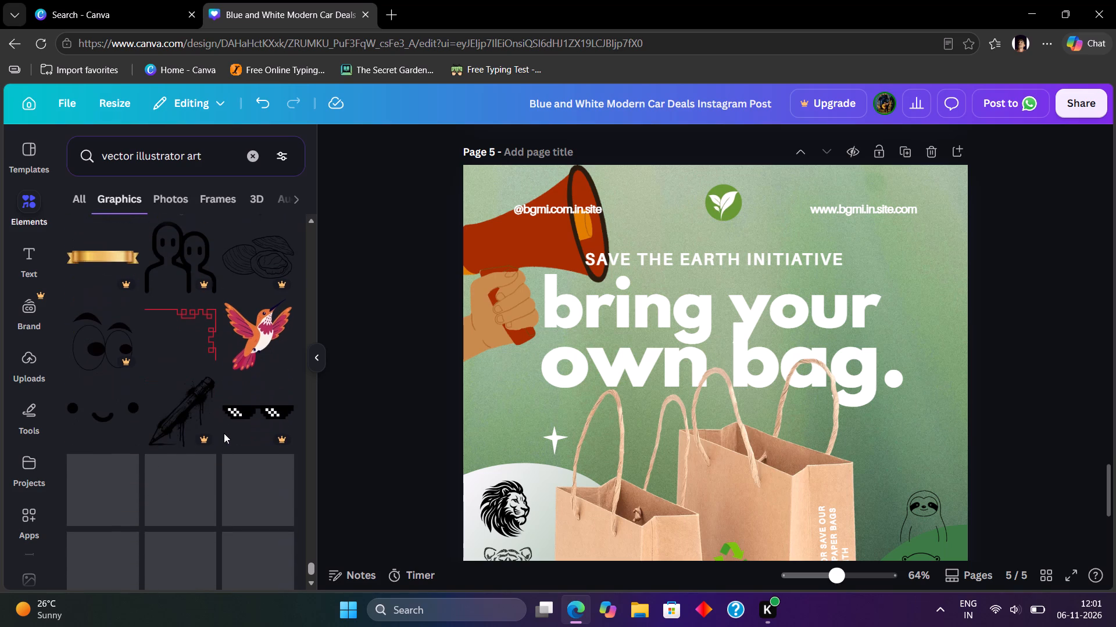
scroll(228, 422, down, 3)
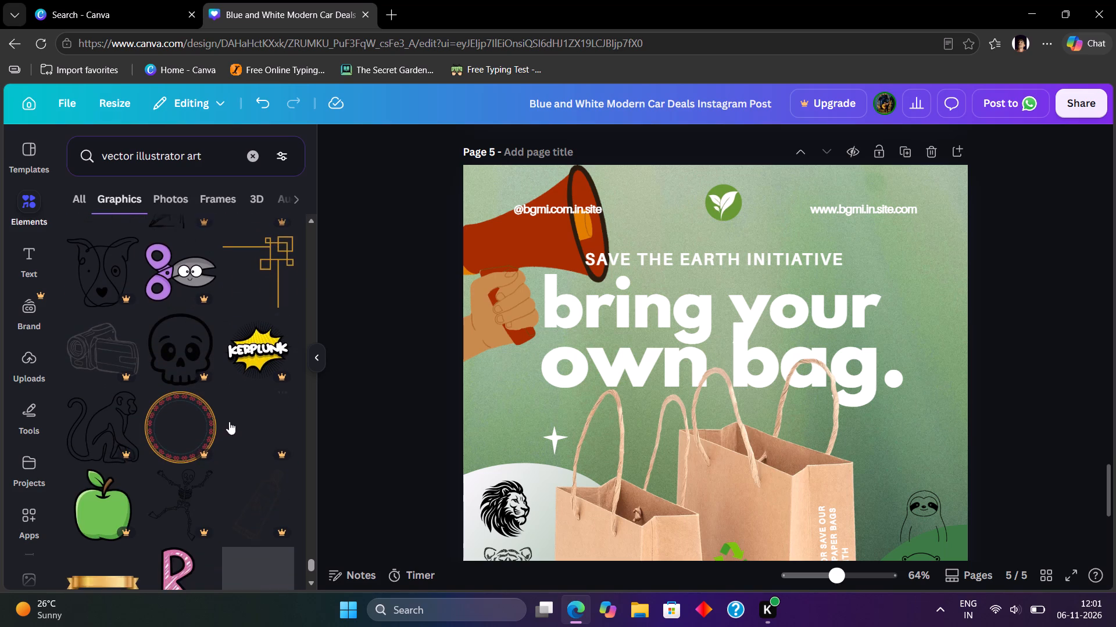
scroll(228, 423, down, 5)
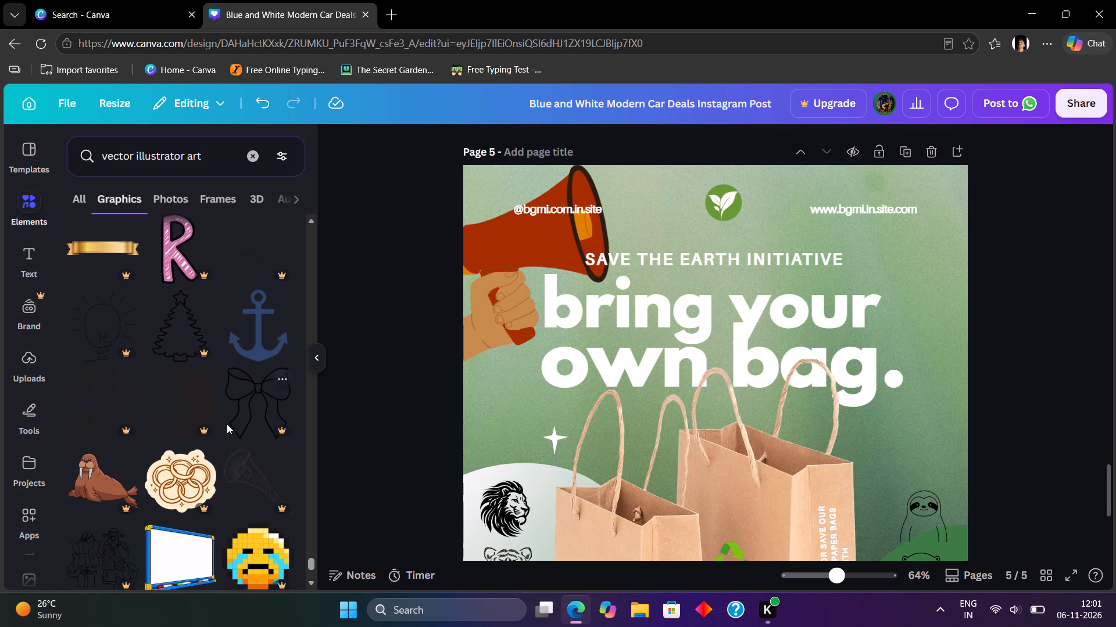
scroll(227, 424, down, 5)
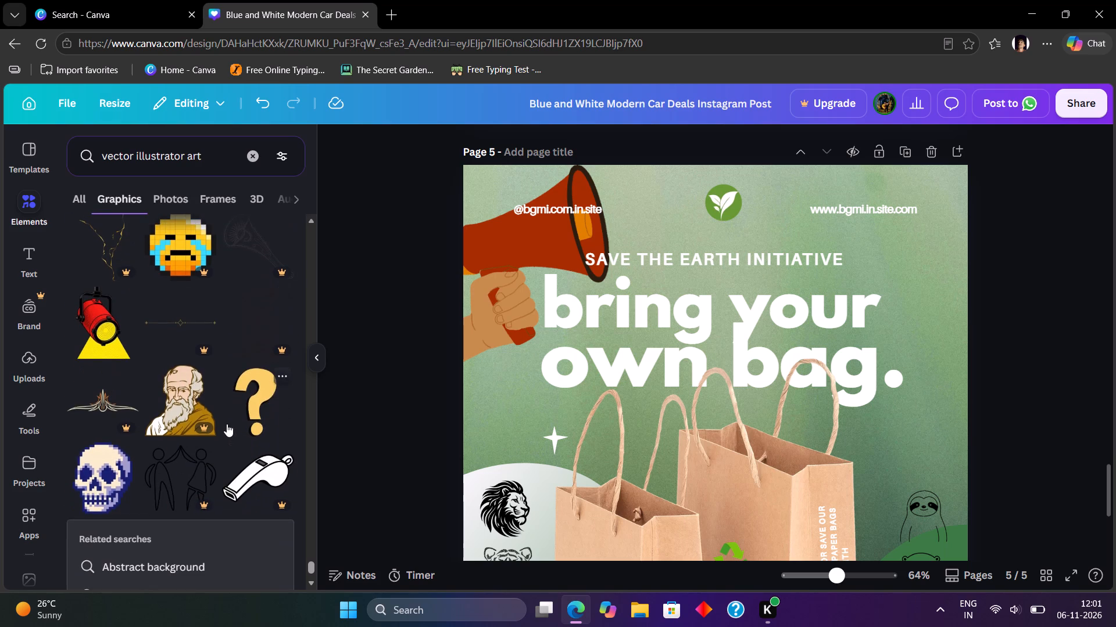
scroll(227, 424, down, 4)
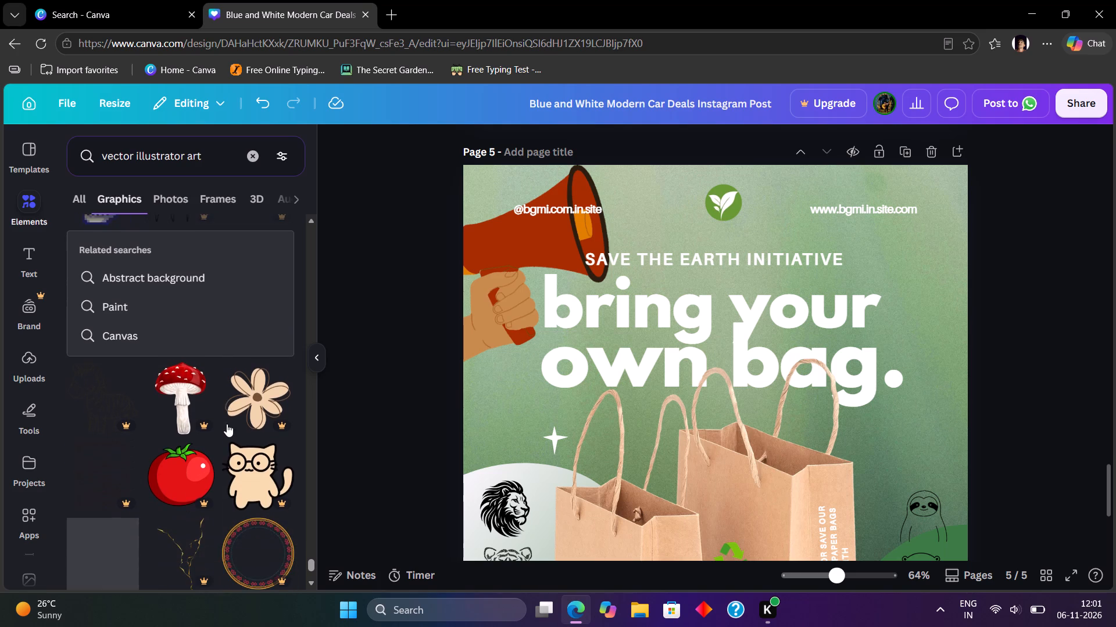
scroll(227, 424, down, 5)
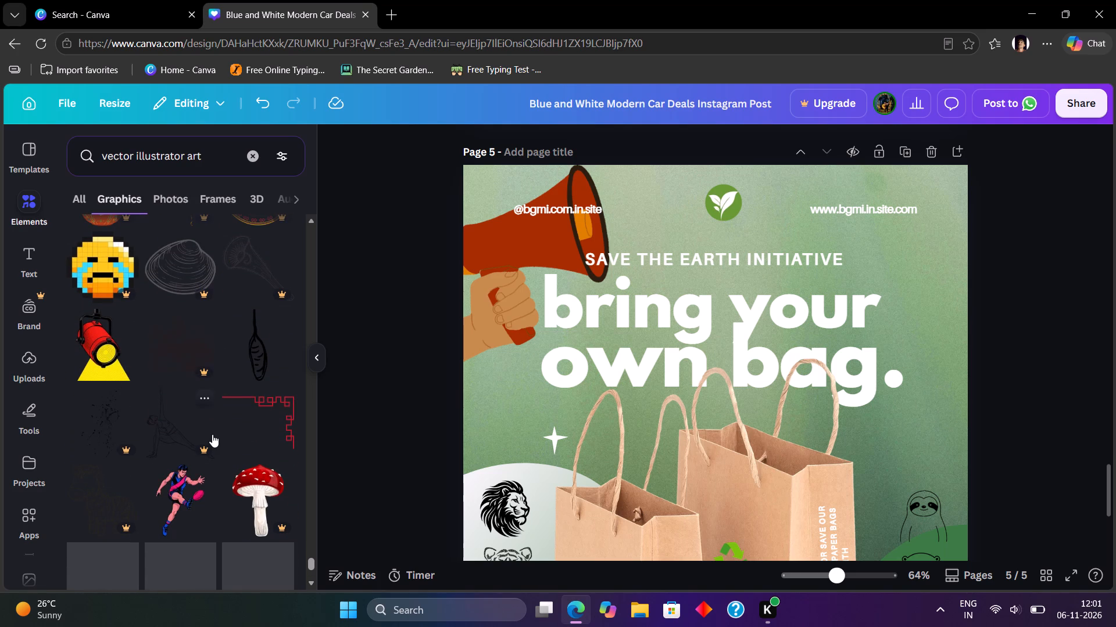
scroll(249, 418, down, 3)
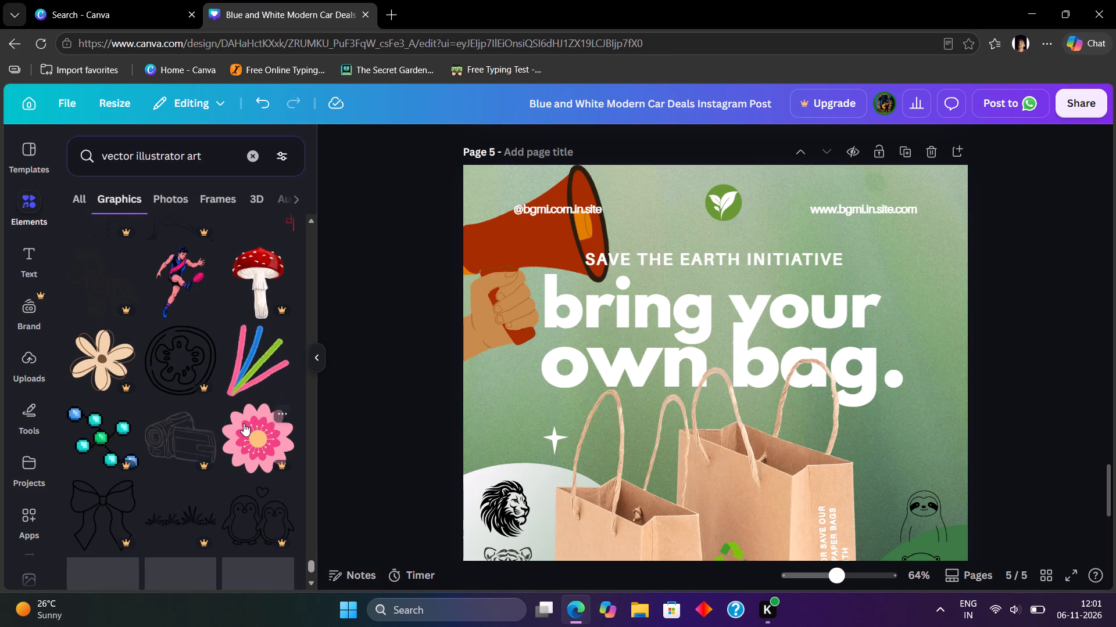
scroll(244, 423, down, 4)
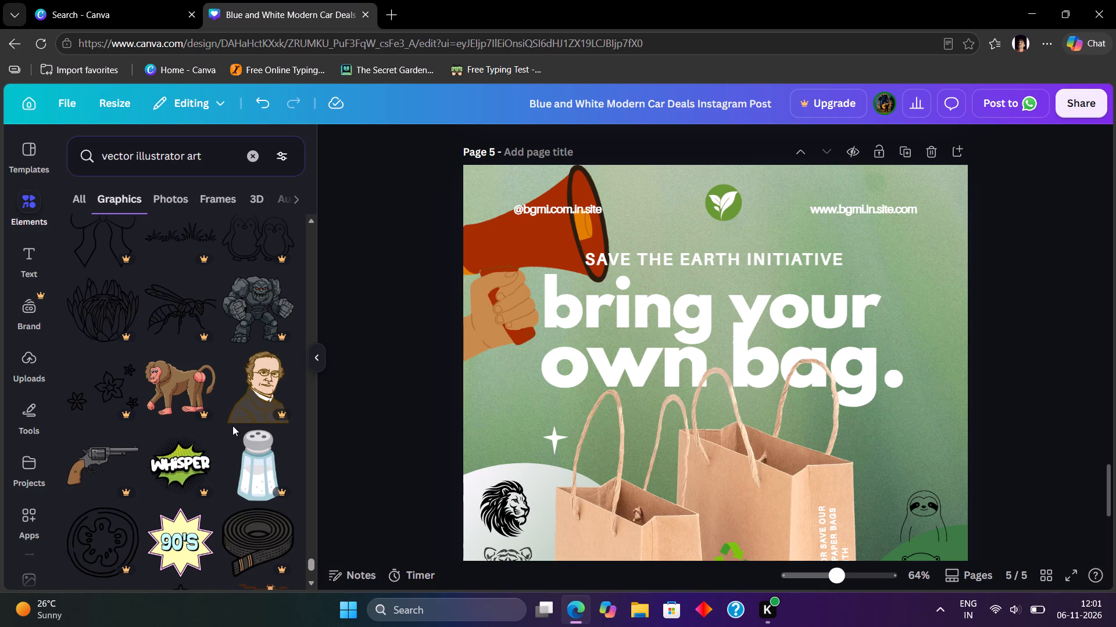
scroll(228, 430, down, 3)
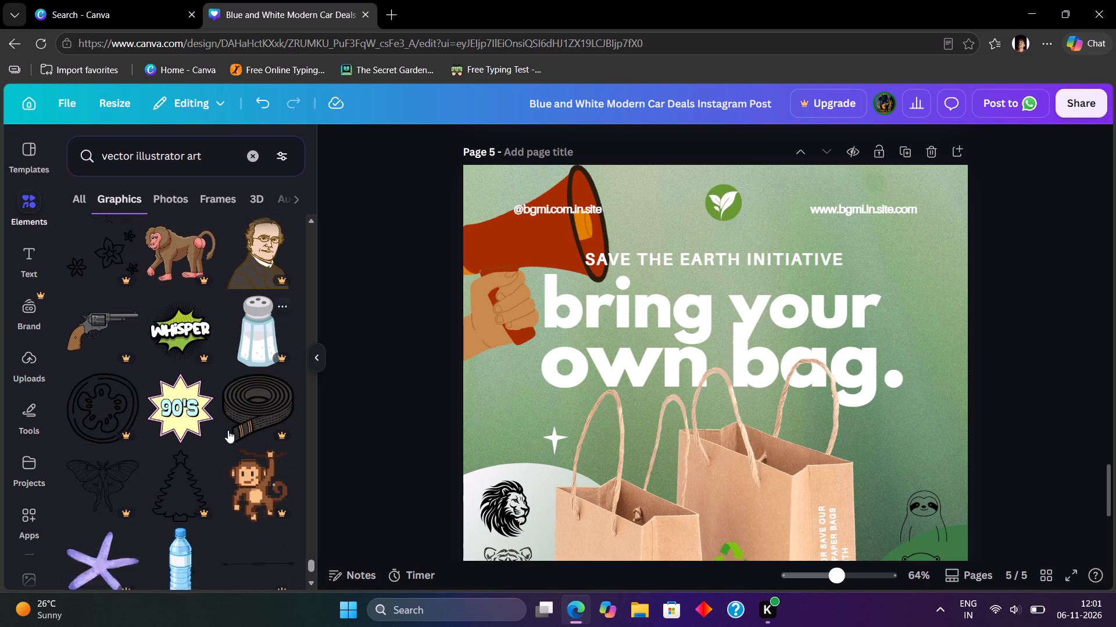
scroll(228, 430, down, 3)
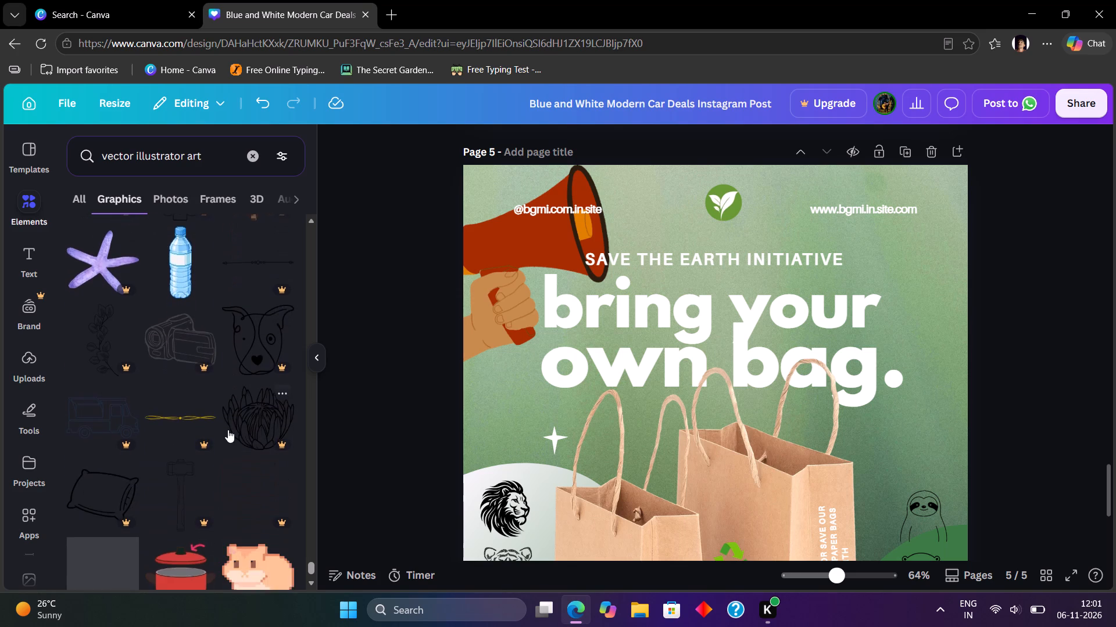
scroll(228, 430, up, 2)
scroll(244, 419, down, 4)
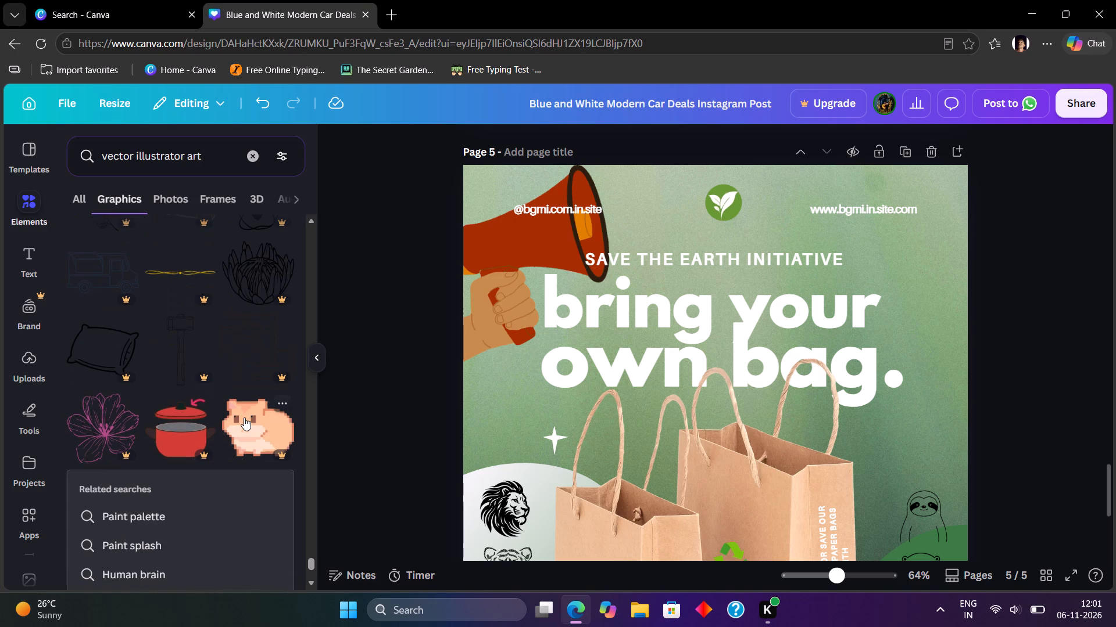
scroll(244, 416, down, 4)
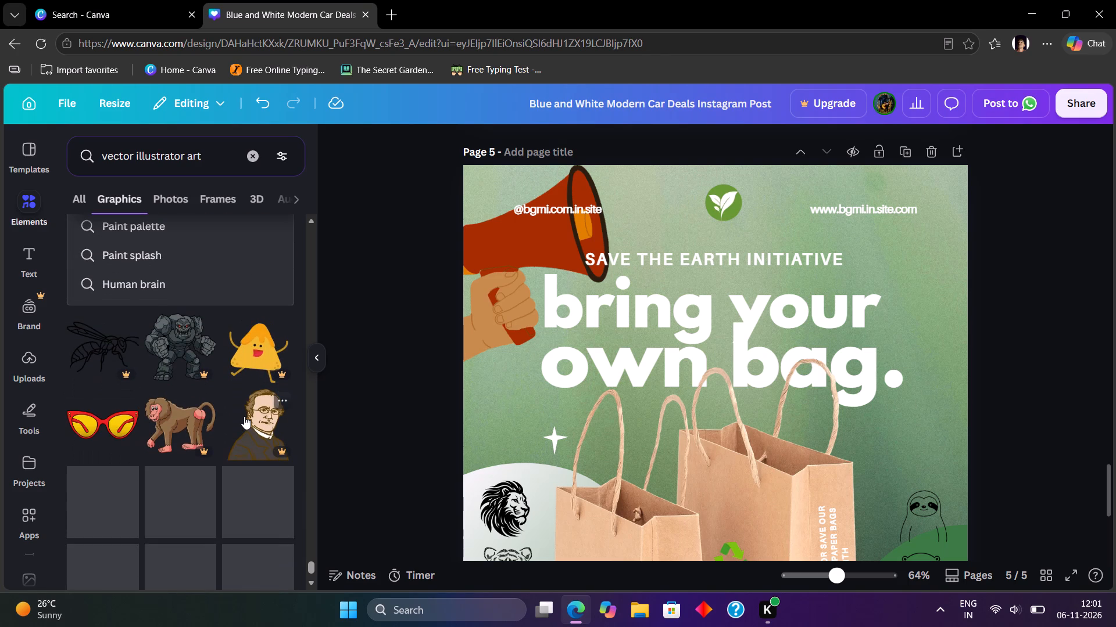
scroll(244, 416, down, 5)
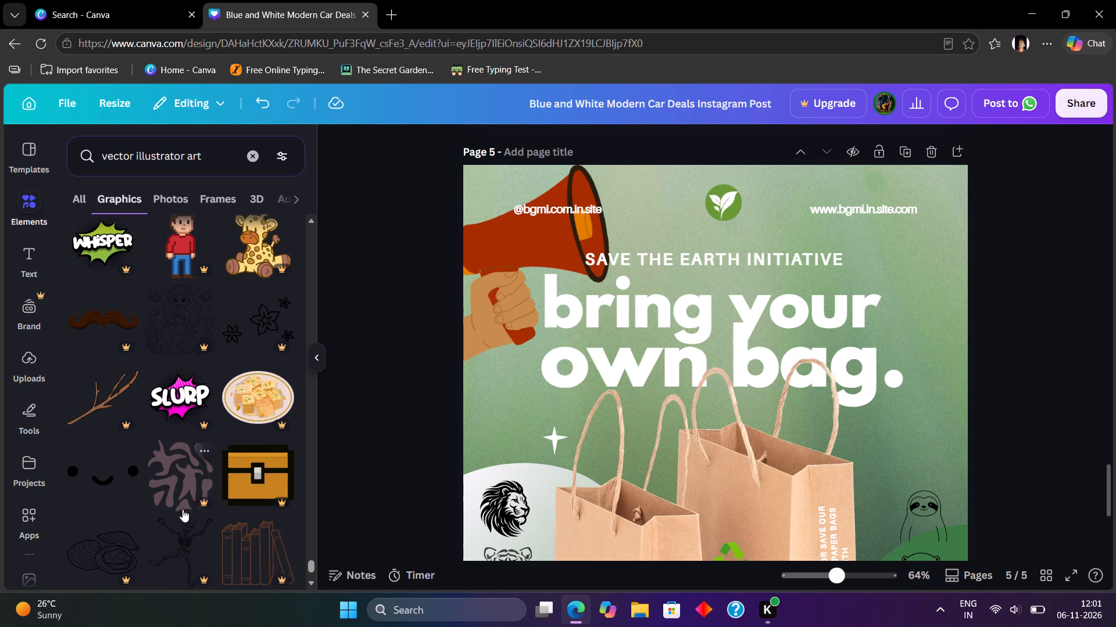
scroll(183, 509, down, 2)
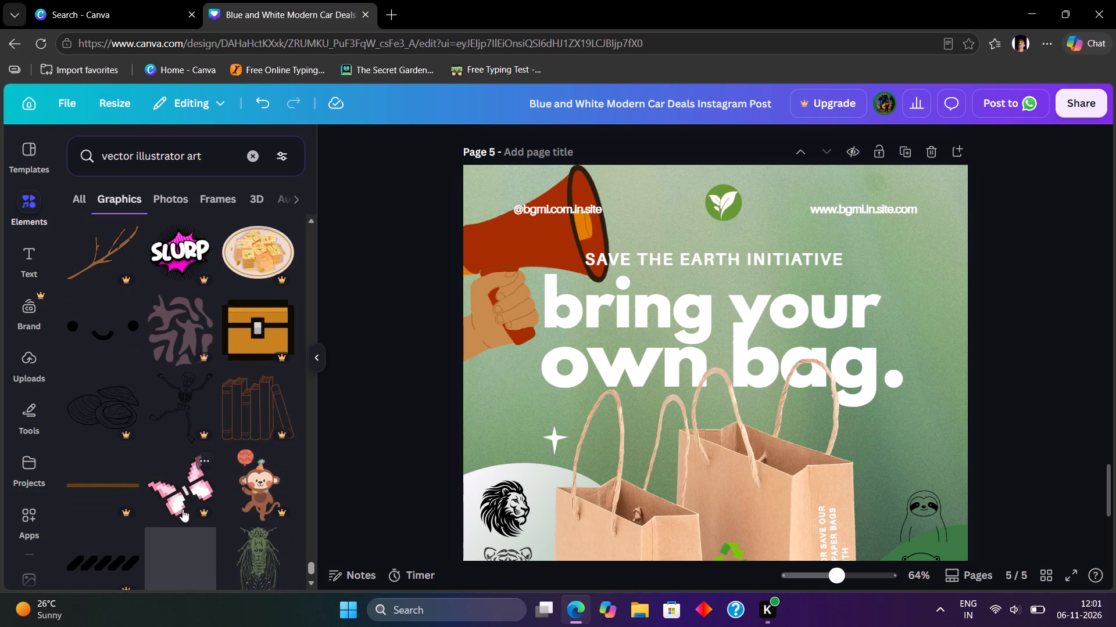
scroll(183, 509, down, 2)
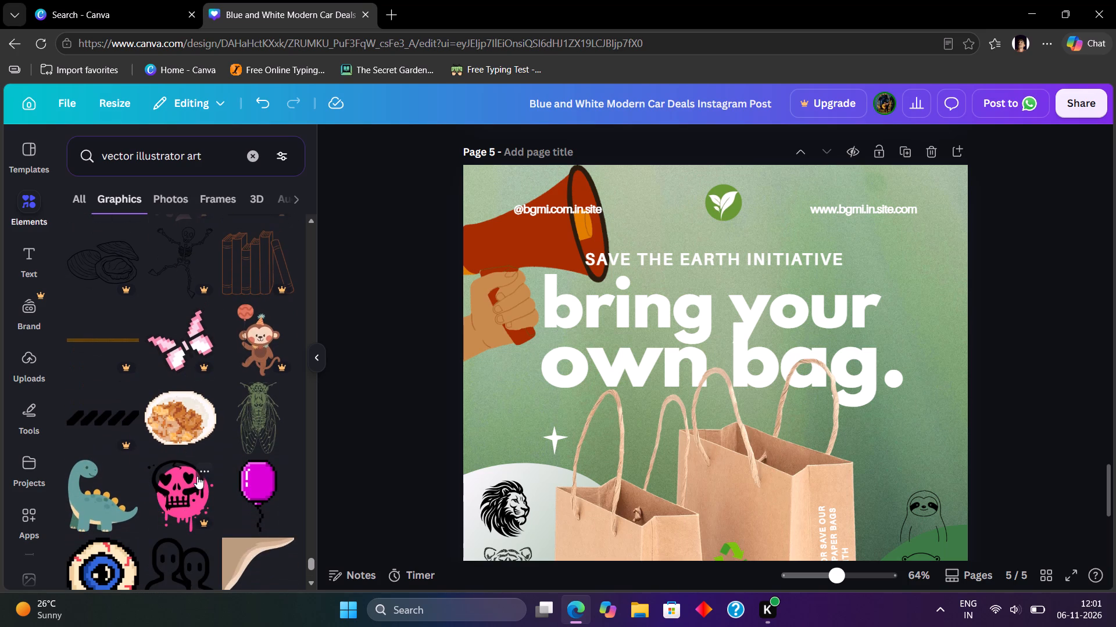
Browse further through the "vector illustrator art" graphics results for a drawing suited to the bring-your-own-bag post.
scroll(210, 457, down, 4)
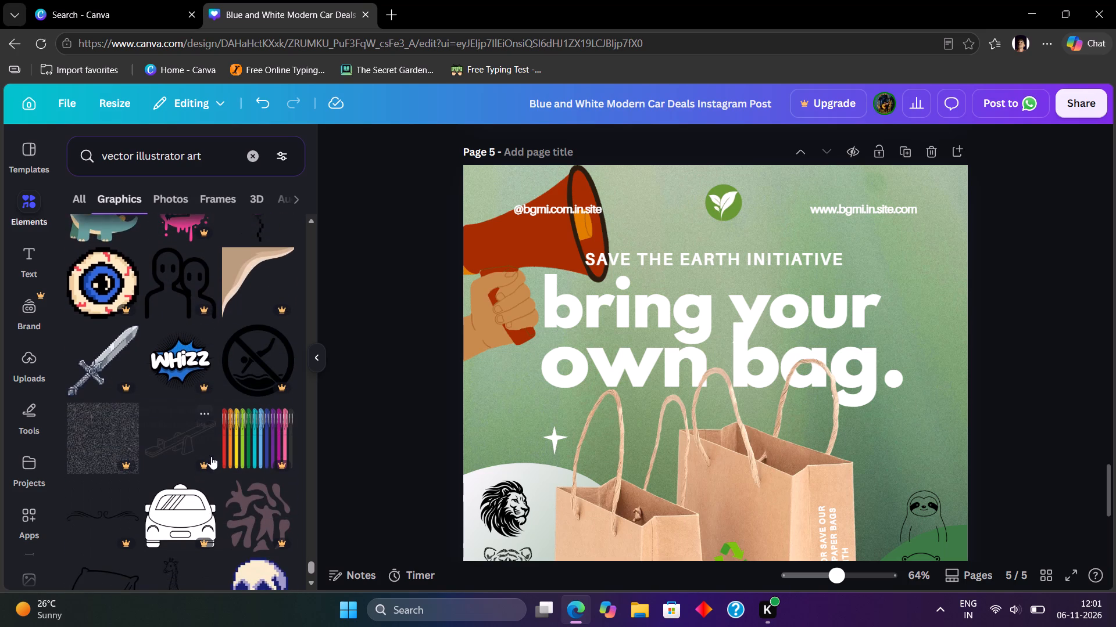
scroll(211, 456, down, 5)
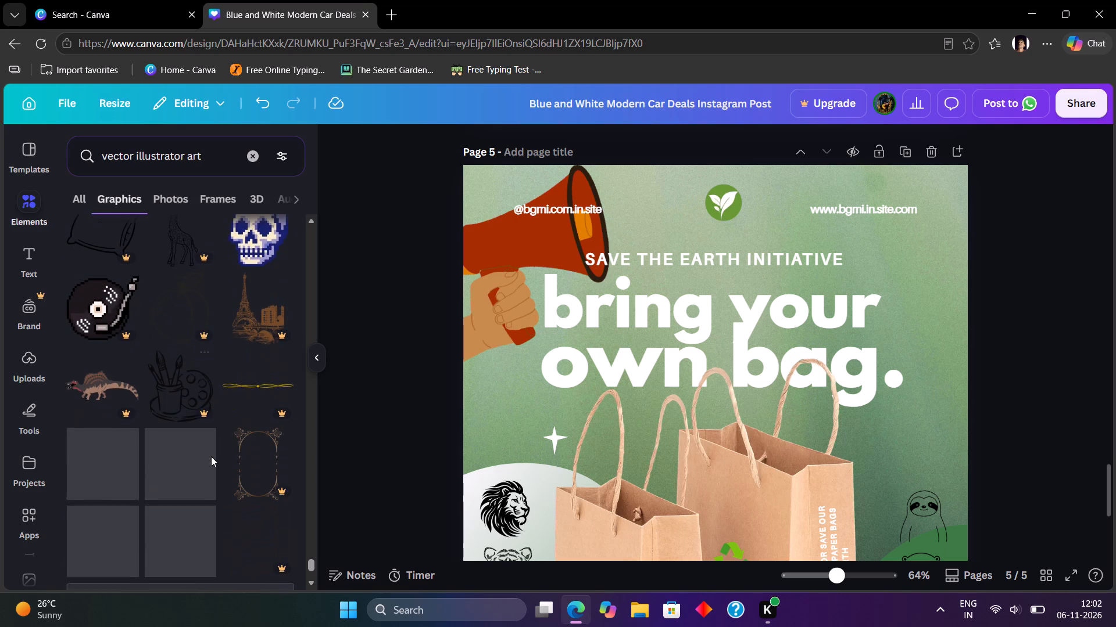
scroll(211, 456, down, 9)
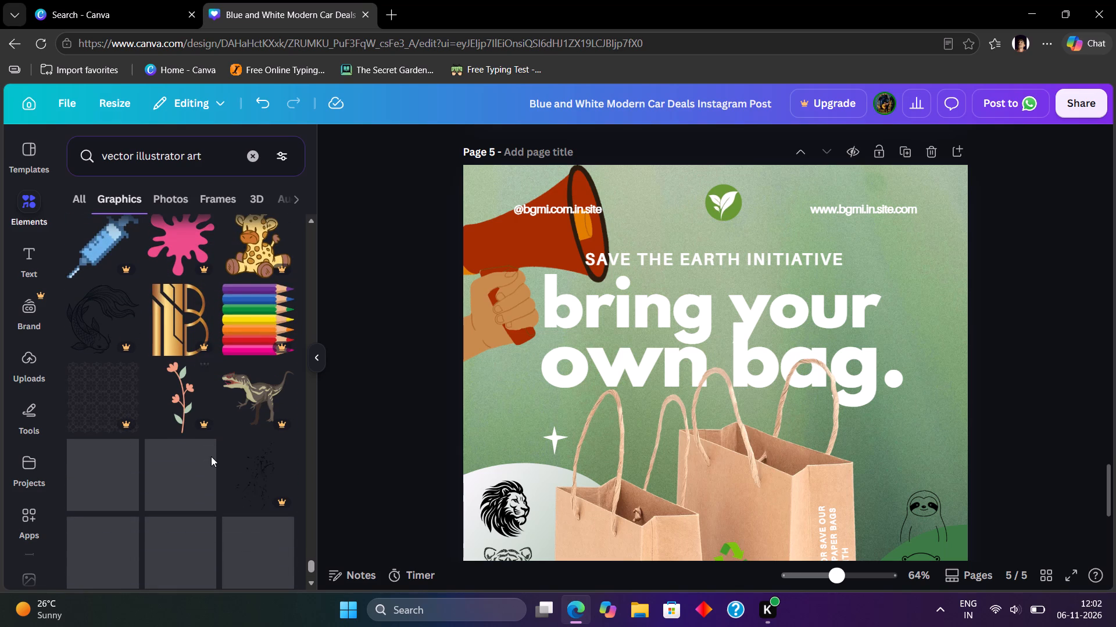
scroll(211, 456, down, 2)
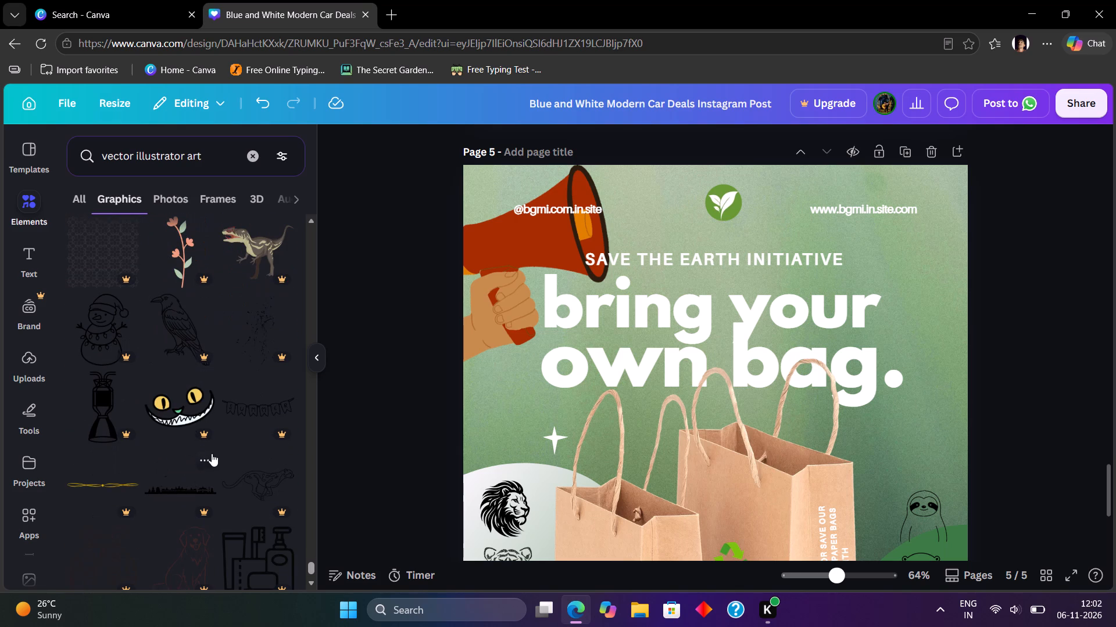
scroll(212, 453, down, 5)
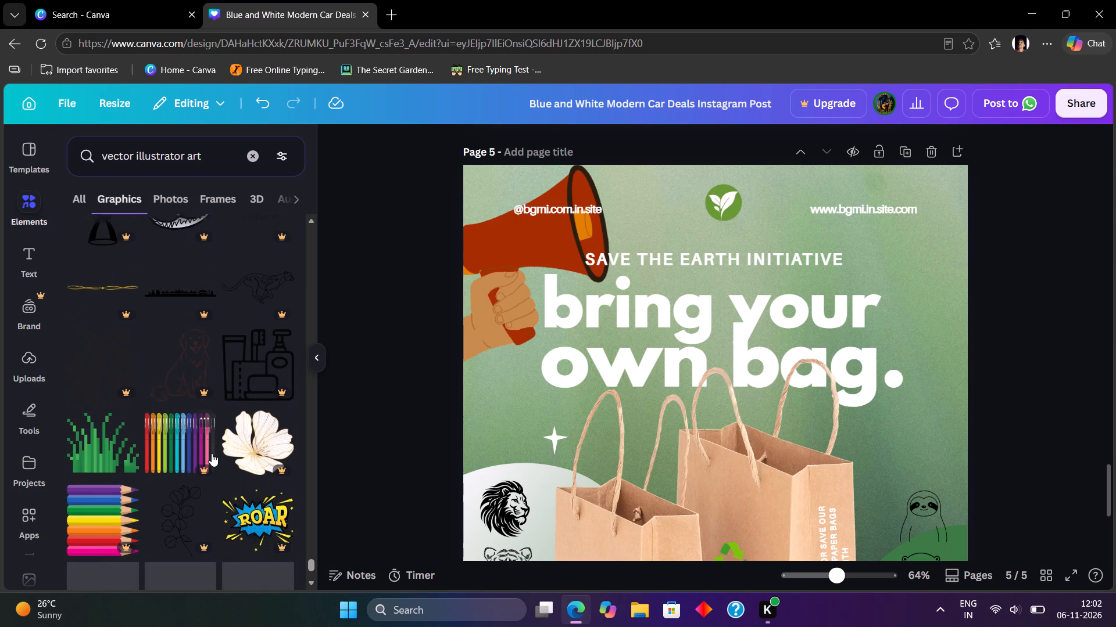
scroll(212, 453, down, 5)
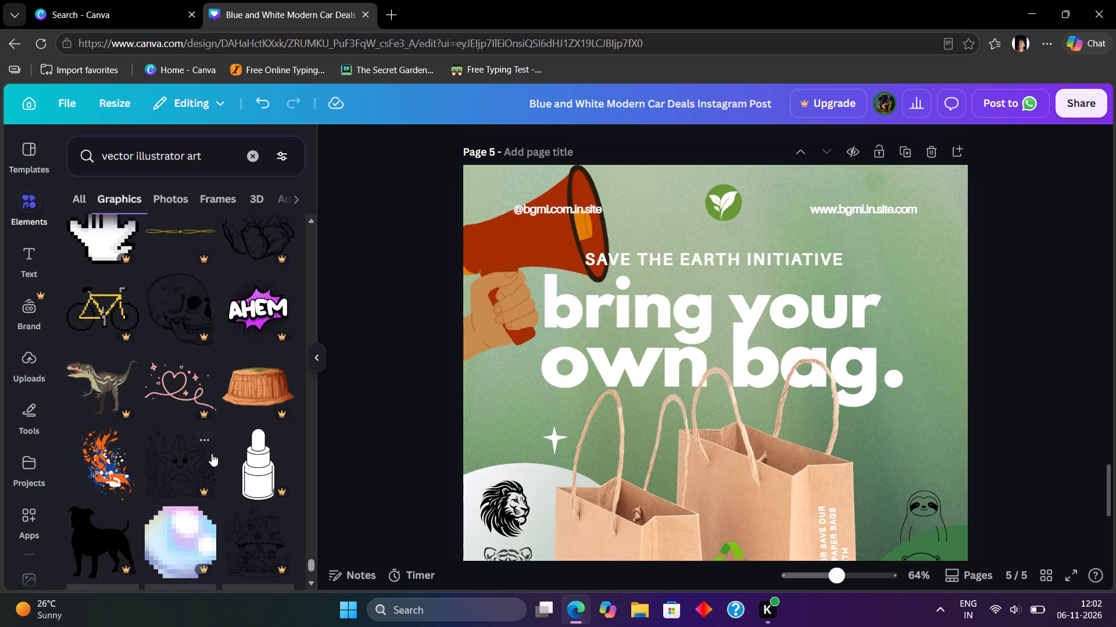
scroll(212, 453, down, 4)
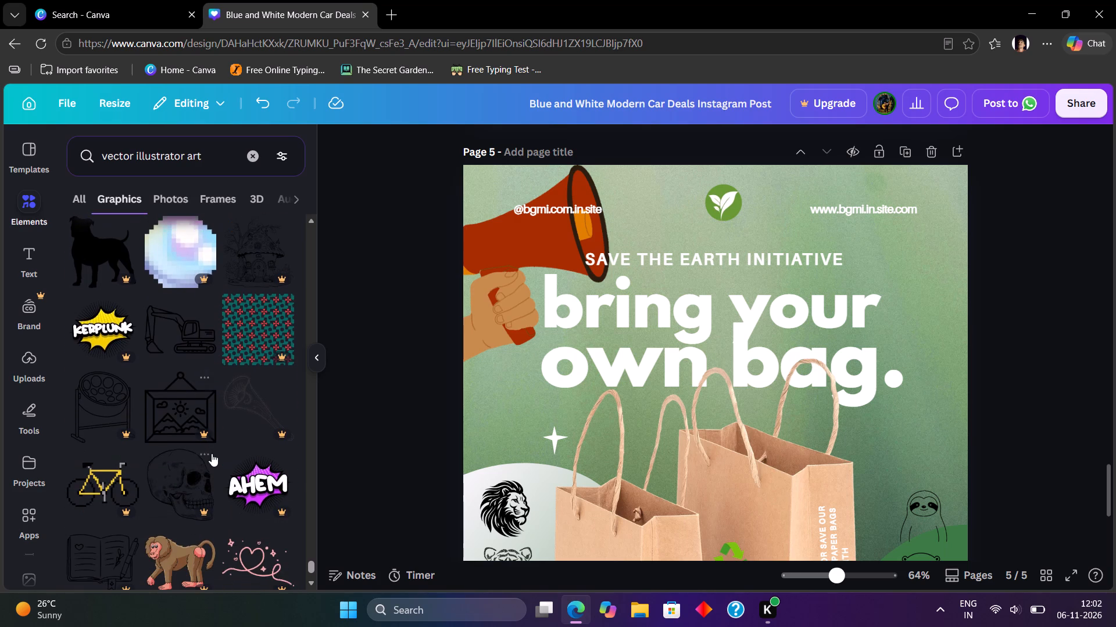
scroll(212, 453, down, 3)
Duplicate the small white sparkle above the lion drawing and place the copy just after "your" in the headline.
scroll(545, 451, down, 2)
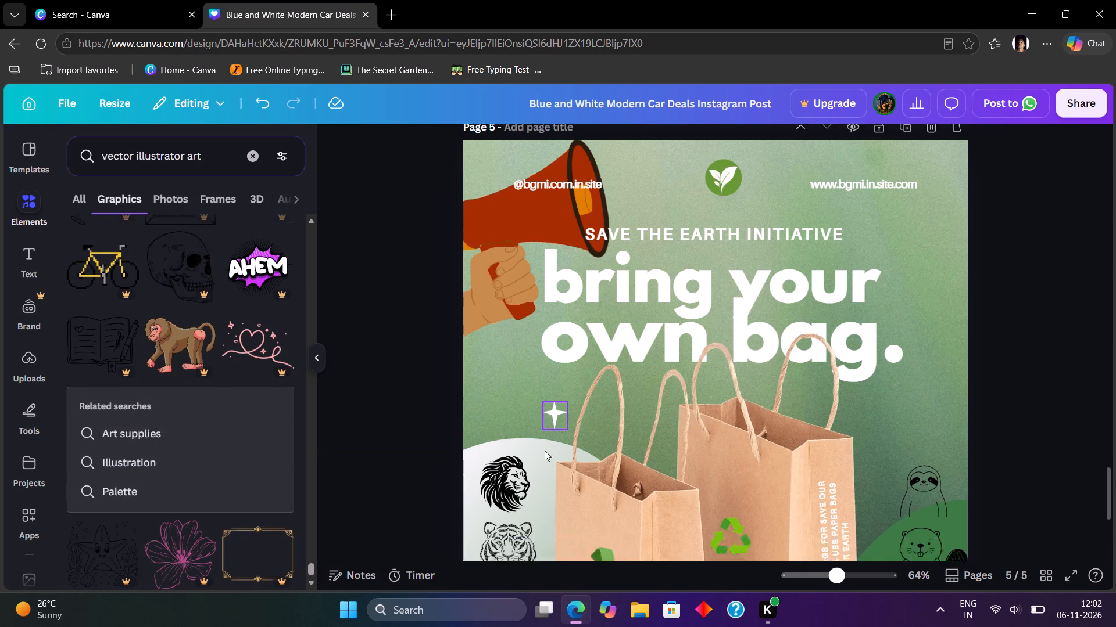
click(552, 267)
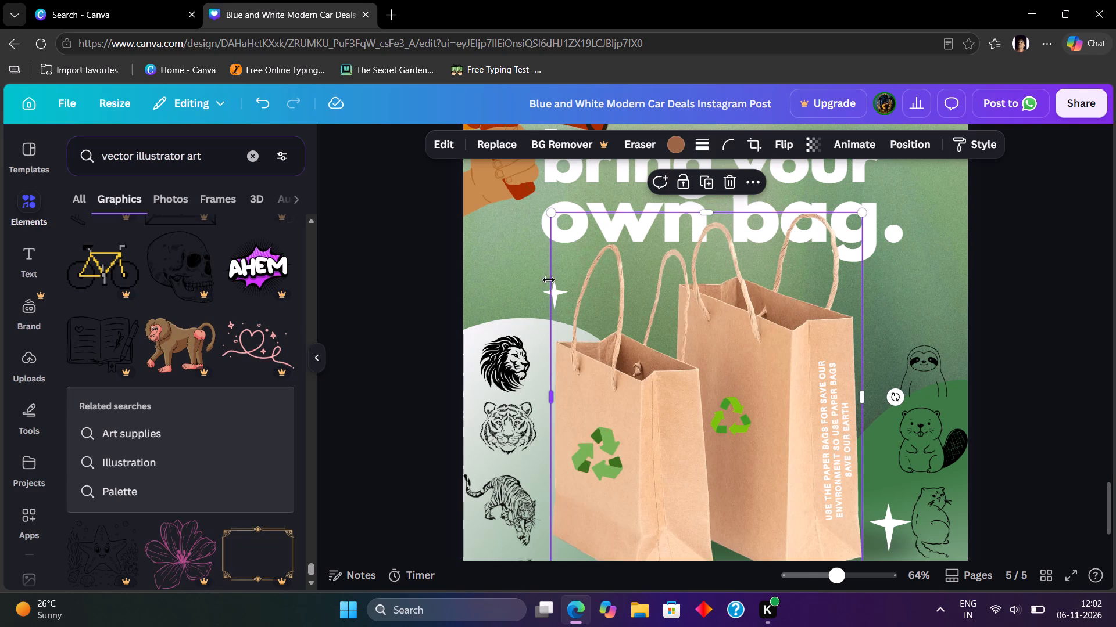
click(495, 277)
click(546, 287)
click(559, 256)
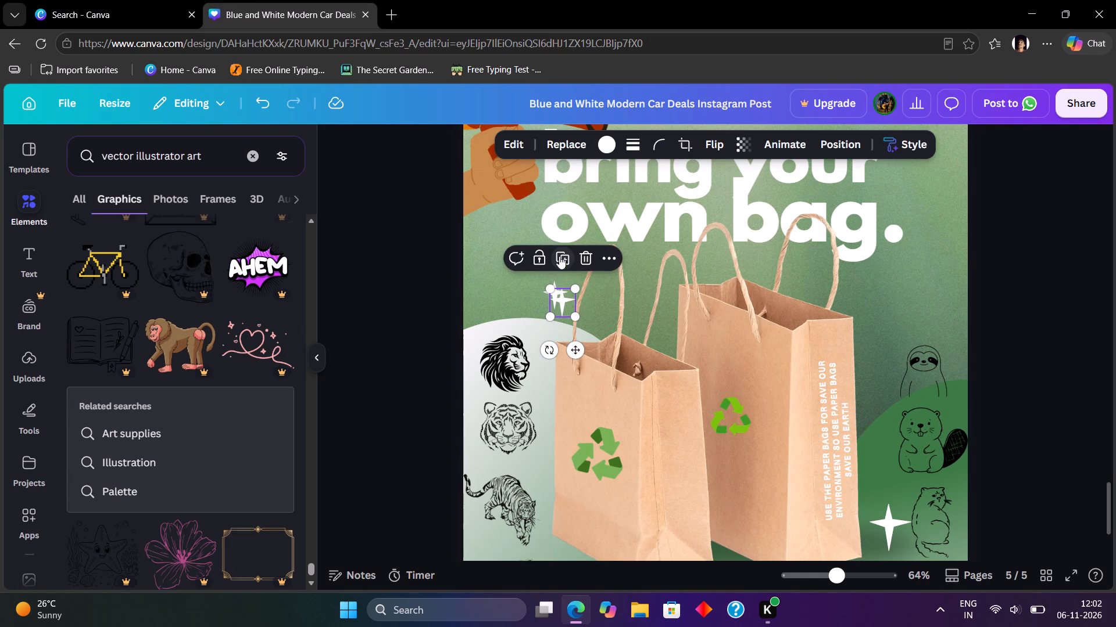
drag(563, 297, 653, 253)
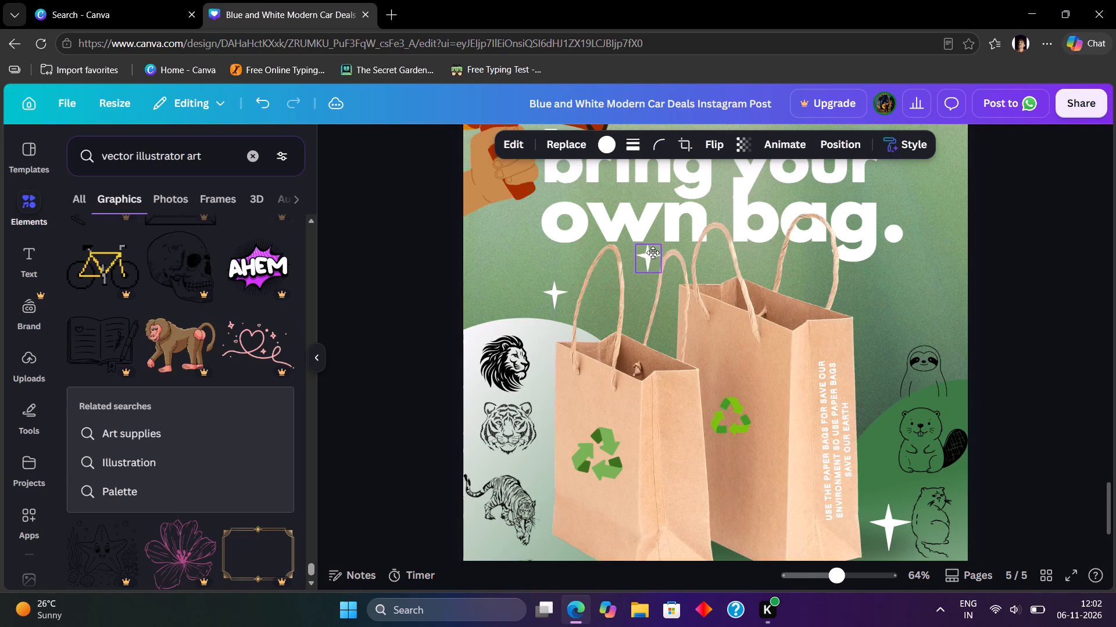
drag(653, 253, 897, 182)
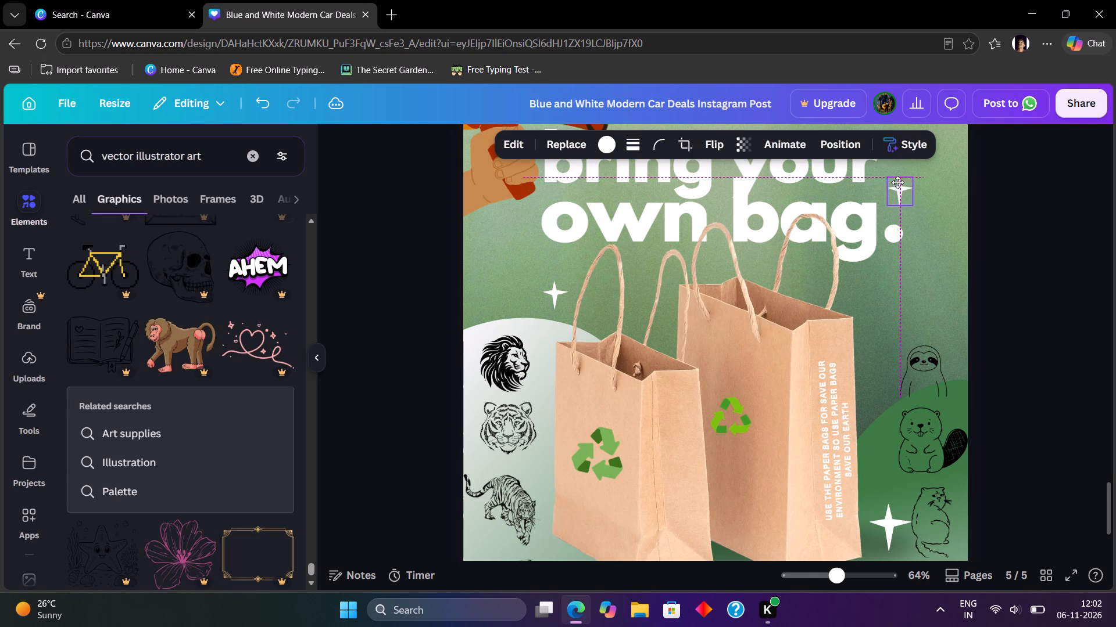
drag(897, 182, 896, 180)
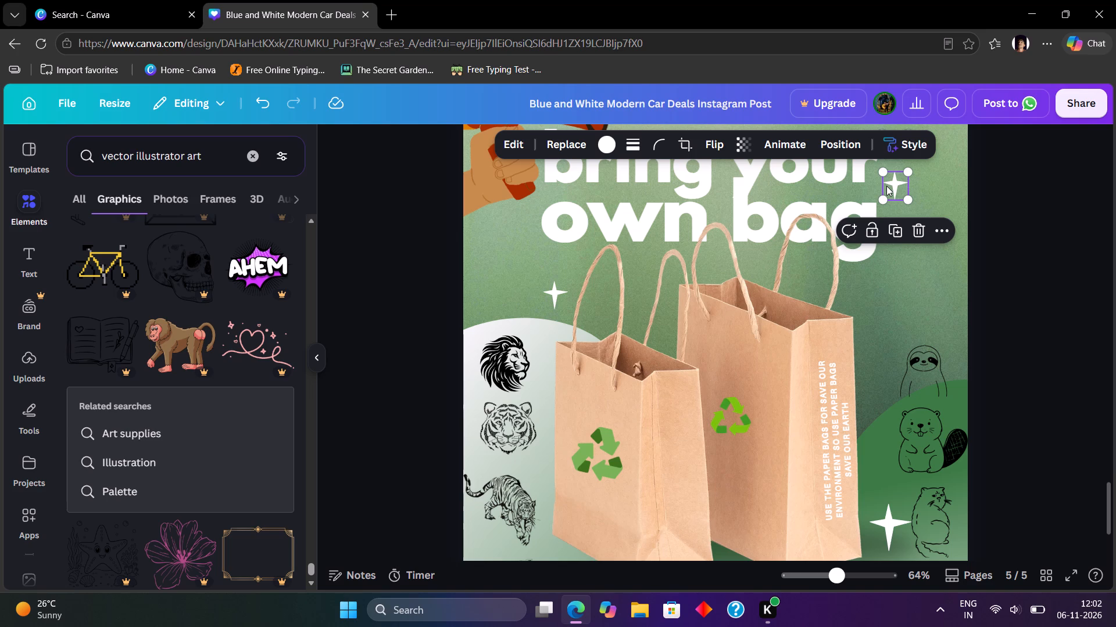
Duplicate the sparkle beside "your" and place the copy at the top of the "b" in "bring".
scroll(907, 291, up, 2)
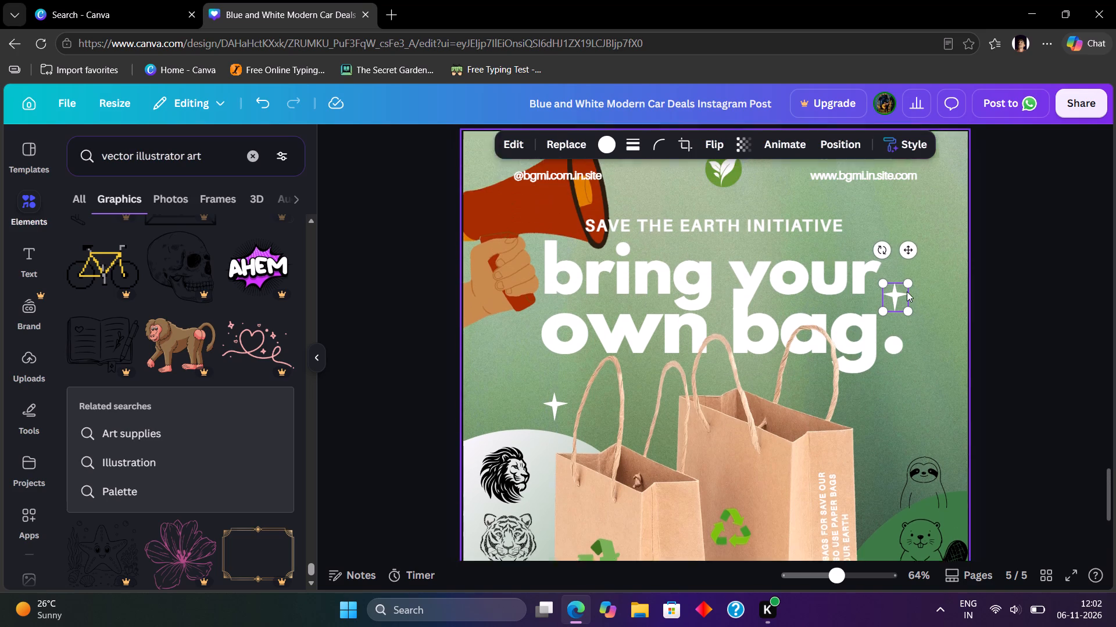
click(899, 283)
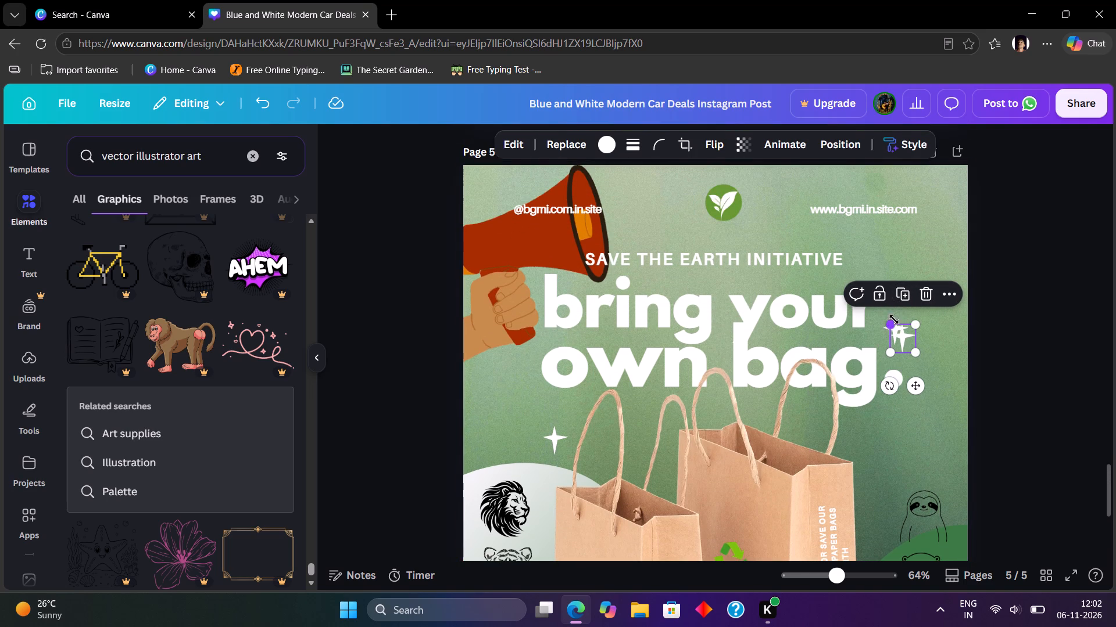
drag(899, 341, 559, 291)
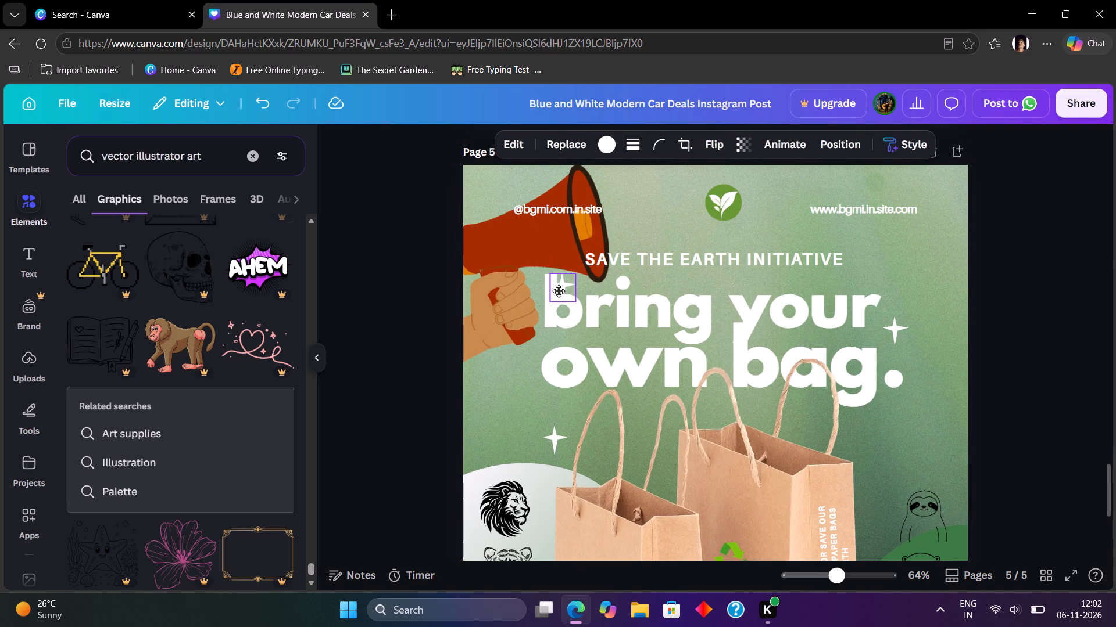
drag(559, 291, 552, 281)
click(378, 300)
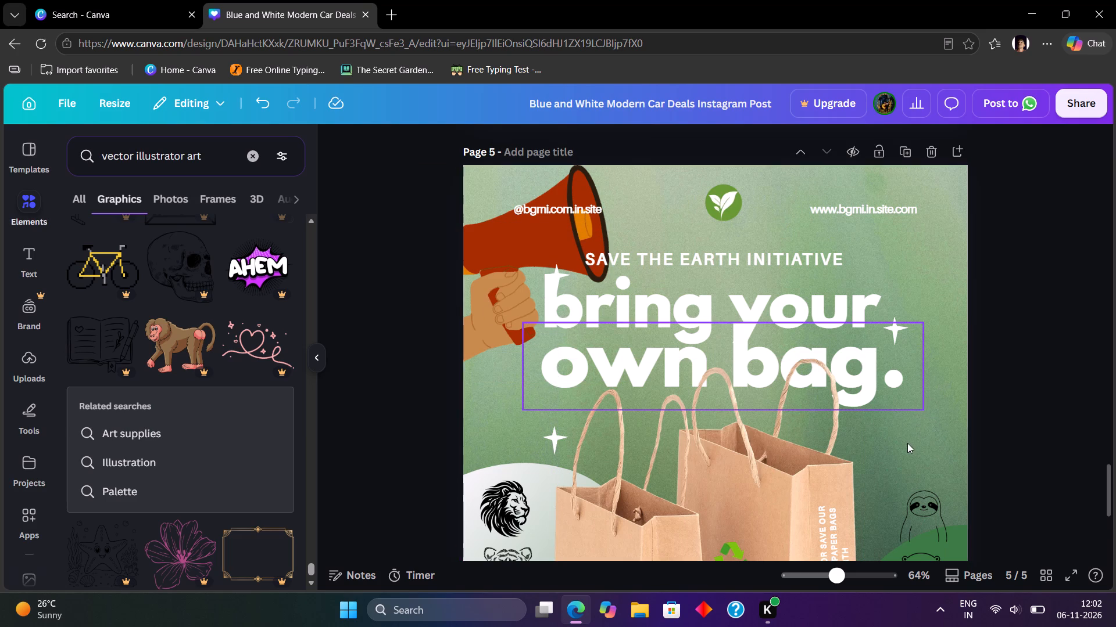
Look over the lower part of page 5 and browse more "vector illustrator art" graphics for a fitting addition.
scroll(907, 443, down, 7)
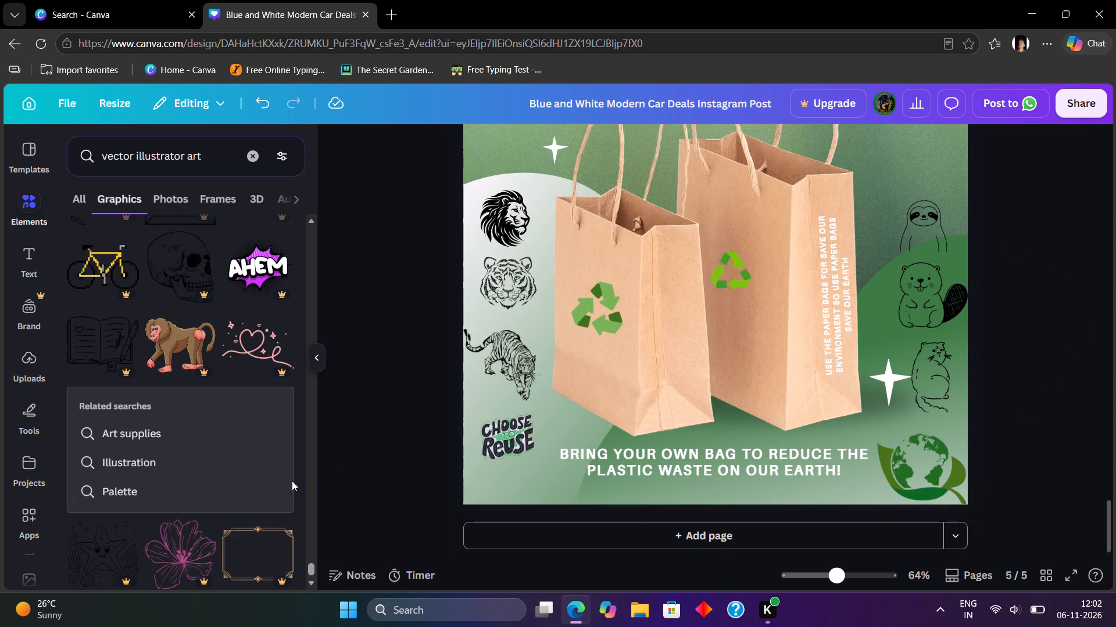
scroll(254, 488, down, 7)
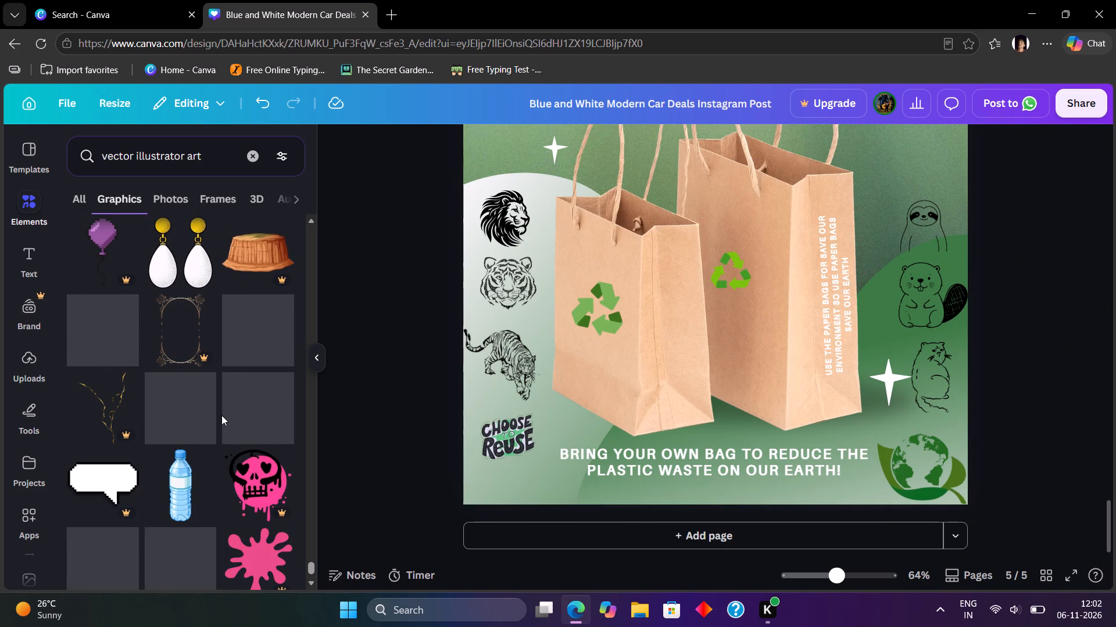
scroll(185, 421, down, 5)
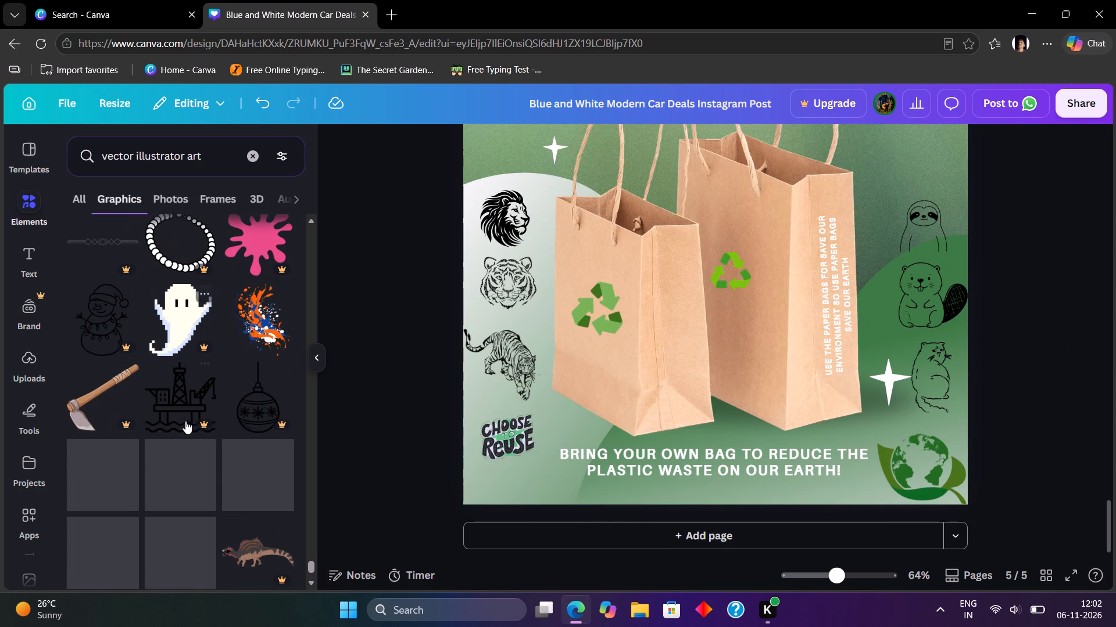
scroll(185, 421, down, 5)
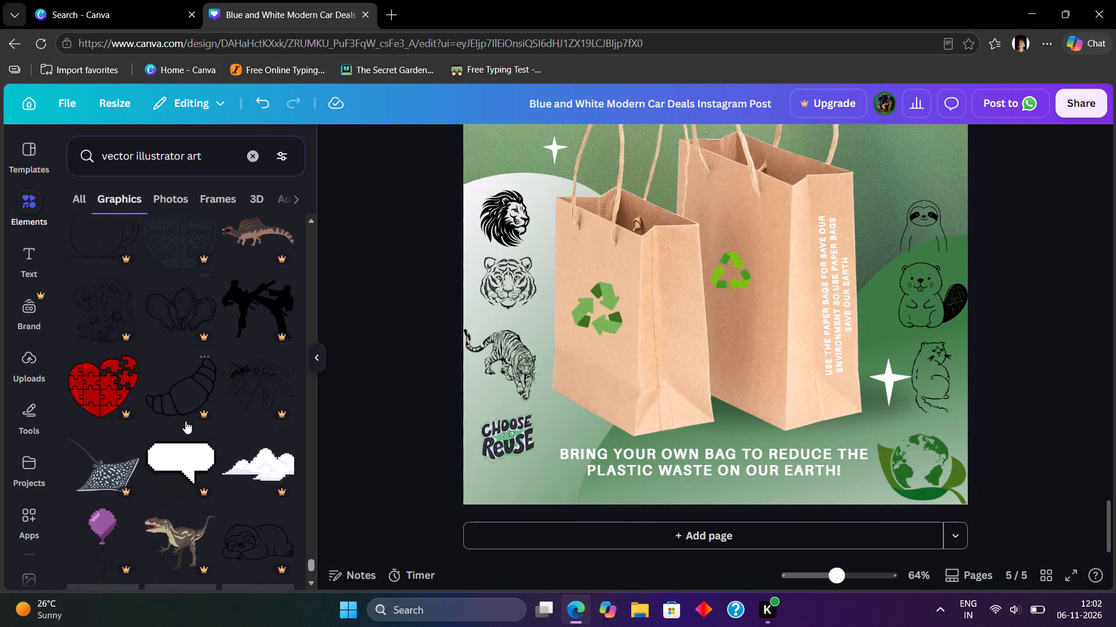
scroll(185, 421, down, 3)
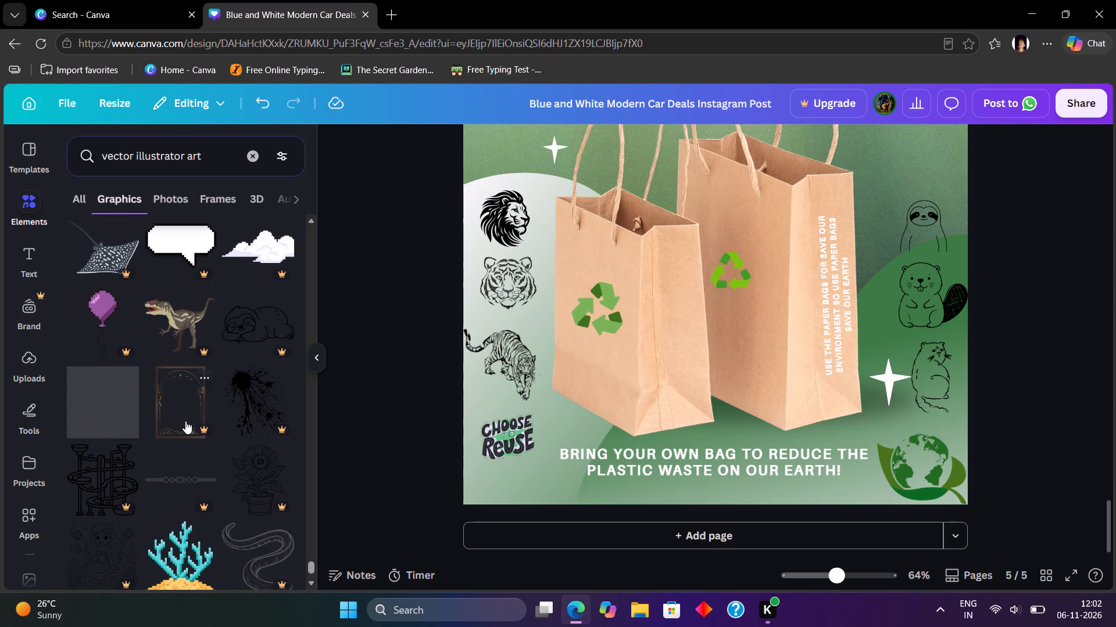
scroll(185, 421, down, 3)
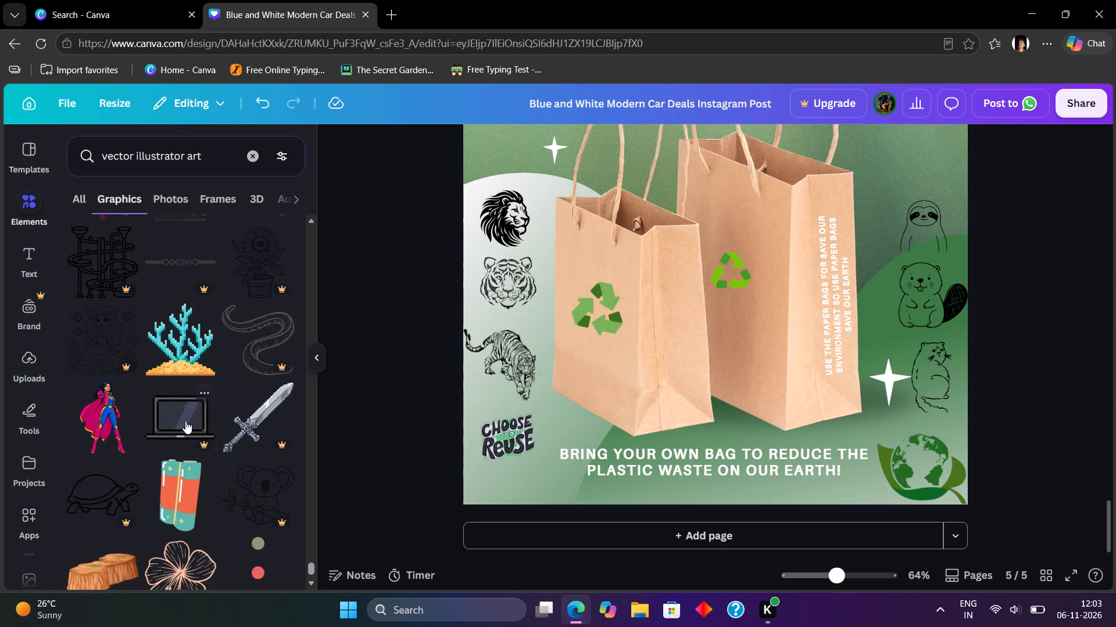
scroll(122, 416, down, 4)
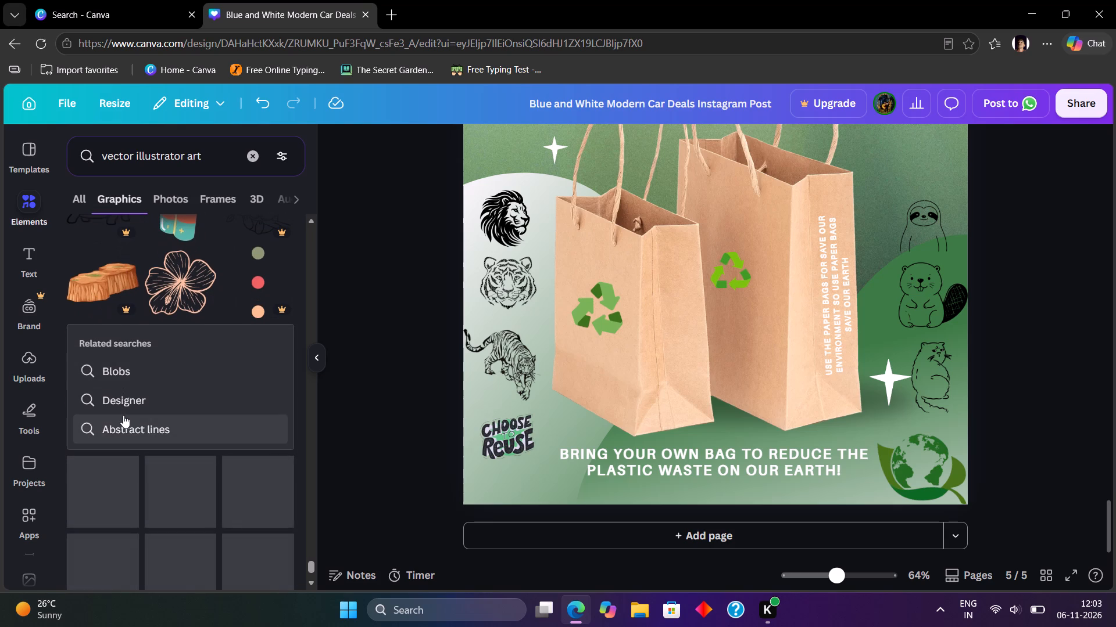
scroll(126, 413, down, 2)
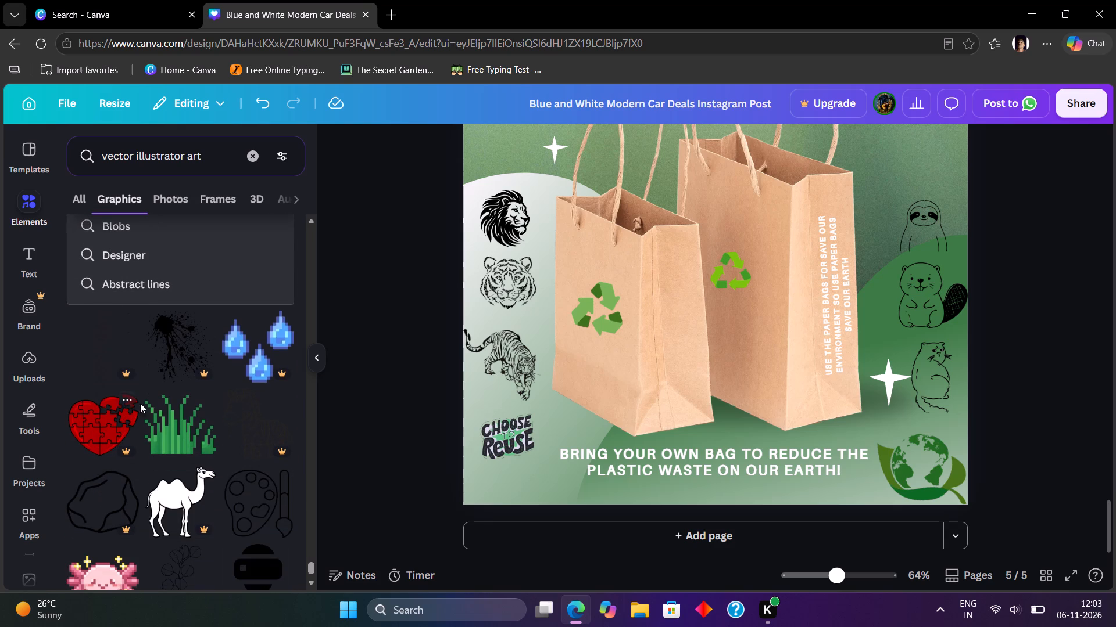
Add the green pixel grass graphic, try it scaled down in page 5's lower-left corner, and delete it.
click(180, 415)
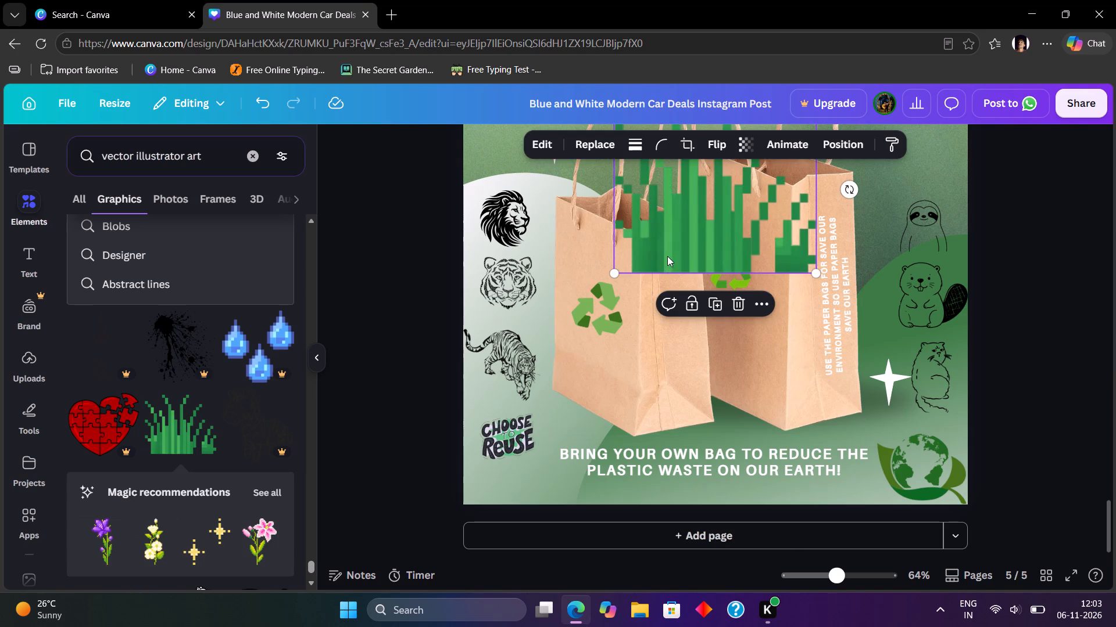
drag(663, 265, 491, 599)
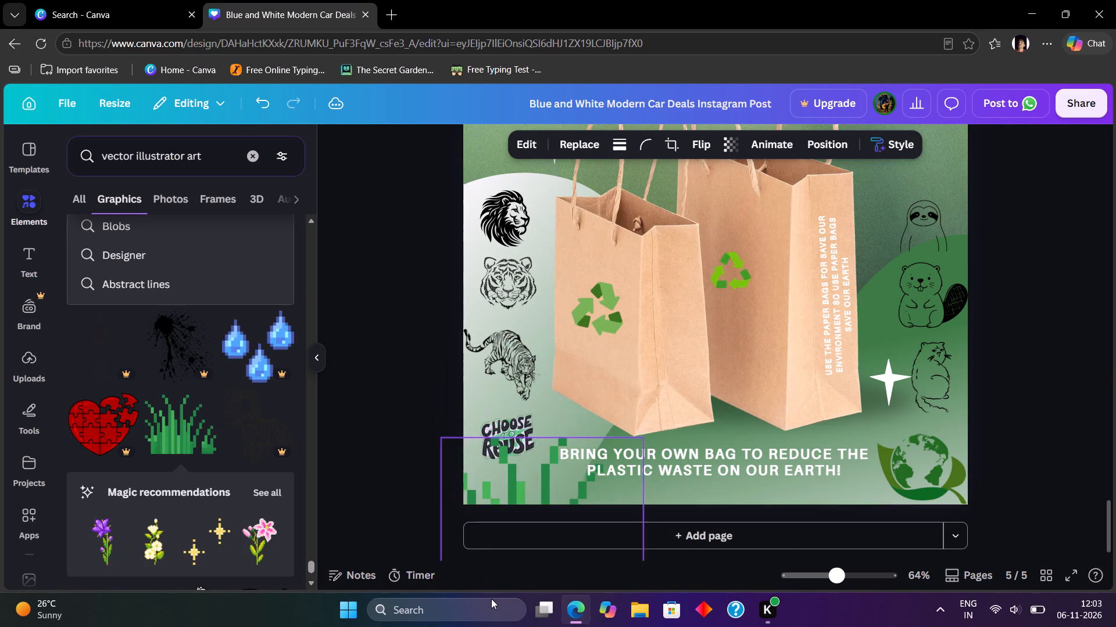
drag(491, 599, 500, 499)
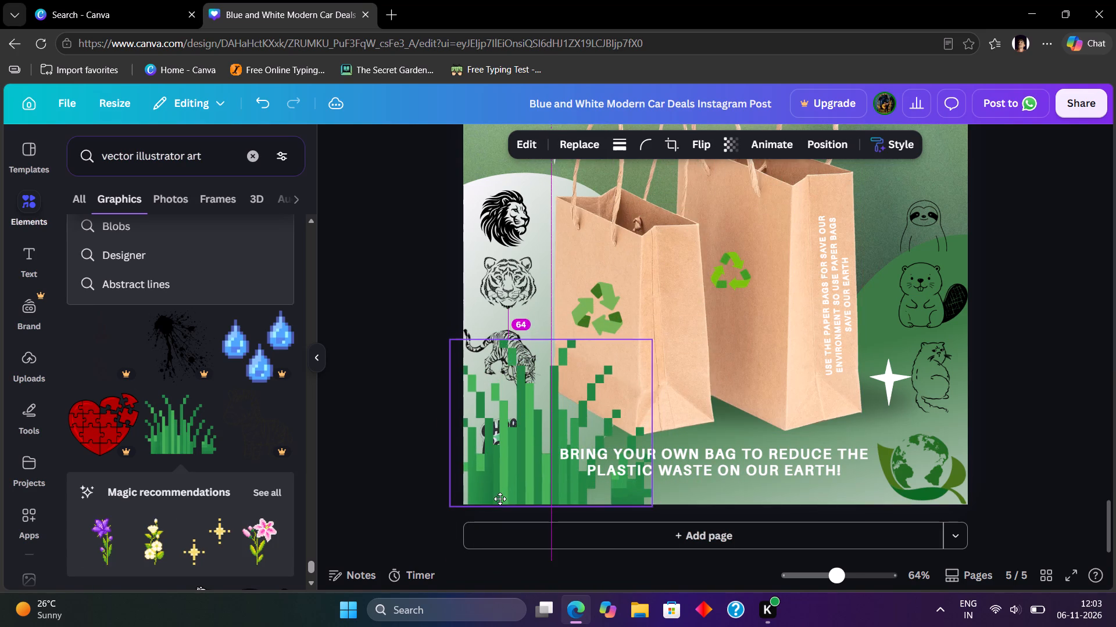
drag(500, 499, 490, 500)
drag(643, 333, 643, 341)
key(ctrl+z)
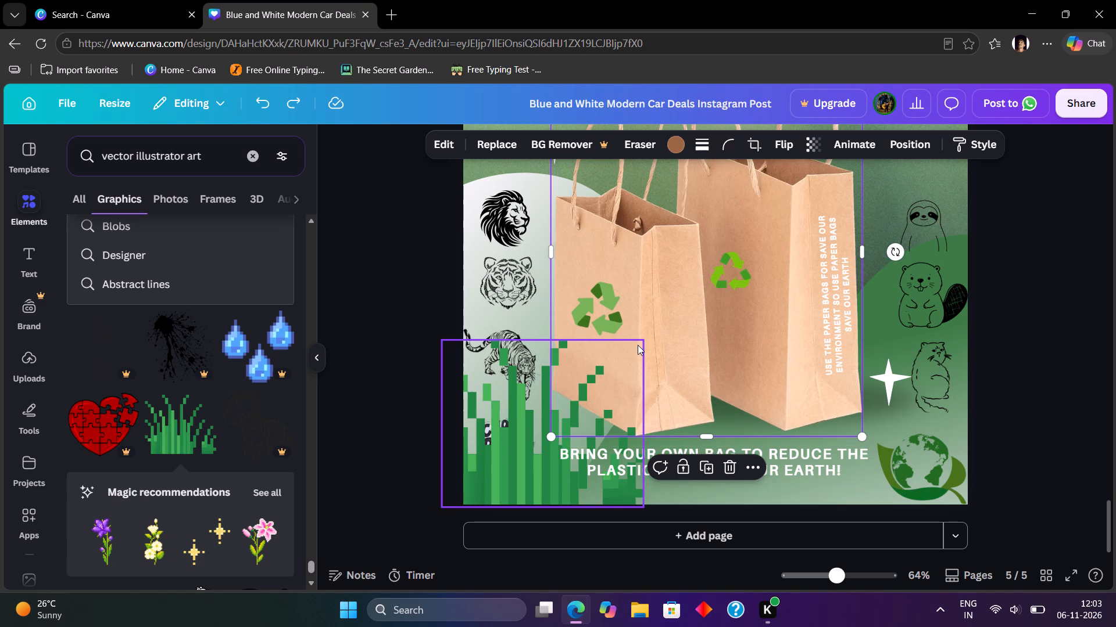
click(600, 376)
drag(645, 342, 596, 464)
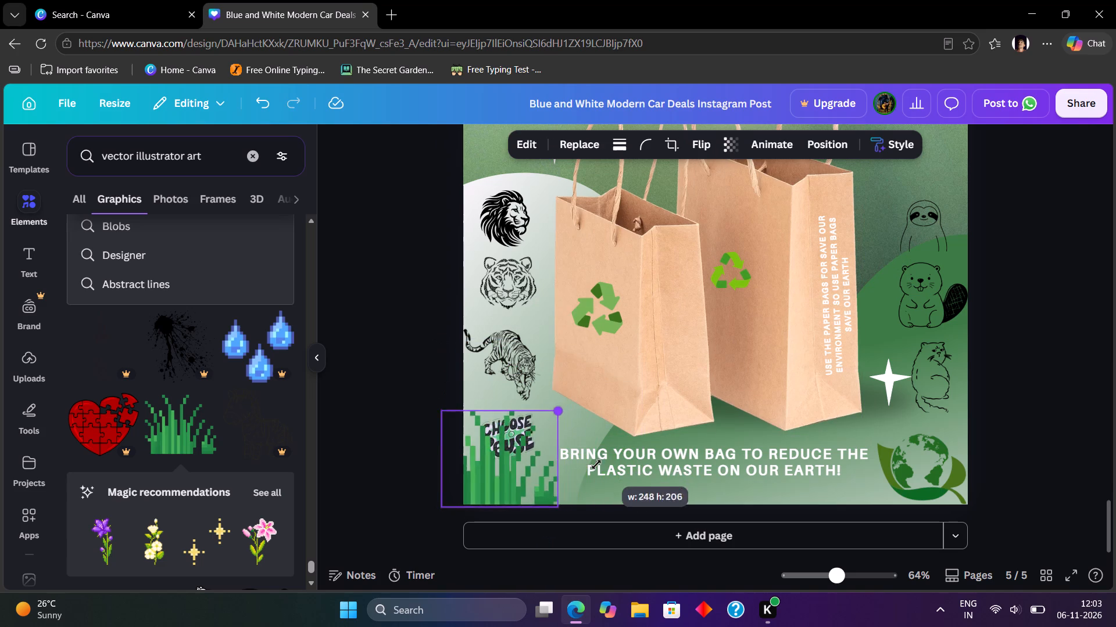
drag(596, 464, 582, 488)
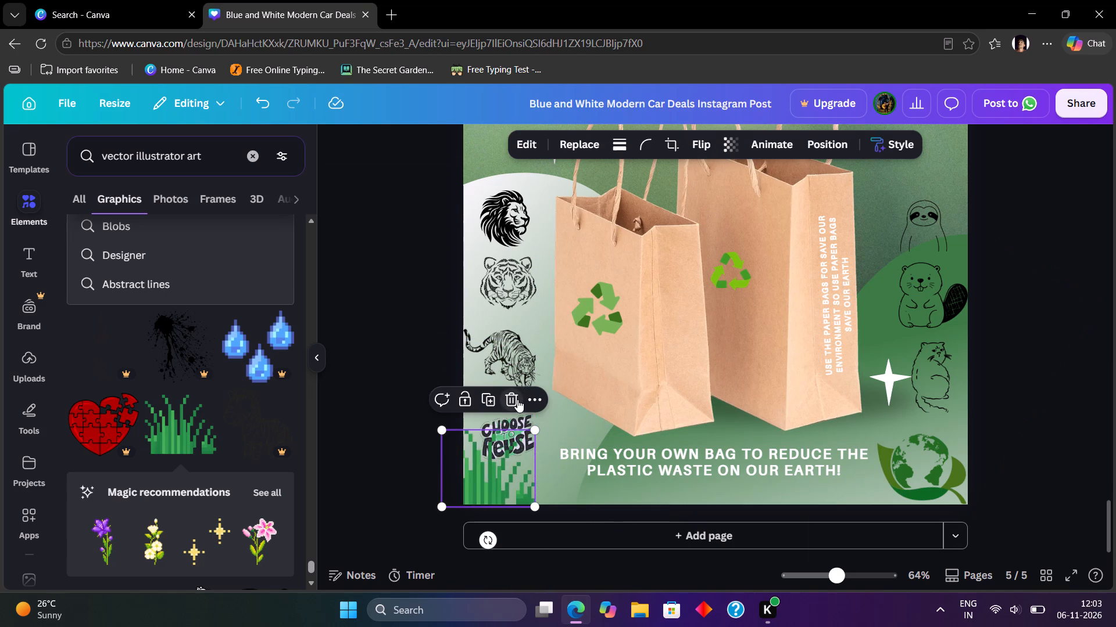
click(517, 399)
Browse further through the "vector illustrator art" graphics for another addition to page 5.
scroll(239, 417, down, 3)
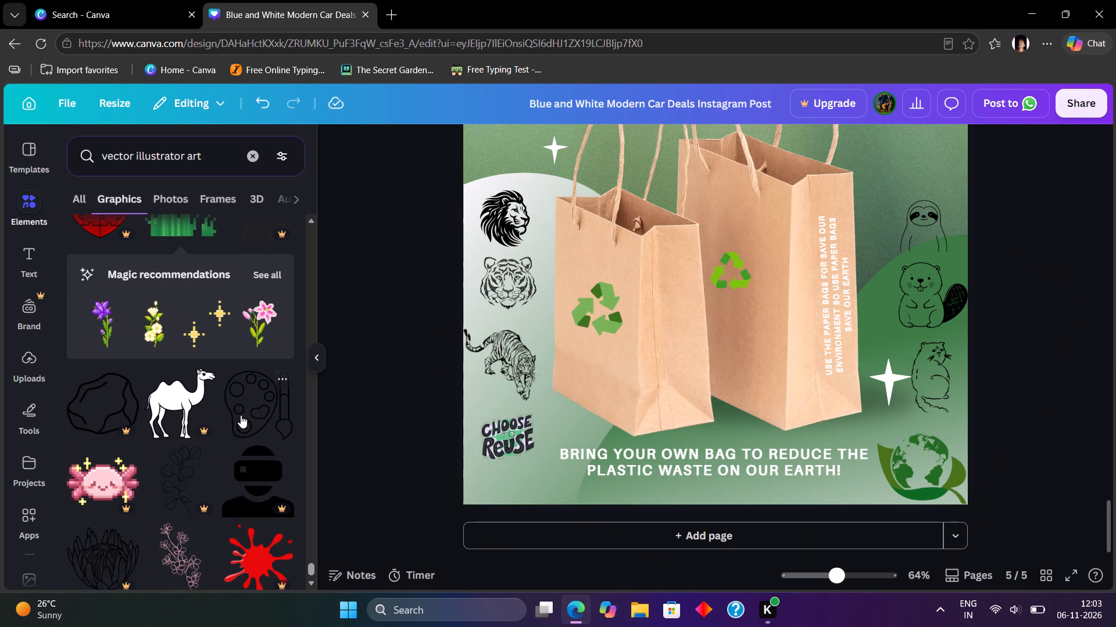
scroll(241, 415, down, 4)
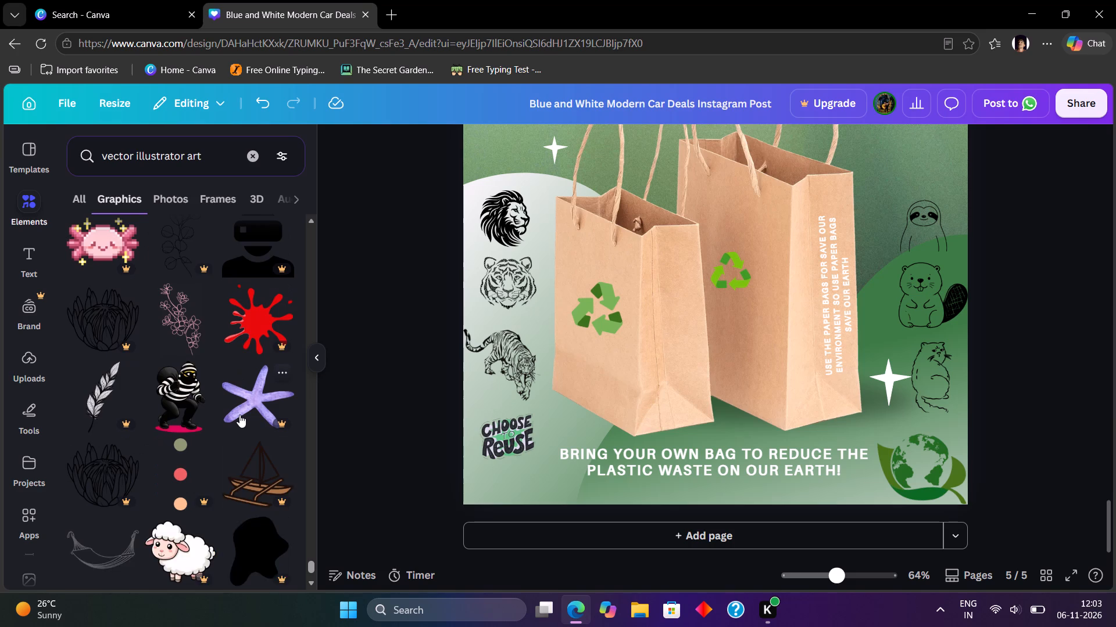
scroll(239, 415, down, 4)
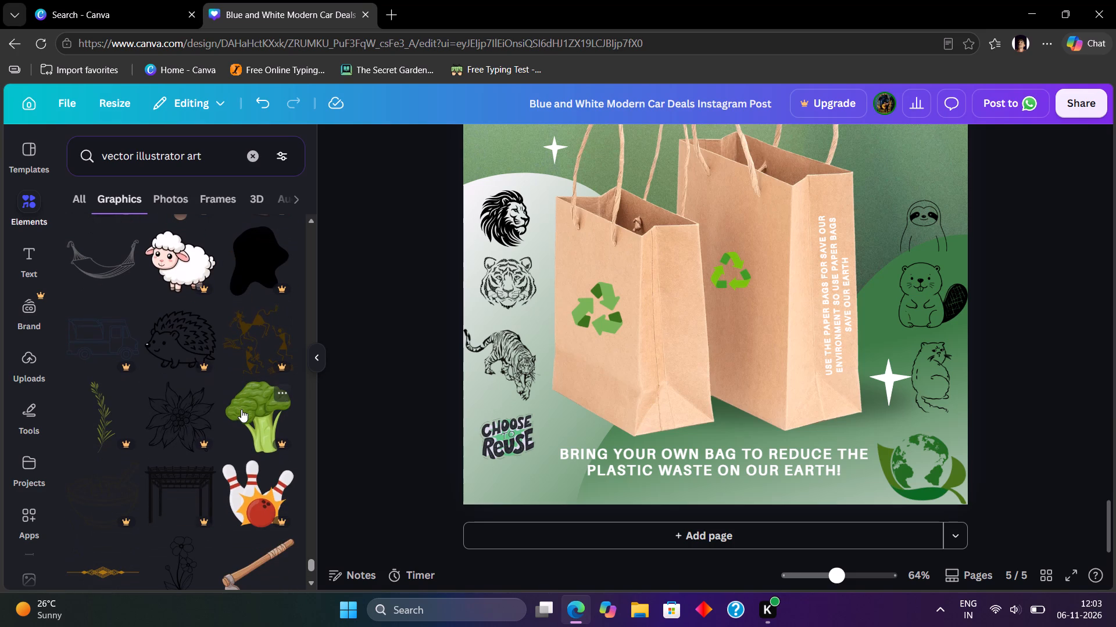
scroll(241, 409, down, 5)
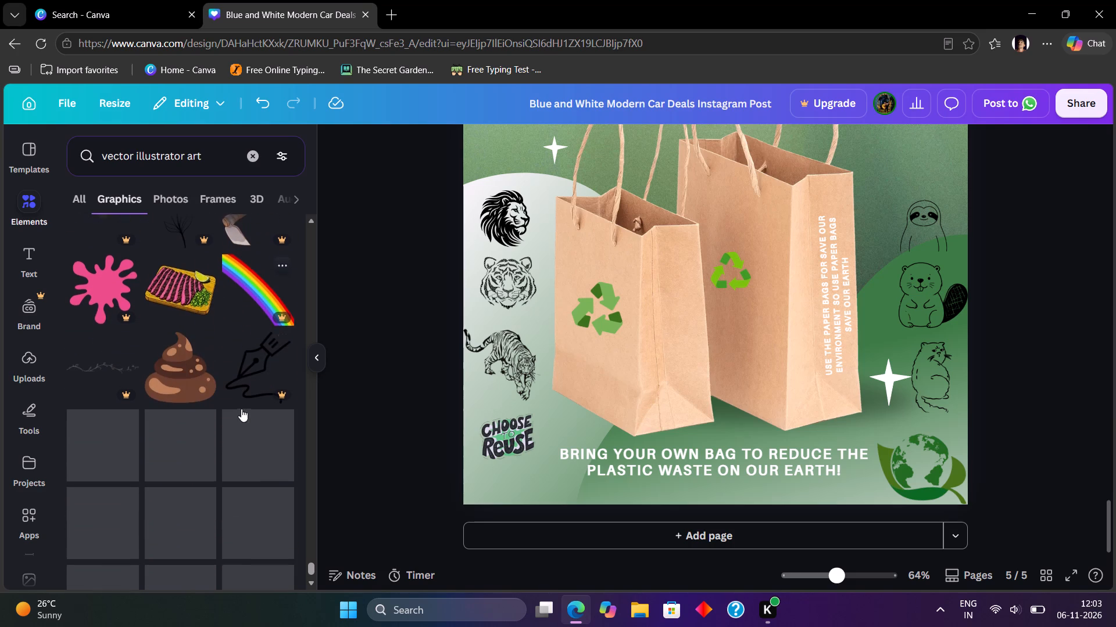
scroll(243, 406, down, 4)
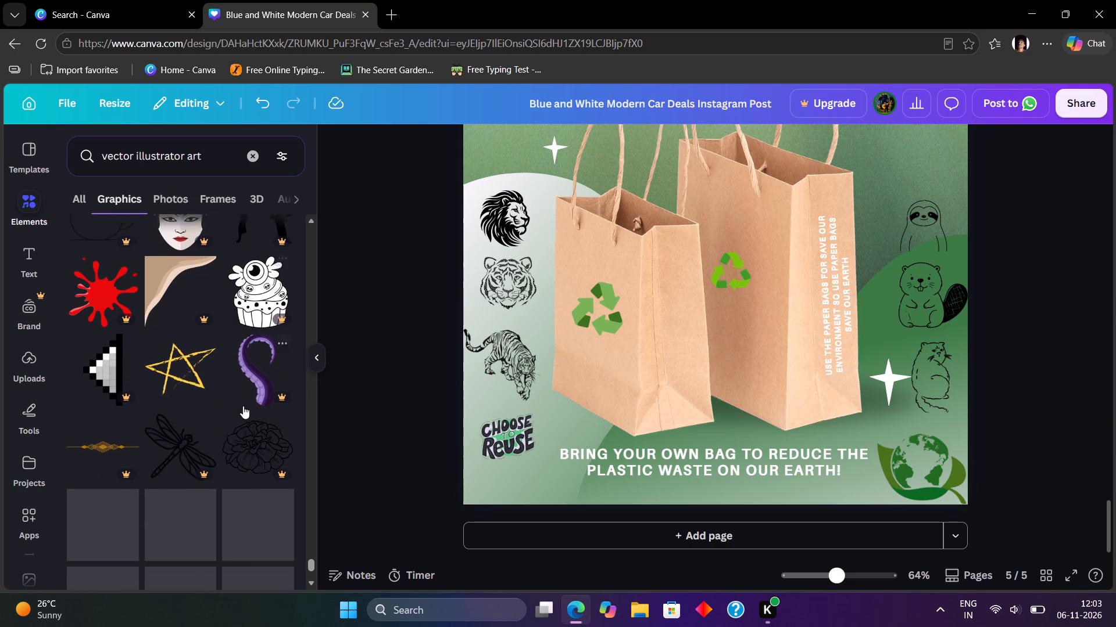
scroll(244, 402, down, 5)
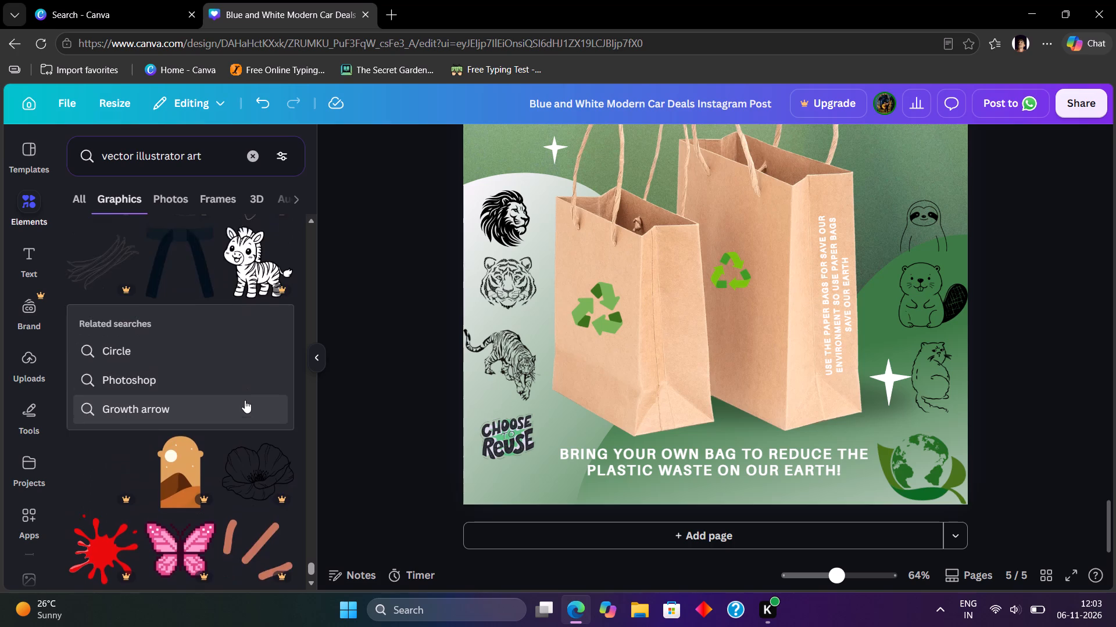
scroll(245, 400, down, 6)
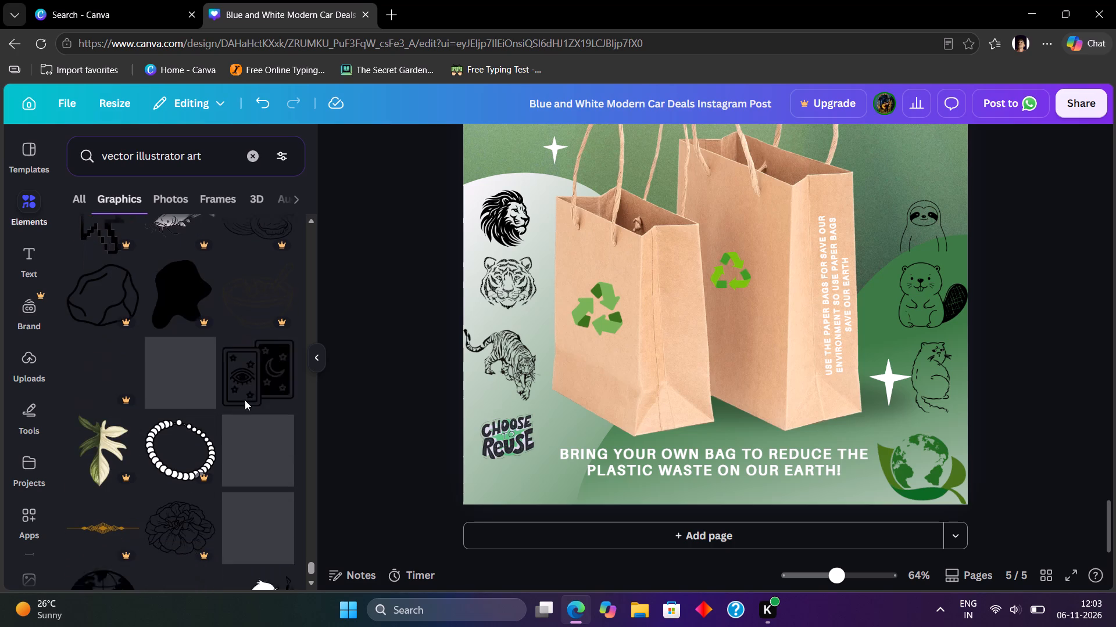
scroll(245, 400, down, 5)
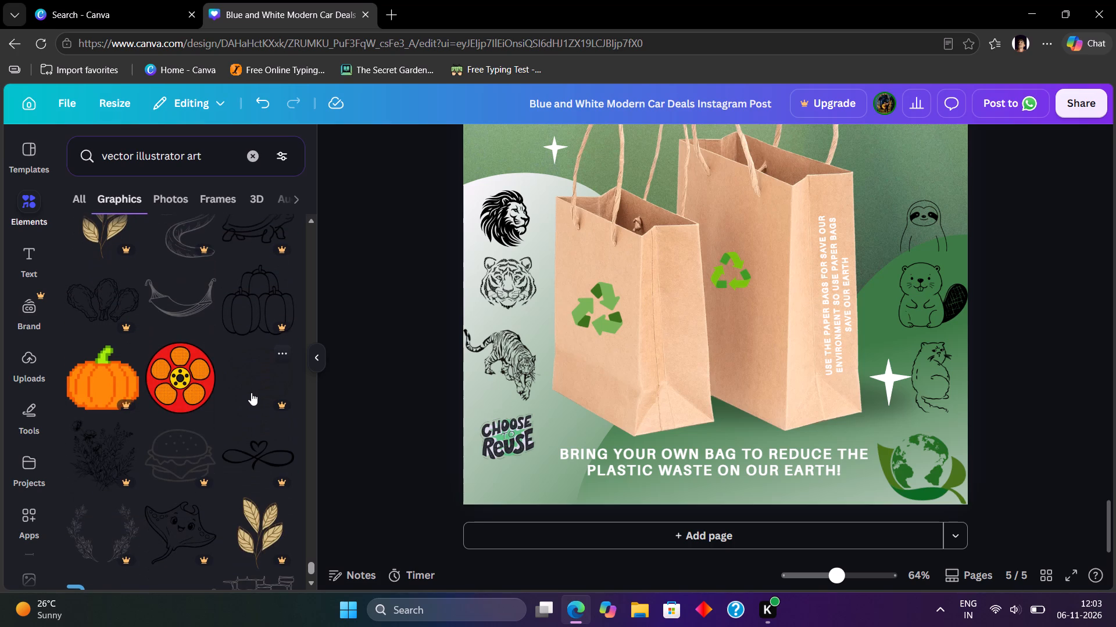
scroll(251, 392, down, 2)
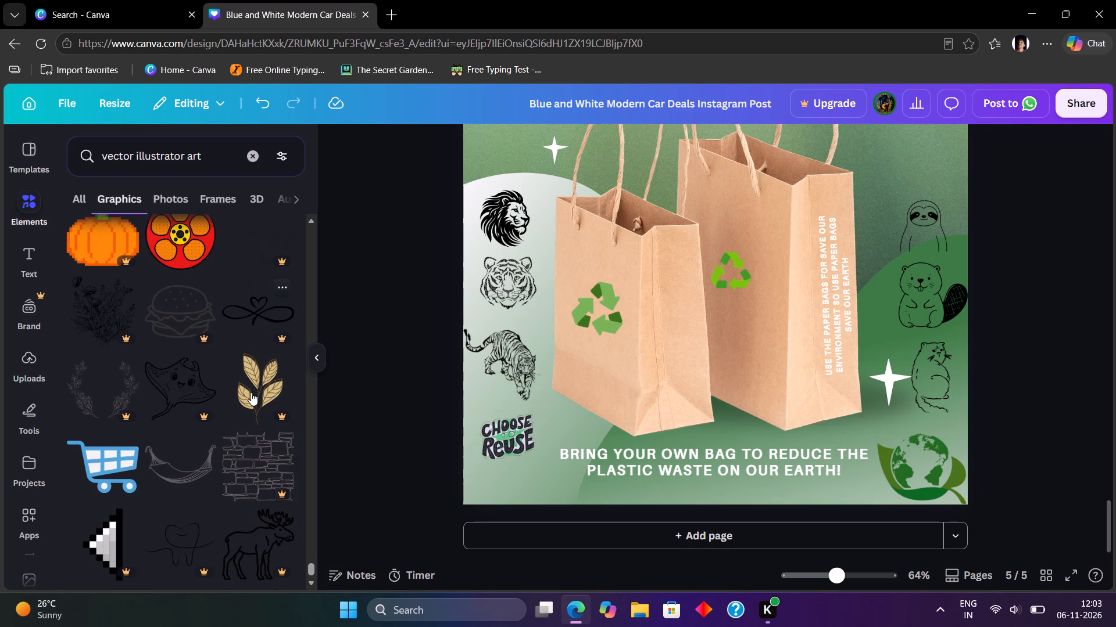
scroll(251, 392, down, 6)
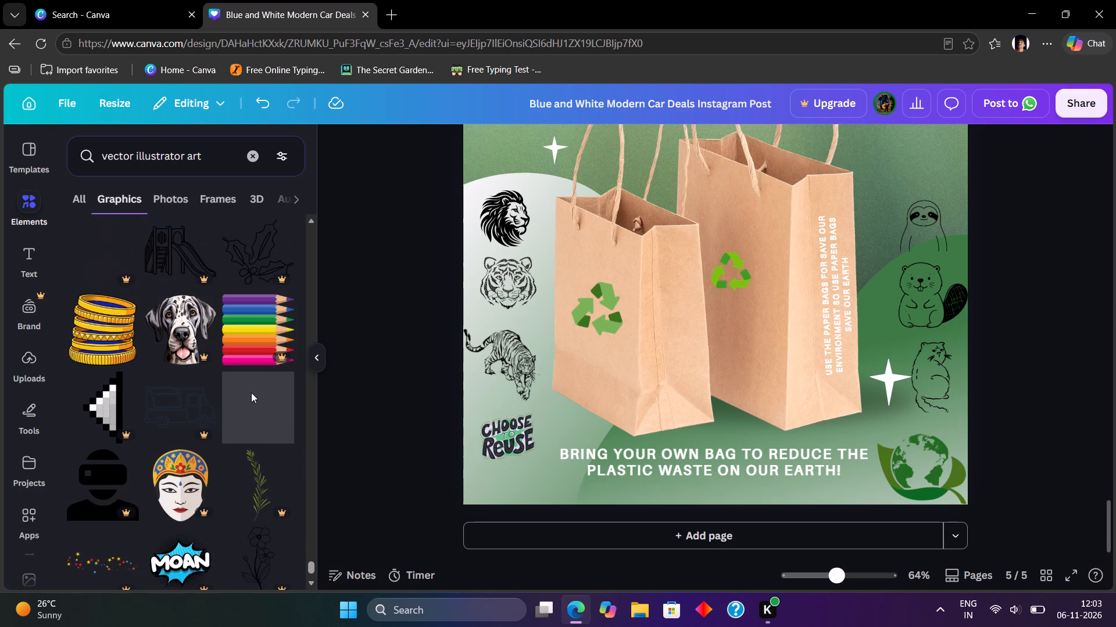
scroll(251, 392, down, 3)
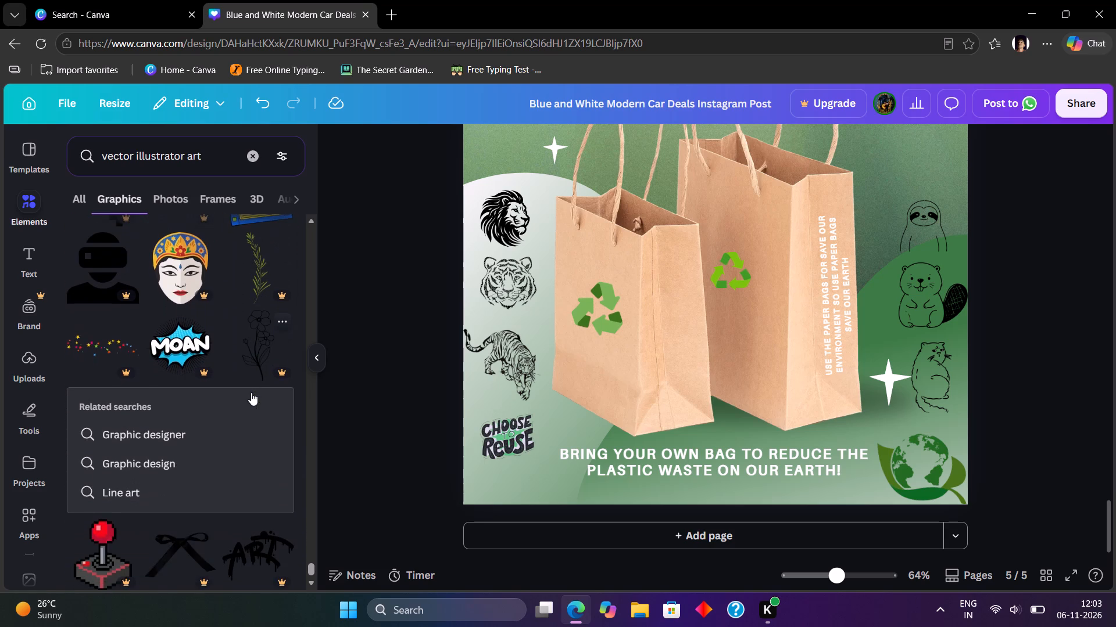
scroll(251, 392, down, 6)
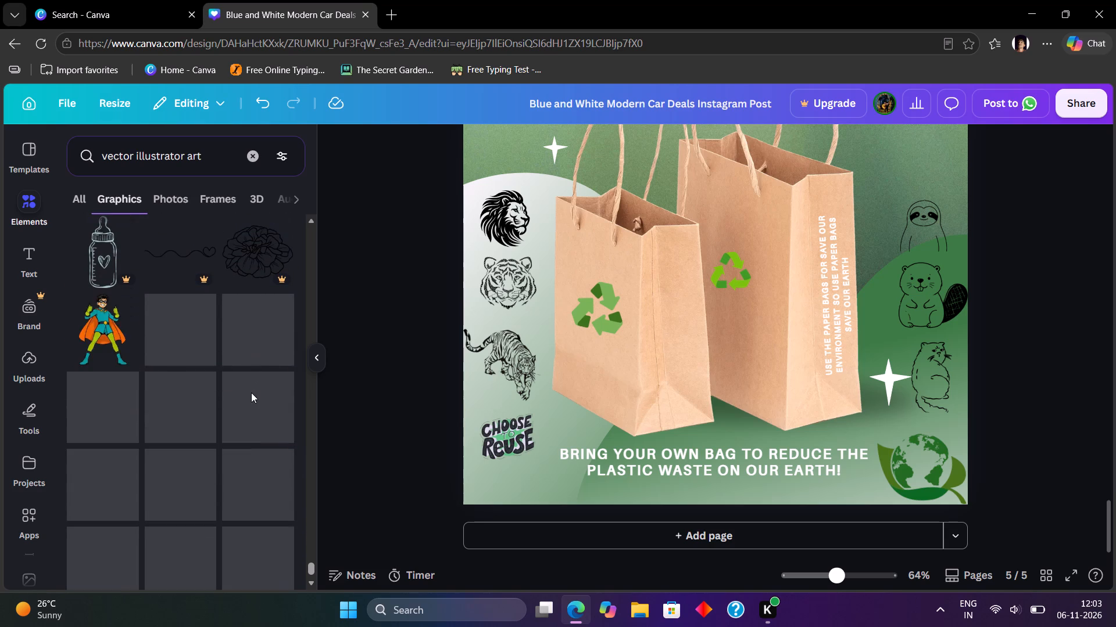
scroll(251, 392, down, 6)
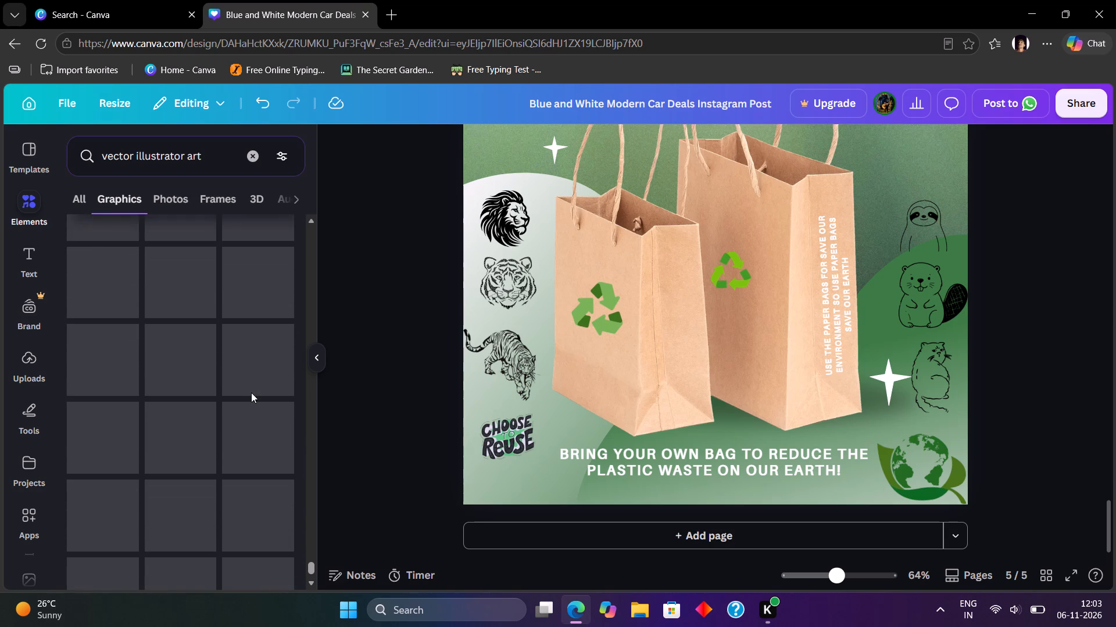
scroll(250, 392, down, 4)
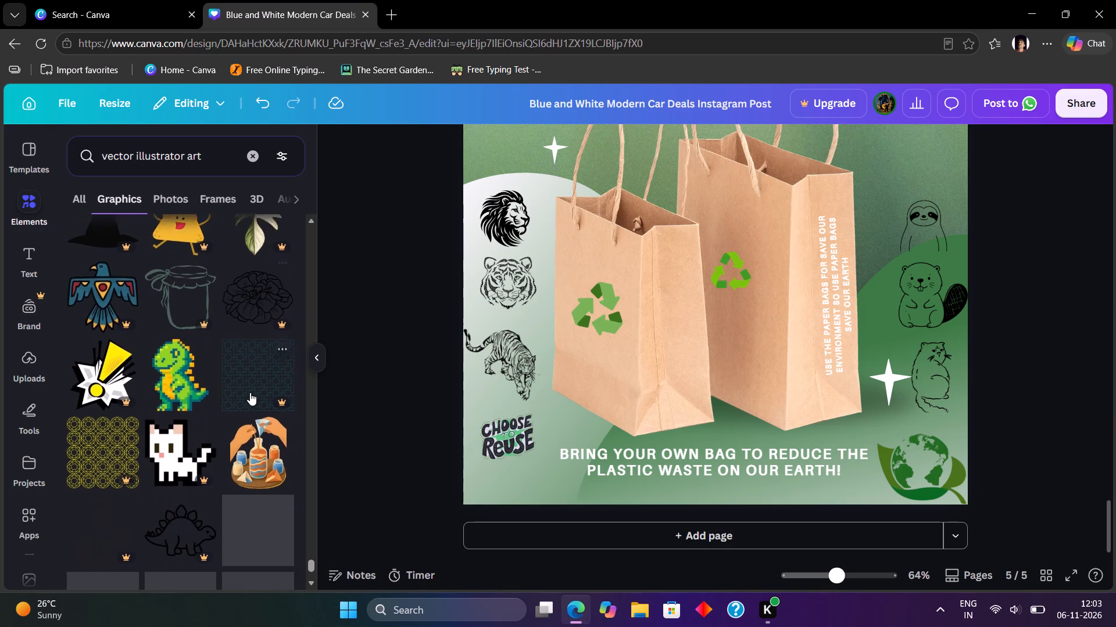
scroll(250, 392, down, 3)
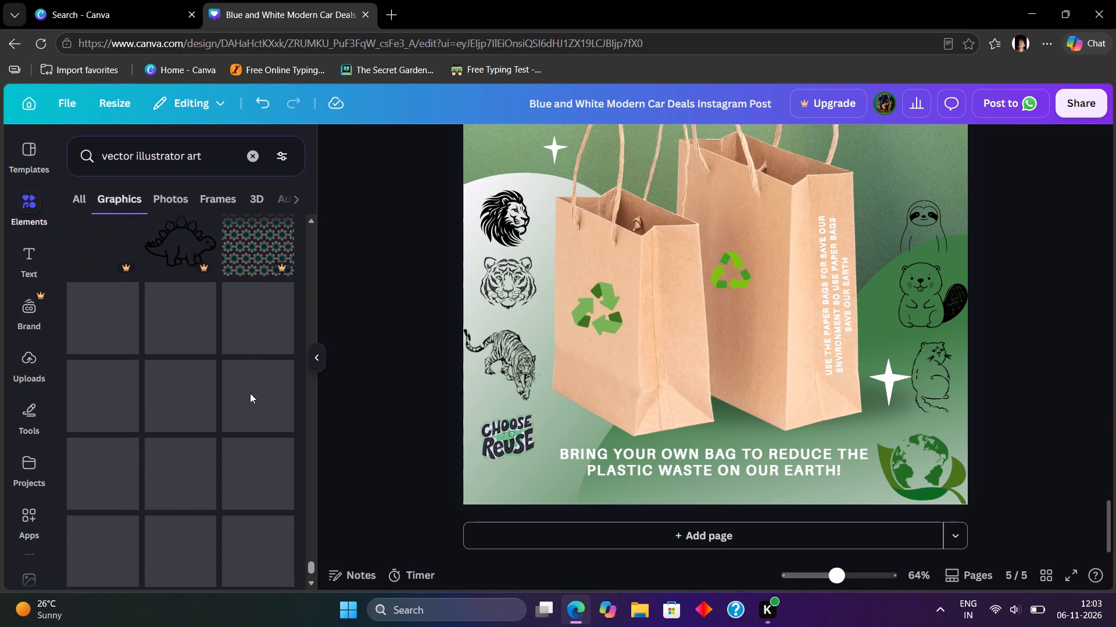
scroll(250, 393, down, 4)
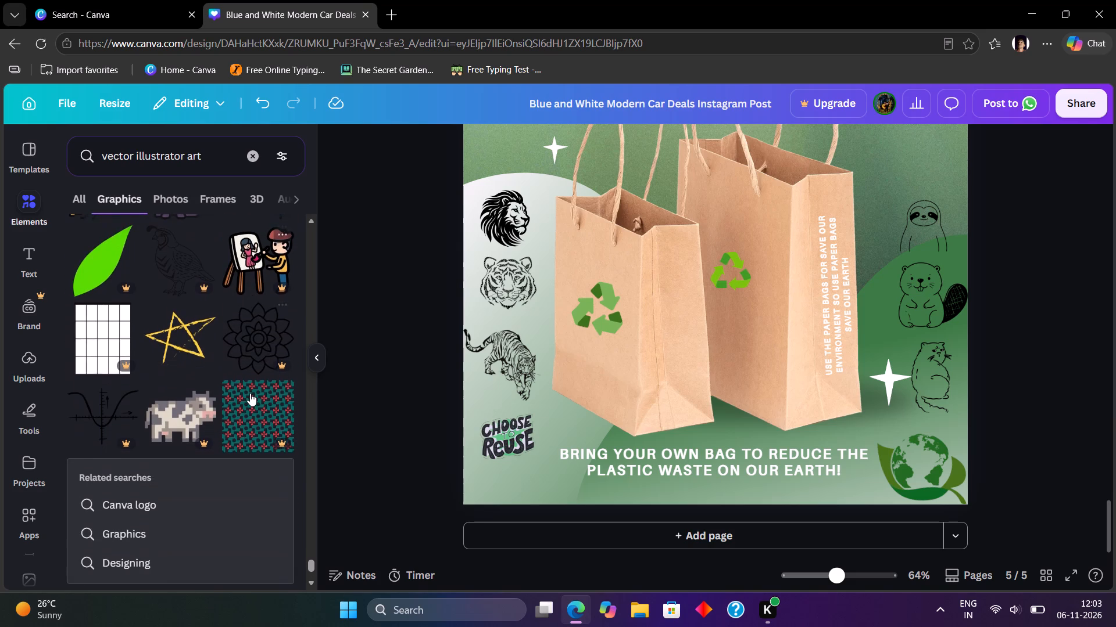
scroll(230, 420, down, 5)
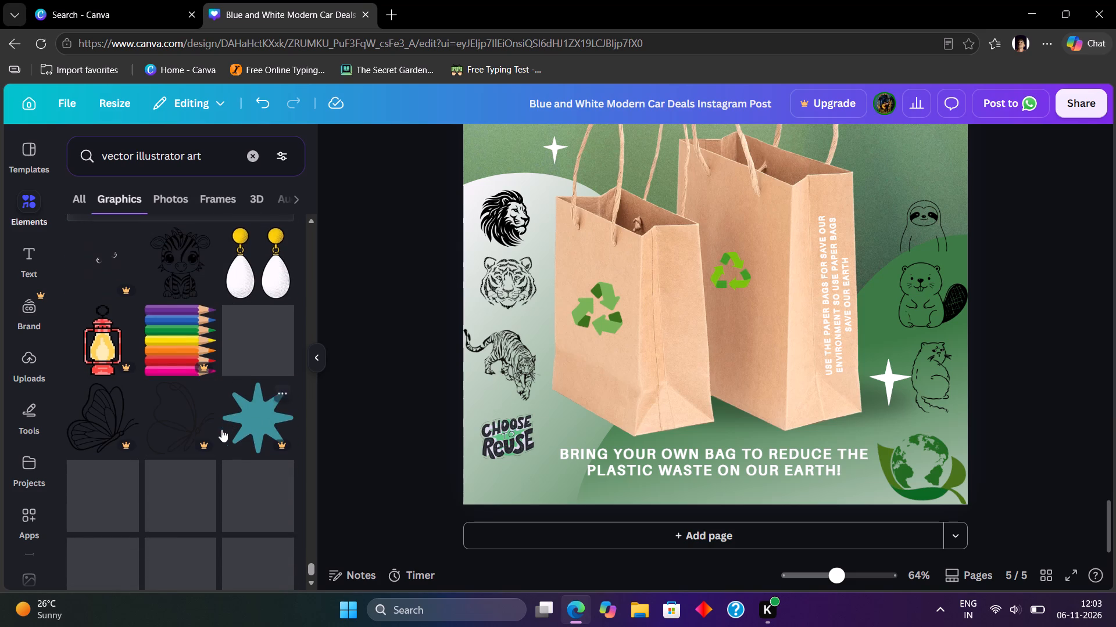
scroll(217, 432, down, 3)
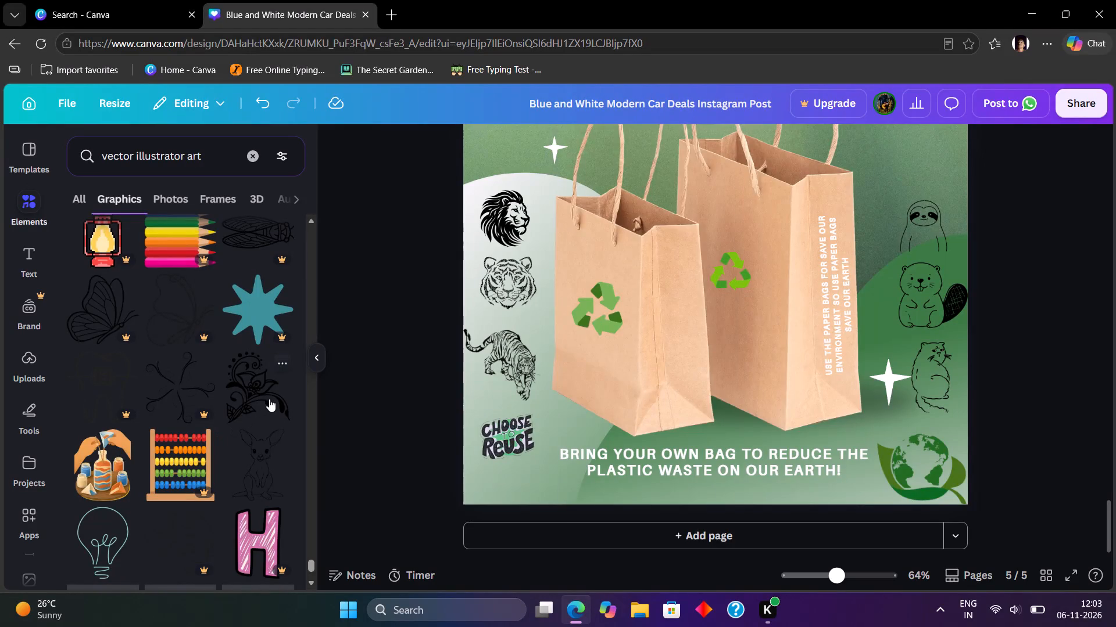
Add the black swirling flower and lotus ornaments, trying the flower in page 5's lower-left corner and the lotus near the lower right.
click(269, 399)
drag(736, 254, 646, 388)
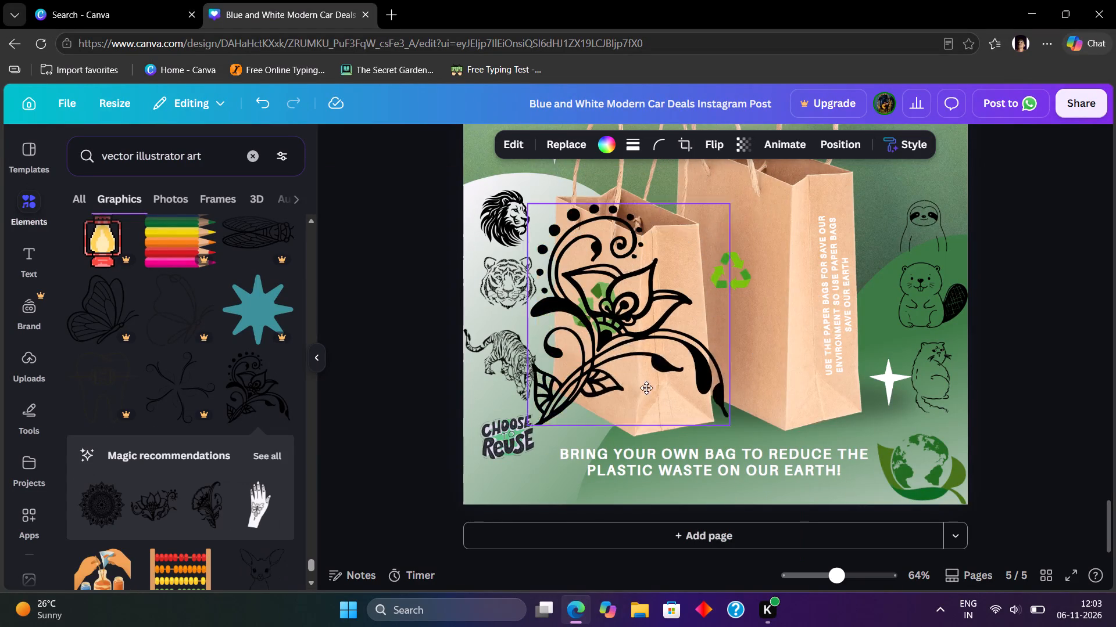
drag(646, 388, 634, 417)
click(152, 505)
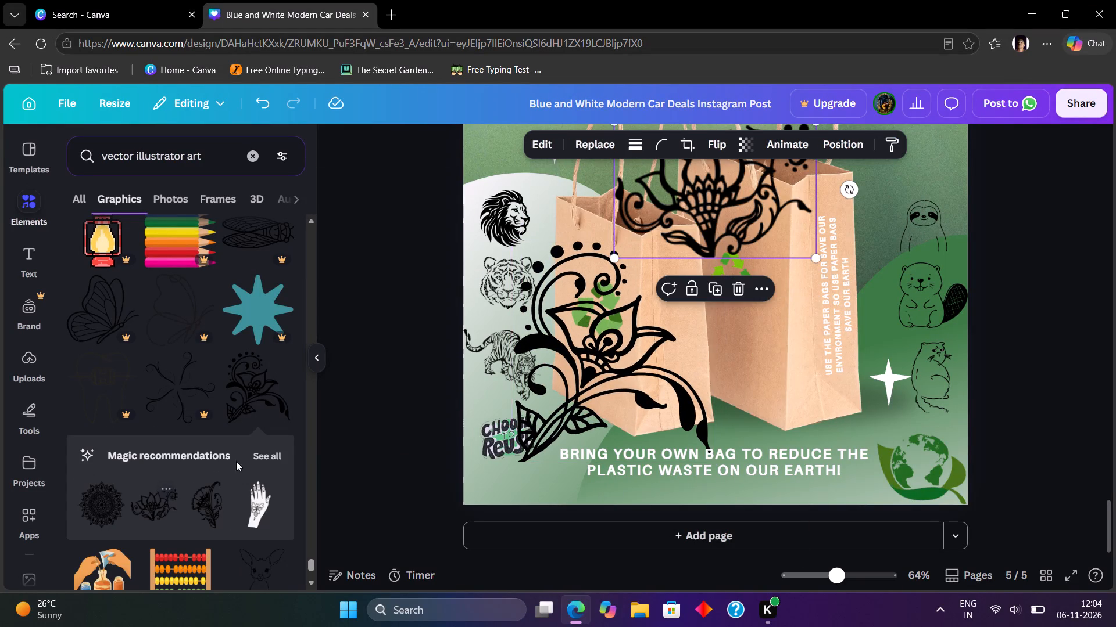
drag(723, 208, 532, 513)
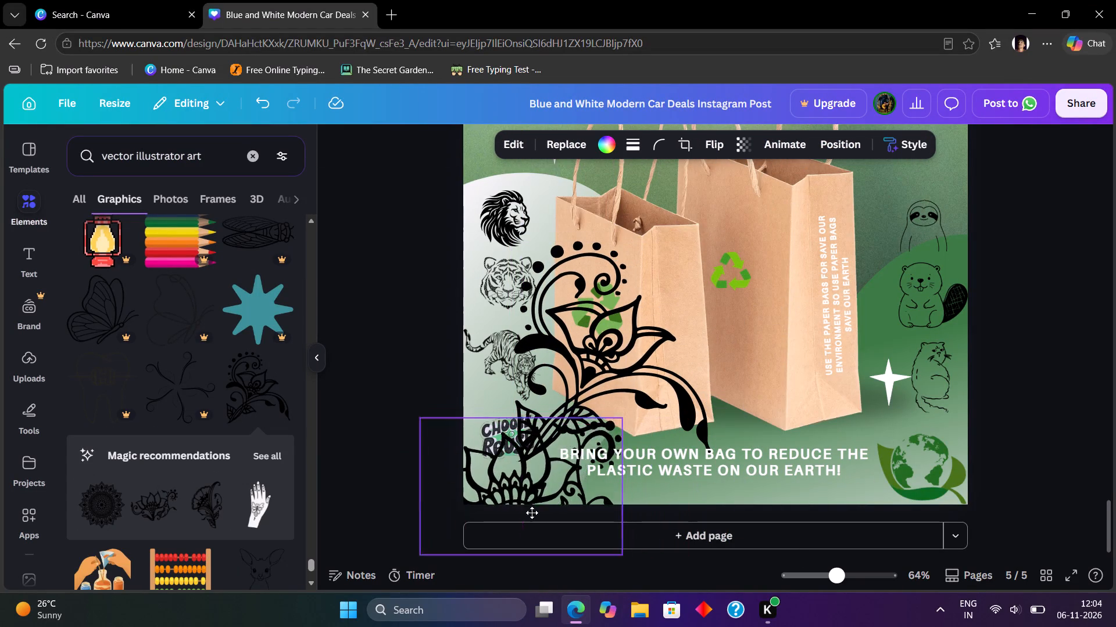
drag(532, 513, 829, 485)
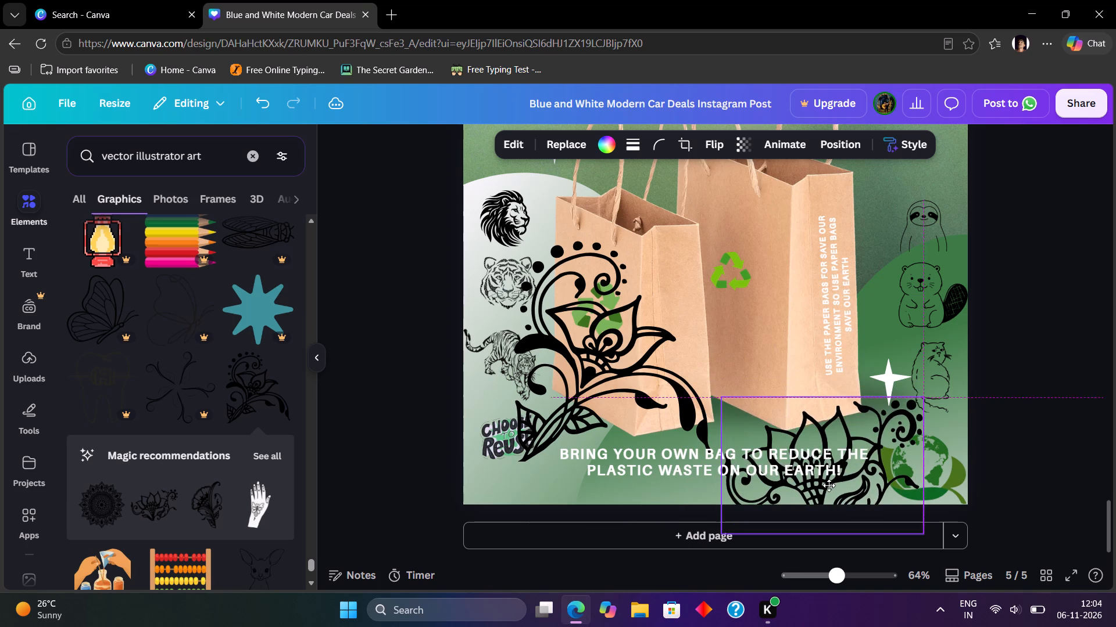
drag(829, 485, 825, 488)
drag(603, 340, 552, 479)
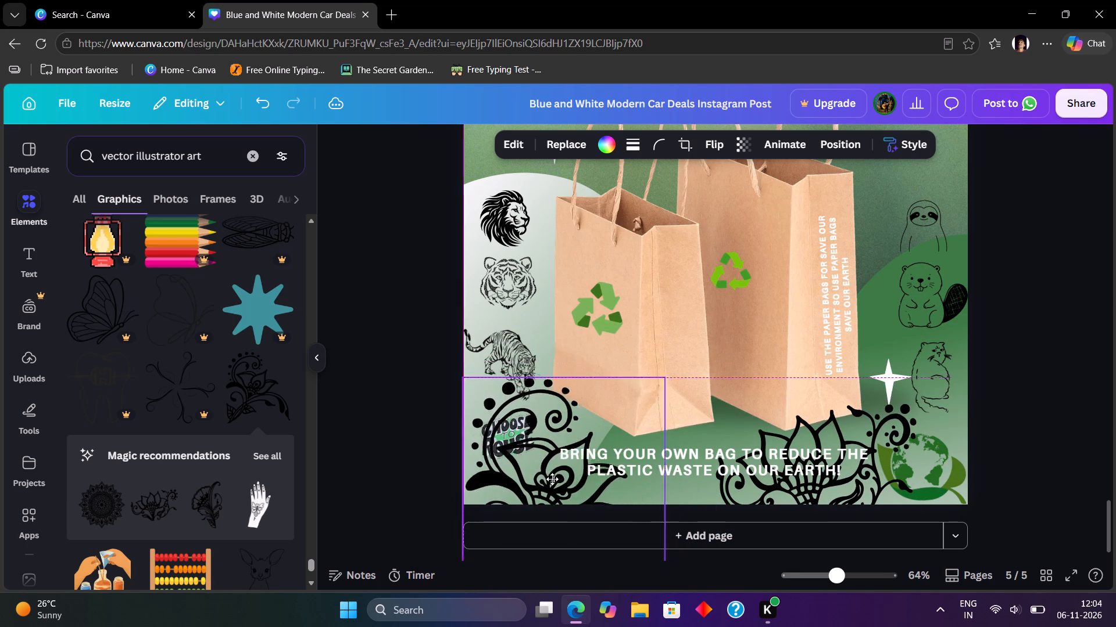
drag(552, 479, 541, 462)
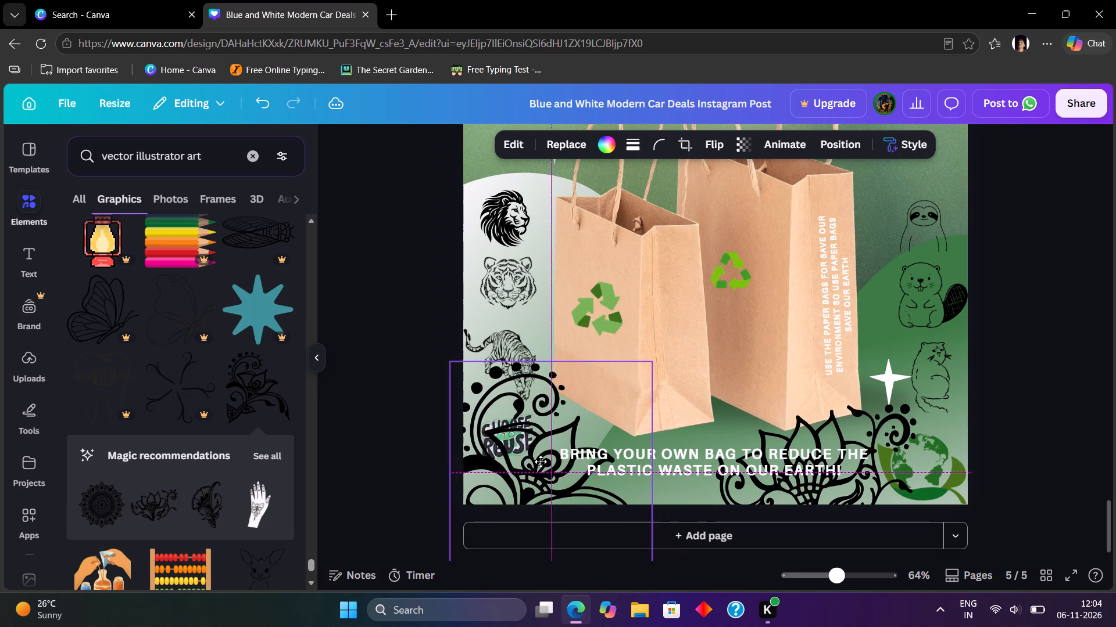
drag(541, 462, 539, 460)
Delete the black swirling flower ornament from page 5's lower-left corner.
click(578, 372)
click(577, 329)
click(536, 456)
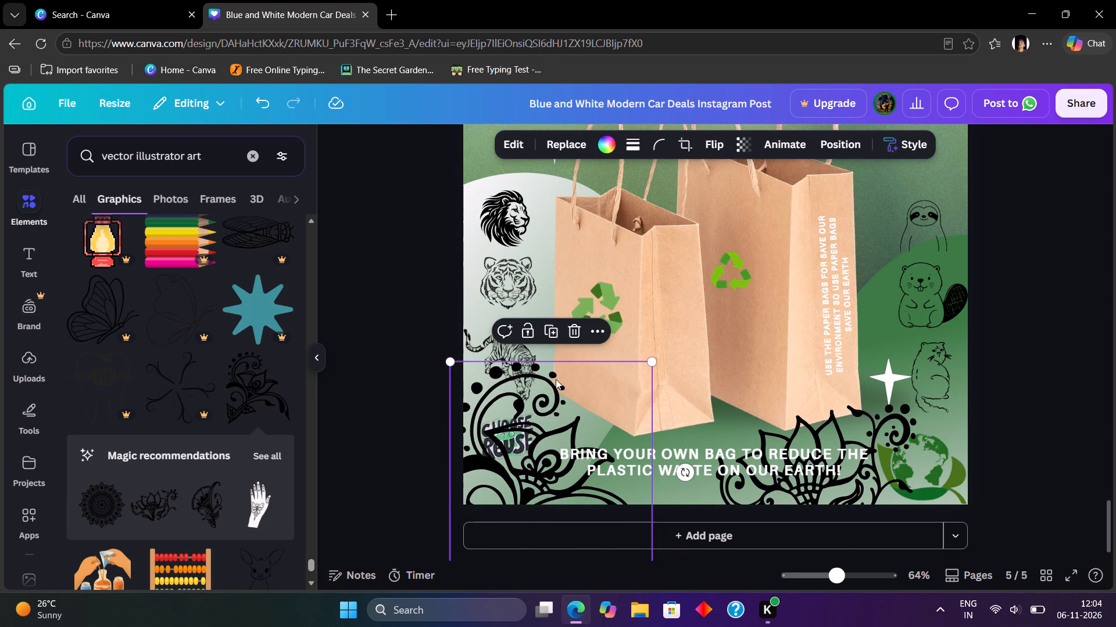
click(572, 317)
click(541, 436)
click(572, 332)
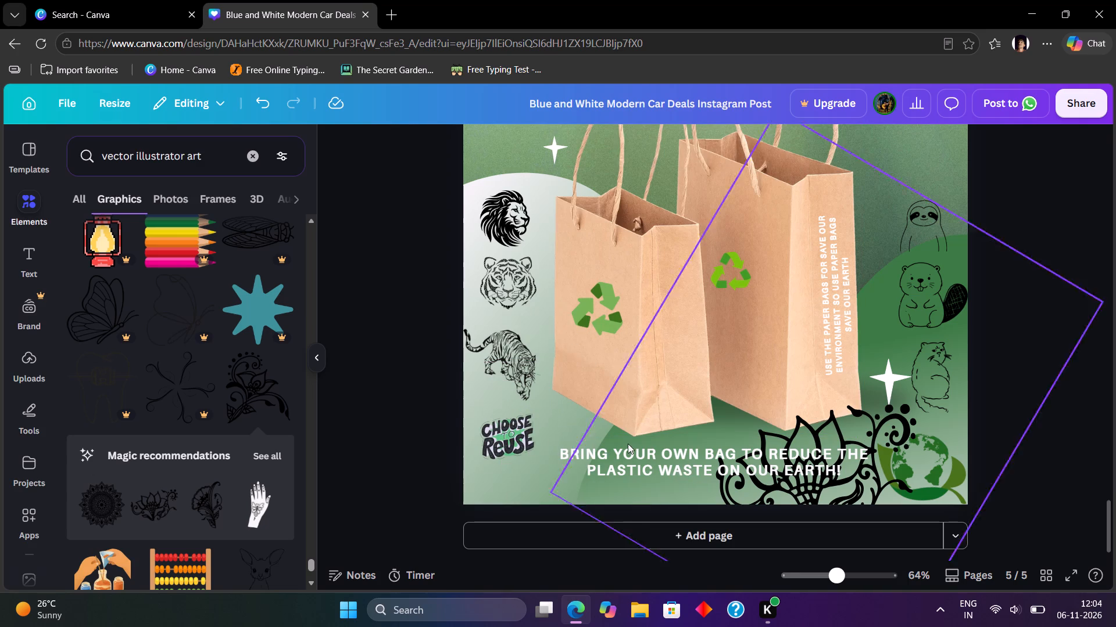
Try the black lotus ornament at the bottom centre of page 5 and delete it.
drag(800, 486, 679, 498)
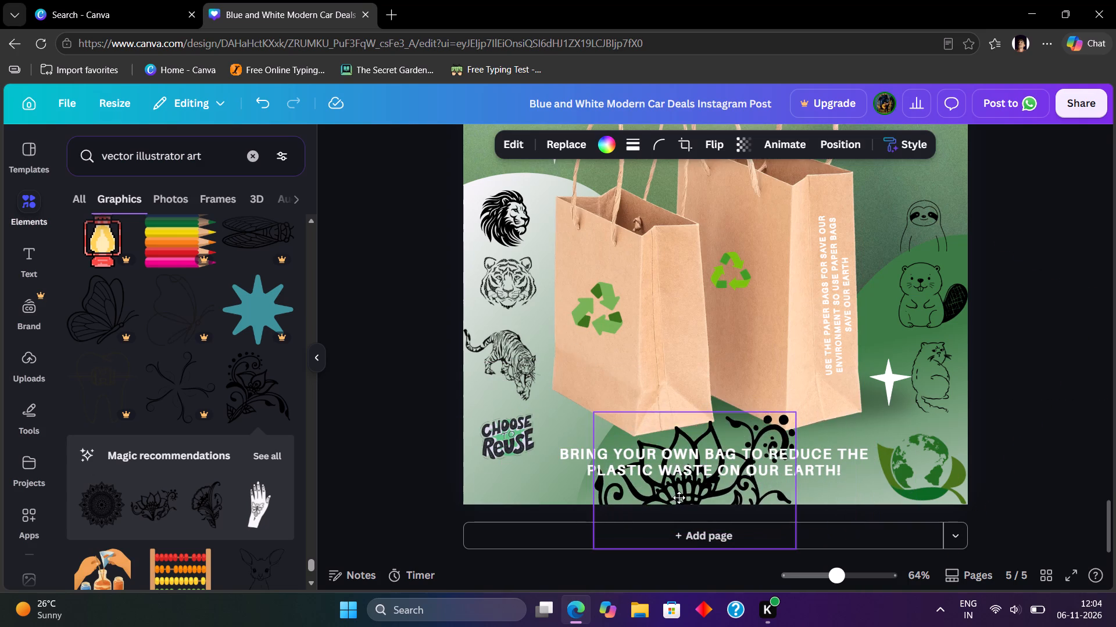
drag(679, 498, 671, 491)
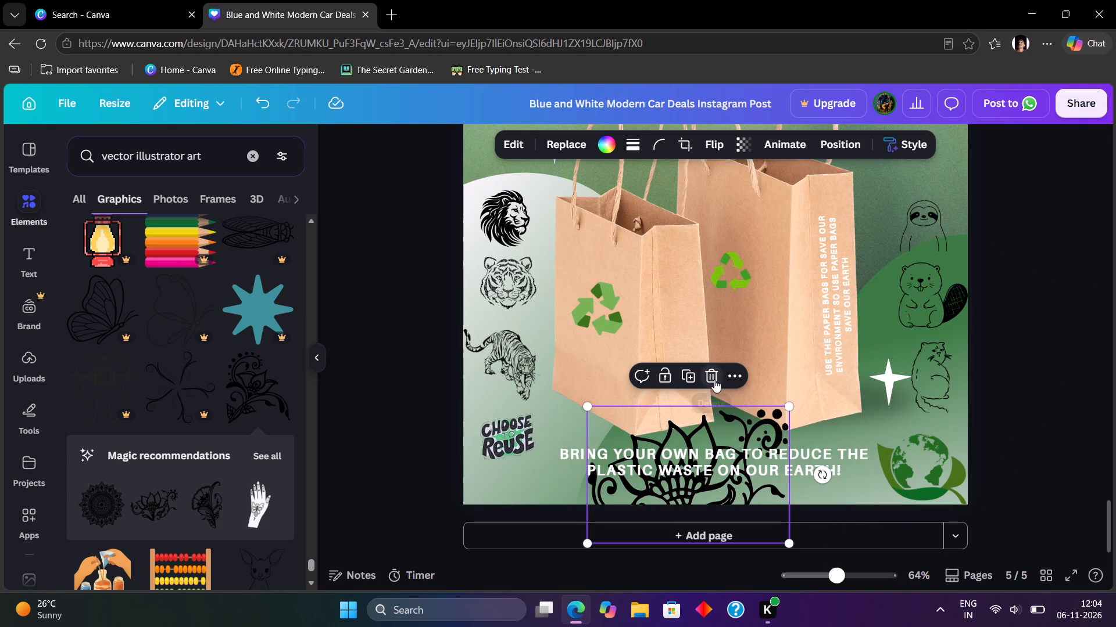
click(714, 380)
Add the kangaroo line drawing, scale it down and place it low on the side panel of the smaller paper bag.
scroll(209, 444, down, 3)
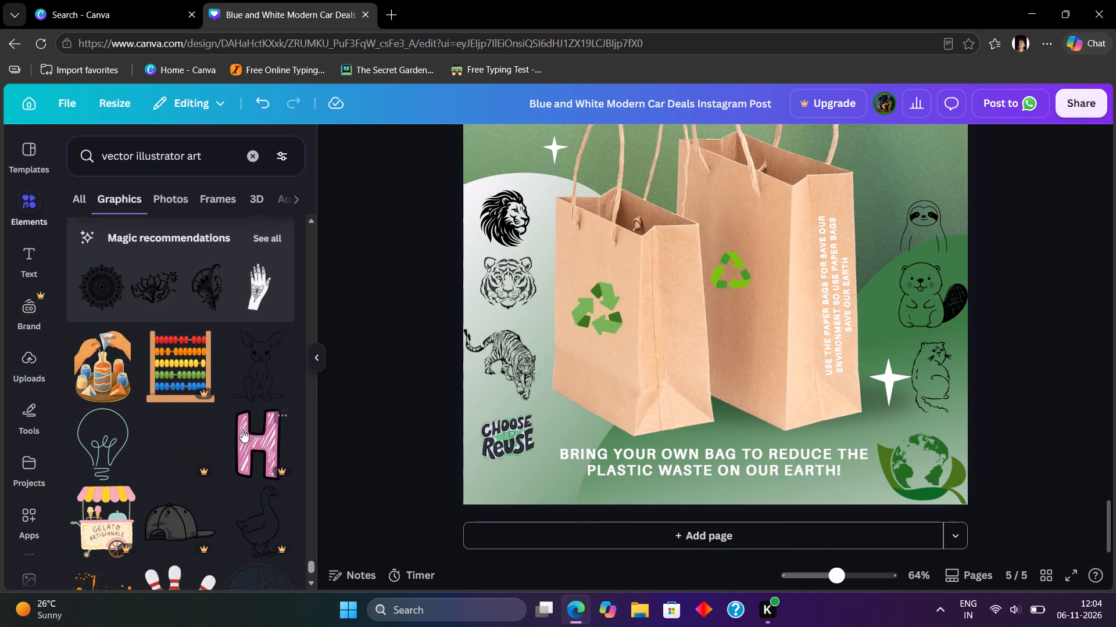
click(266, 365)
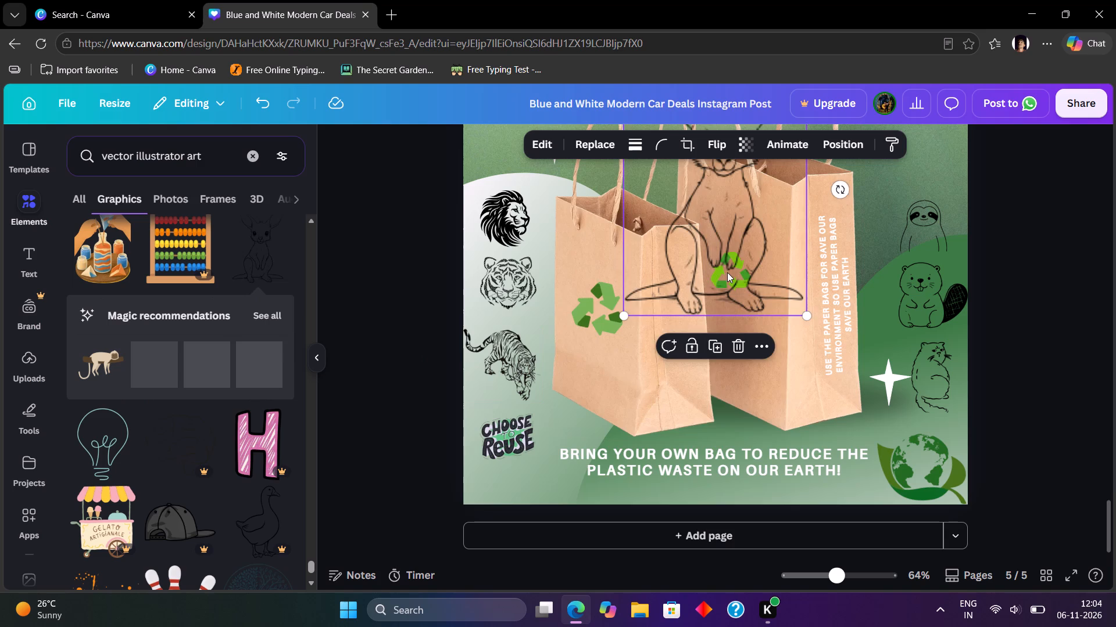
drag(727, 271, 685, 451)
drag(764, 244, 756, 267)
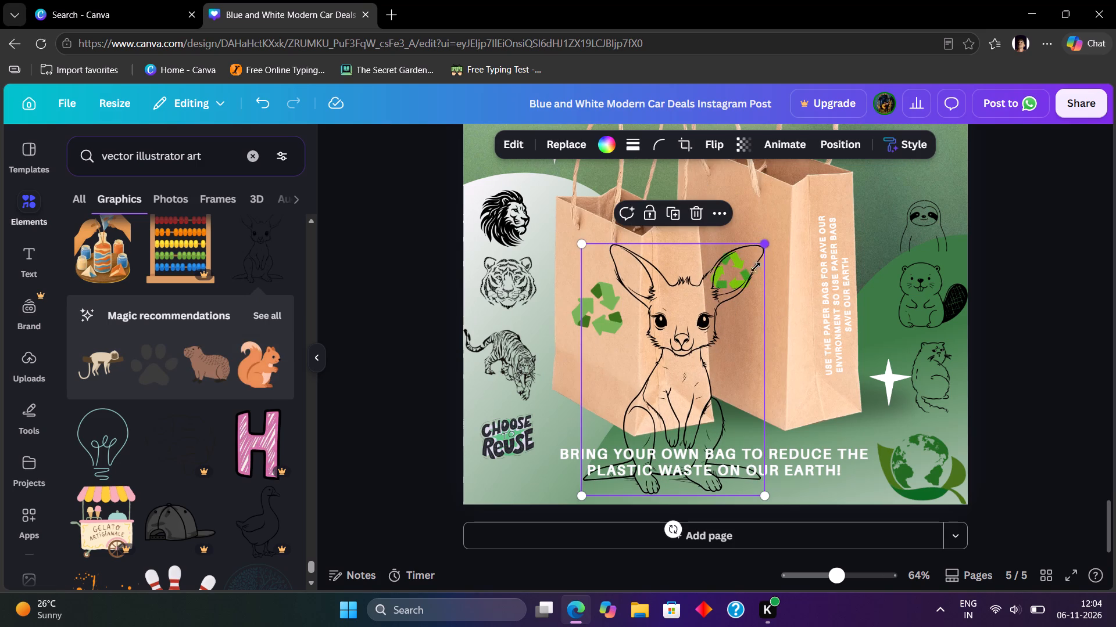
drag(756, 267, 673, 437)
drag(610, 428, 592, 377)
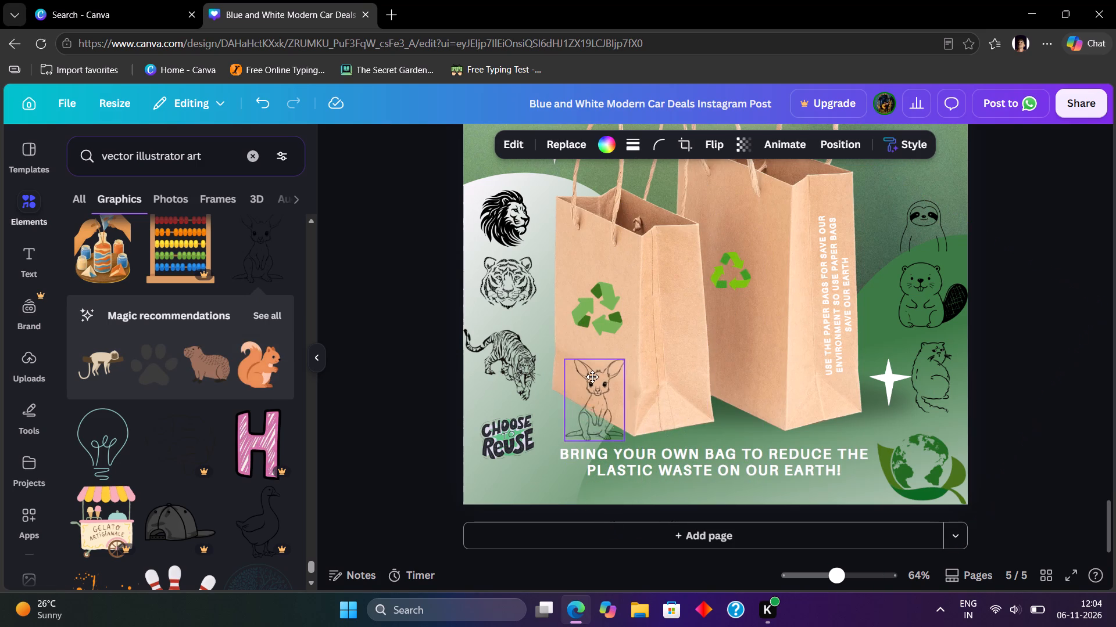
drag(592, 377, 670, 347)
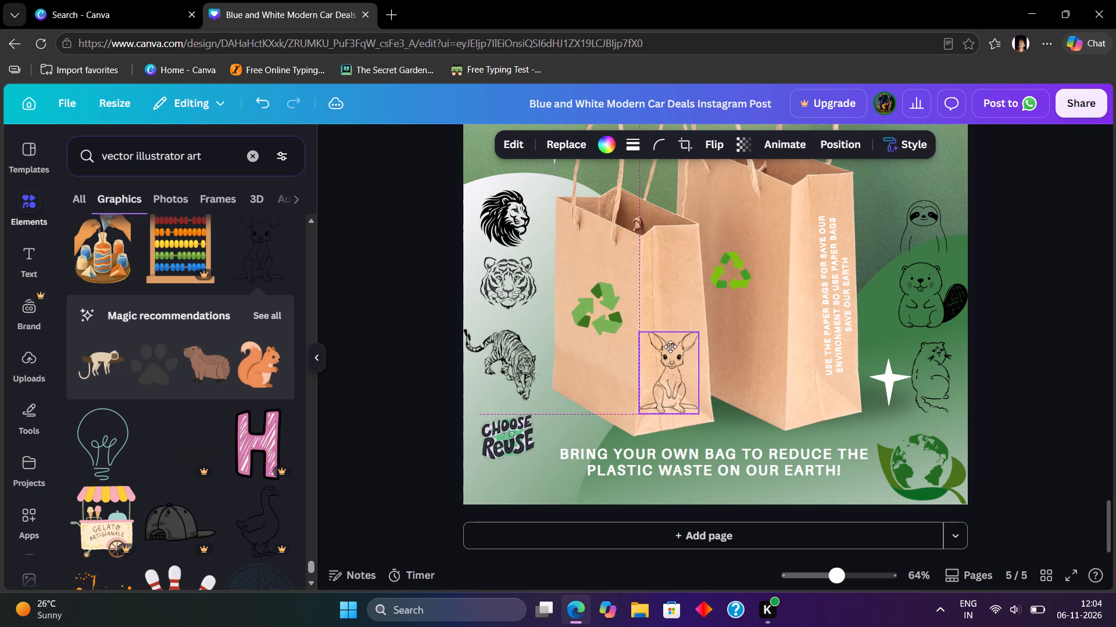
drag(670, 347, 666, 353)
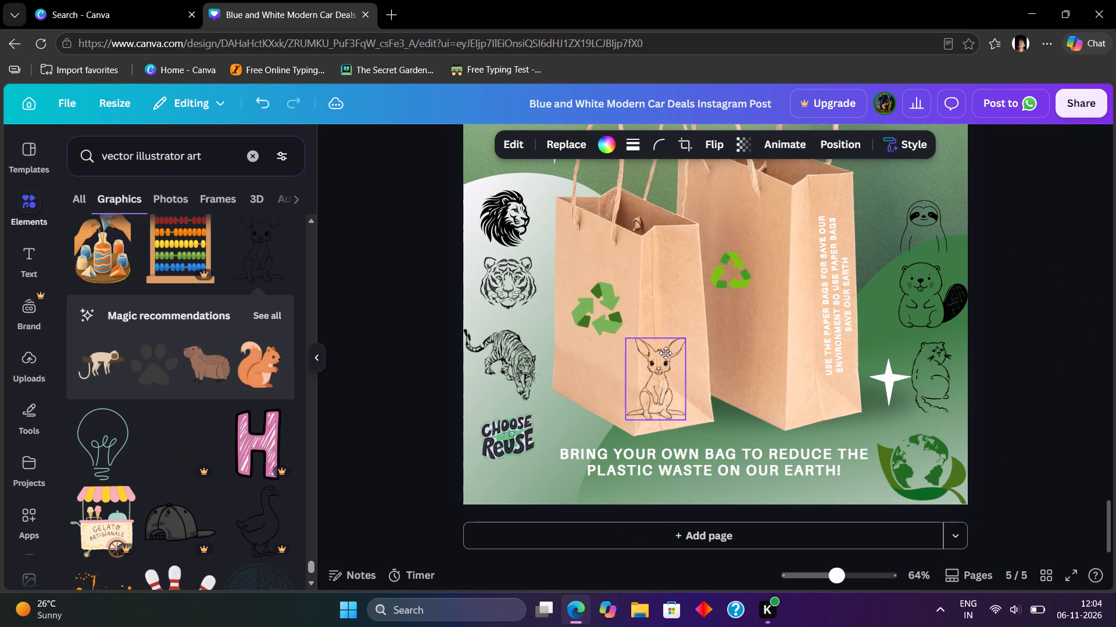
drag(666, 353, 670, 362)
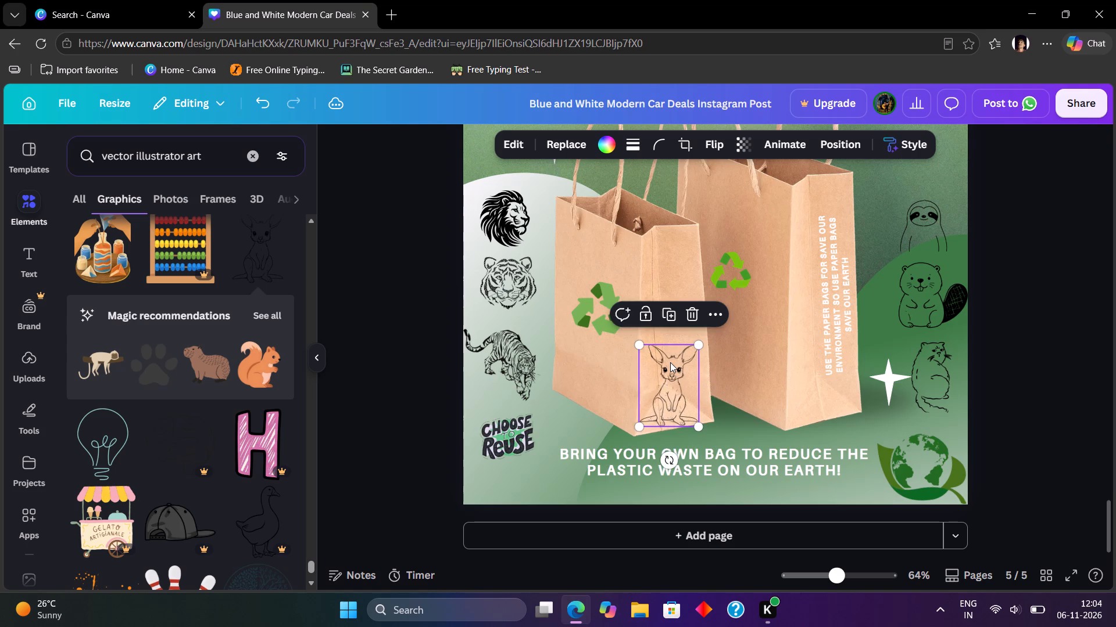
drag(700, 341, 689, 371)
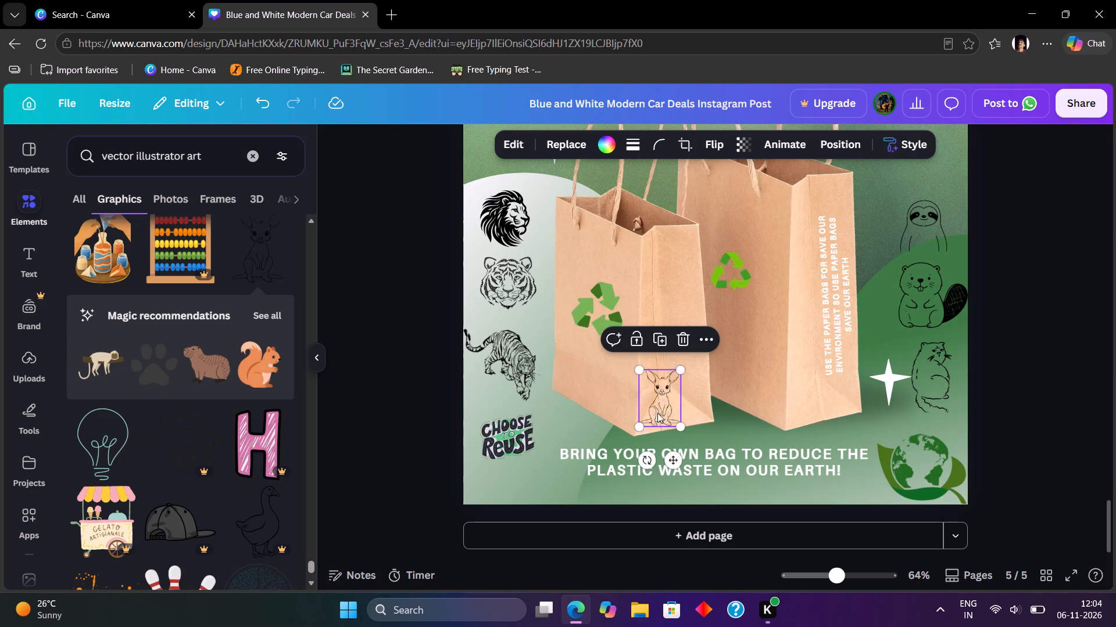
Tilt the kangaroo drawing slightly counter-clockwise and settle it low on the smaller paper bag's side panel.
drag(649, 415, 658, 408)
drag(660, 455, 674, 464)
drag(671, 388, 671, 396)
Duplicate the tilted kangaroo drawing and place the copy low on the larger paper bag's side panel.
click(662, 342)
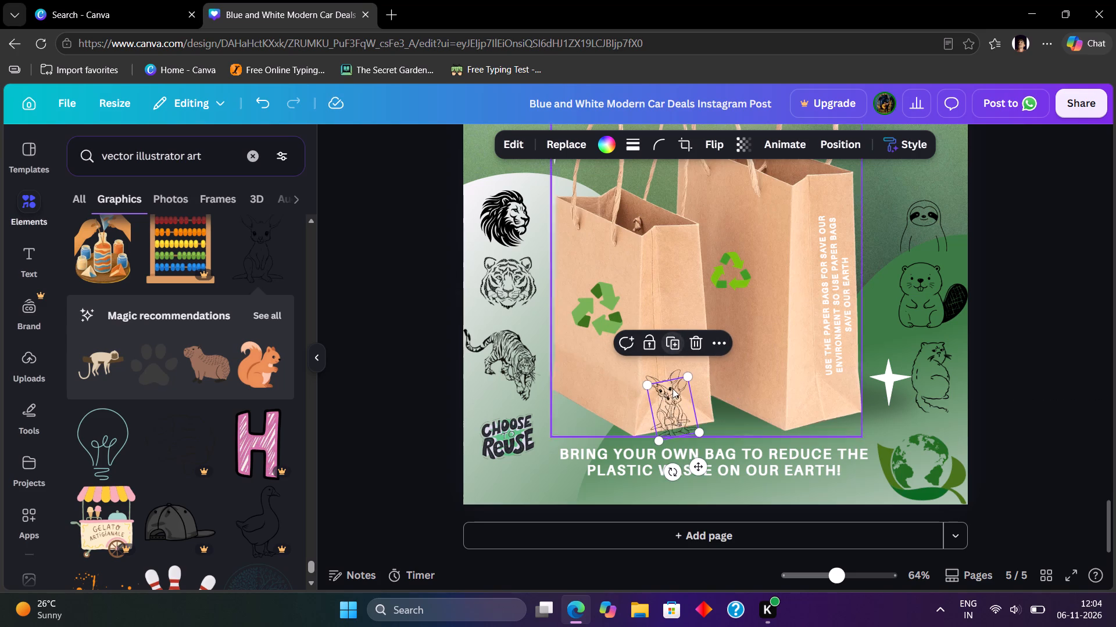
drag(669, 408, 820, 391)
click(747, 441)
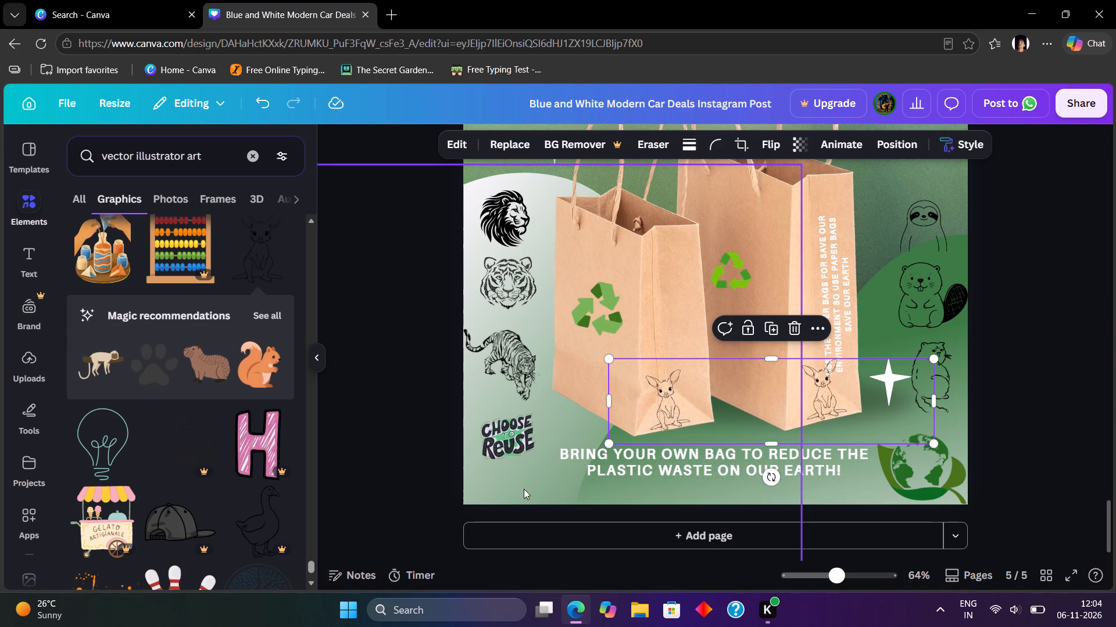
click(509, 495)
click(432, 442)
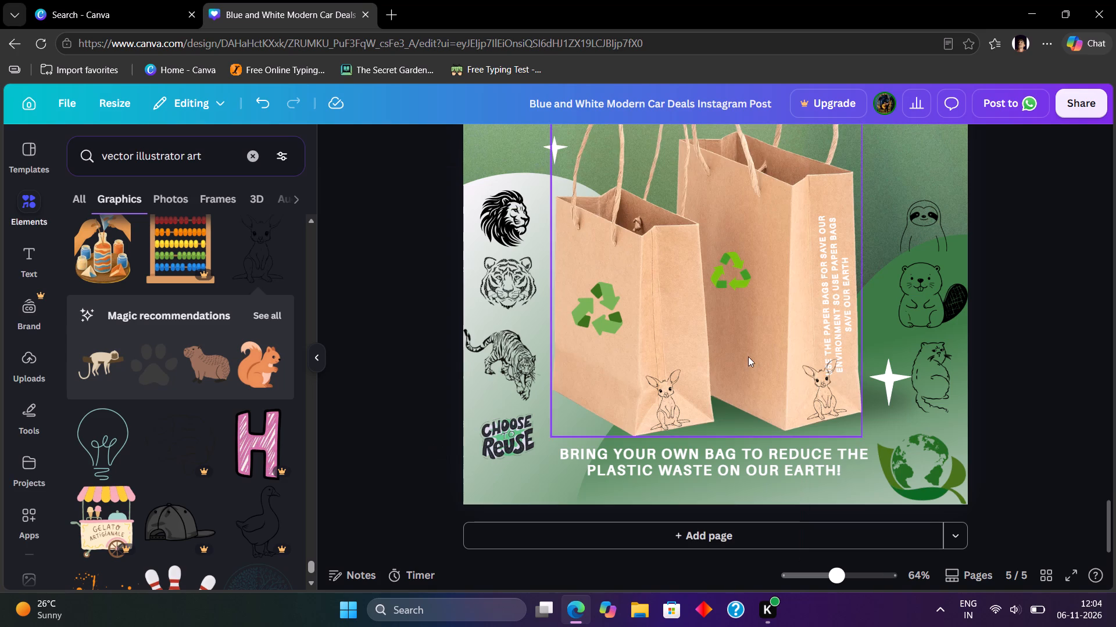
Move the "SAVE THE EARTH INITIATIVE" line slightly upward above the page 5 headline, keeping it horizontally centred.
scroll(749, 356, down, 2)
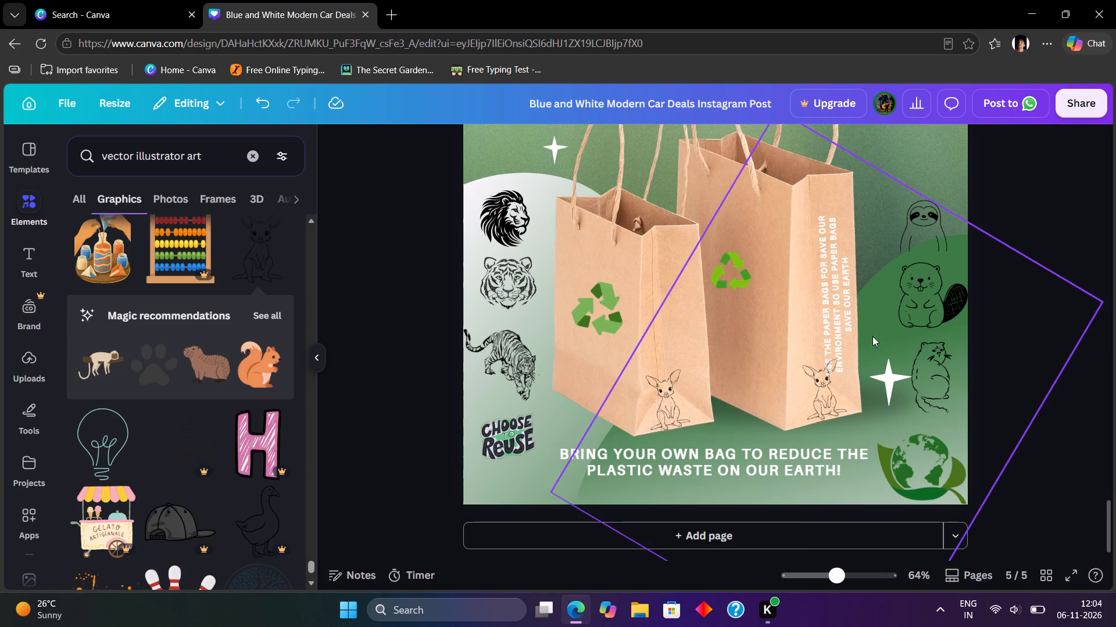
scroll(713, 312, up, 3)
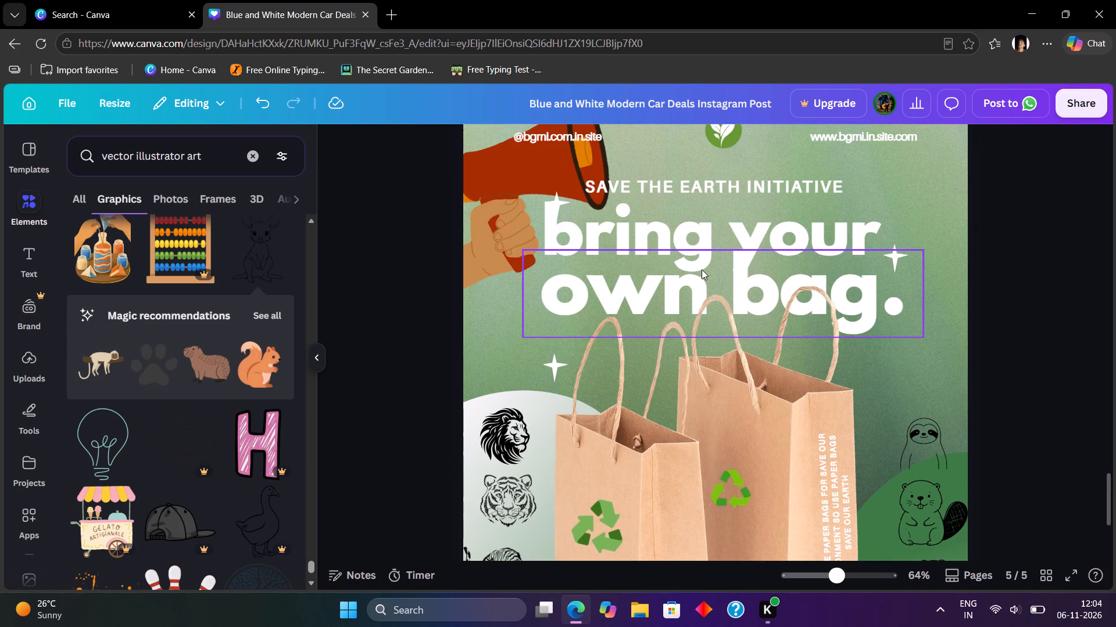
click(720, 246)
drag(720, 243, 722, 231)
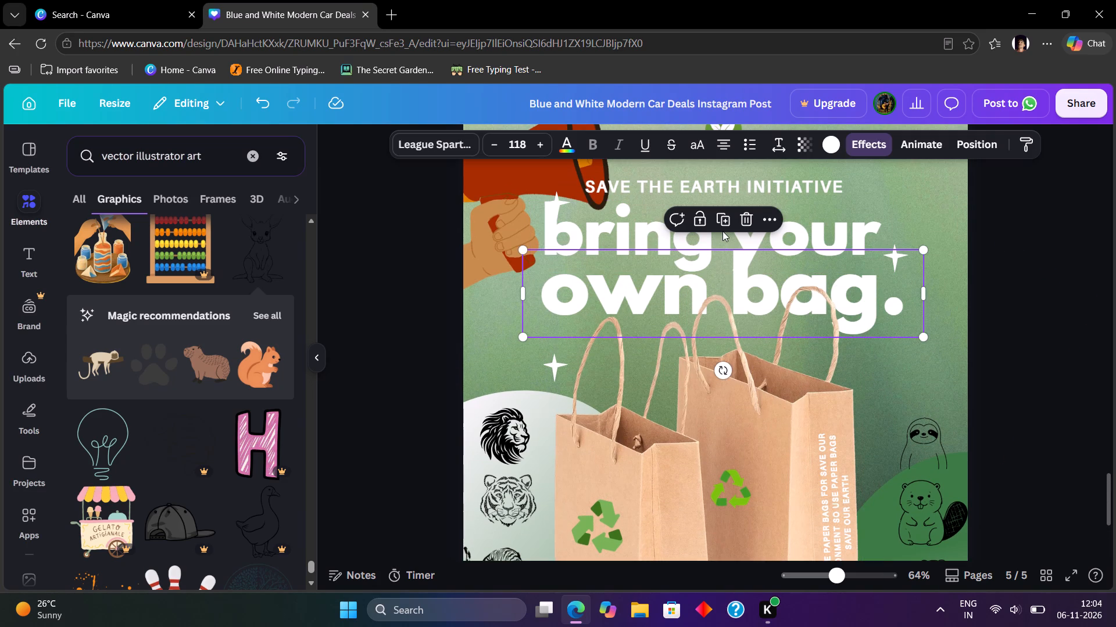
drag(722, 231, 723, 223)
click(805, 187)
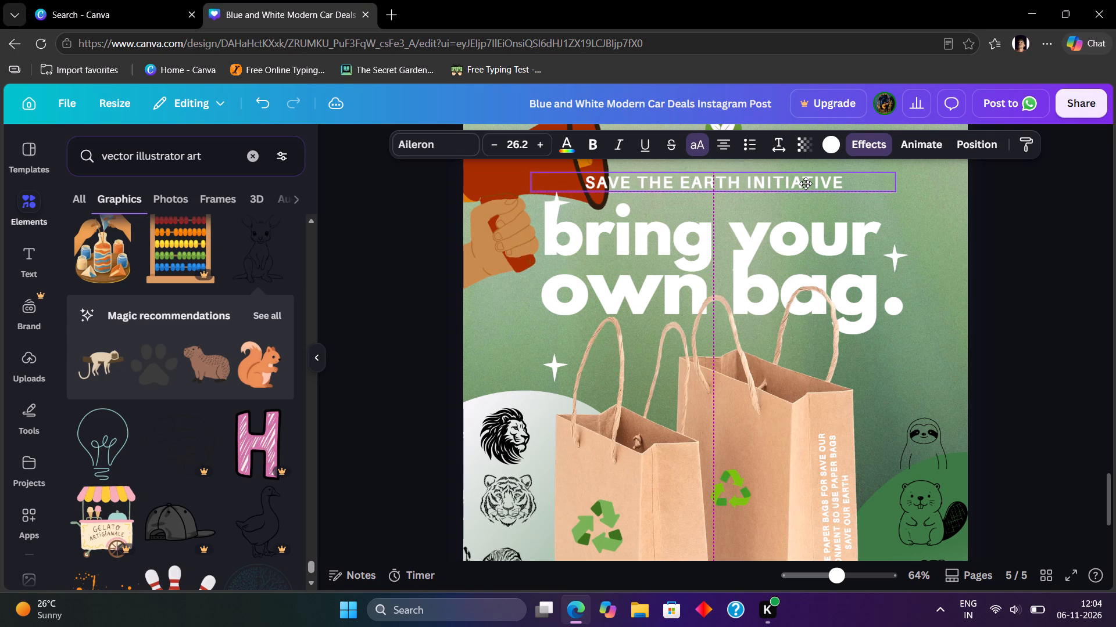
Move the "bring your" headline line slightly upward to sit closer beneath "SAVE THE EARTH INITIATIVE".
click(806, 231)
drag(806, 234, 806, 226)
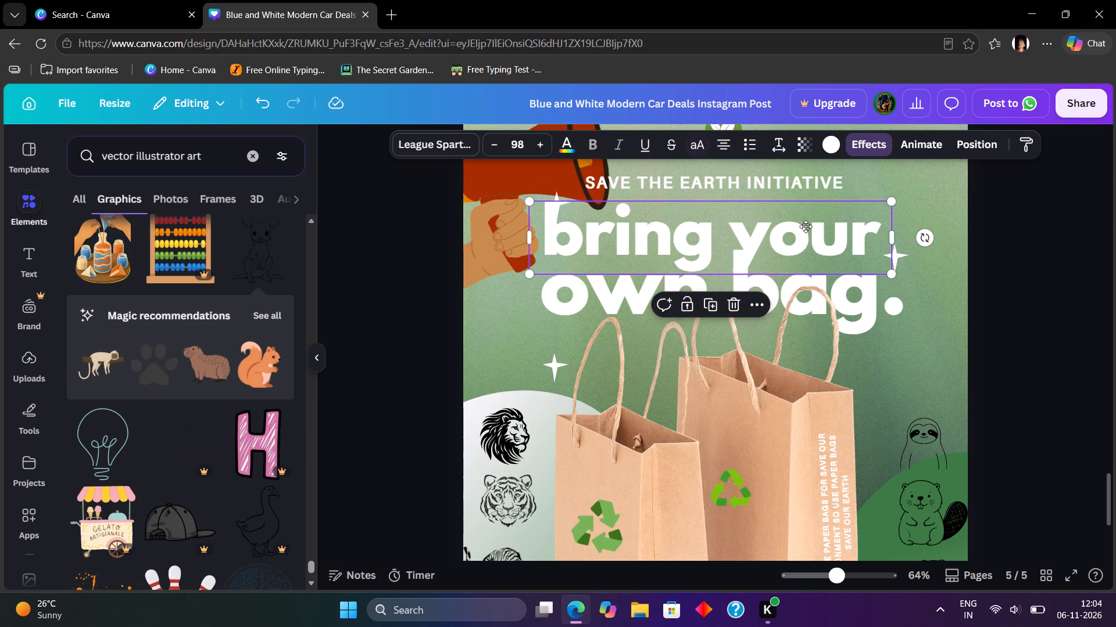
drag(806, 226, 803, 228)
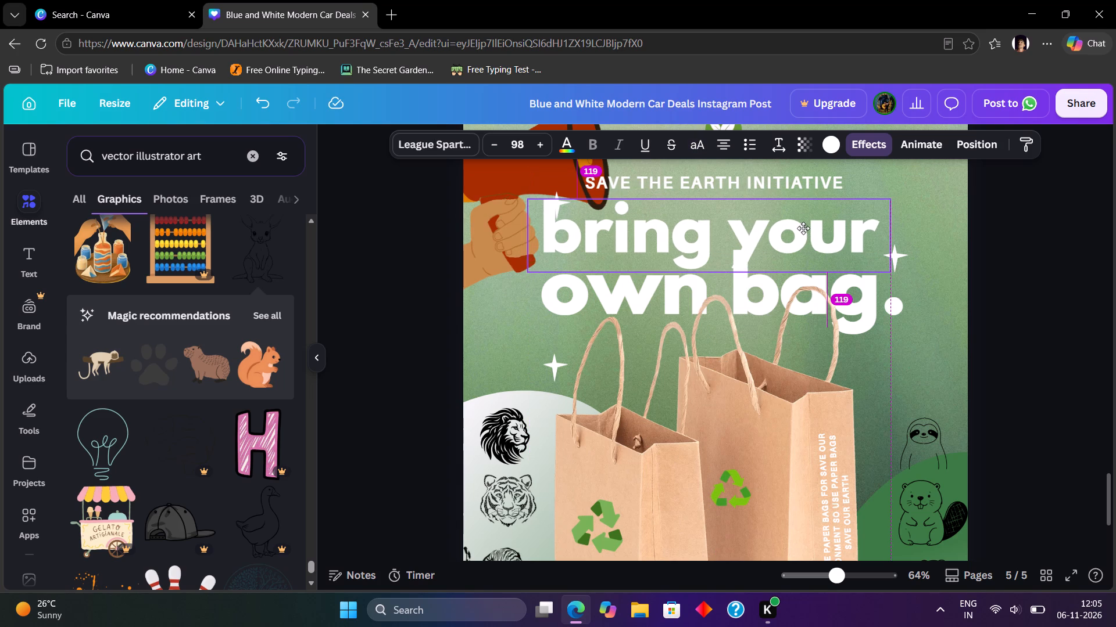
drag(803, 228, 809, 230)
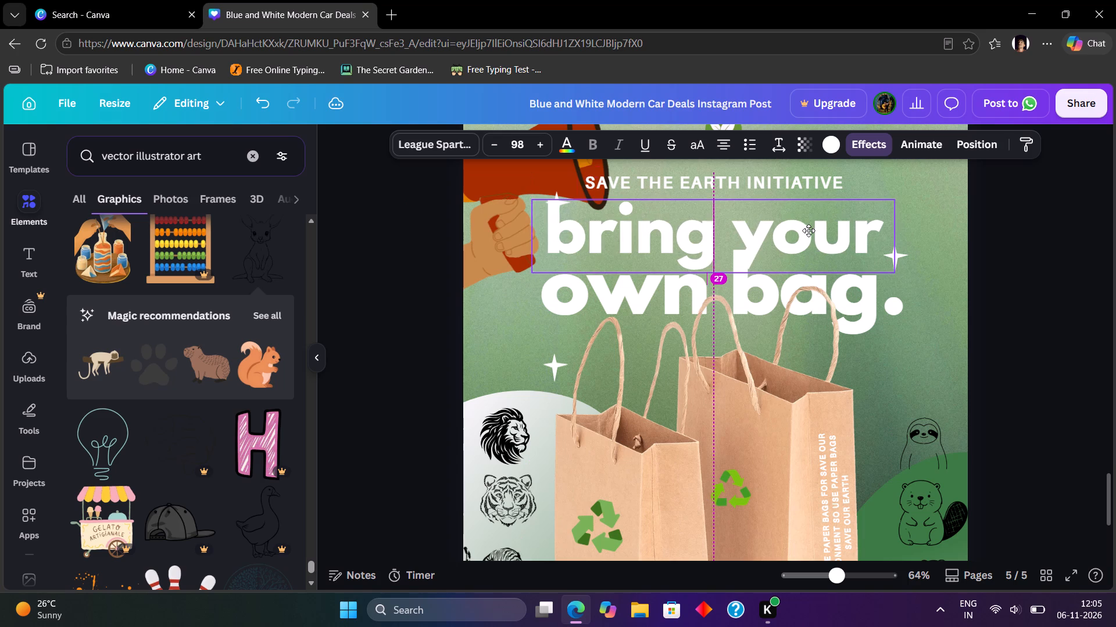
drag(809, 230, 805, 228)
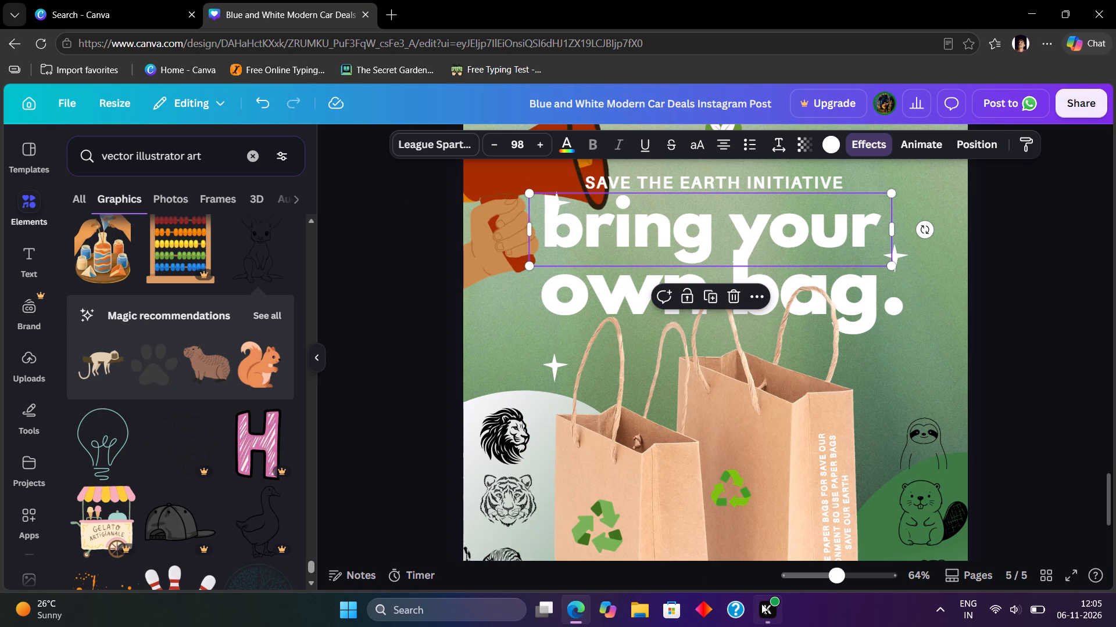